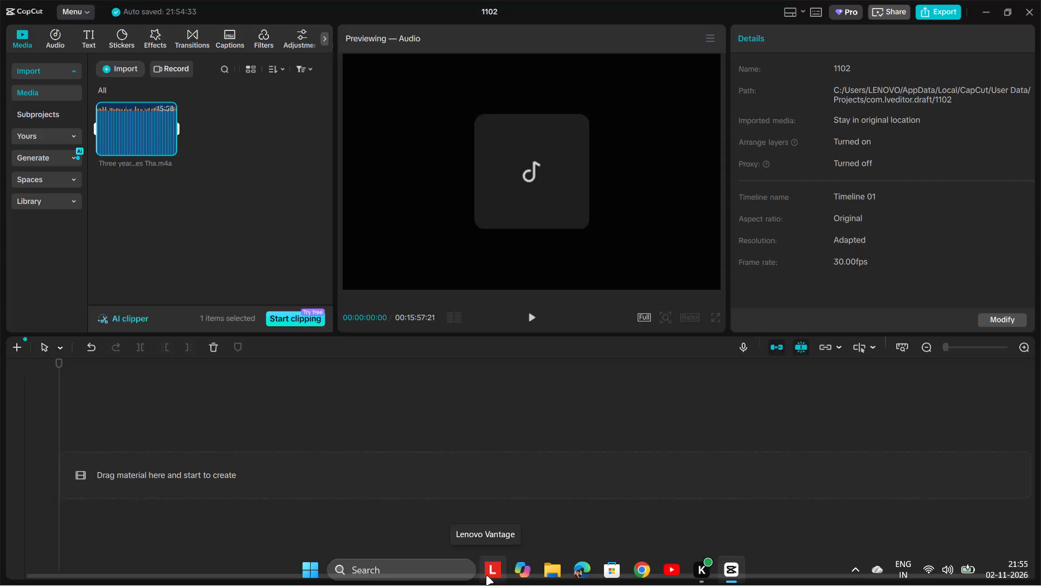
Add the imported audio file "Three years or sixty thousand miles Tha.m4a" to the empty timeline.
left_click(165, 149)
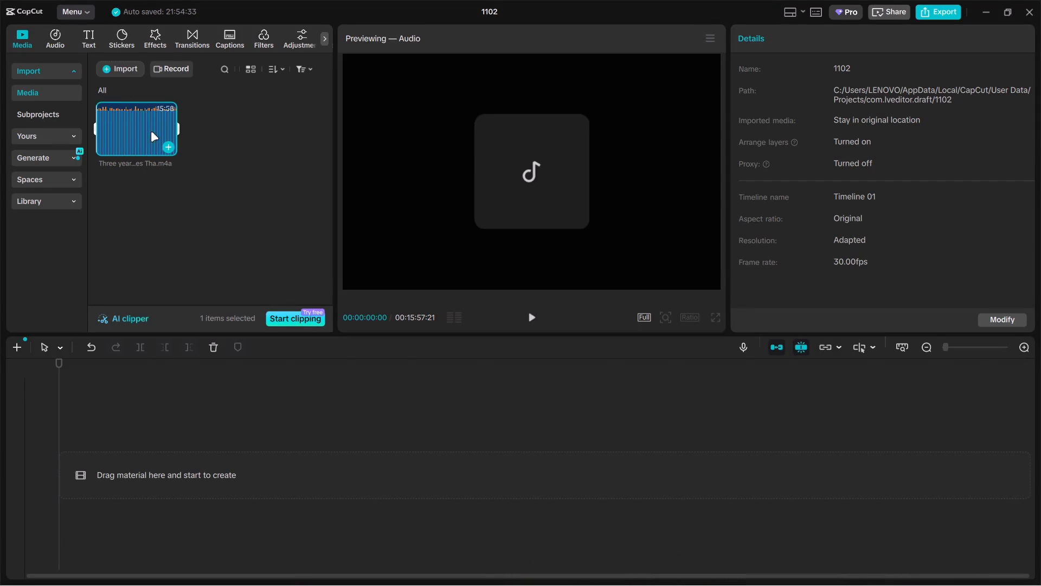
left_click(125, 72)
left_click(164, 442)
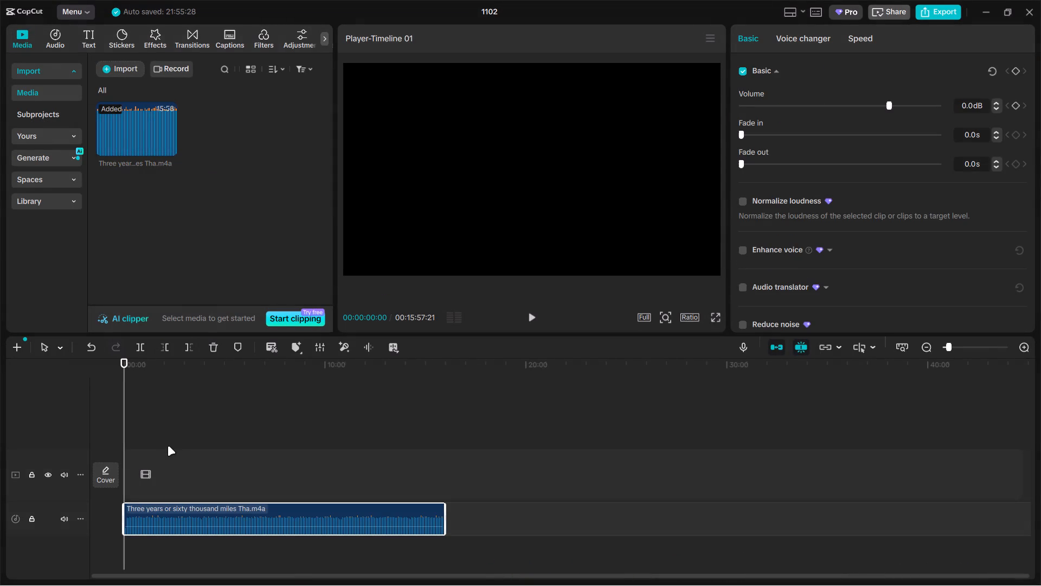
Play the audio around the one-minute point and add a timeline marker at about 00:01:03:13.
scroll(168, 446, "up", 13, "ctrl")
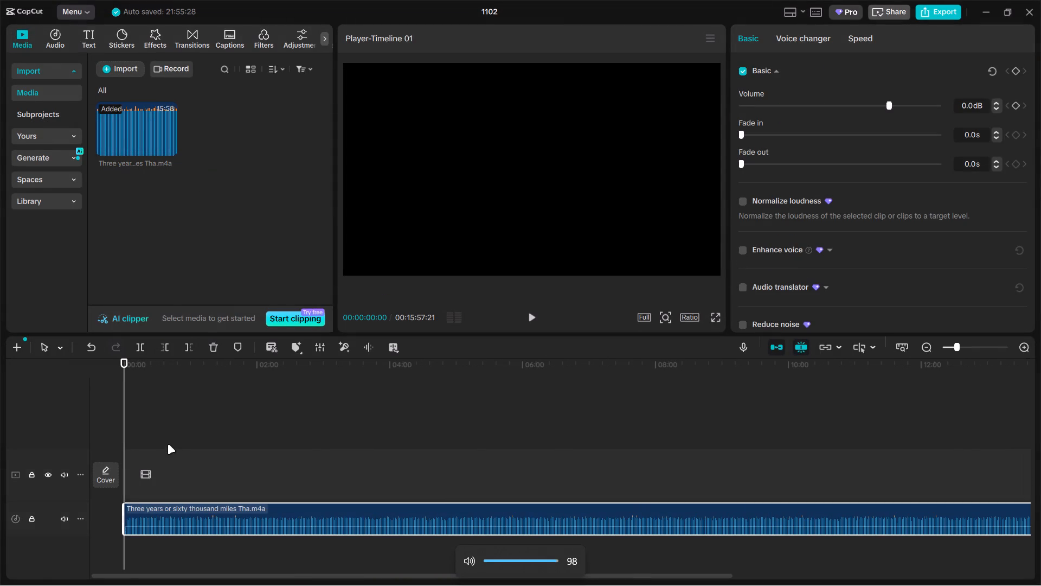
scroll(151, 450, "up", 7, "ctrl")
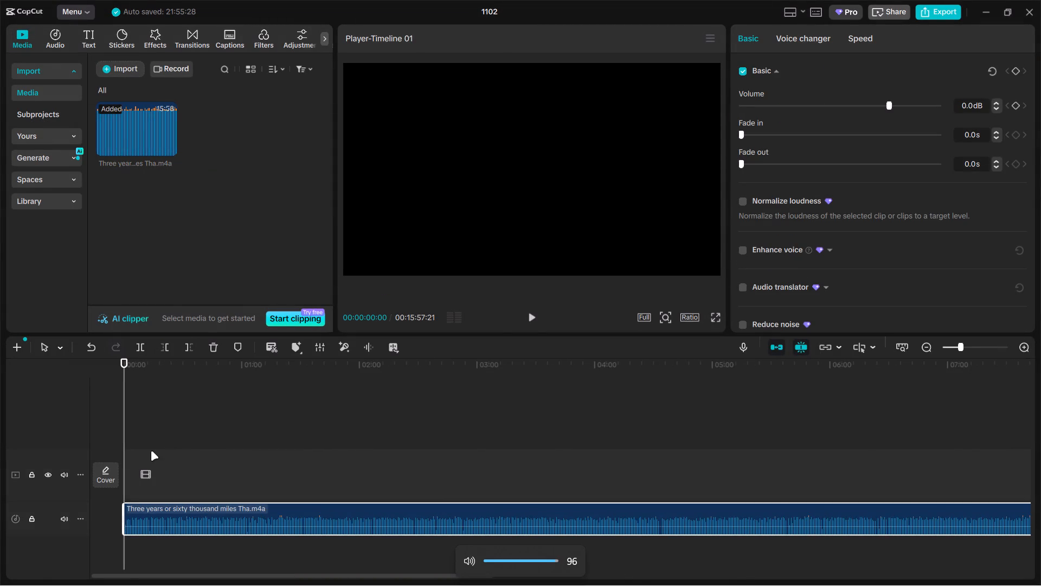
scroll(151, 451, "up", 2, "ctrl")
left_click(281, 474)
key("space")
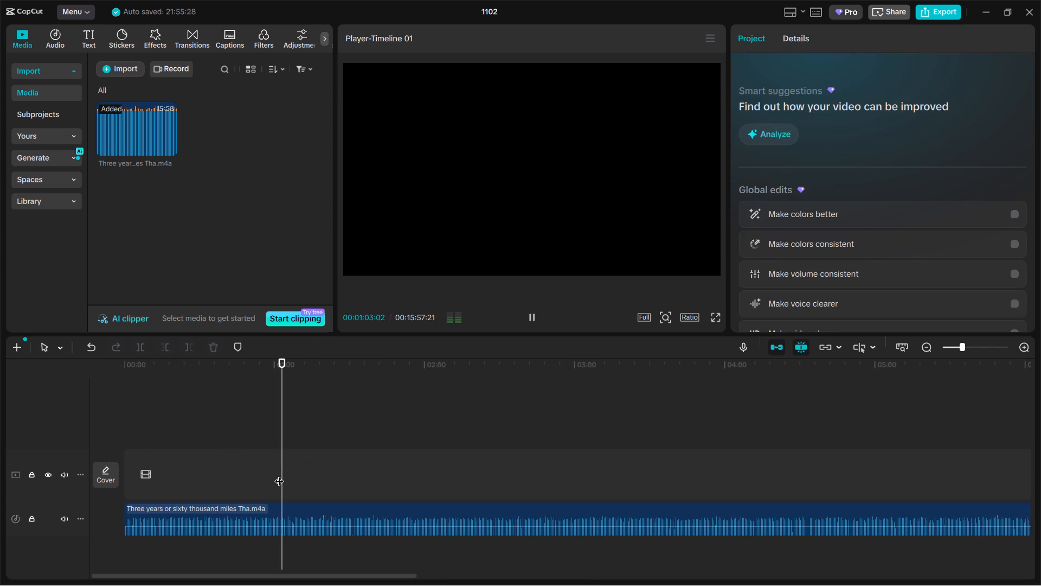
scroll(279, 474, "up", 4, "ctrl")
key("ctrl+space")
left_click(275, 475)
key("space")
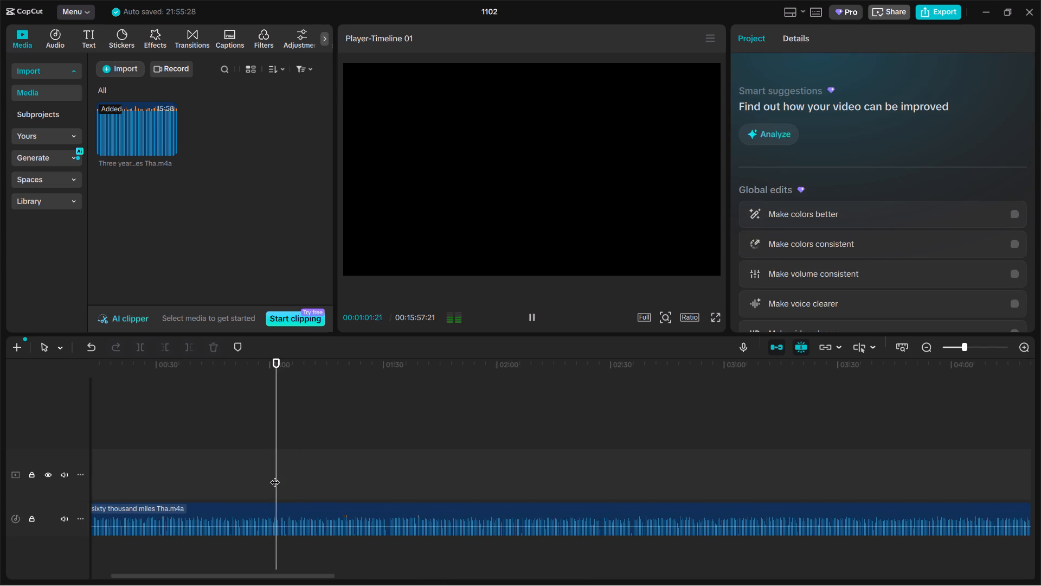
key("space")
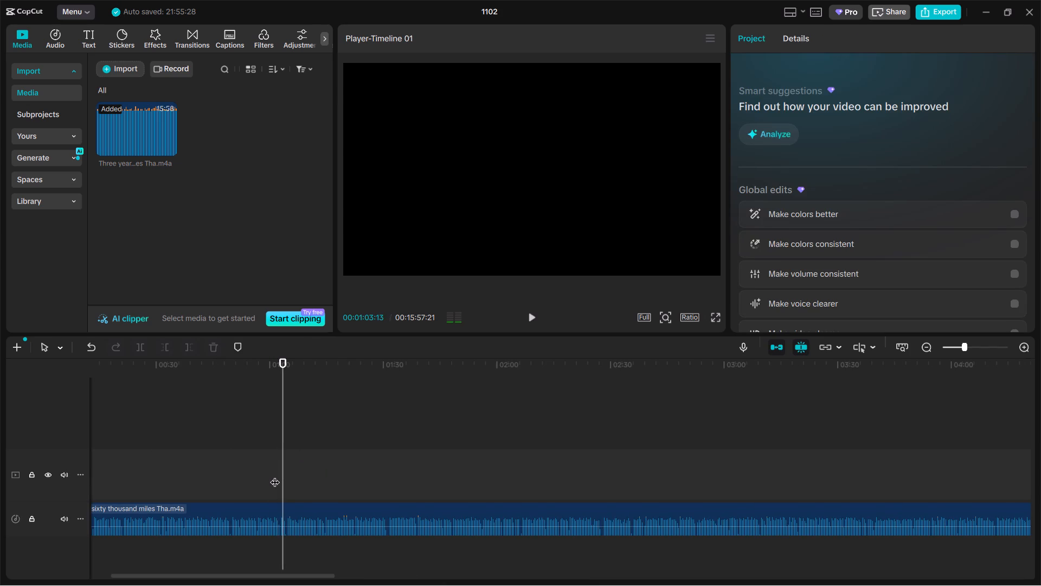
key("m")
Play the audio just past two minutes and add a timeline marker at about 00:02:05:17.
left_click(507, 463)
key("space")
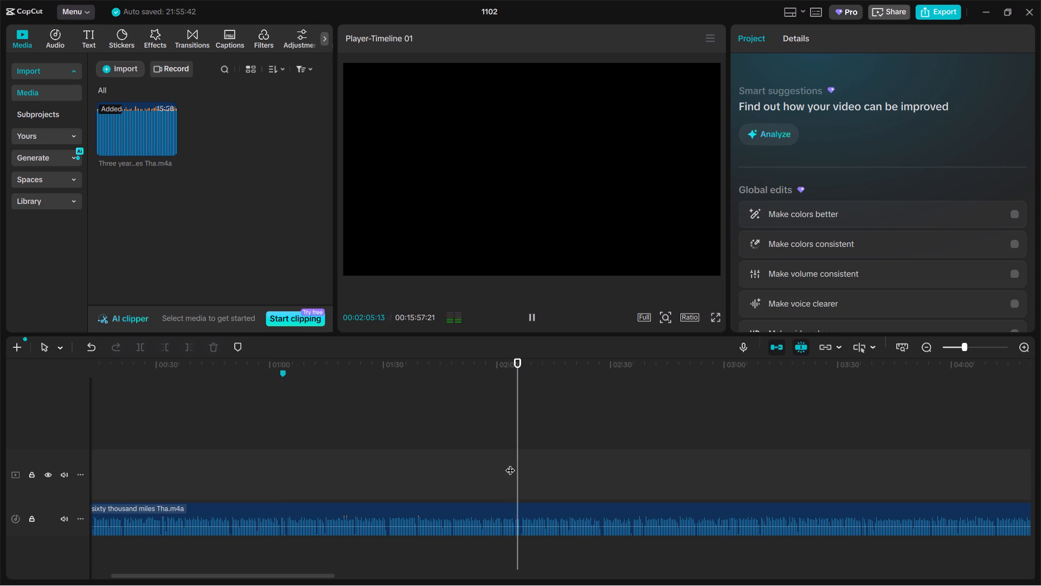
key("space")
type("m")
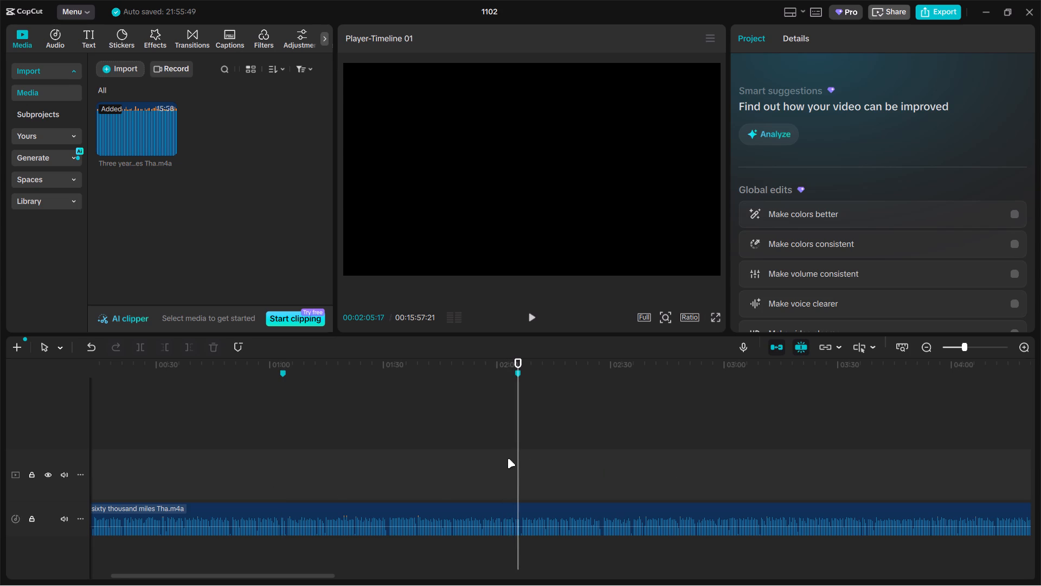
Play the audio past three and a half minutes and add a timeline marker at about 00:03:37:00.
left_click(507, 460)
left_click(631, 475)
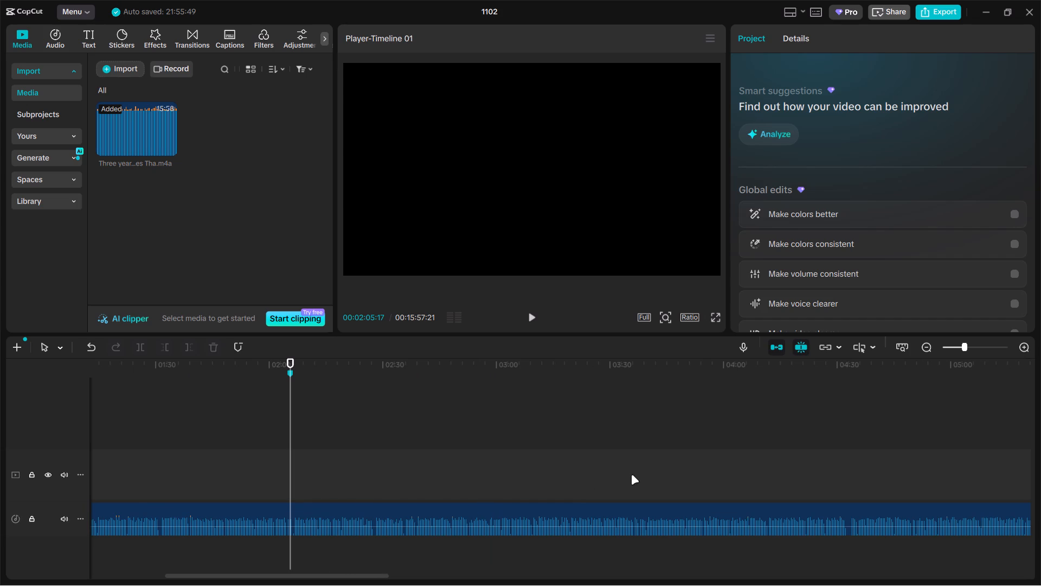
key("space")
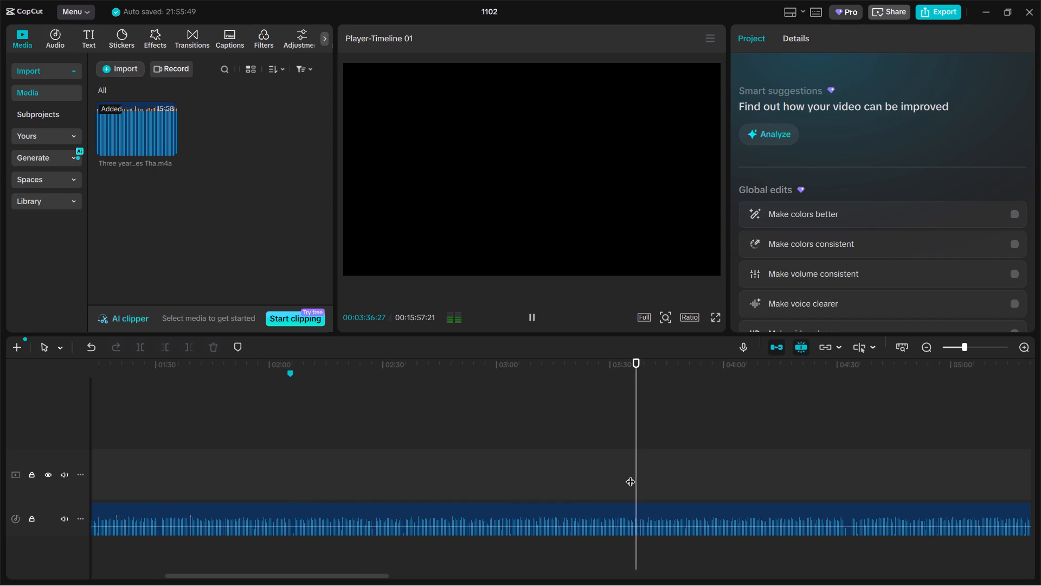
key("space")
type("m")
Audition the audio between about 4:33 and 4:50 and add a timeline marker at about 00:04:50:06.
left_click(635, 470)
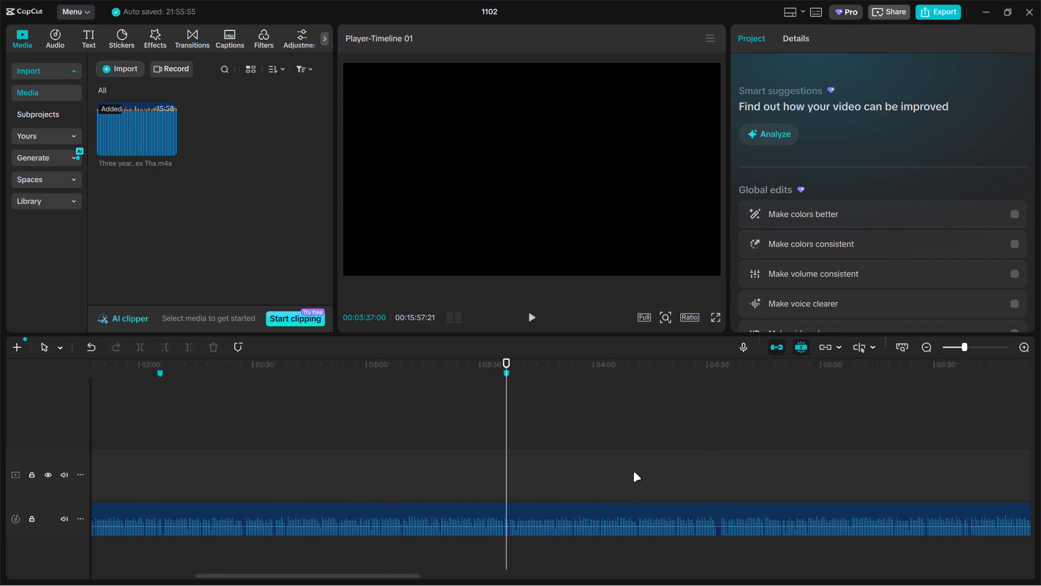
left_click(624, 477)
key("space")
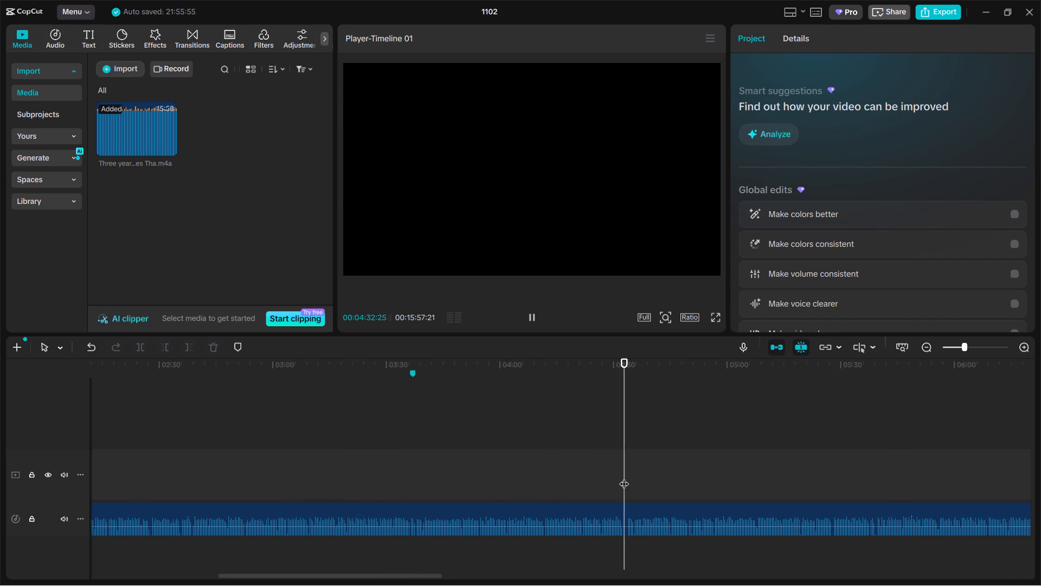
left_click(686, 475)
key("space")
key("space")
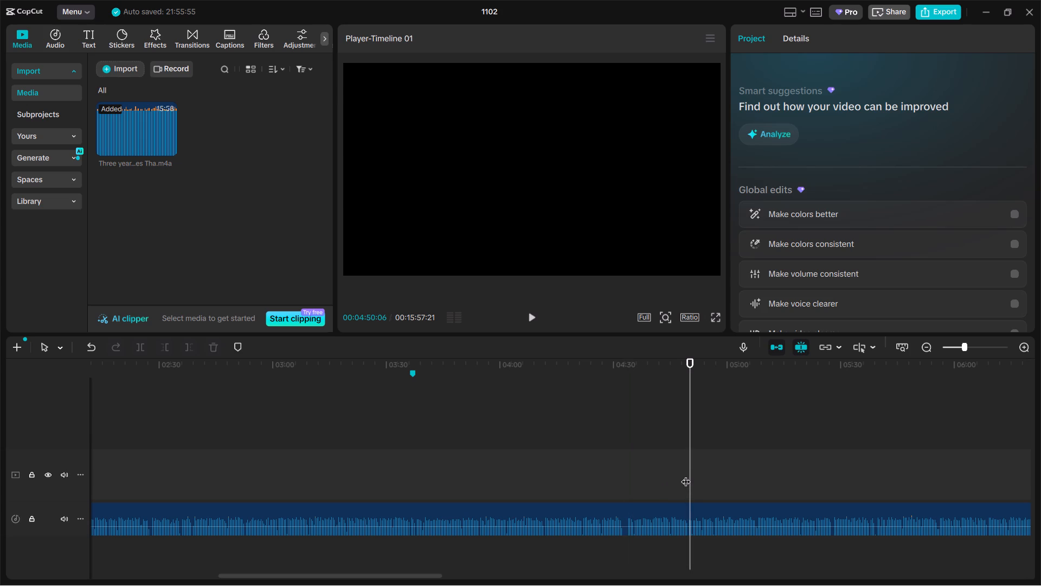
type("m")
Play the audio past five and a half minutes and add a timeline marker at about 00:05:38:14.
left_click_drag(680, 472, 671, 476)
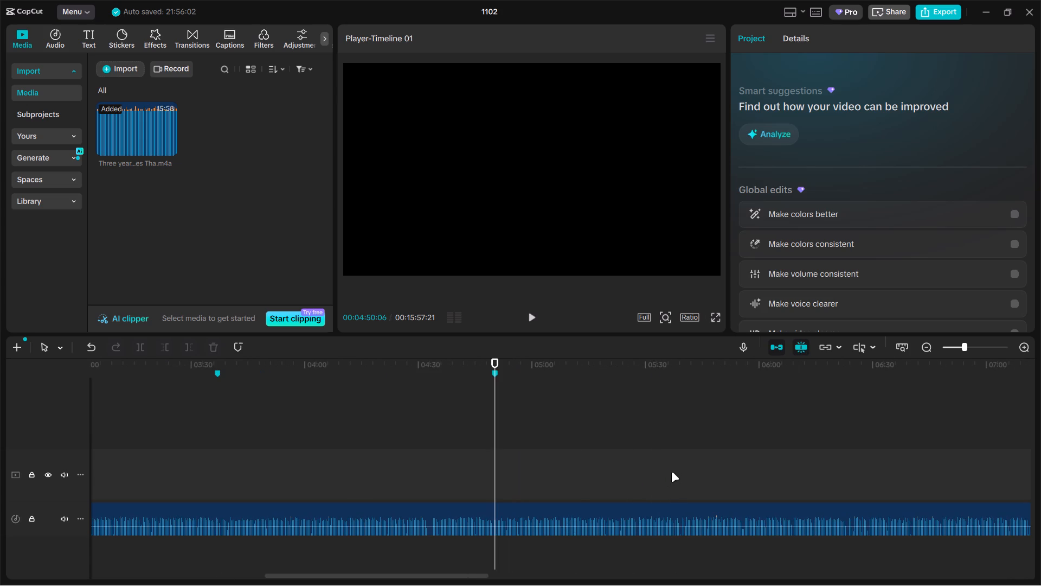
left_click(671, 472)
key("space")
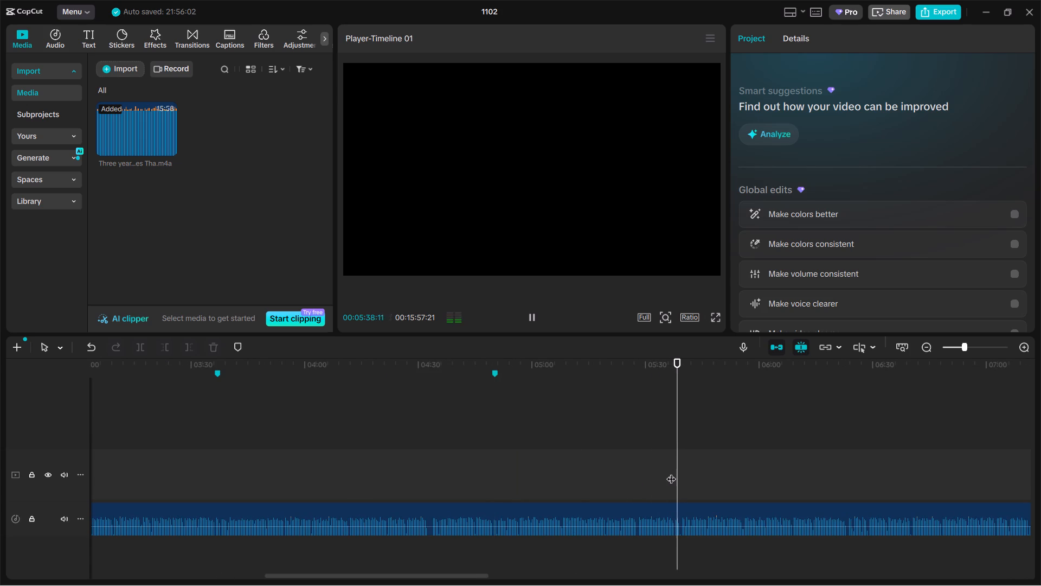
key("space")
type("m")
Play the audio just before six and a half minutes and add a timeline marker at about 00:06:24:00.
left_click_drag(671, 472, 666, 475)
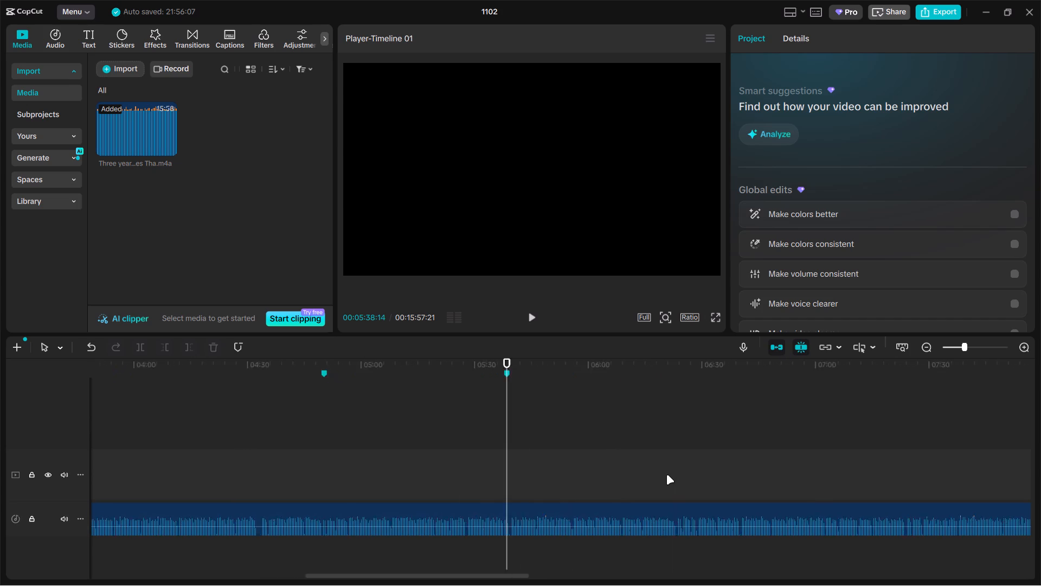
left_click_drag(666, 475, 665, 475)
left_click(586, 474)
key("space")
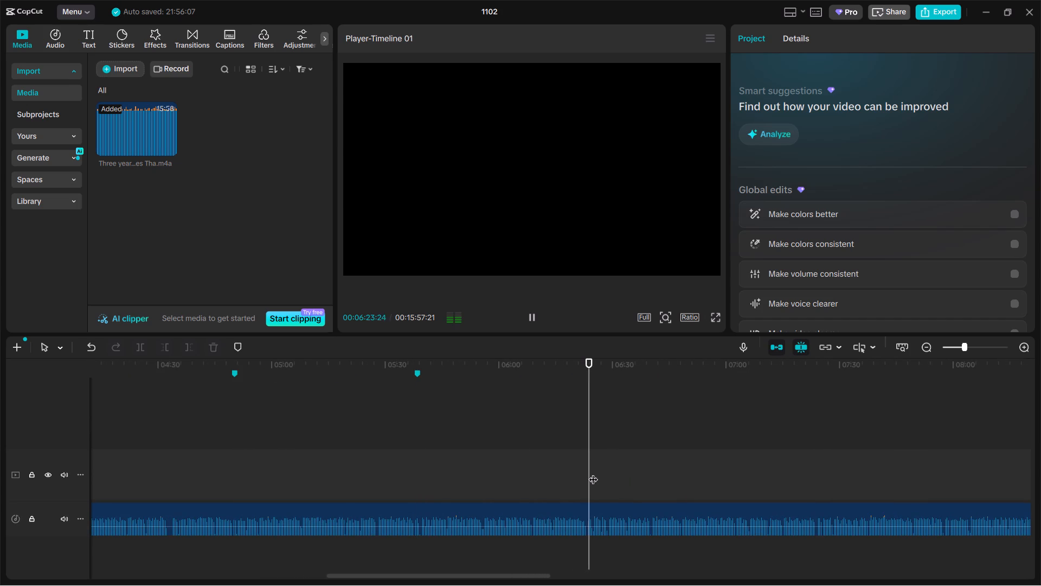
key("space")
key("m")
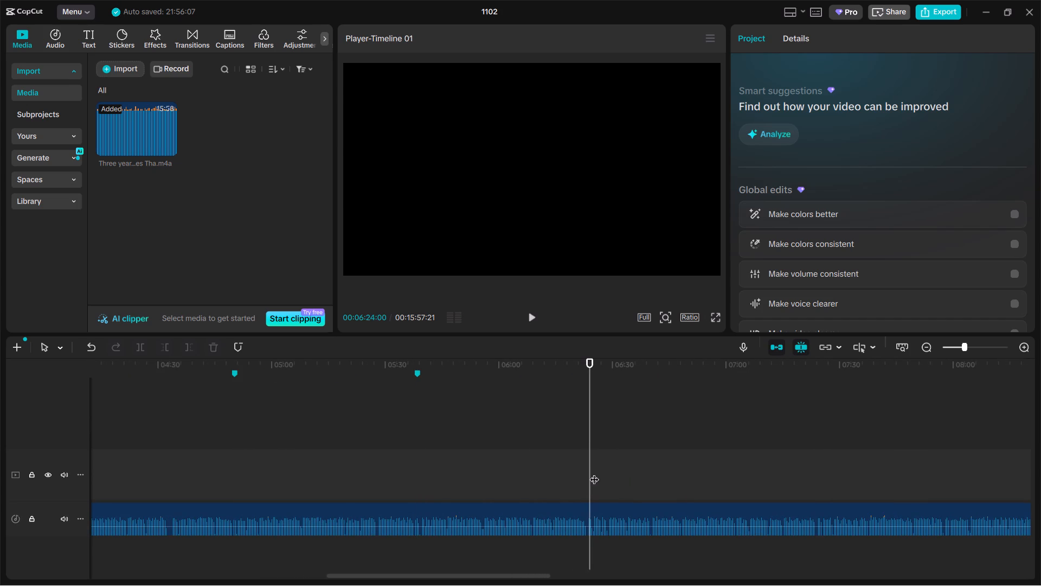
Play the audio just before seven and a half minutes and add a timeline marker at about 00:07:24:19.
left_click(594, 473)
left_click(595, 472)
key("space")
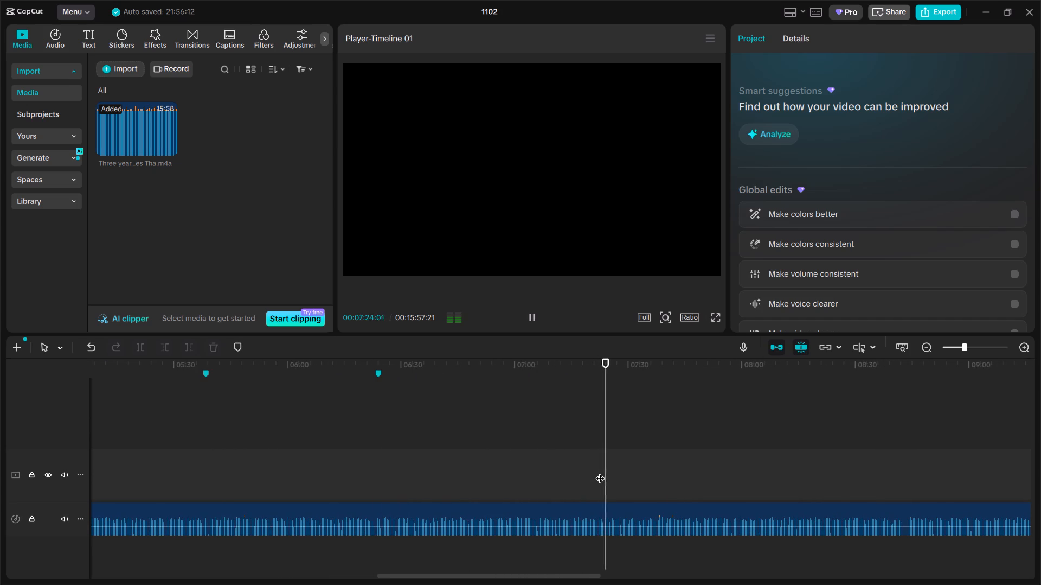
key("space")
type("m")
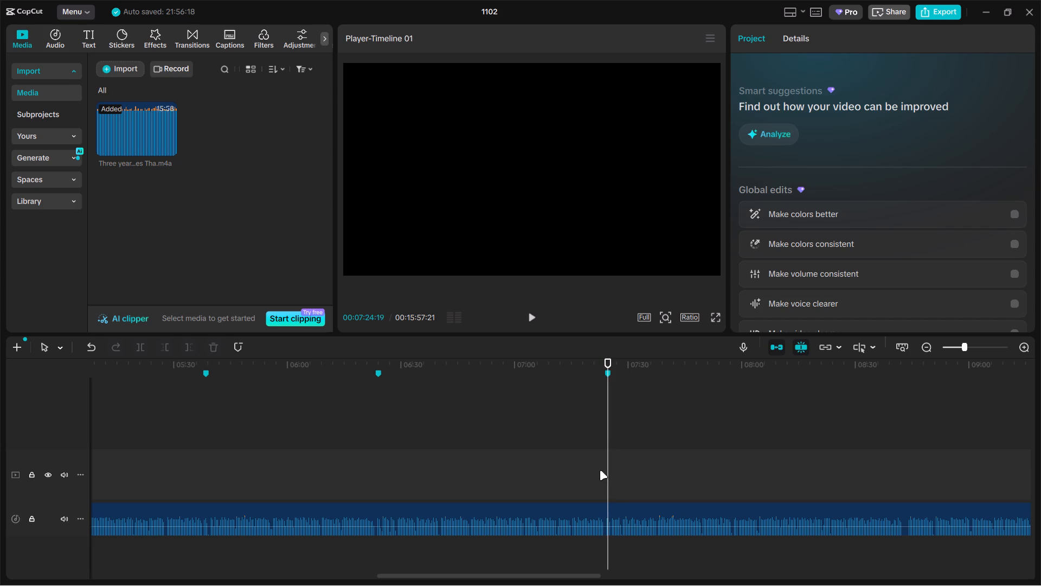
Audition the audio near 7:58, 8:44 and 9:25, and add a timeline marker at about 00:09:25:26.
left_click(599, 471)
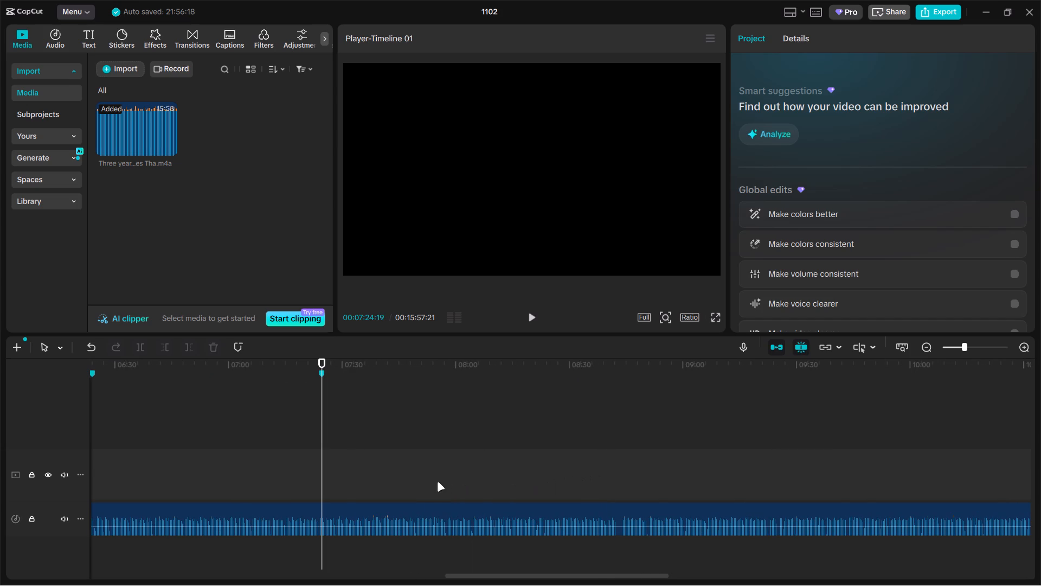
left_click(444, 480)
key("space")
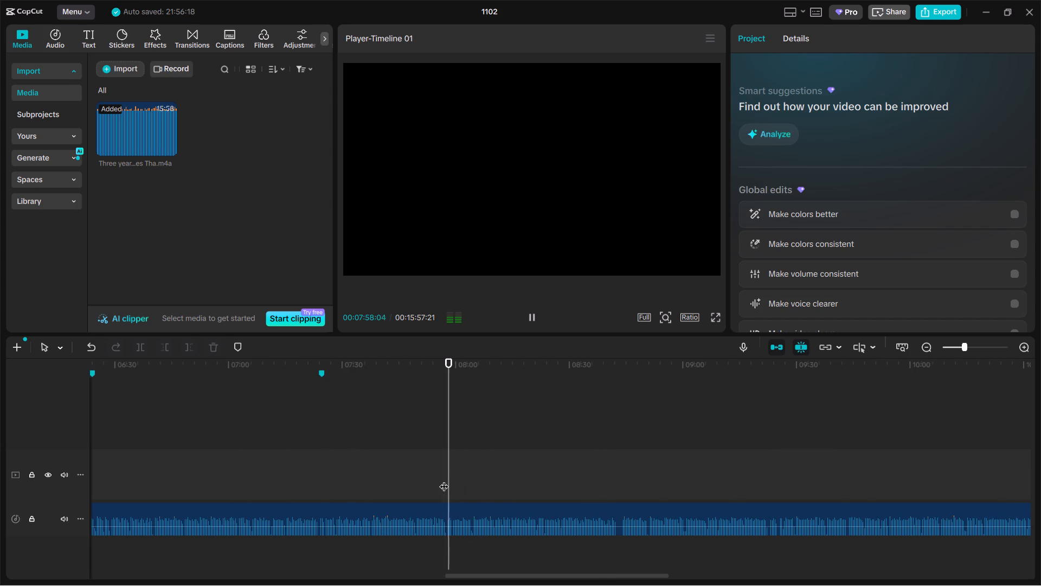
key("space")
key("space")
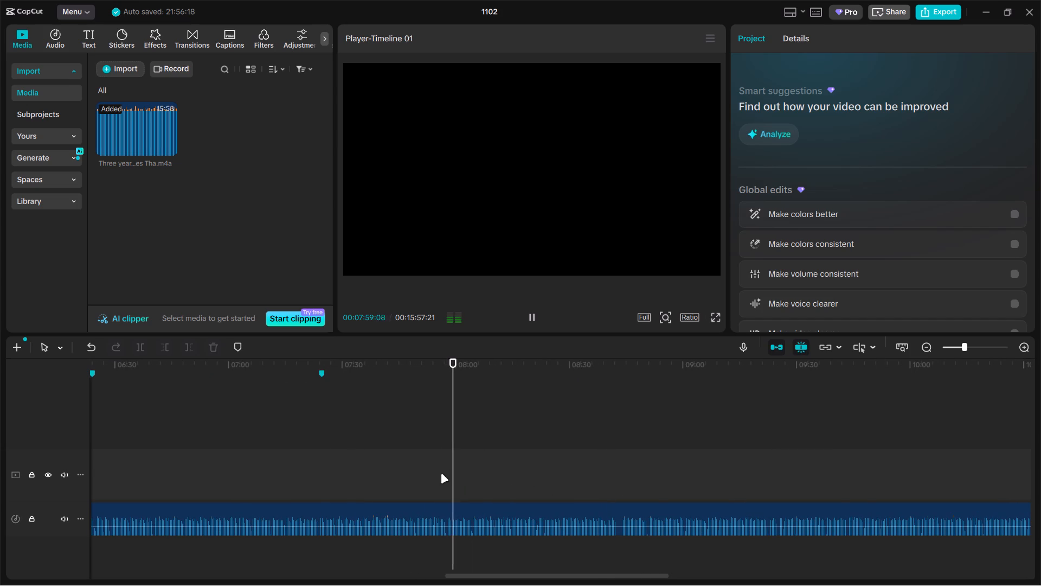
left_click(615, 482)
key("space")
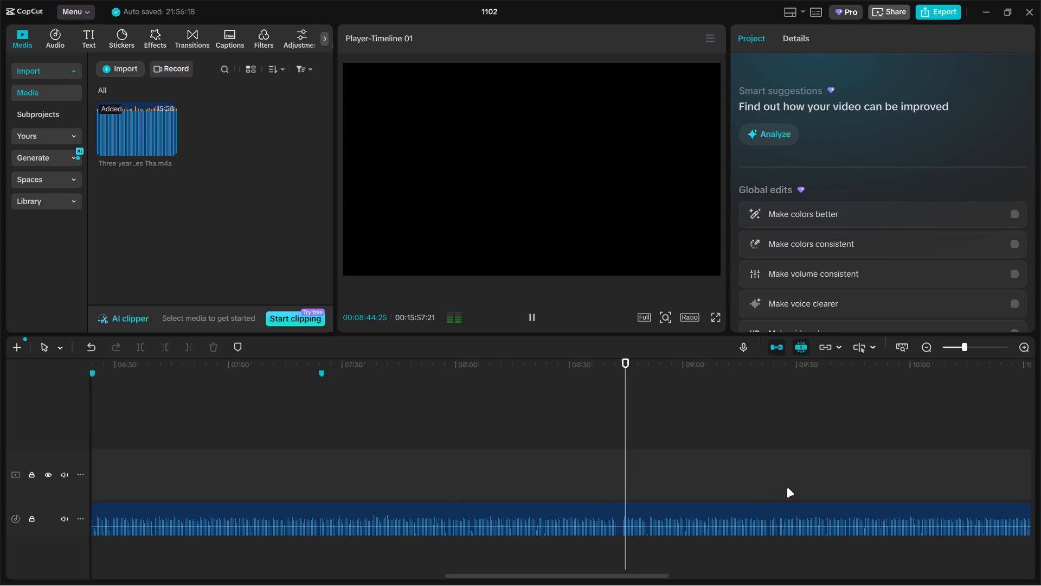
left_click(766, 482)
key("space")
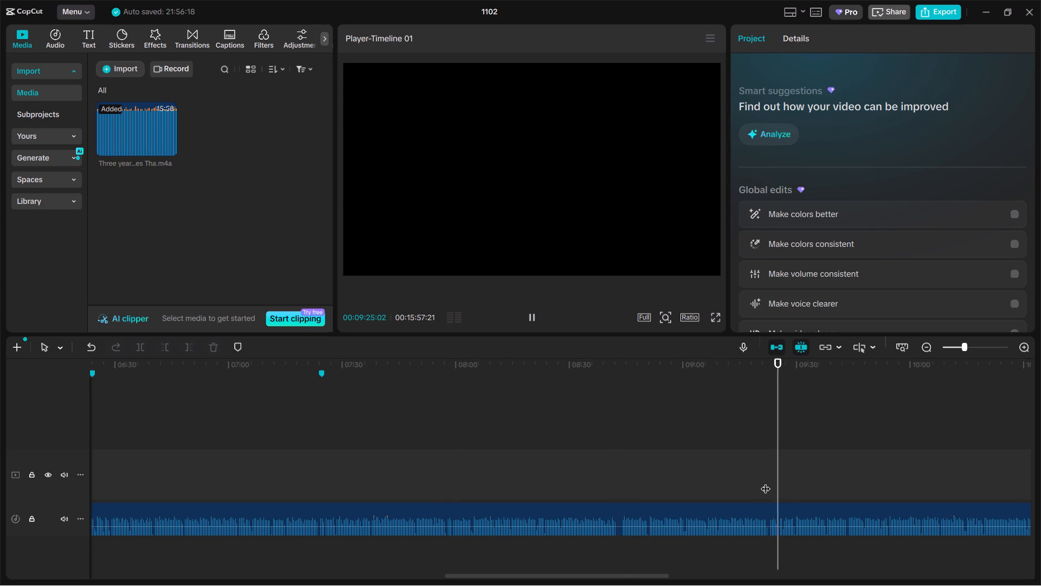
key("space")
type("m")
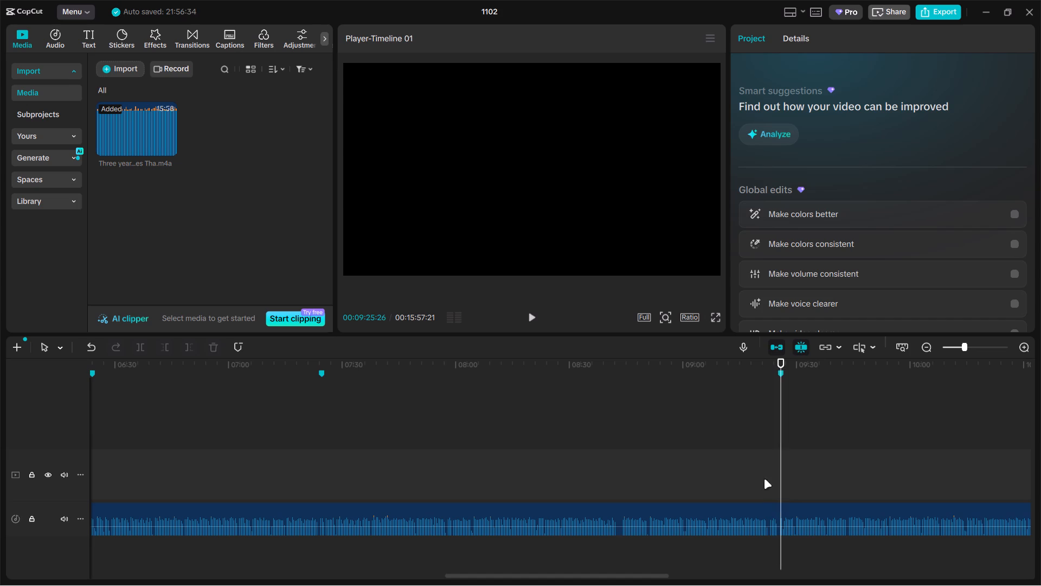
Replay the audio at the 7:24 marker, check the section near 10:45, and add a timeline marker at about 00:10:45:16.
left_click(312, 476)
key("space")
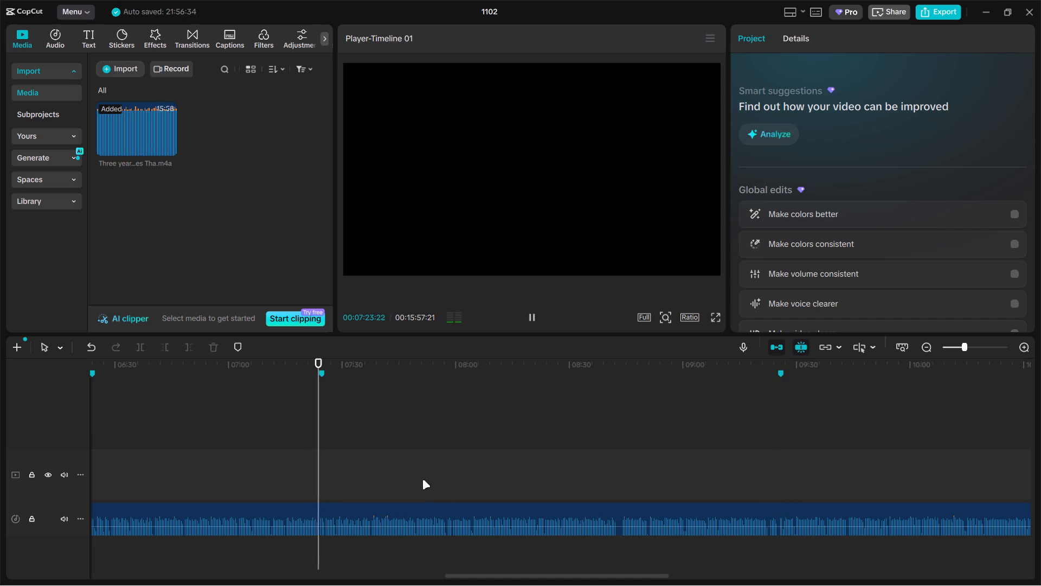
left_click(567, 472)
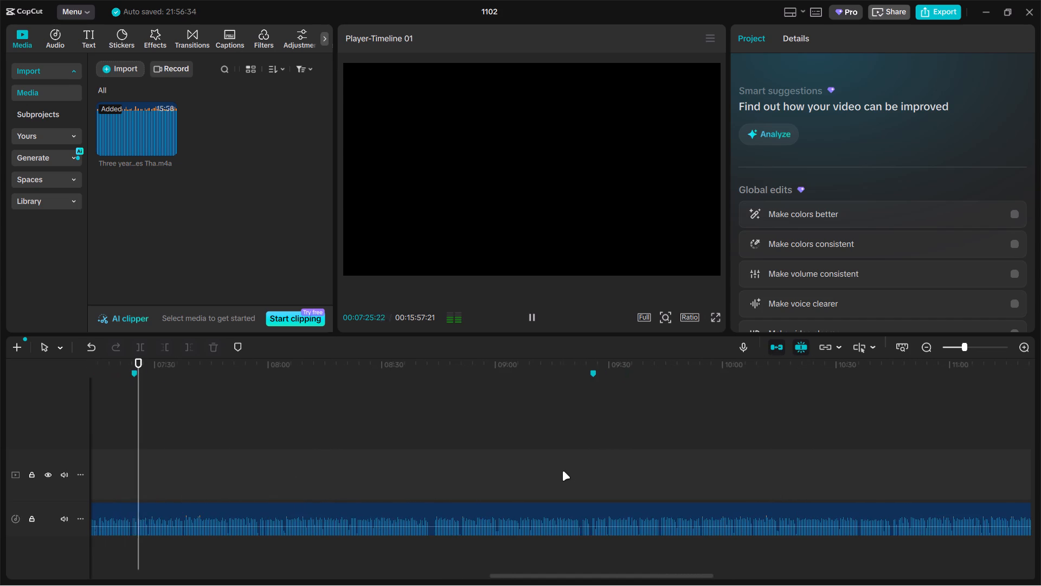
key("space")
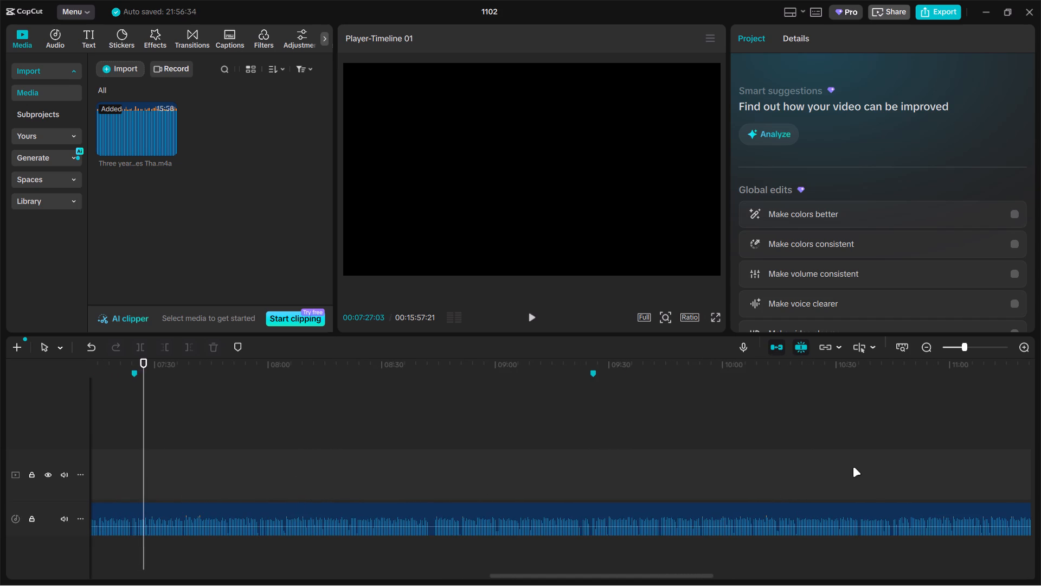
left_click(892, 474)
key("space")
key("space")
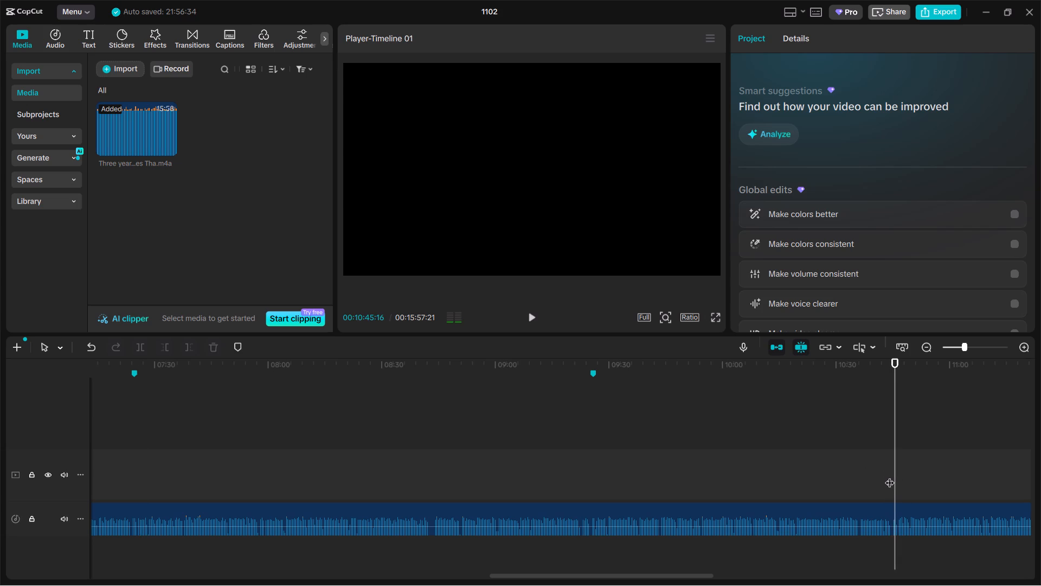
type("m")
Play the audio past eleven and a half minutes and add a timeline marker at about 00:11:37:28.
left_click_drag(883, 480, 830, 502)
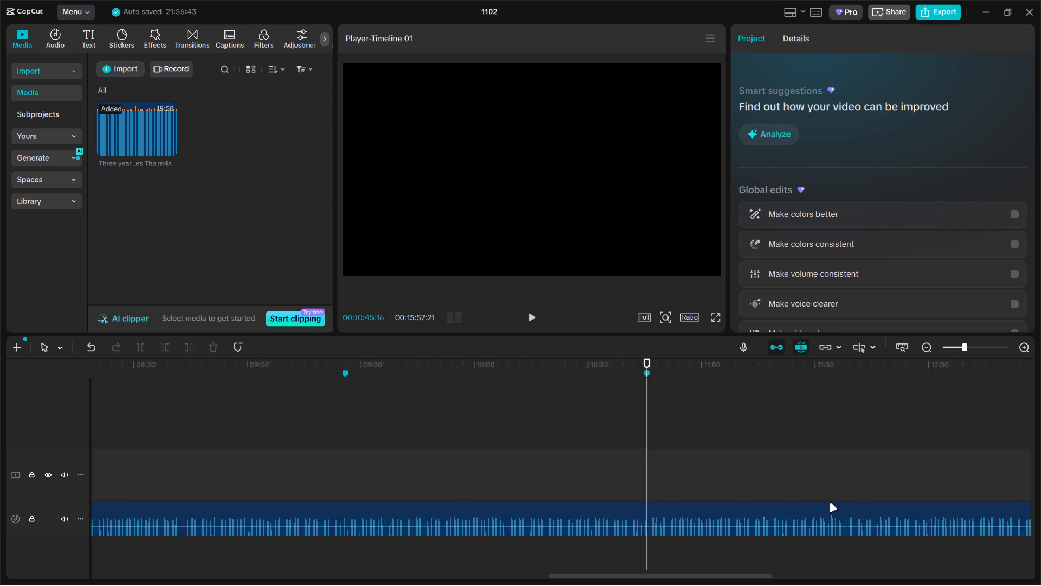
left_click_drag(830, 502, 809, 502)
left_click(637, 480)
key("space")
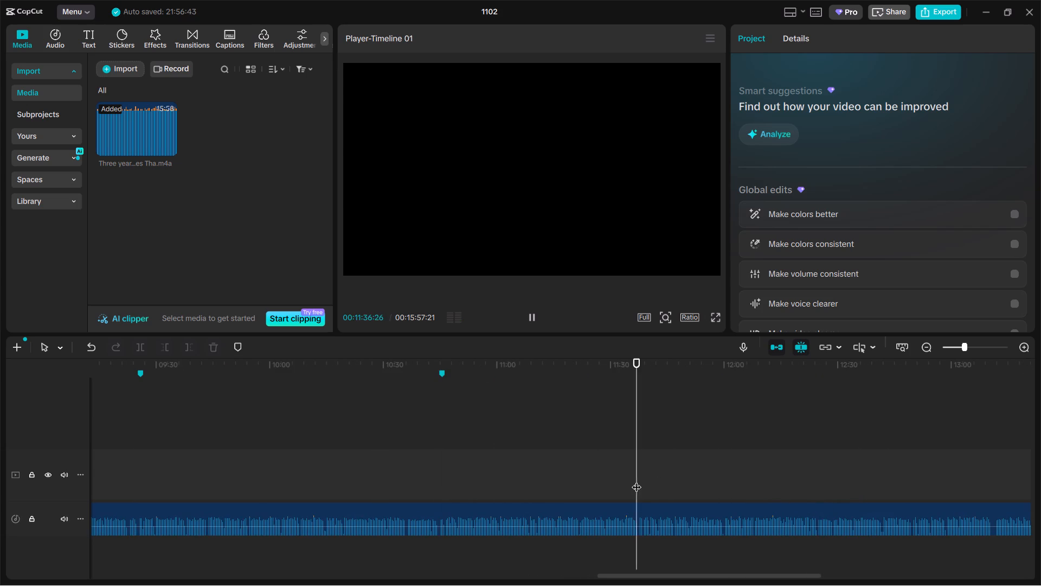
key("space")
type("m")
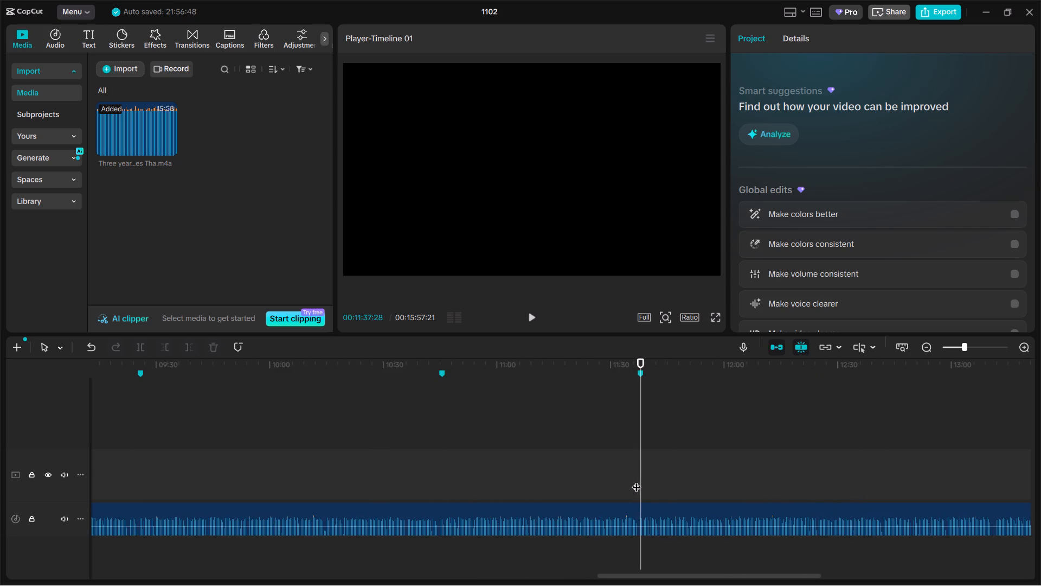
Play the audio near 12:50 and add a timeline marker at about 00:12:50:13.
left_click_drag(634, 481, 665, 473)
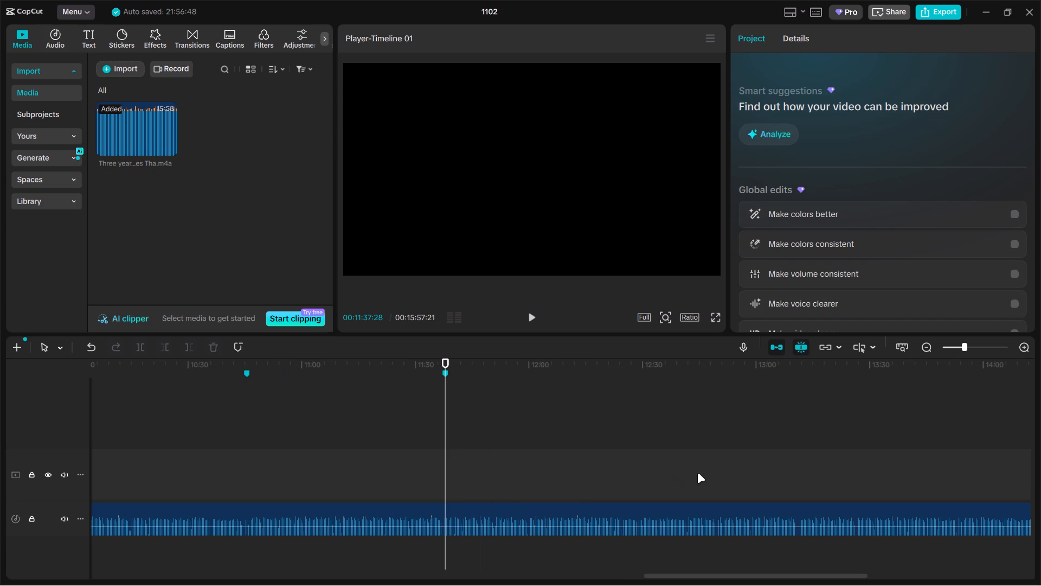
left_click(697, 473)
key("space")
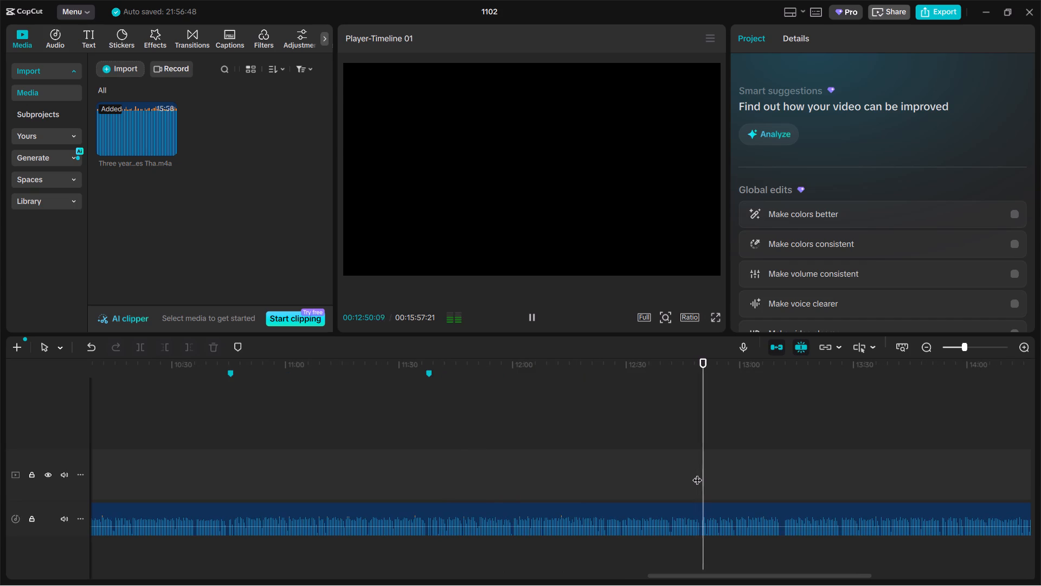
key("space")
type("m")
Audition the audio just before fourteen minutes and add a timeline marker at about 00:13:53:27.
left_click_drag(711, 453, 734, 456)
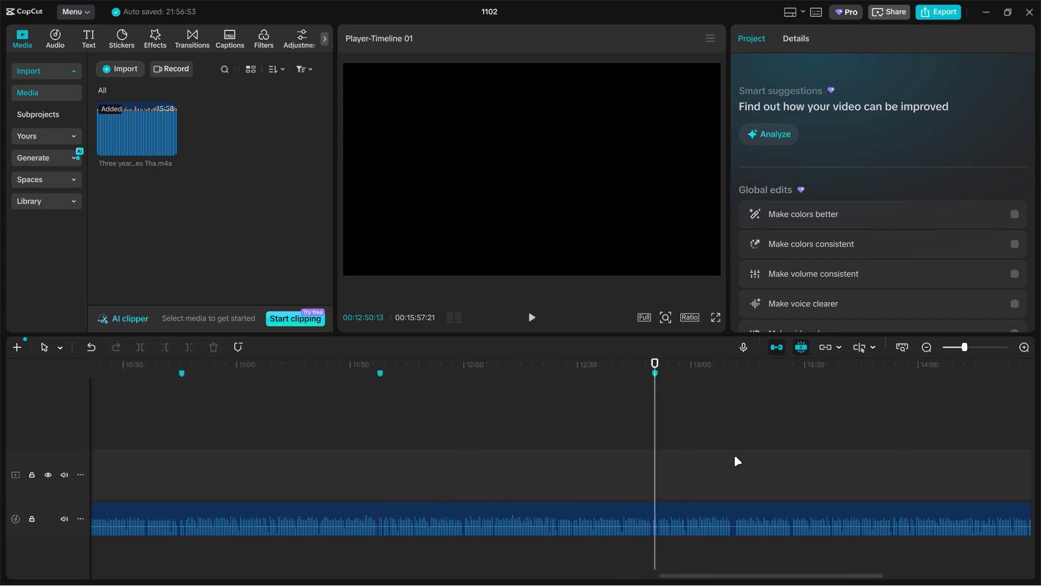
left_click_drag(734, 456, 742, 456)
left_click(708, 470)
key("space")
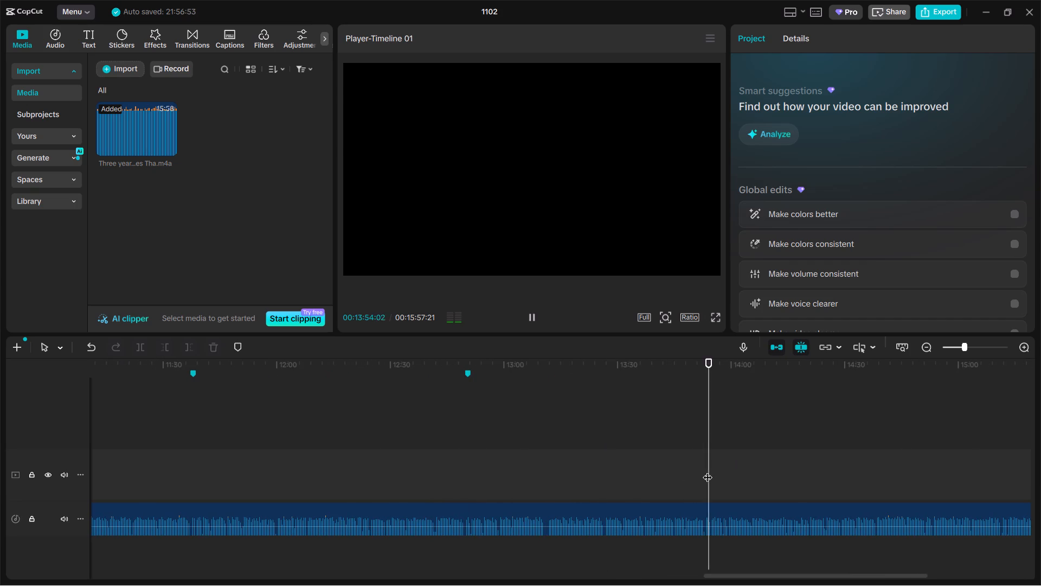
left_click(704, 470)
key("space")
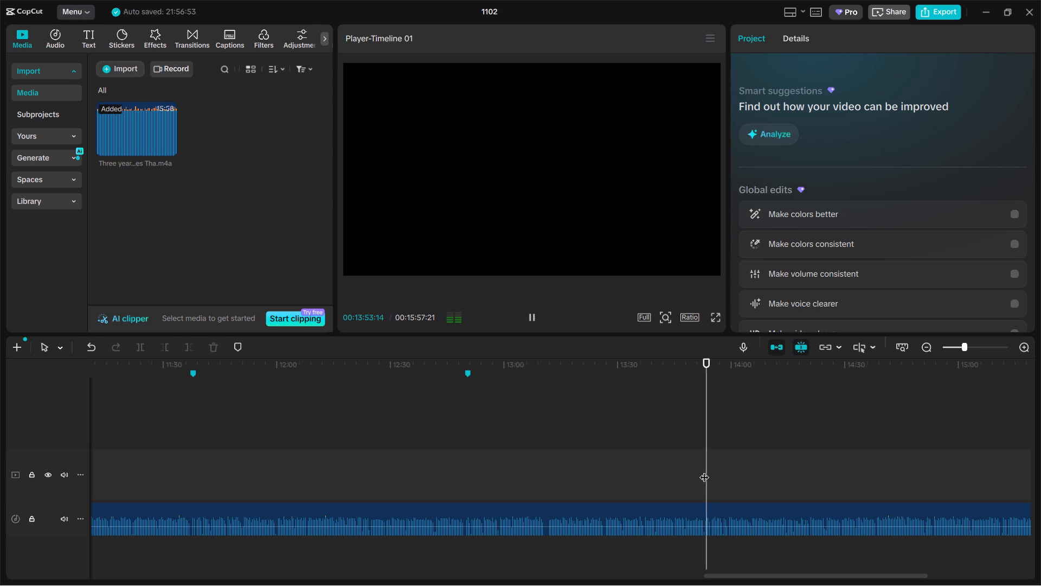
key("space")
type("m")
Return the playhead to the timeline start and import all three Volvo MKV clips from the Intro folder in Downloads > EDIT.
scroll(704, 470, "down", 2, "ctrl")
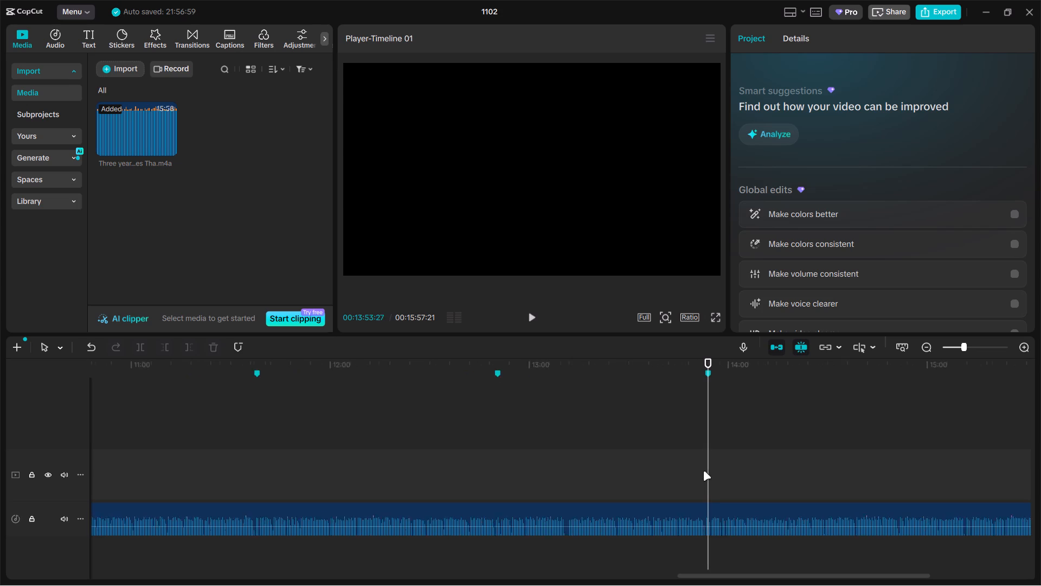
scroll(703, 471, "down", 8, "ctrl")
scroll(608, 482, "down", 5, "ctrl")
left_click(165, 428)
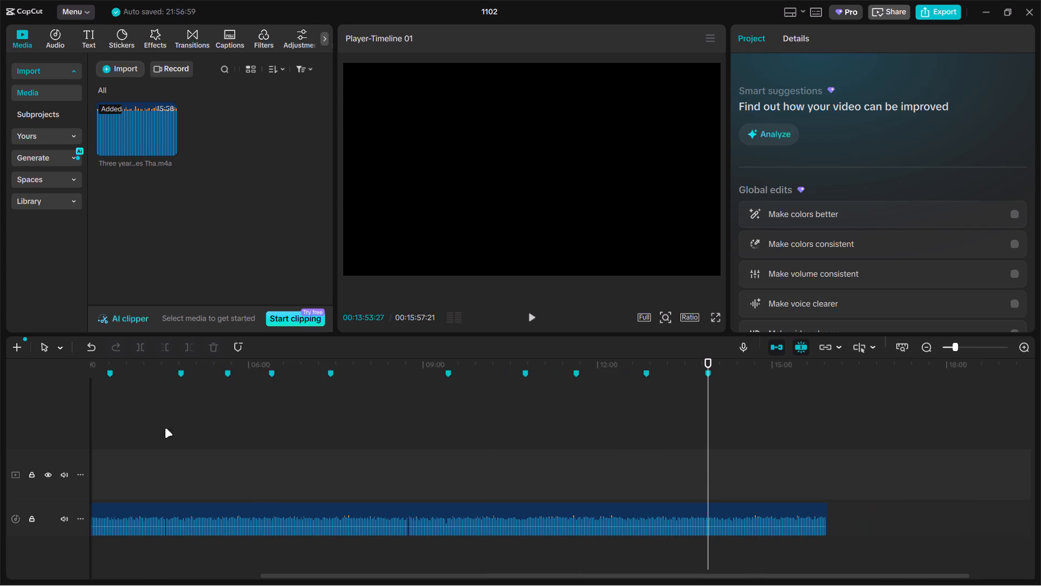
left_click_drag(165, 428, 65, 423)
left_click(104, 71)
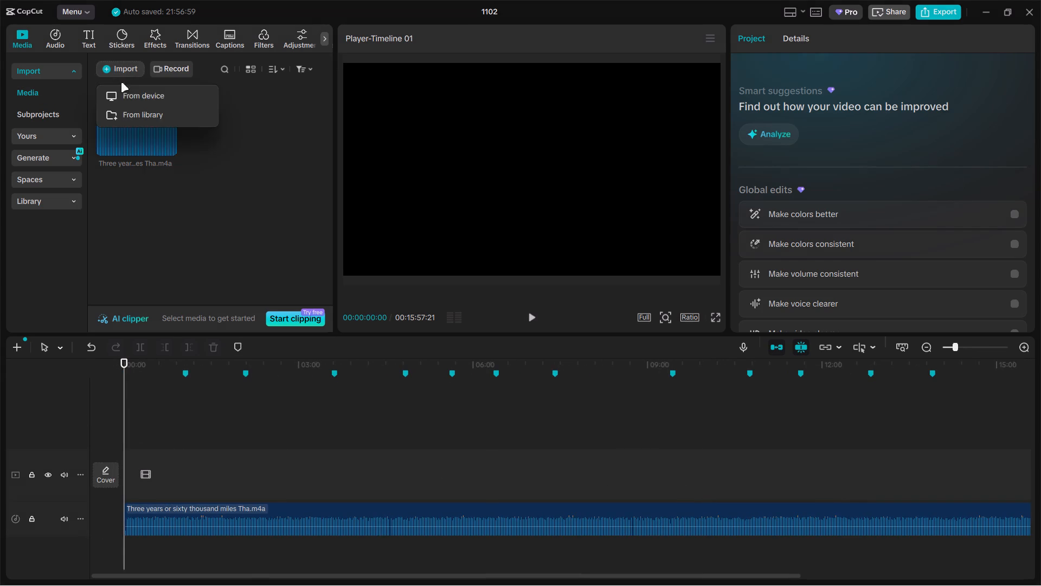
left_click(132, 90)
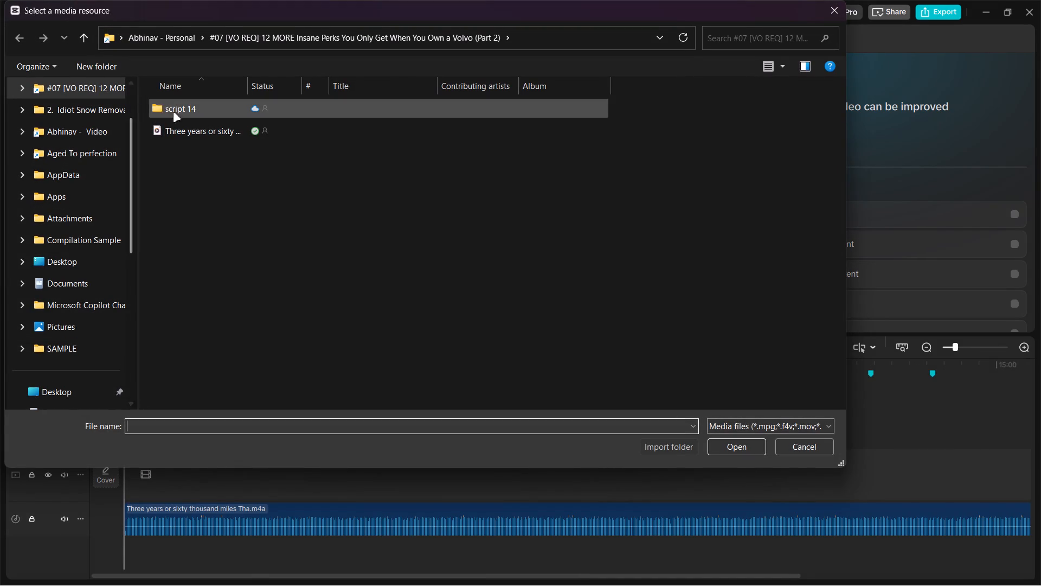
scroll(103, 244, "down", 4)
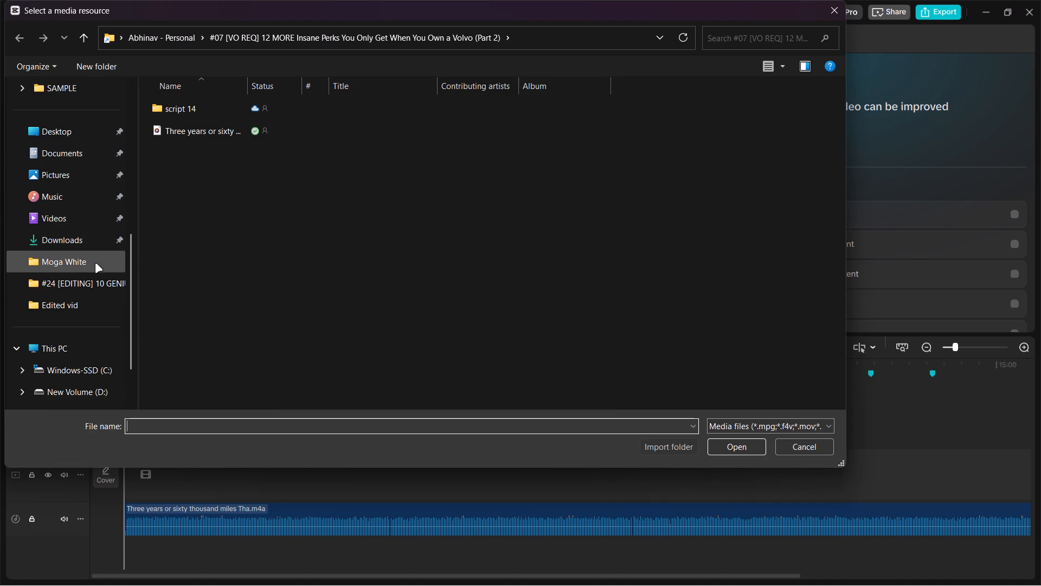
left_click(77, 243)
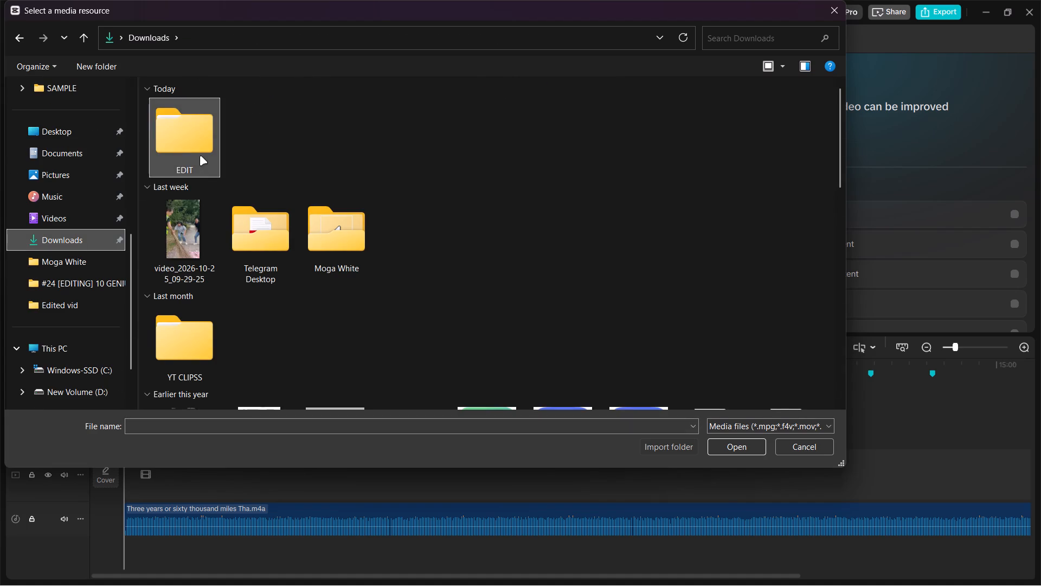
double_click(200, 156)
double_click(179, 142)
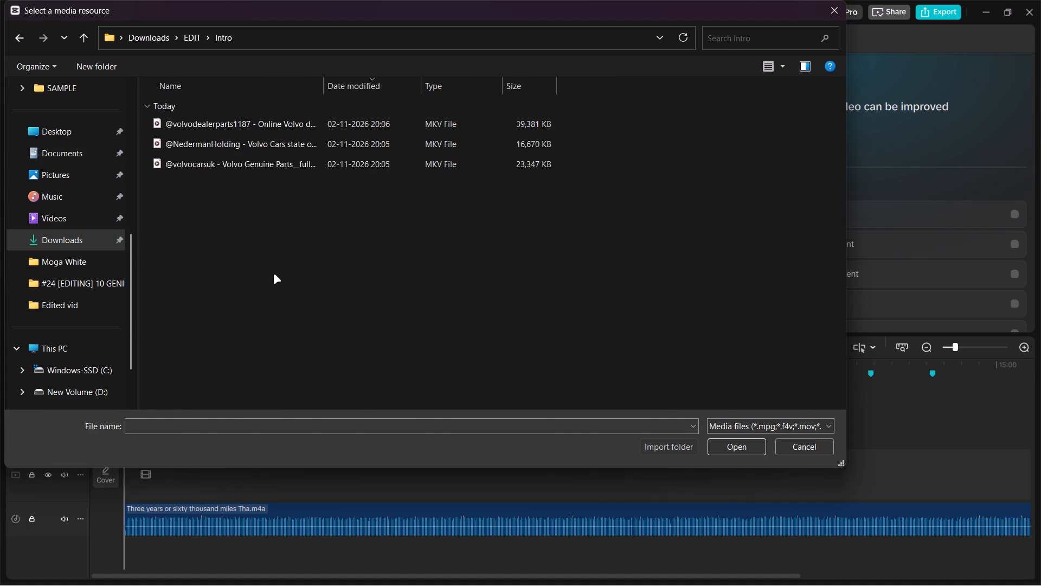
key("ctrl+a")
key("Return")
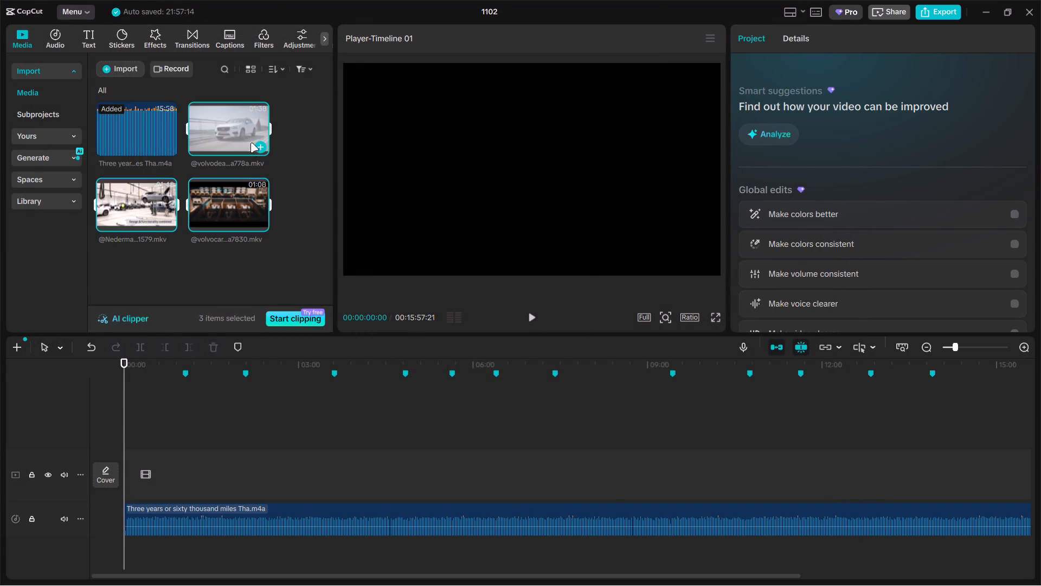
Add the three imported Intro clips to the main video track at the timeline start.
left_click(259, 147)
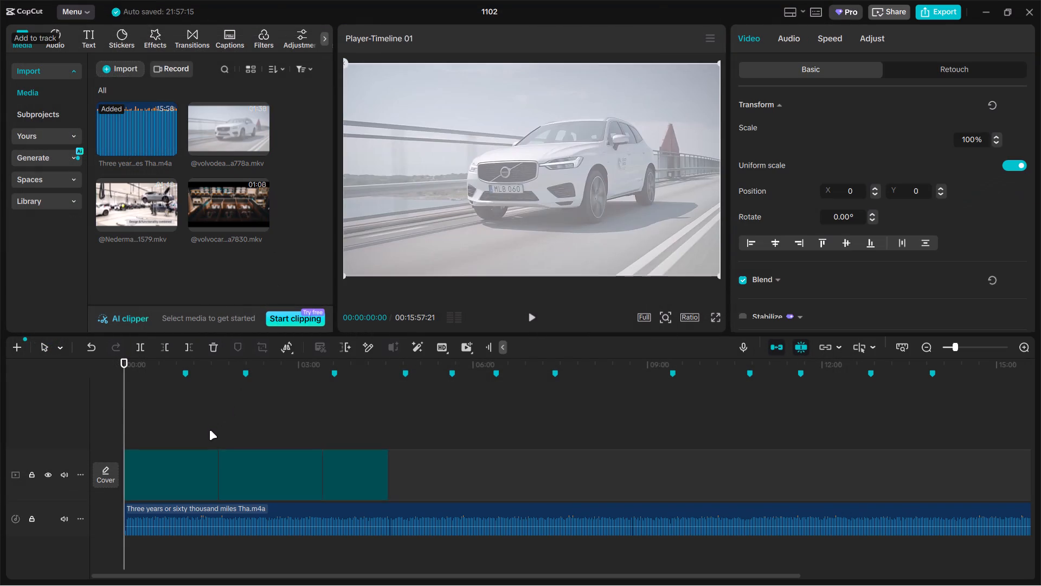
Scrub through the three Intro clips on the main track to examine their footage.
scroll(209, 430, "up", 12, "ctrl")
left_click(163, 436)
left_click_drag(163, 436, 130, 434)
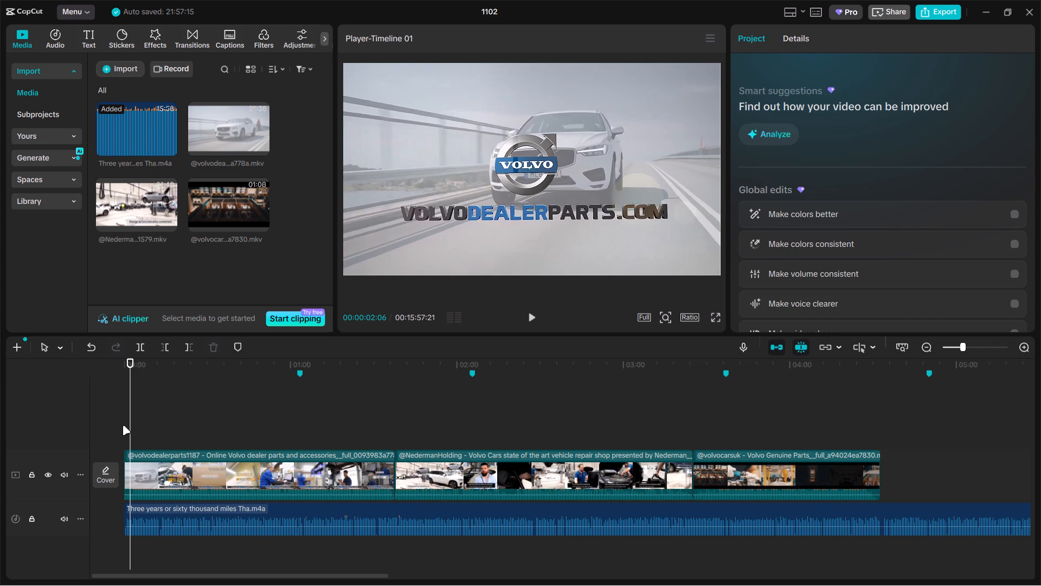
left_click(148, 428)
left_click_drag(148, 428, 194, 429)
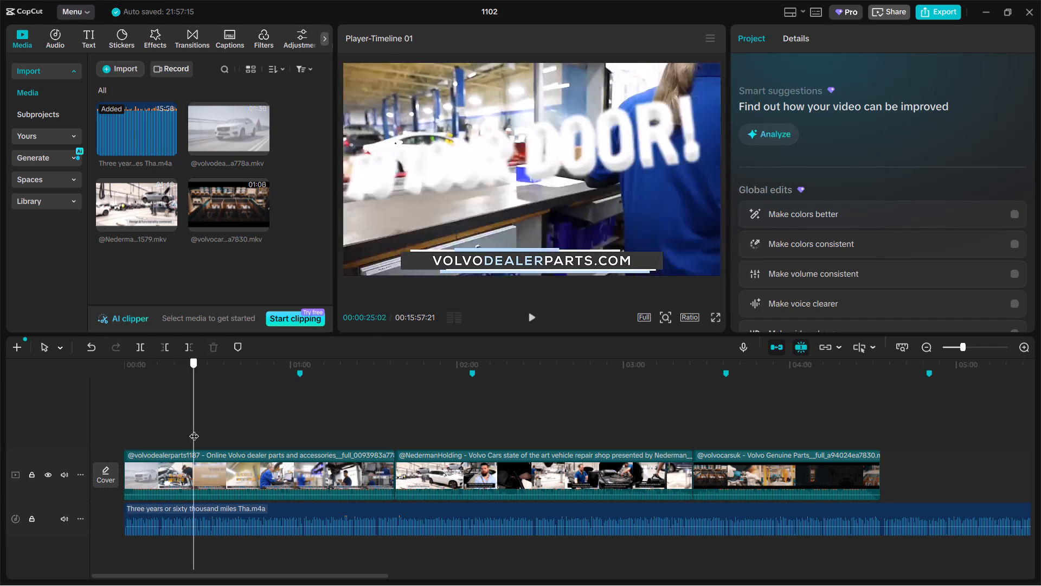
left_click_drag(194, 429, 248, 429)
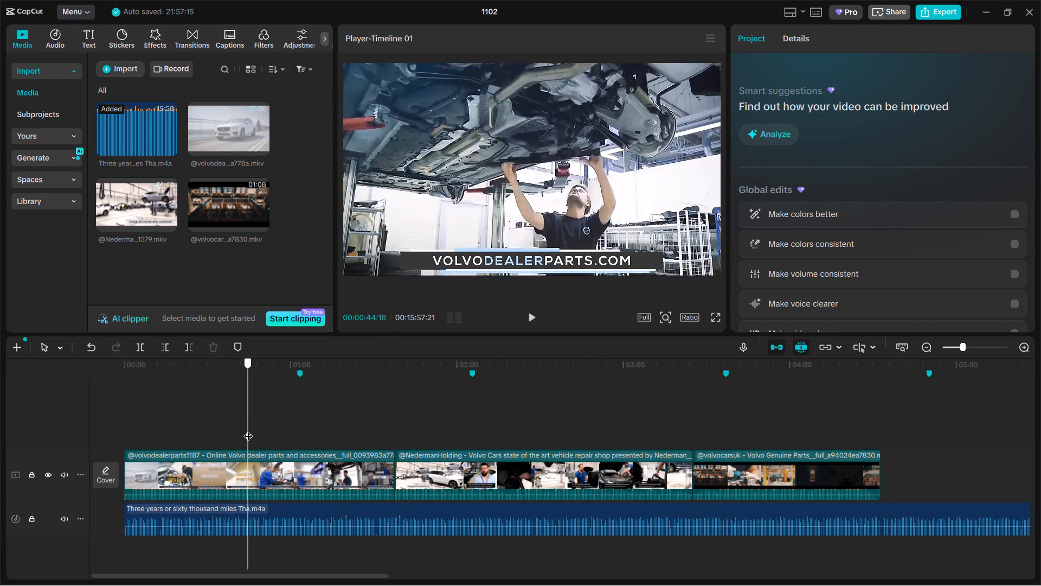
left_click_drag(248, 429, 271, 429)
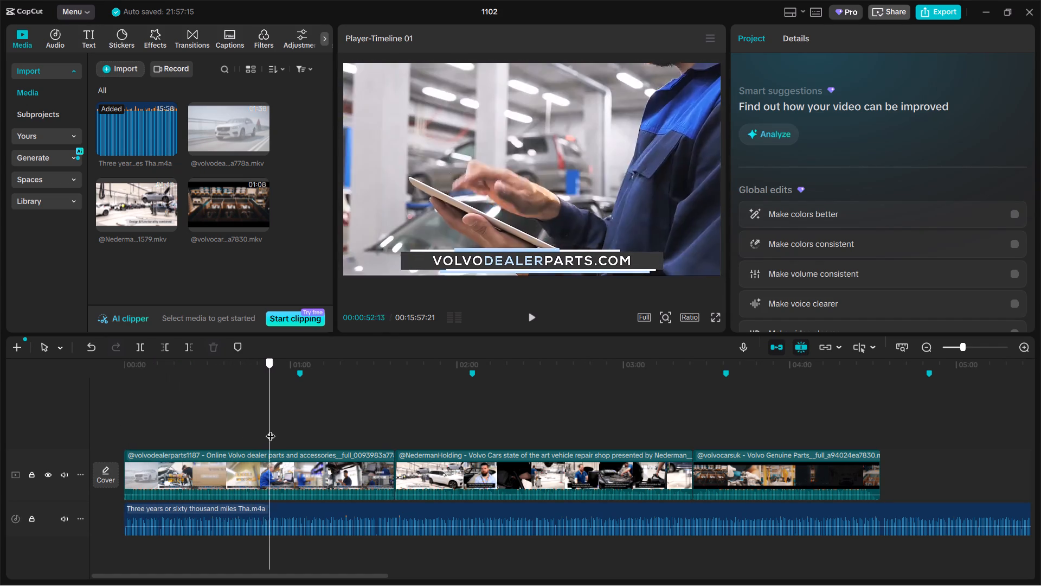
left_click_drag(271, 429, 433, 433)
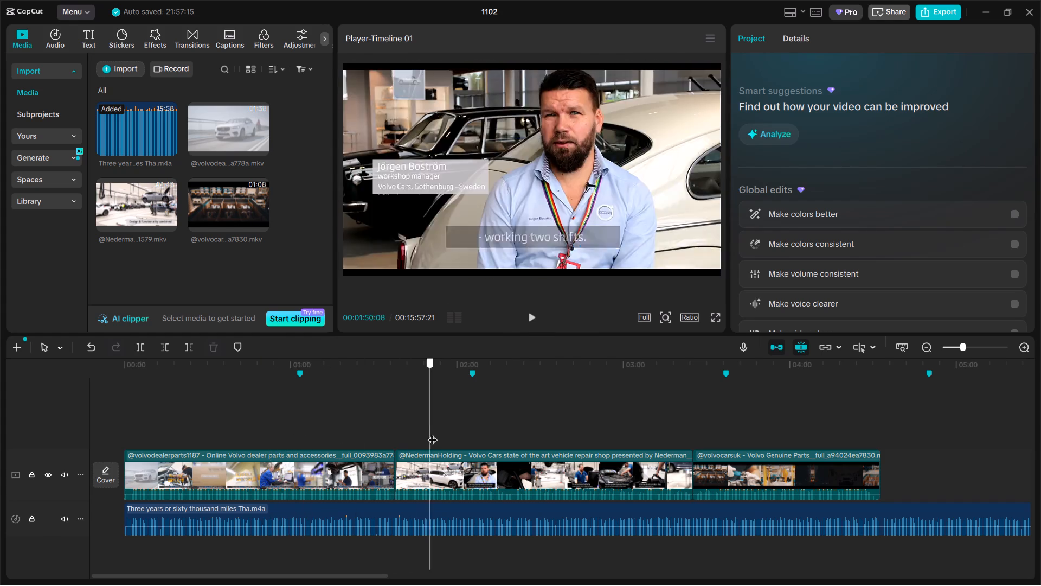
left_click_drag(433, 433, 664, 449)
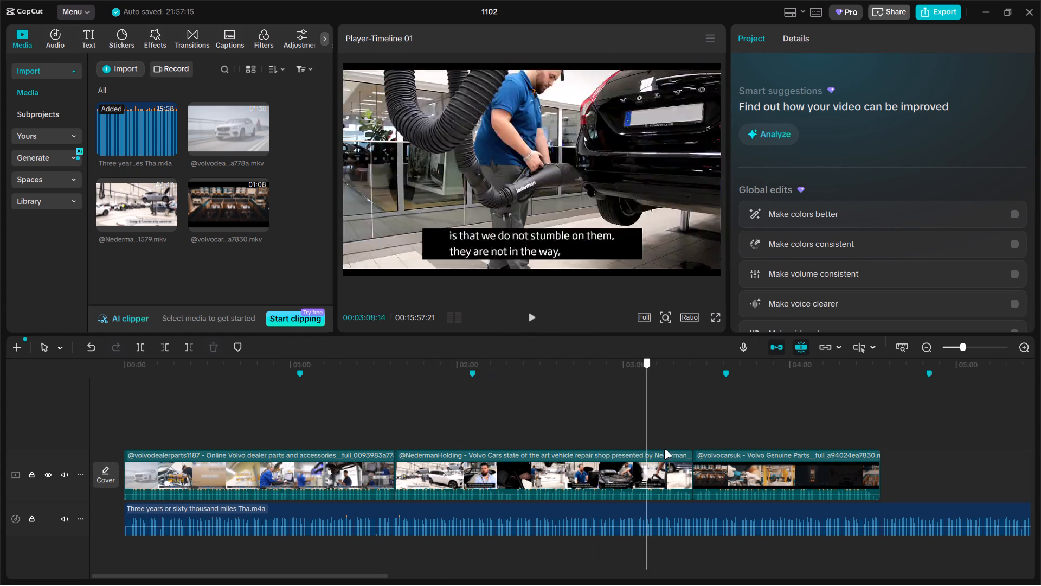
left_click_drag(664, 449, 795, 452)
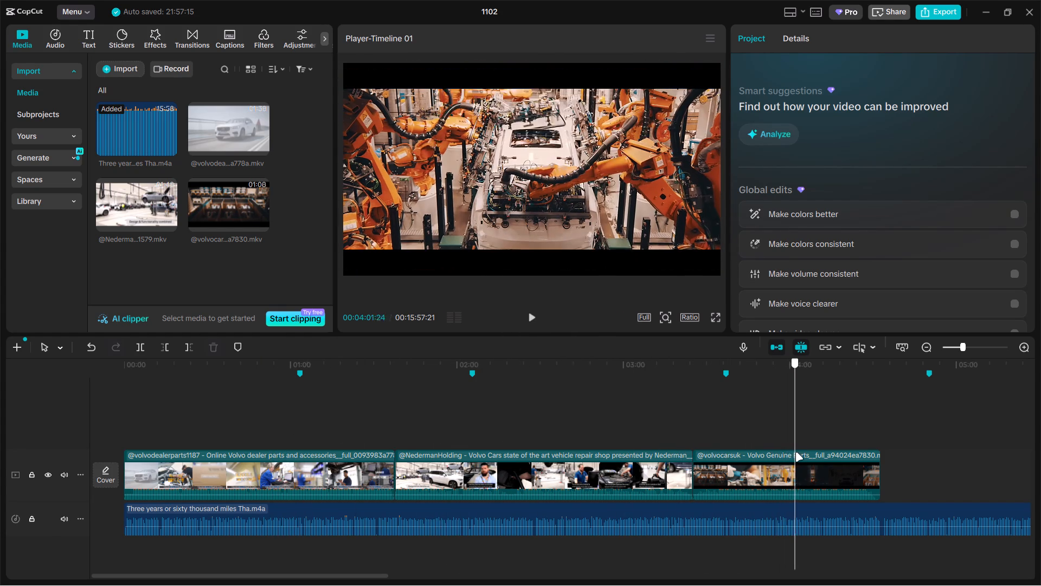
left_click_drag(795, 452, 796, 452)
Move the volvocarsuk Genuine Parts clip to the beginning of the main track, ahead of the other two clips.
left_click_drag(794, 475, 389, 477)
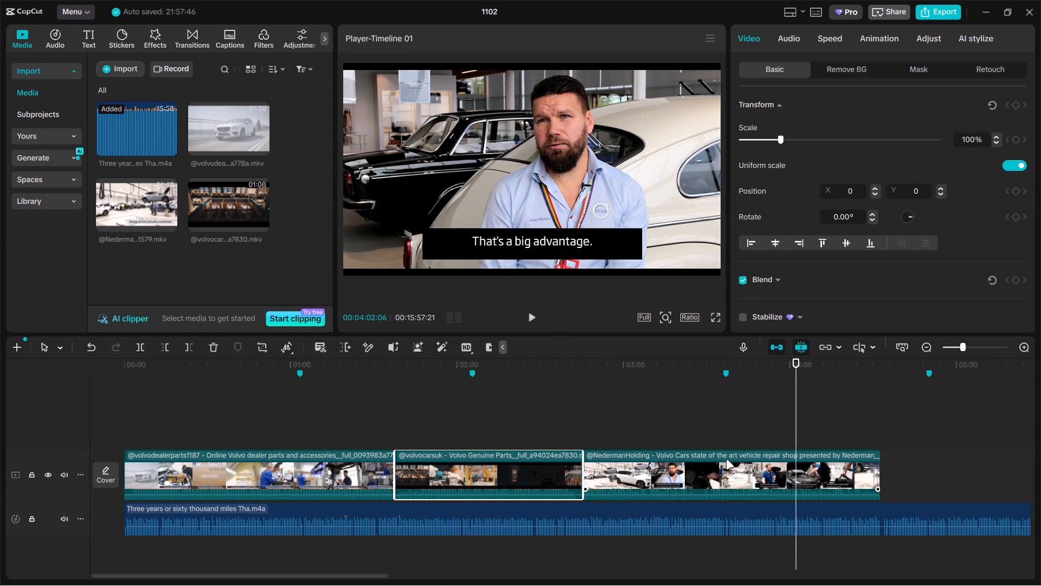
left_click_drag(494, 469, 219, 467)
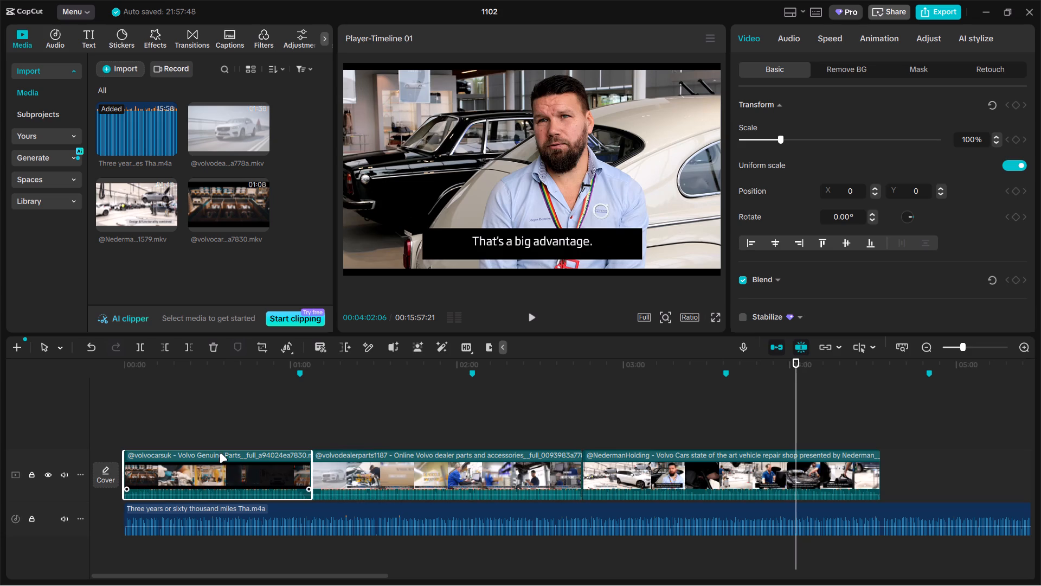
Import the XC60, EX60, V90 and 2021 XC40 Recharge clips from the Volvo folder in Downloads > EDIT.
left_click(123, 70)
left_click(126, 92)
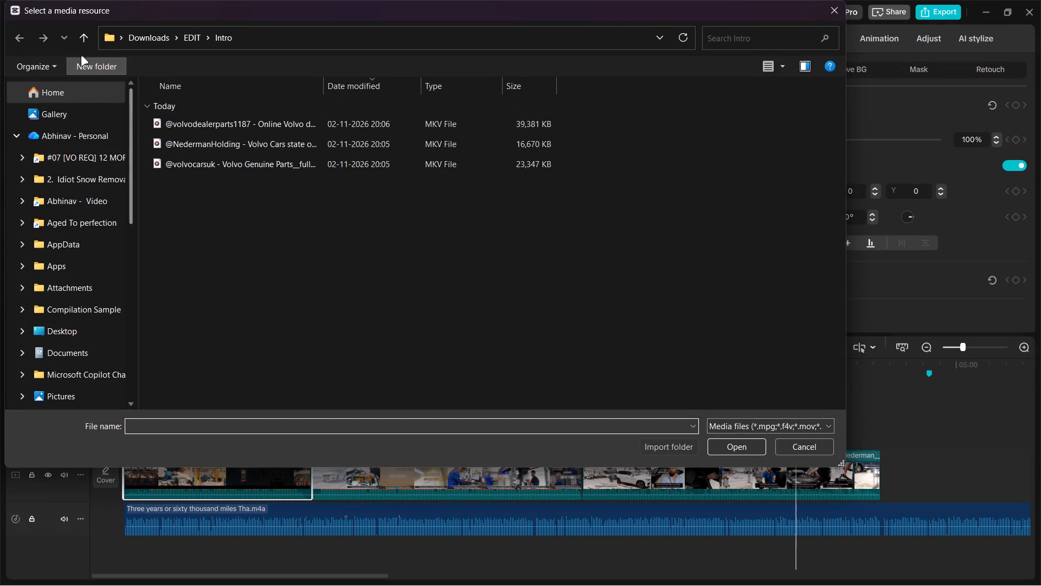
left_click(87, 34)
scroll(186, 295, "down", 3)
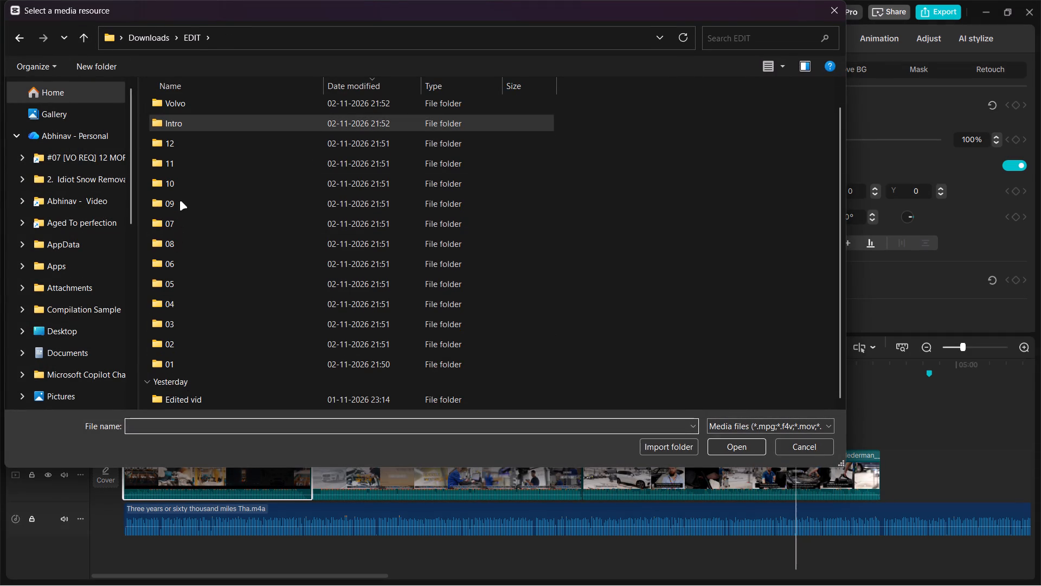
double_click(183, 101)
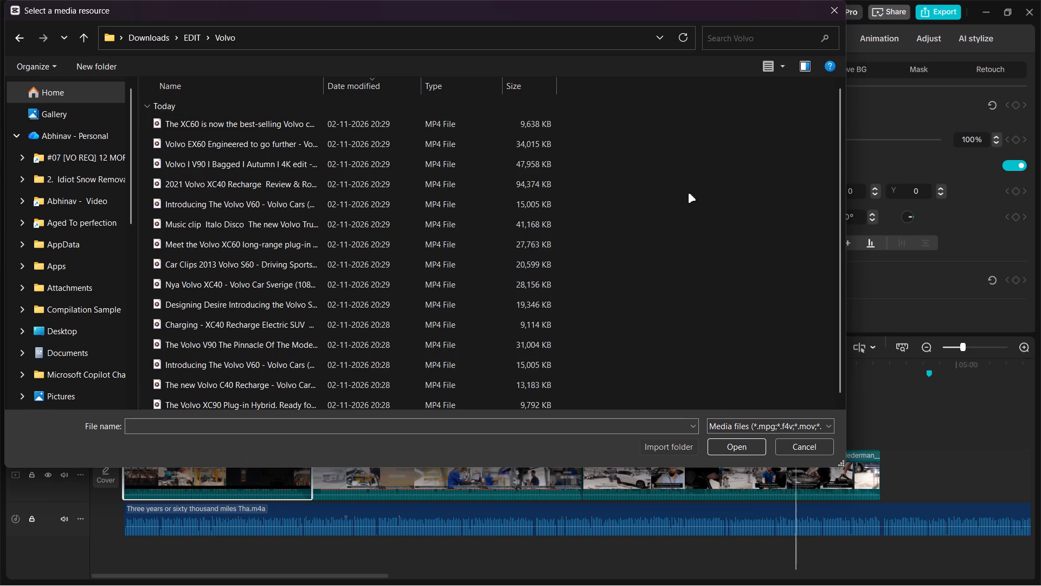
left_click_drag(688, 193, 467, 128)
left_click(724, 449)
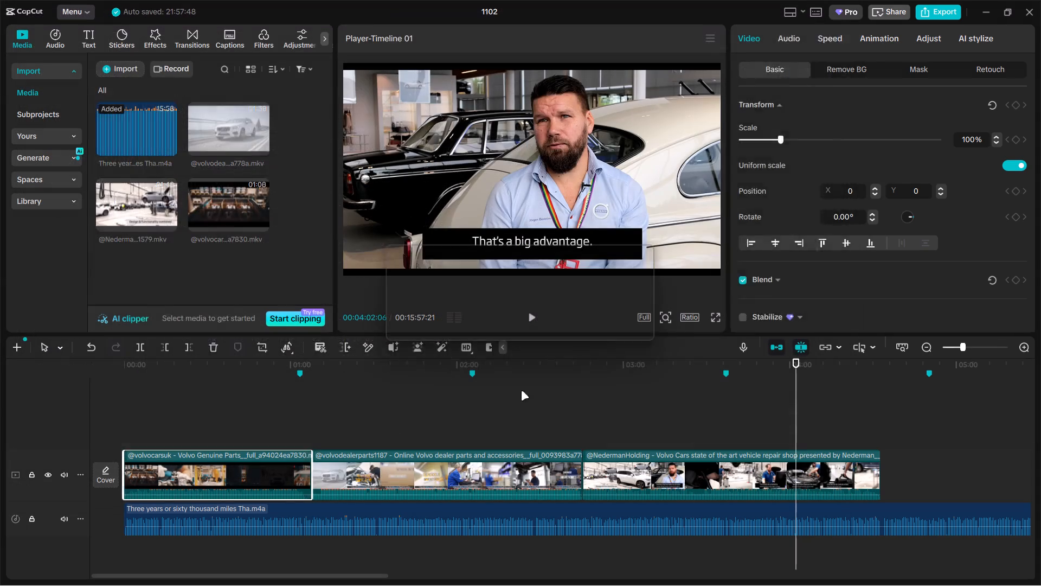
Place the four imported Volvo clips on a new track above the main one, starting at the first timeline marker.
left_click_drag(134, 184, 303, 415)
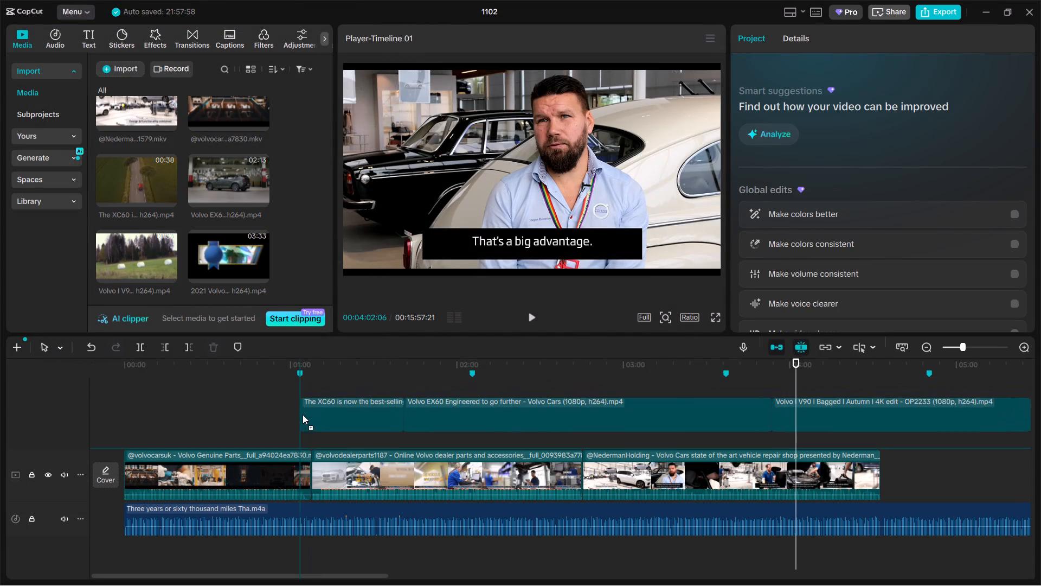
left_click_drag(303, 415, 301, 415)
Preview the XC60 clip and move it from the upper track to the start of the main track.
left_click(318, 404)
left_click_drag(318, 404, 354, 399)
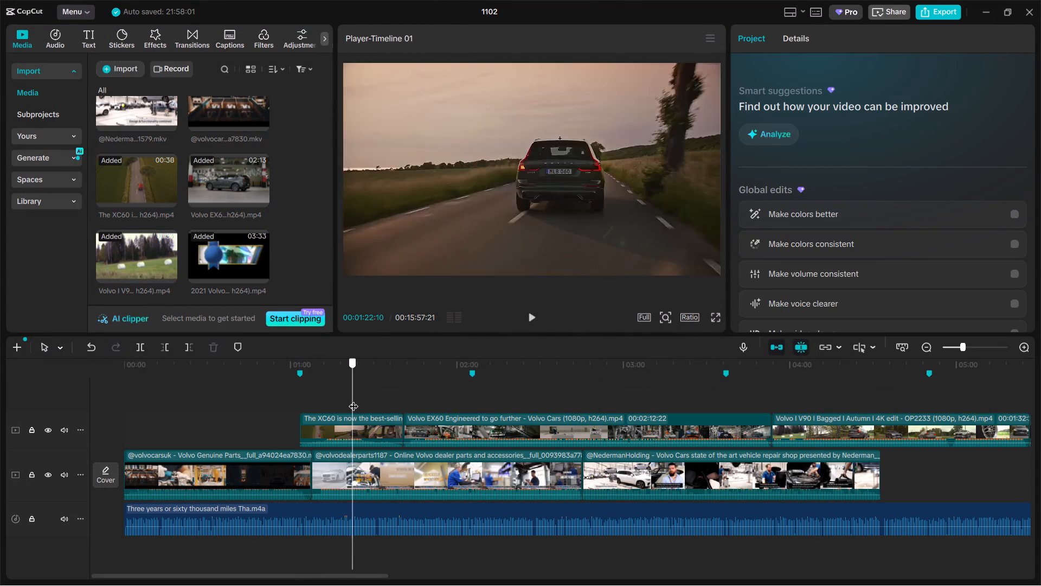
left_click_drag(354, 399, 364, 397)
left_click_drag(349, 423, 187, 482)
Trim off the opening of the XC60 clip up to about 00:00:13:22.
left_click(174, 436)
left_click_drag(173, 436, 160, 437)
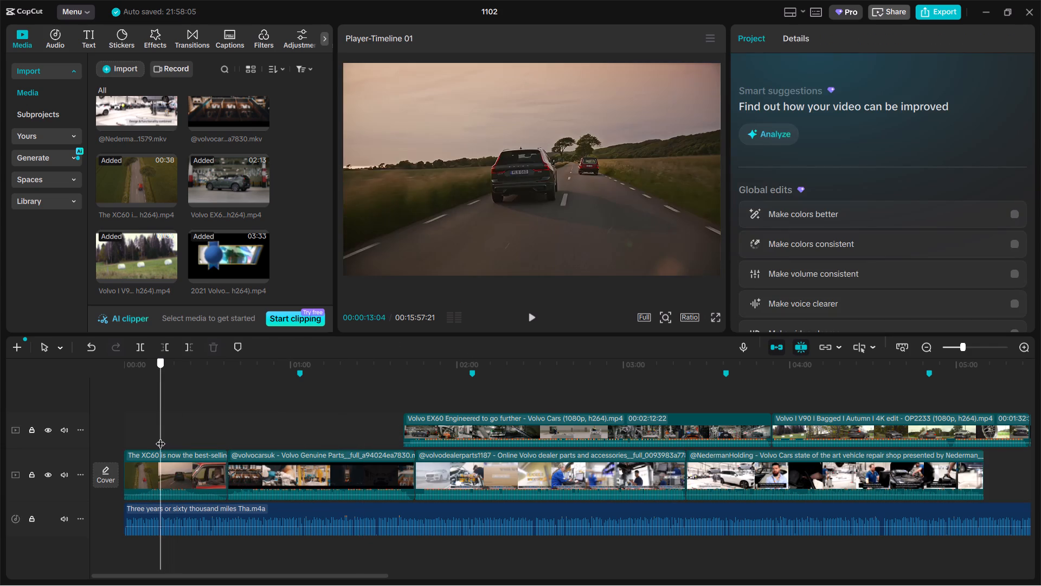
left_click_drag(160, 437, 162, 438)
left_click(175, 468)
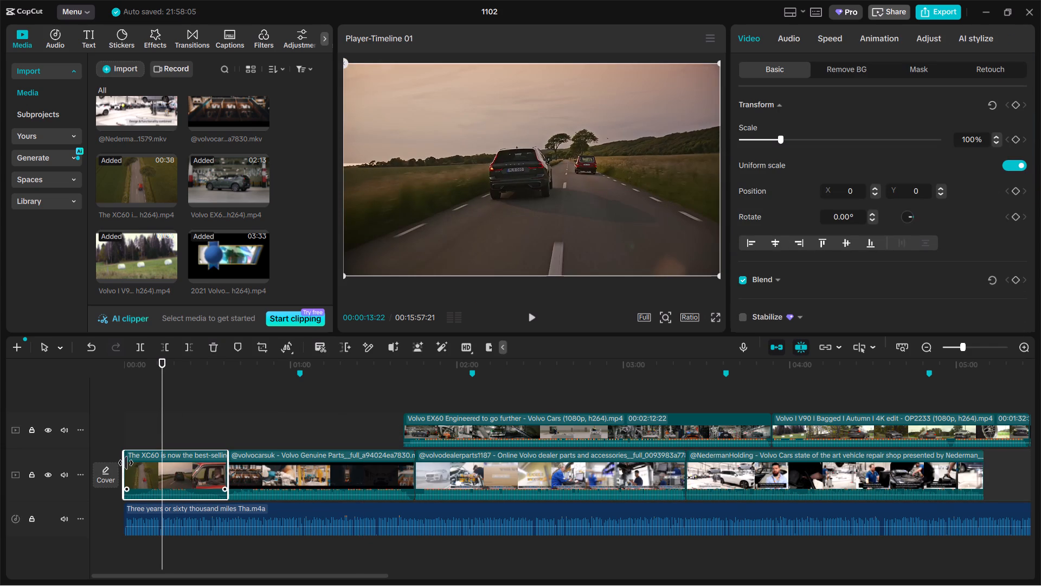
left_click_drag(126, 463, 163, 474)
Review the XC60 clip and trim about 7 more seconds off its opening.
left_click(139, 441)
left_click_drag(139, 441, 138, 441)
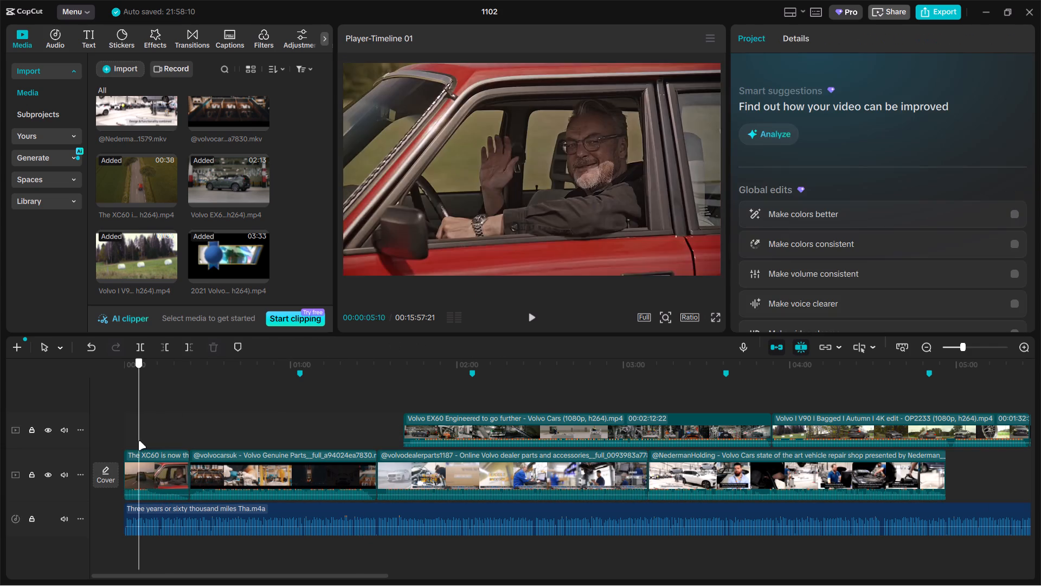
left_click_drag(138, 441, 116, 437)
scroll(121, 439, "down", 1, "ctrl")
scroll(121, 439, "up", 11, "ctrl")
scroll(190, 430, "up", 7, "ctrl")
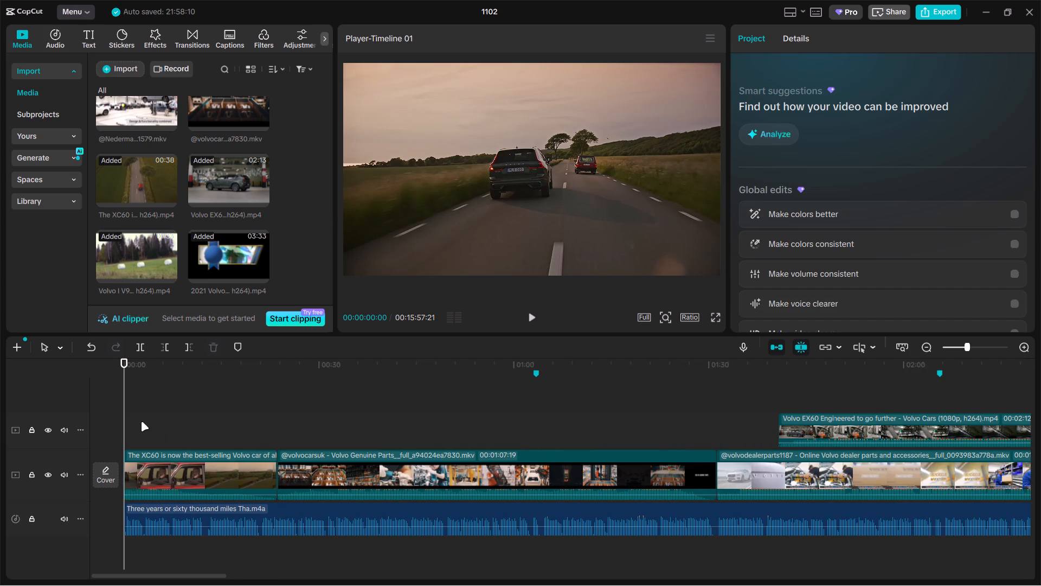
left_click_drag(127, 423, 171, 425)
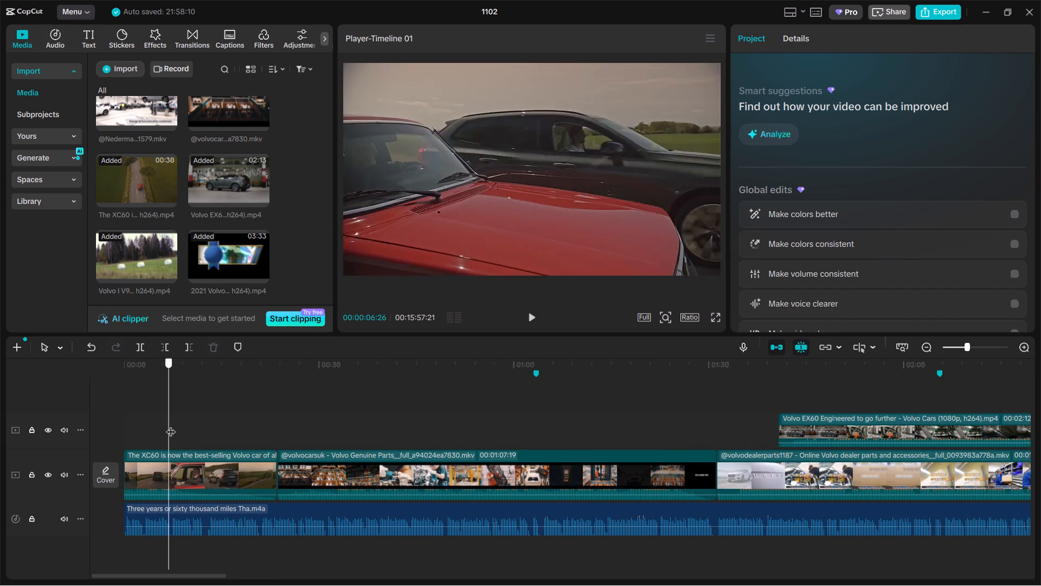
left_click_drag(171, 425, 204, 425)
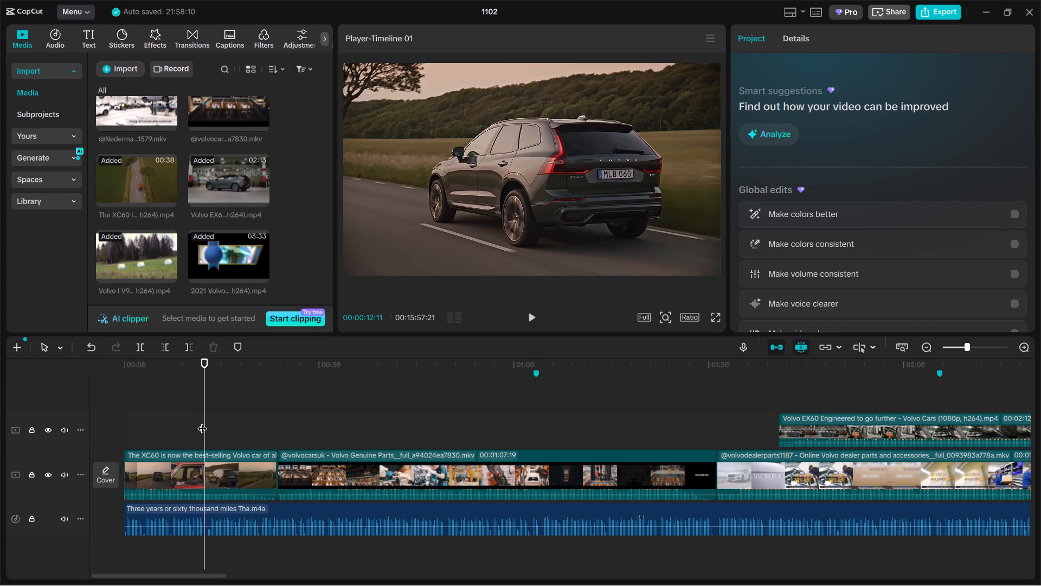
left_click_drag(202, 422, 172, 422)
left_click(168, 468)
left_click_drag(126, 466, 175, 467)
Find a cut point in the XC60 clip and trim its end back to 00:00:07:03.
left_click(127, 435)
left_click_drag(127, 435, 164, 437)
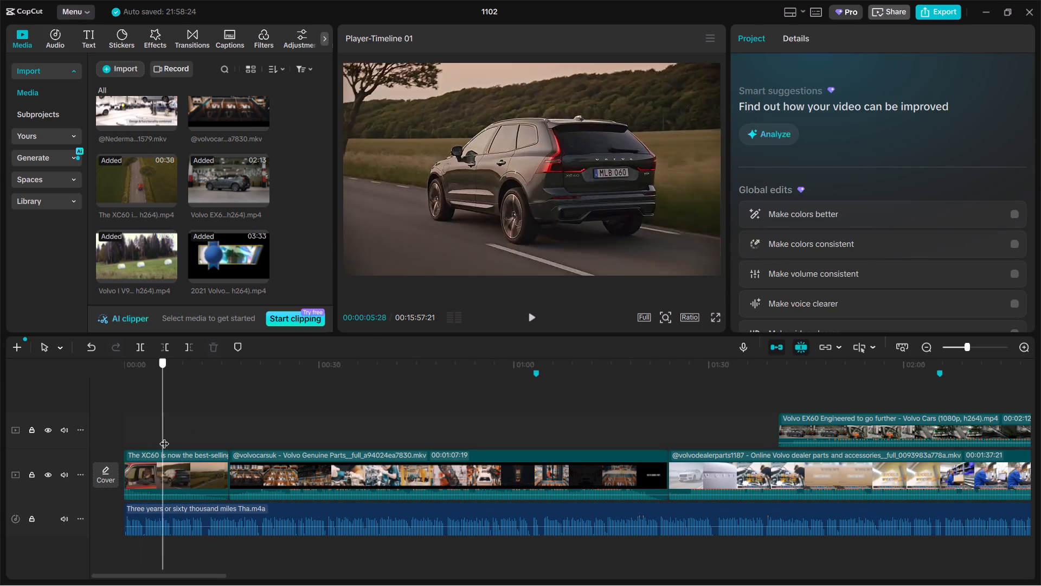
left_click_drag(164, 437, 172, 437)
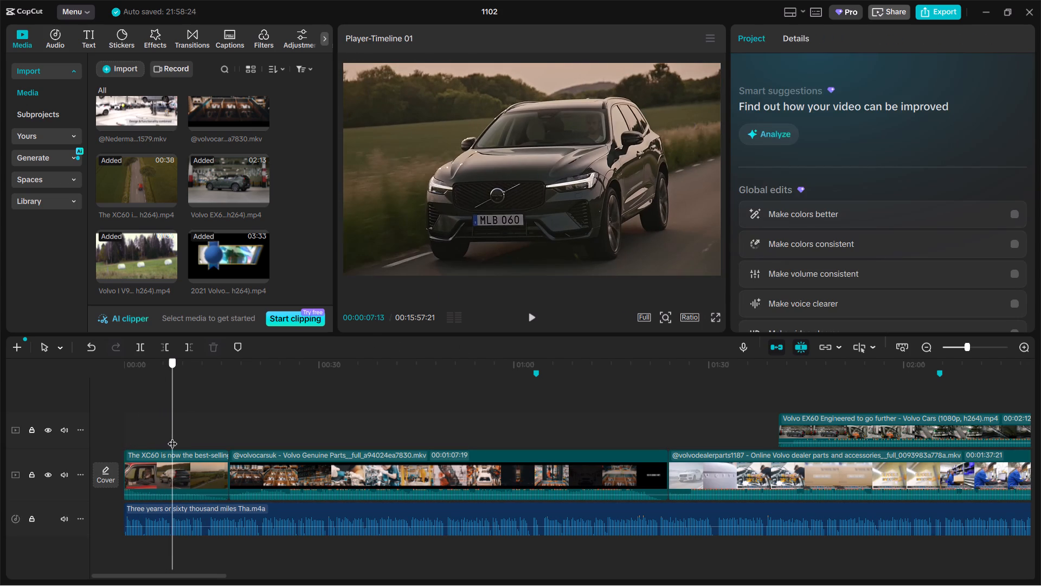
left_click_drag(172, 437, 170, 437)
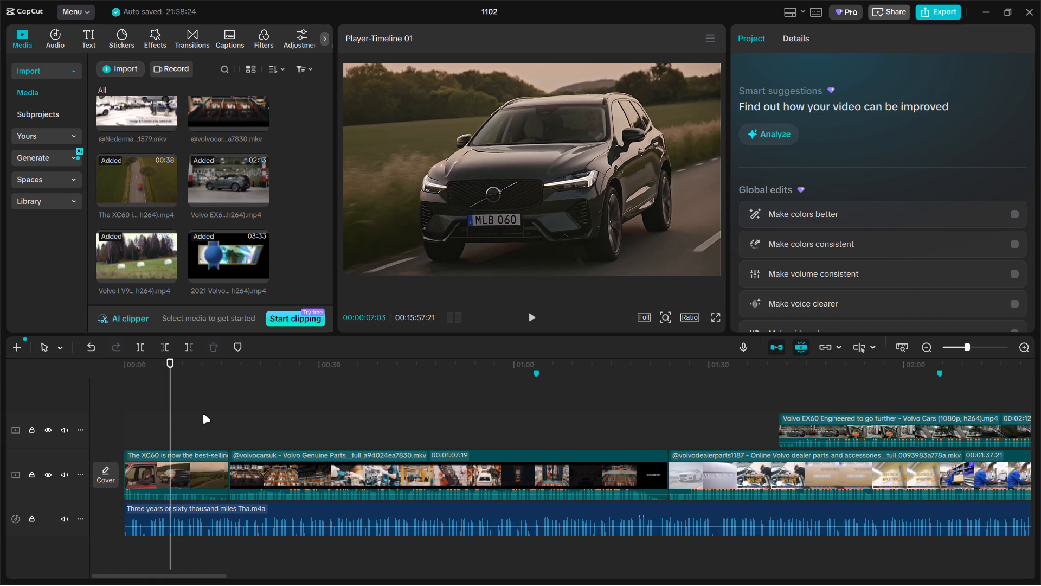
left_click(192, 469)
left_click_drag(232, 470, 172, 470)
Mute the main video track and split the Volvo Genuine Parts clip at 00:00:15:19, deleting the part after the cut.
left_click_drag(172, 426, 175, 426)
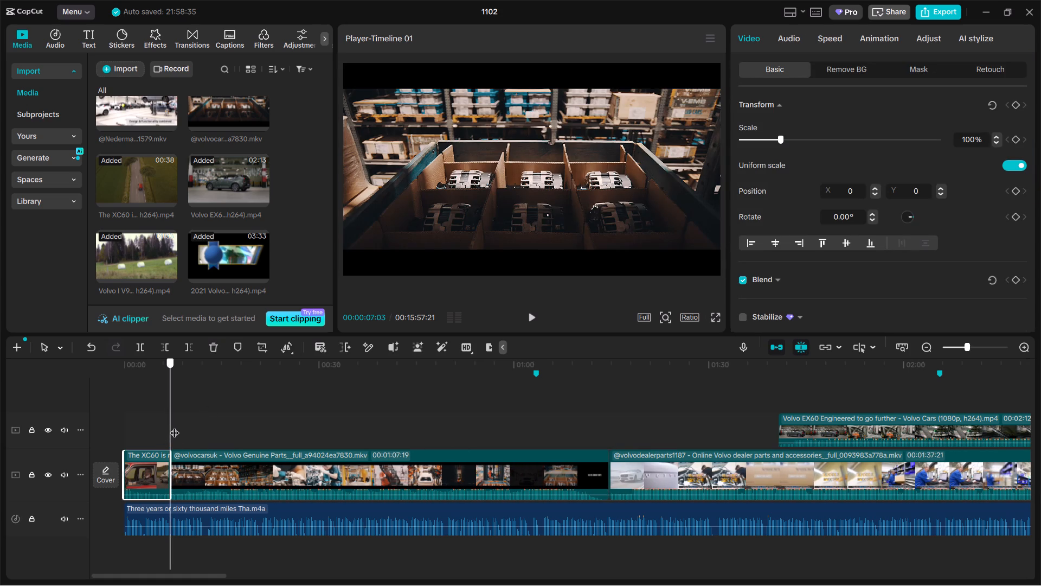
left_click_drag(175, 426, 246, 426)
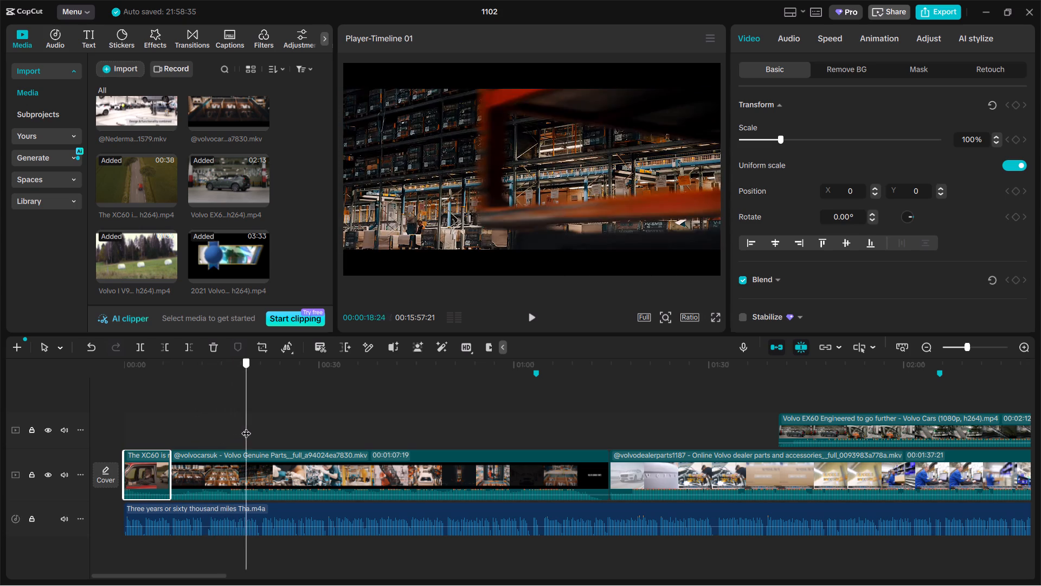
left_click_drag(246, 426, 226, 435)
left_click(238, 473)
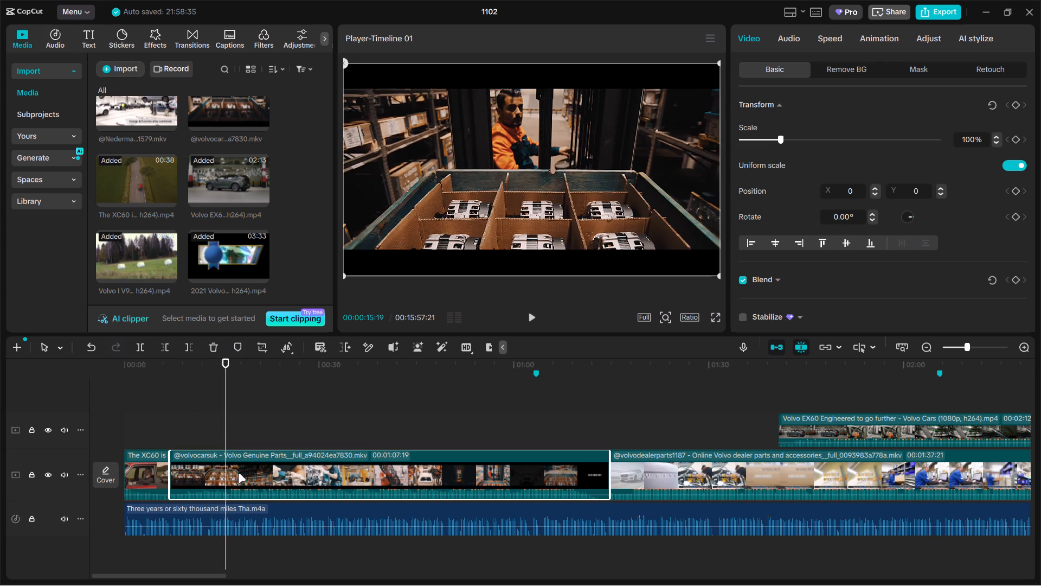
key("ctrl+v")
left_click(66, 473)
key("ctrl+b")
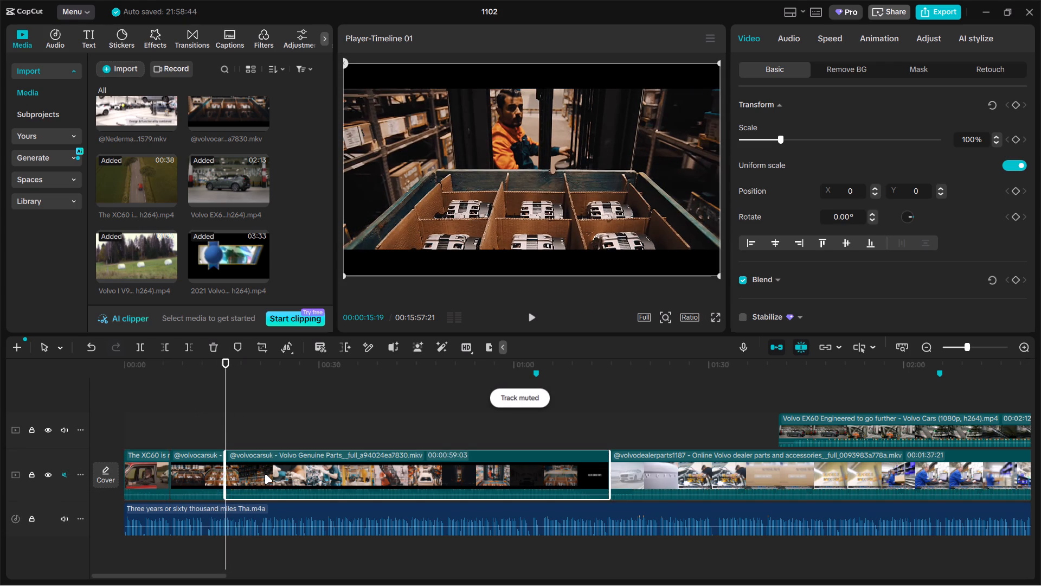
key("BackSpace")
Scale the shortened Volvo Genuine Parts clip up above 100% to reduce its black bars.
left_click(185, 422)
left_click_drag(185, 422, 194, 417)
left_click(442, 197)
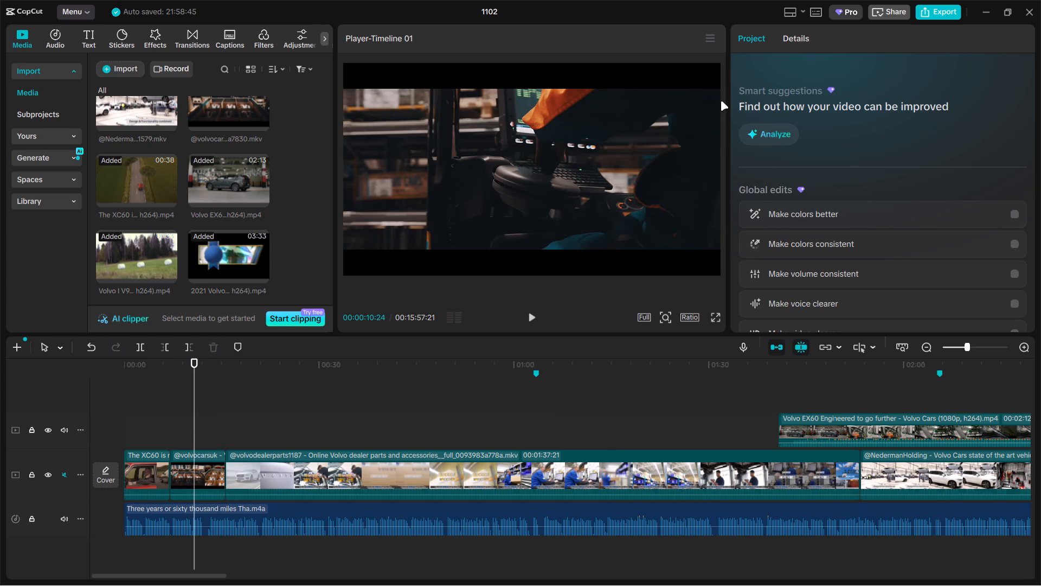
left_click(192, 464)
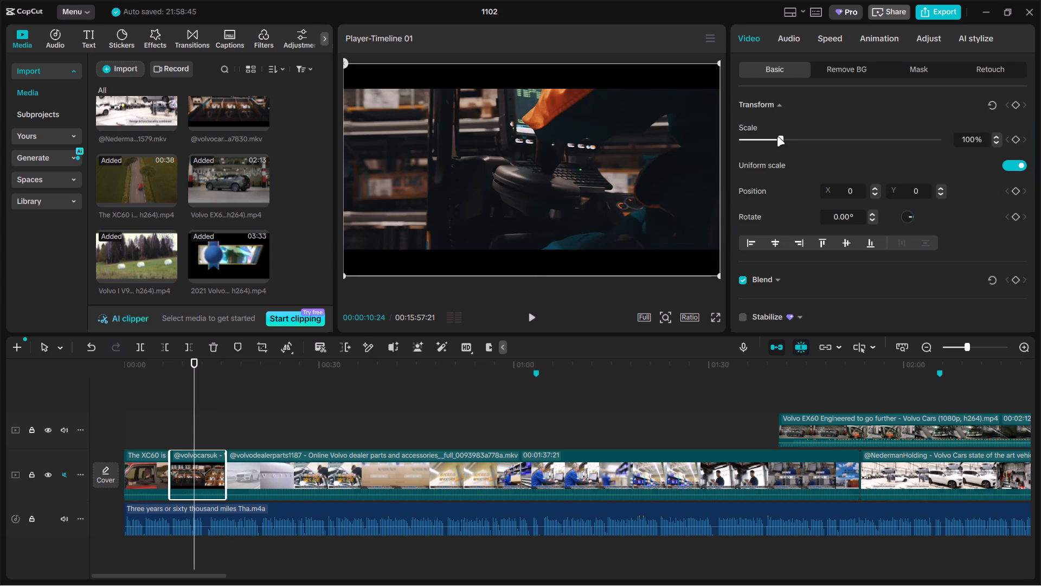
left_click_drag(777, 137, 795, 129)
Split the Online Volvo dealer parts clip at 00:00:27:24 and delete the part before the cut.
double_click(309, 424)
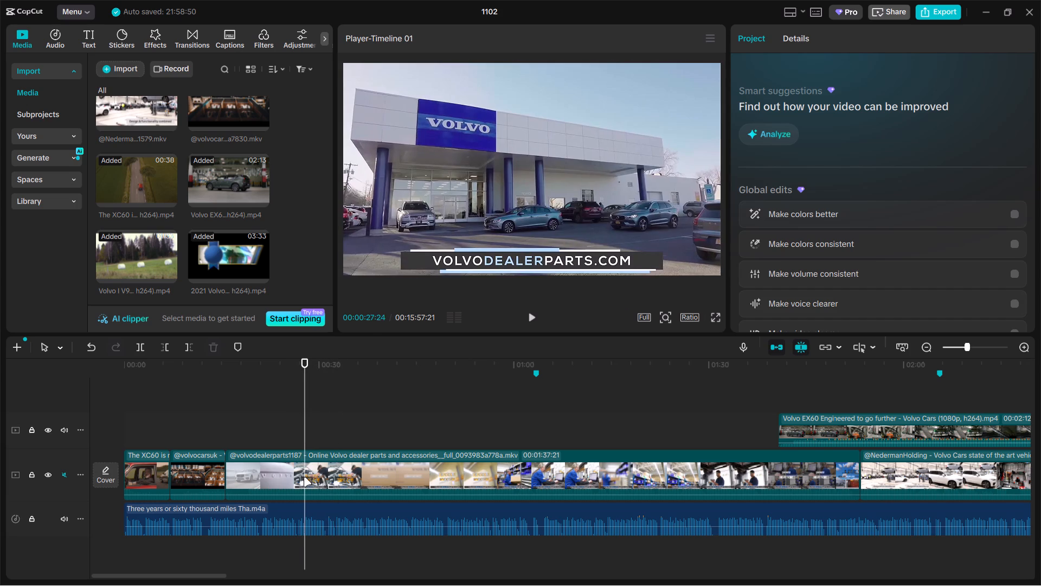
left_click(304, 477)
key("ctrl+b")
left_click(271, 476)
key("BackSpace")
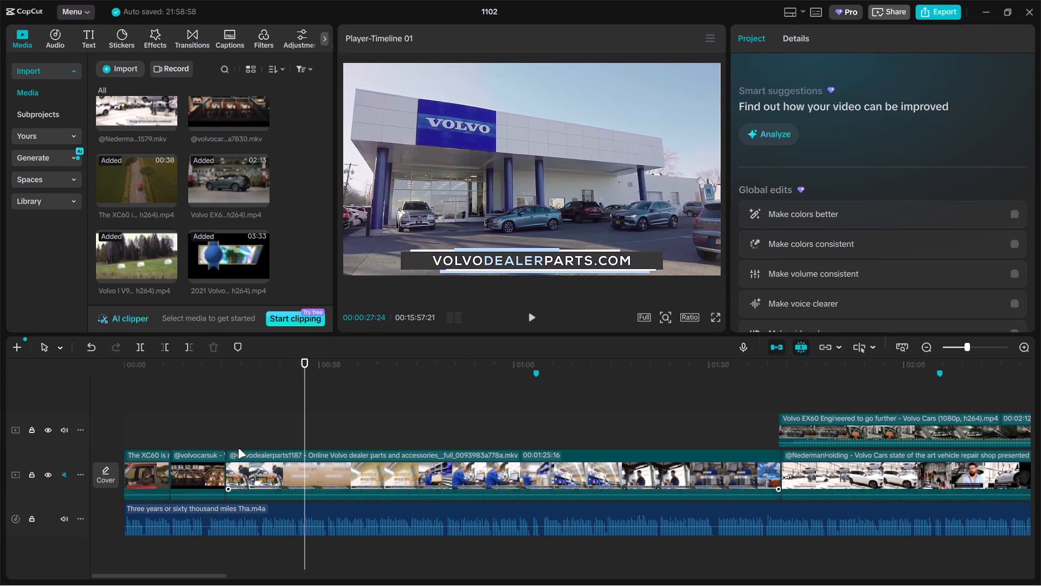
Review the remaining dealer parts clip, split it at 00:00:29:04 and delete the part before the cut.
left_click(228, 435)
left_click_drag(228, 435, 290, 431)
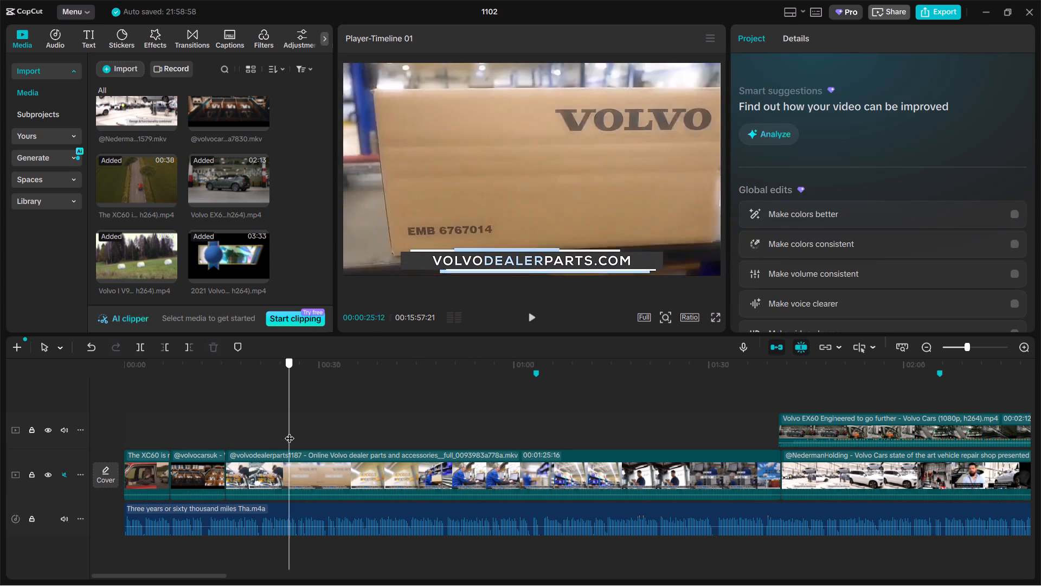
left_click_drag(290, 431, 279, 438)
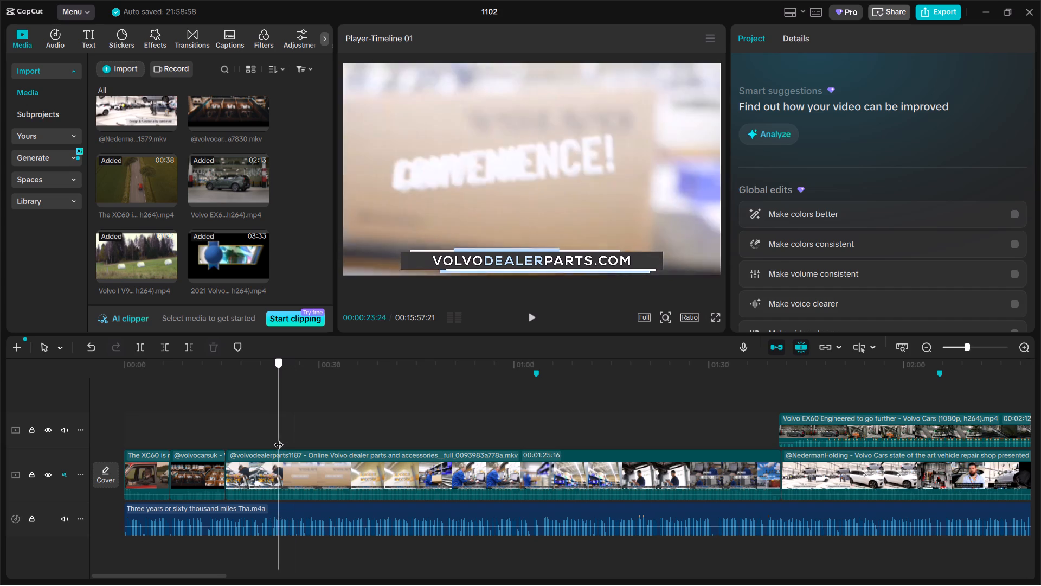
left_click_drag(279, 438, 308, 438)
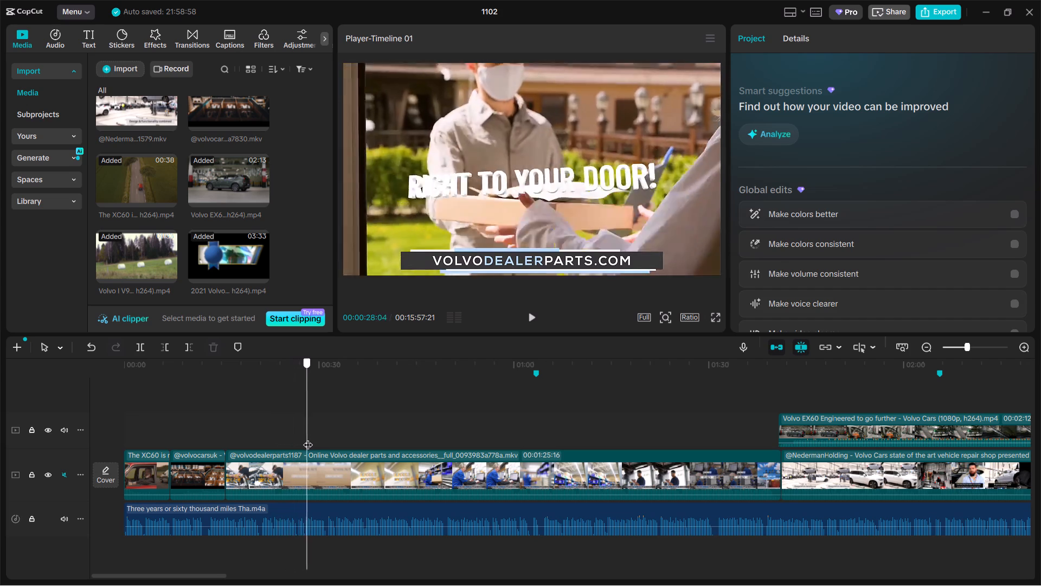
left_click_drag(308, 438, 343, 438)
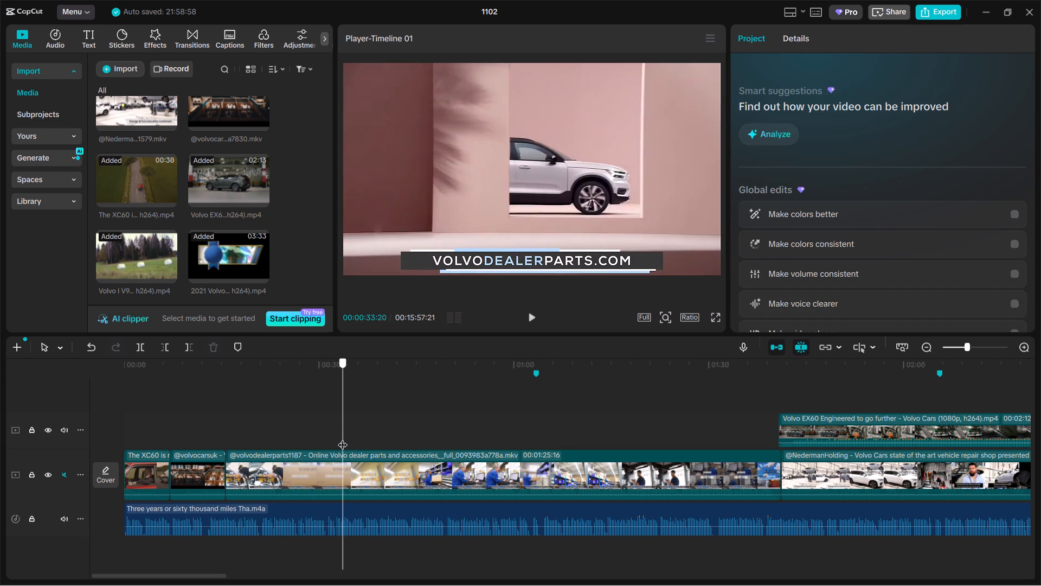
left_click_drag(343, 438, 323, 438)
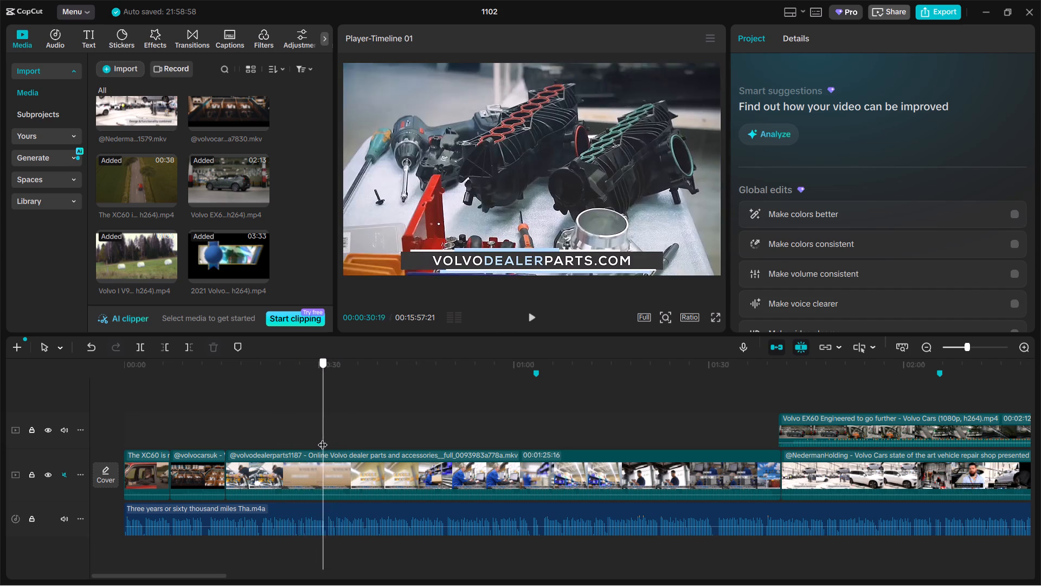
left_click_drag(323, 438, 309, 438)
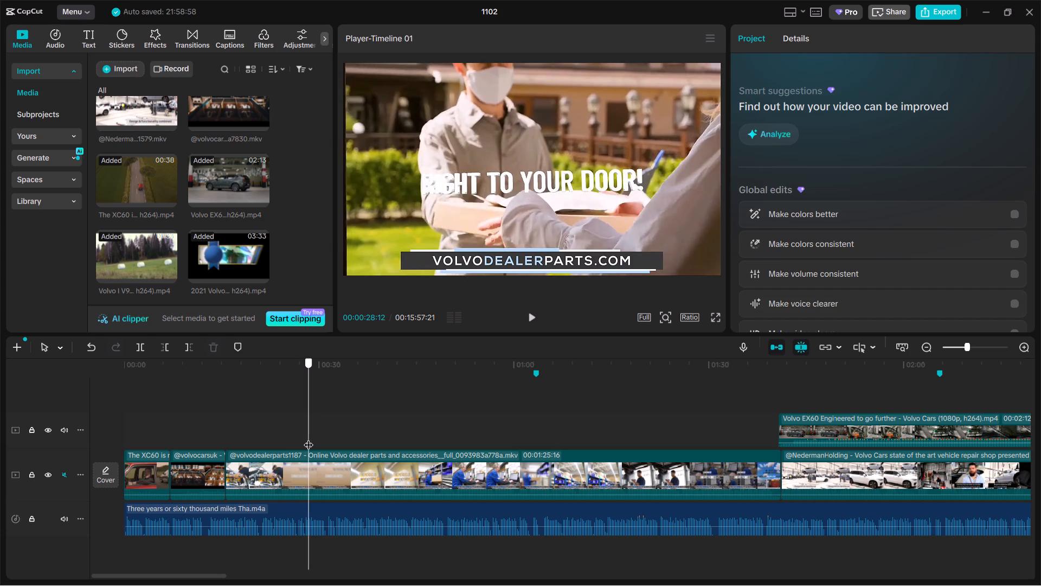
left_click_drag(309, 438, 313, 438)
left_click(315, 481)
key("ctrl+b")
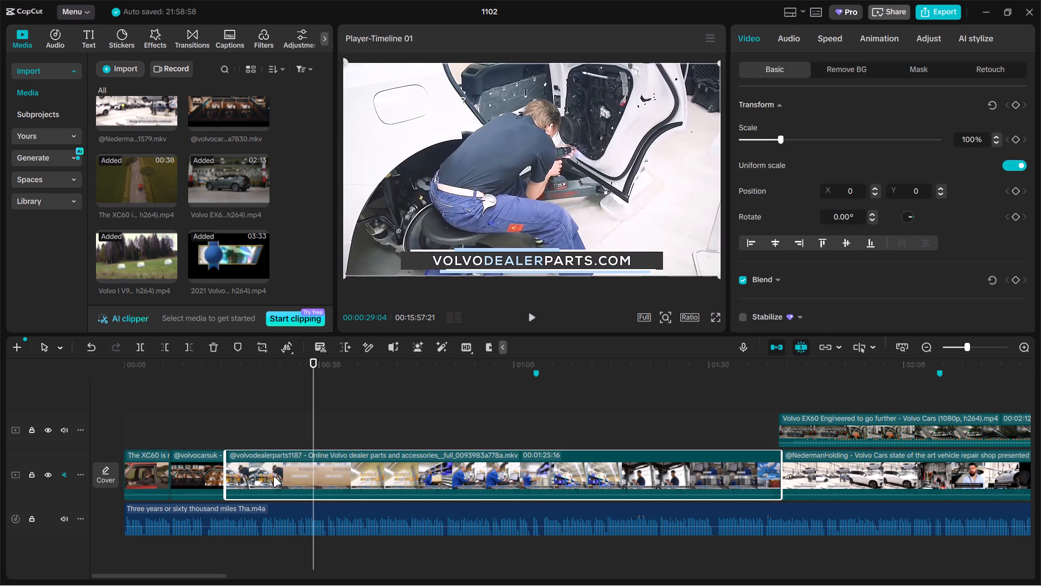
left_click(273, 477)
key("BackSpace")
Split the dealer parts clip at 00:00:20:21, after the wheel close-up and white car shots.
left_click(217, 432)
left_click_drag(217, 432, 249, 432)
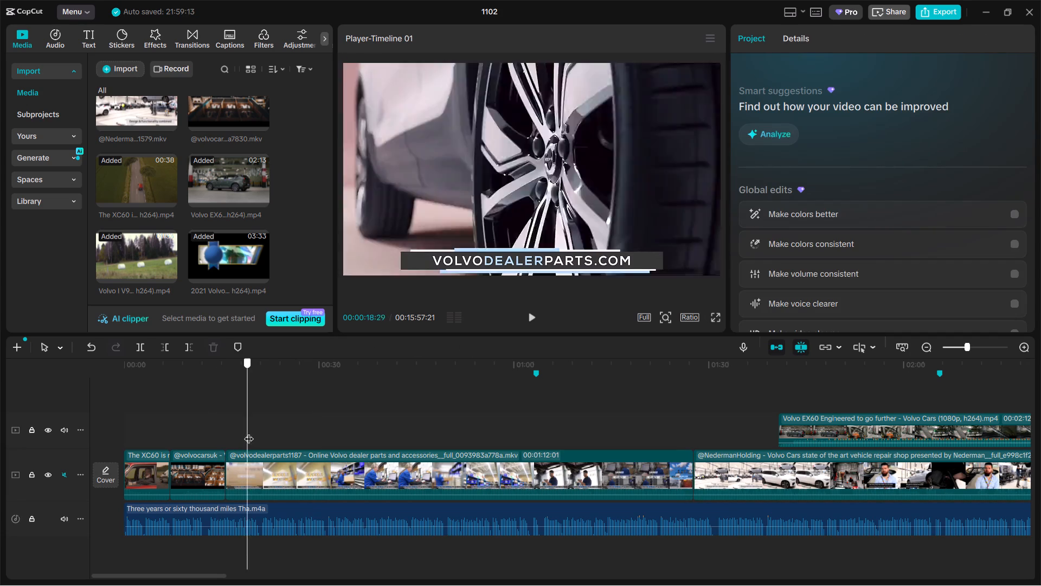
left_click_drag(249, 432, 266, 432)
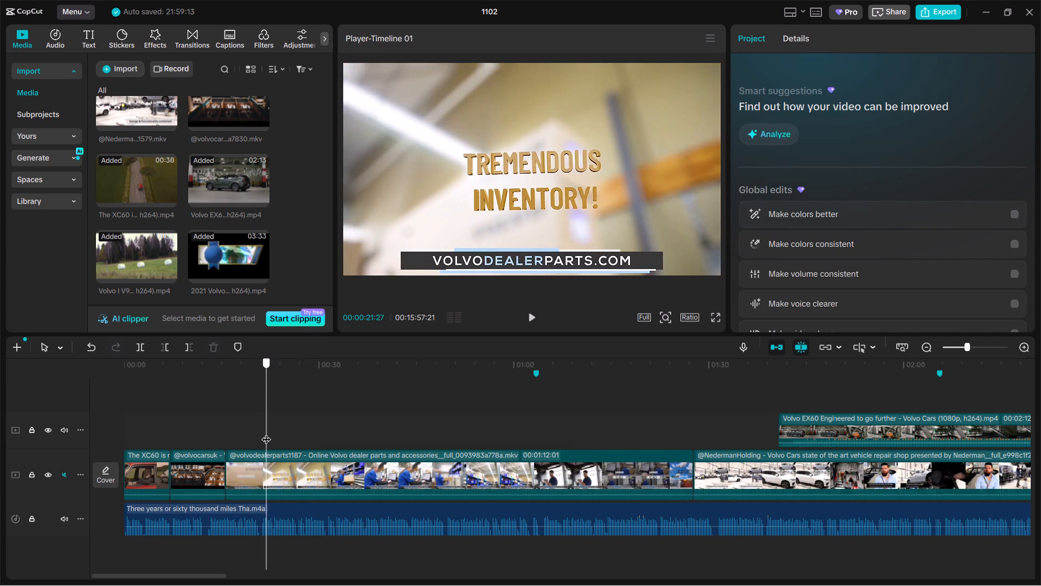
left_click_drag(266, 432, 256, 433)
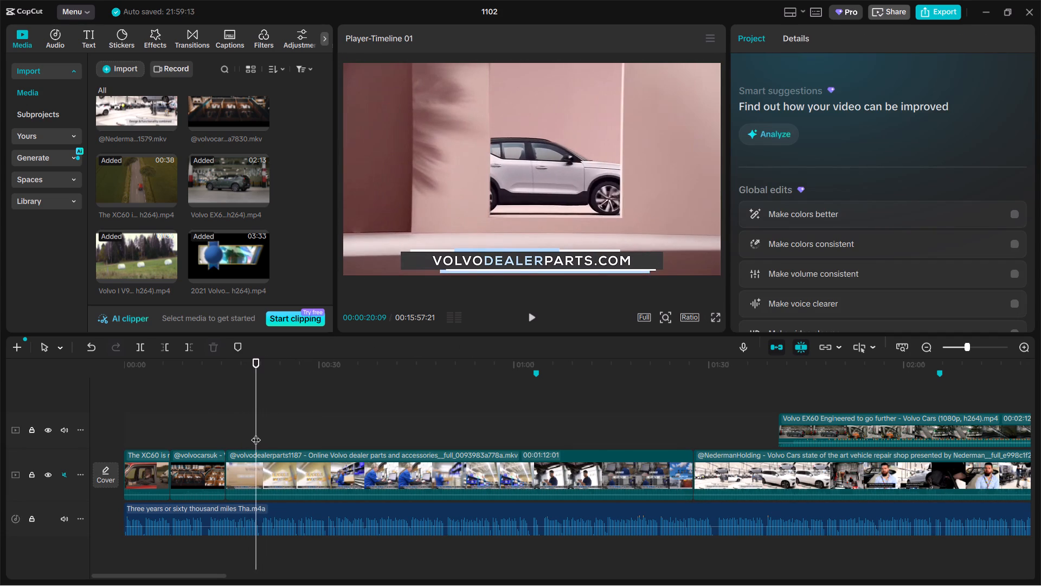
left_click(256, 433)
left_click(271, 466)
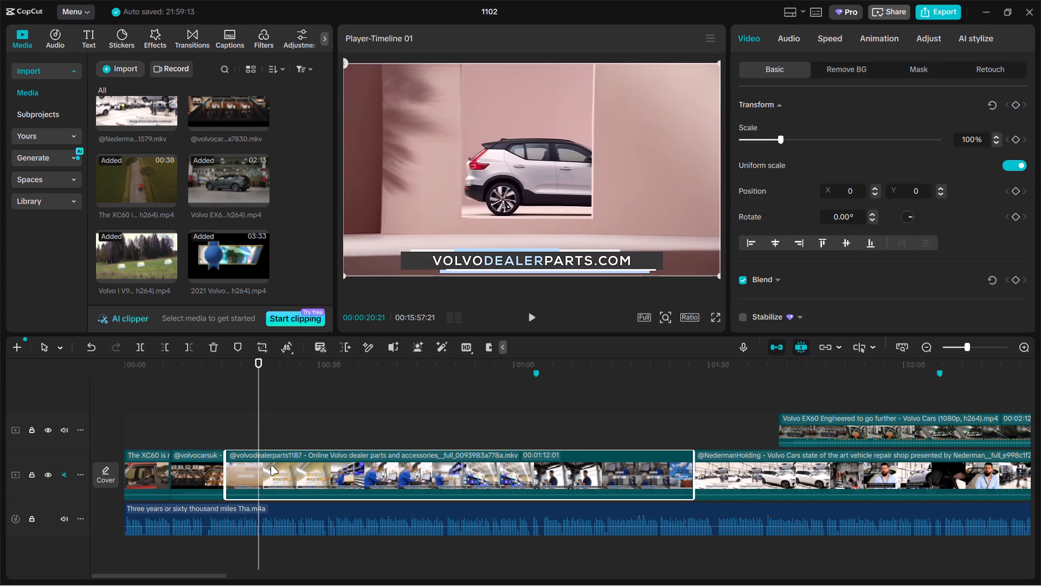
key("ctrl+b")
Scale the short first piece of the dealer parts clip up above 100%.
left_click(253, 434)
left_click(248, 431)
left_click(503, 182)
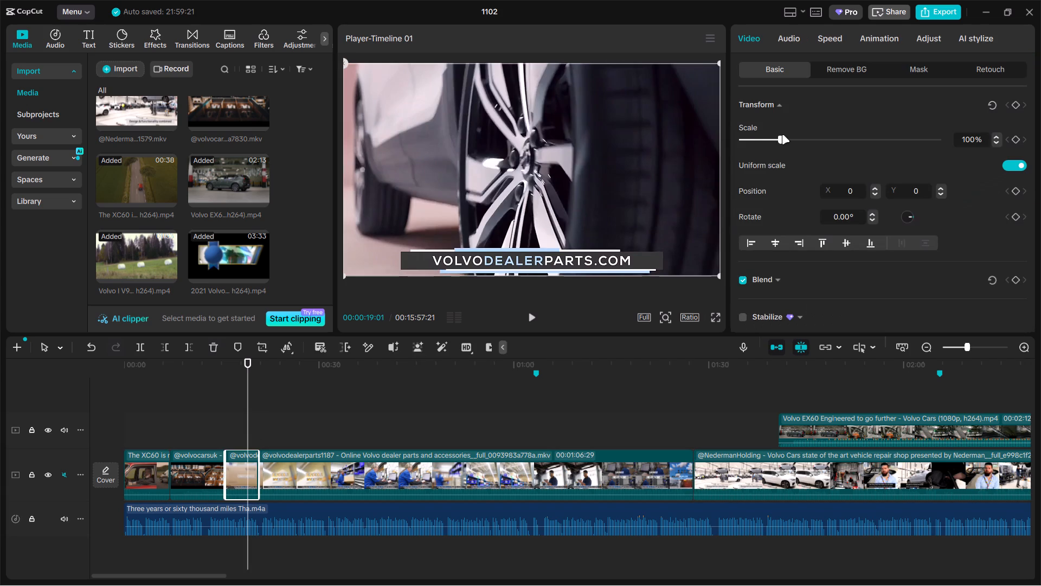
left_click_drag(782, 135, 795, 129)
Review the long Online Volvo dealer parts piece, split it at 00:00:52:18 before the Volvo box close-up, and delete the part before the cut.
left_click(422, 433)
left_click_drag(422, 433, 428, 430)
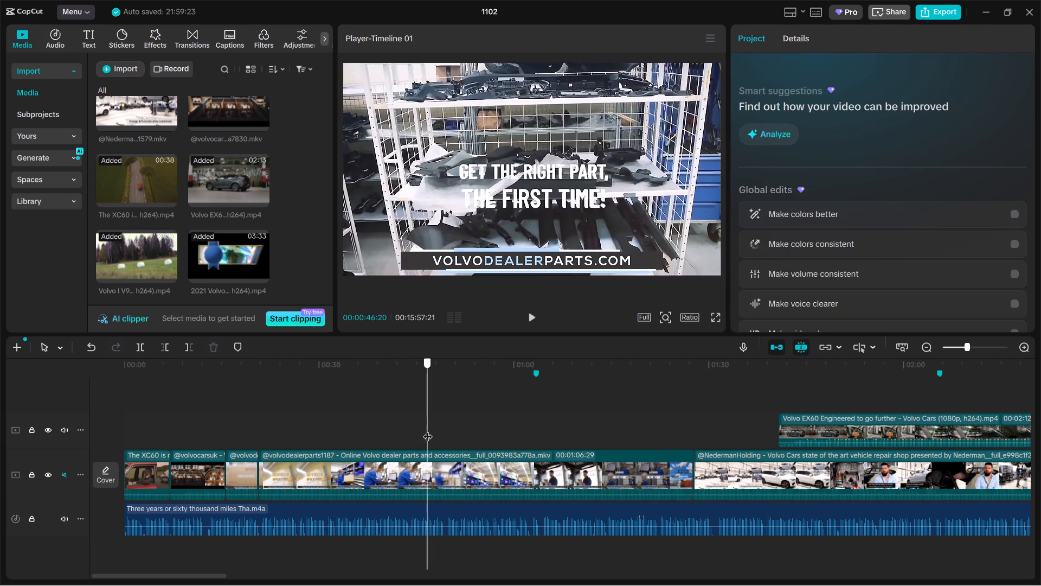
left_click_drag(428, 430, 491, 413)
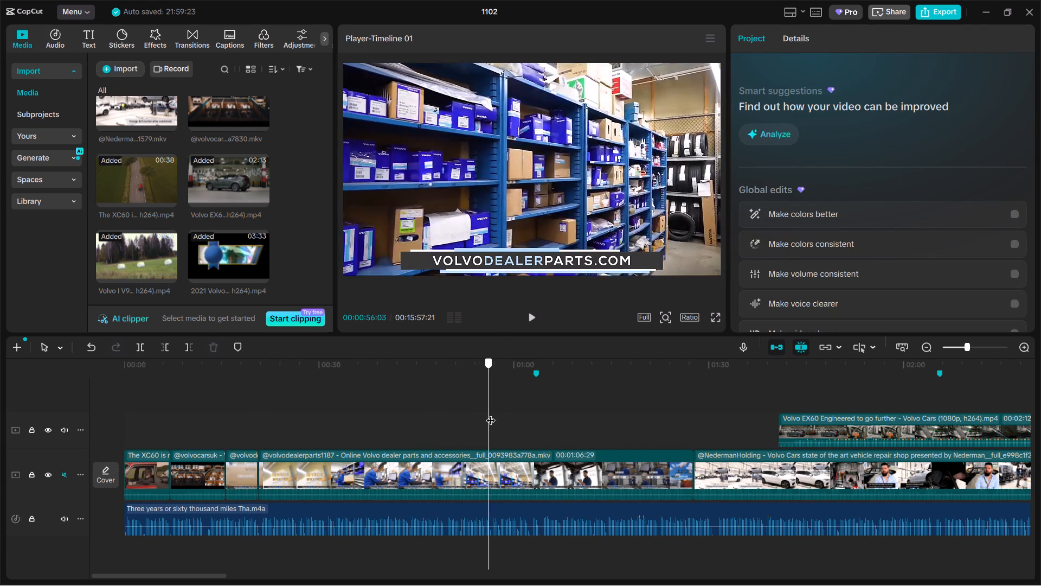
left_click_drag(491, 413, 570, 409)
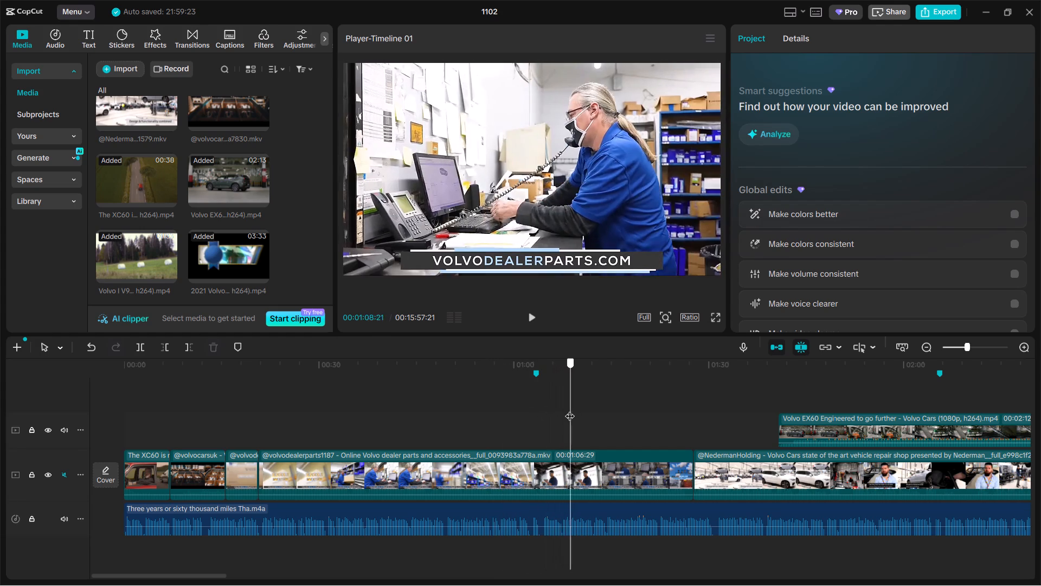
left_click_drag(570, 409, 536, 411)
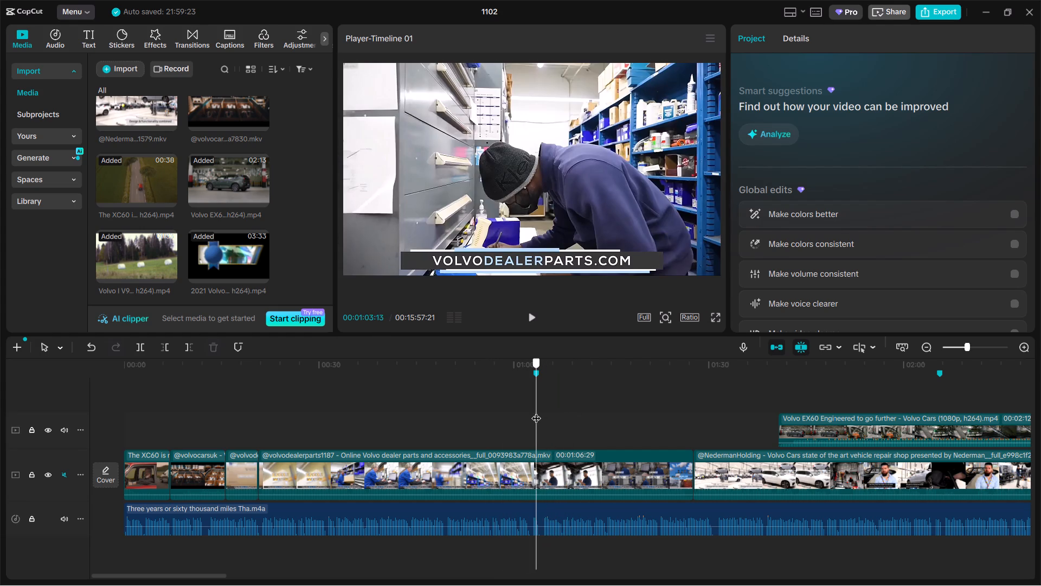
left_click_drag(536, 411, 498, 414)
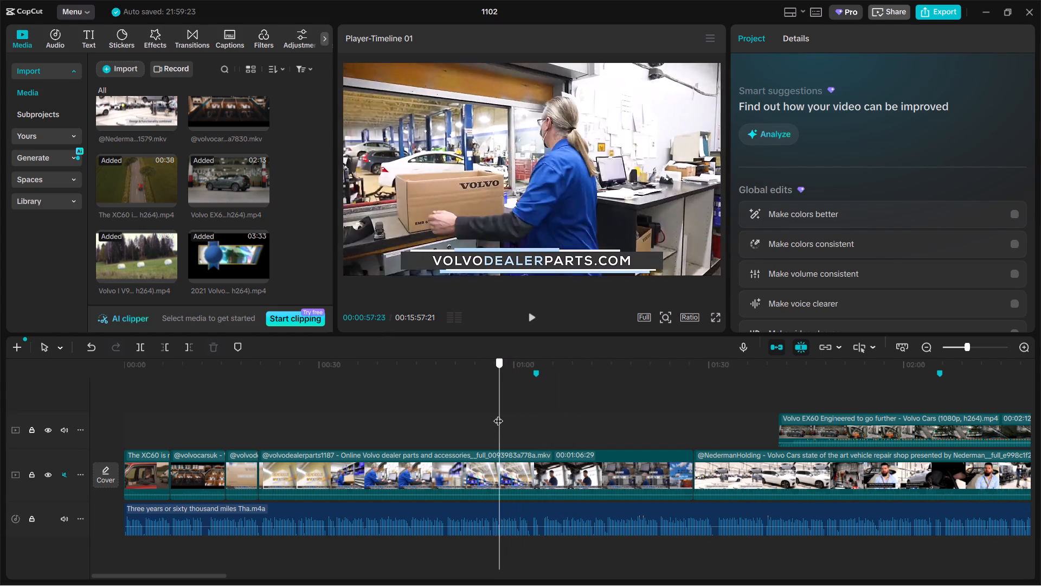
left_click_drag(498, 414, 460, 419)
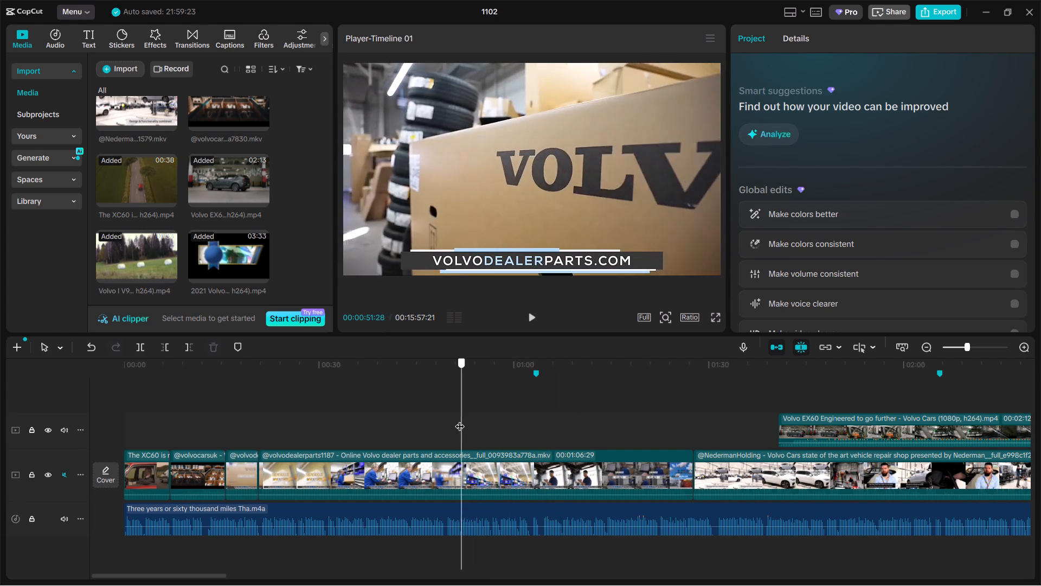
left_click_drag(460, 419, 457, 415)
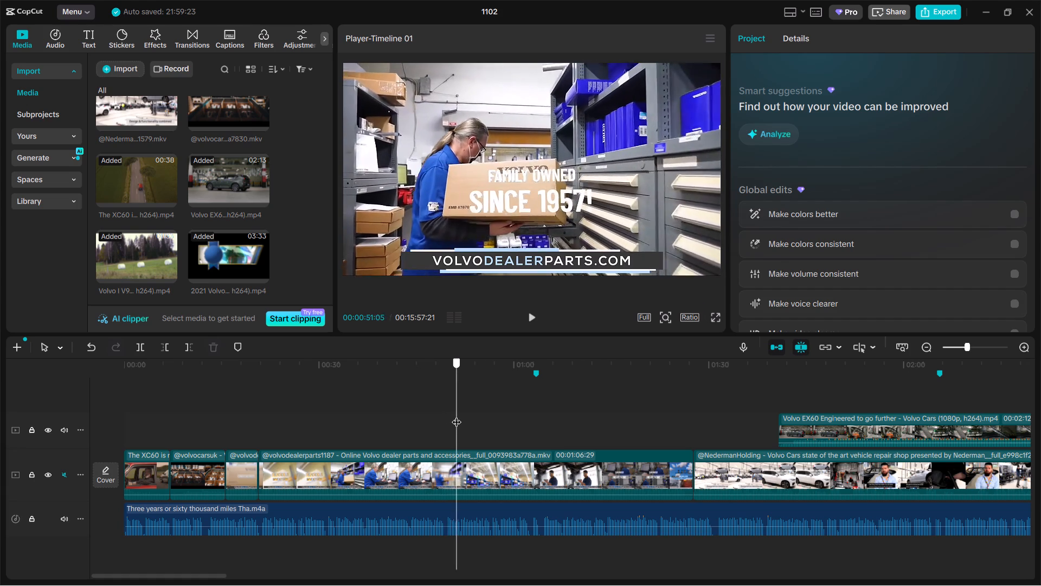
left_click_drag(457, 415, 466, 413)
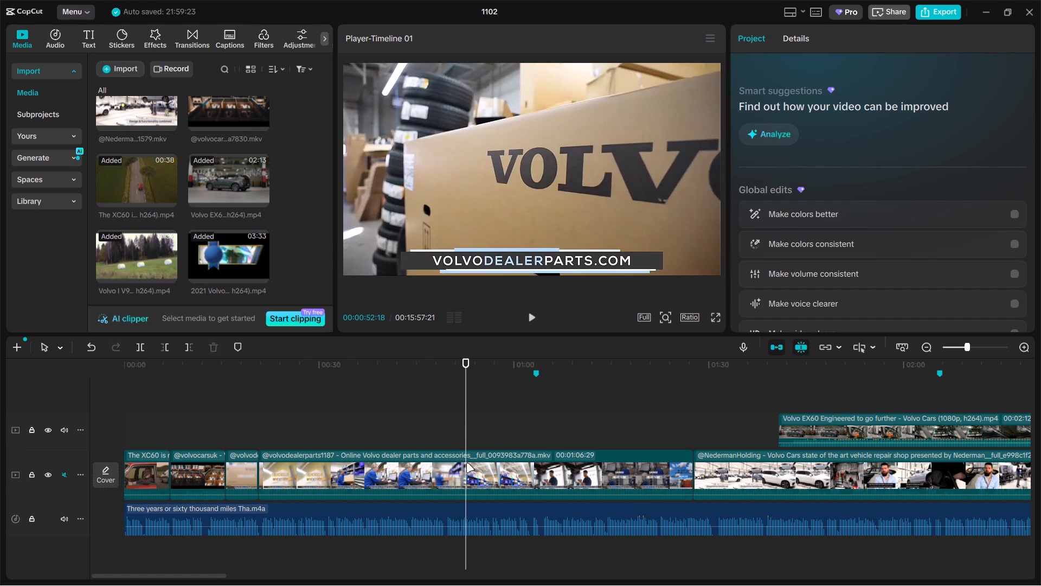
left_click(466, 463)
key("ctrl+b")
left_click(426, 467)
key("BackSpace")
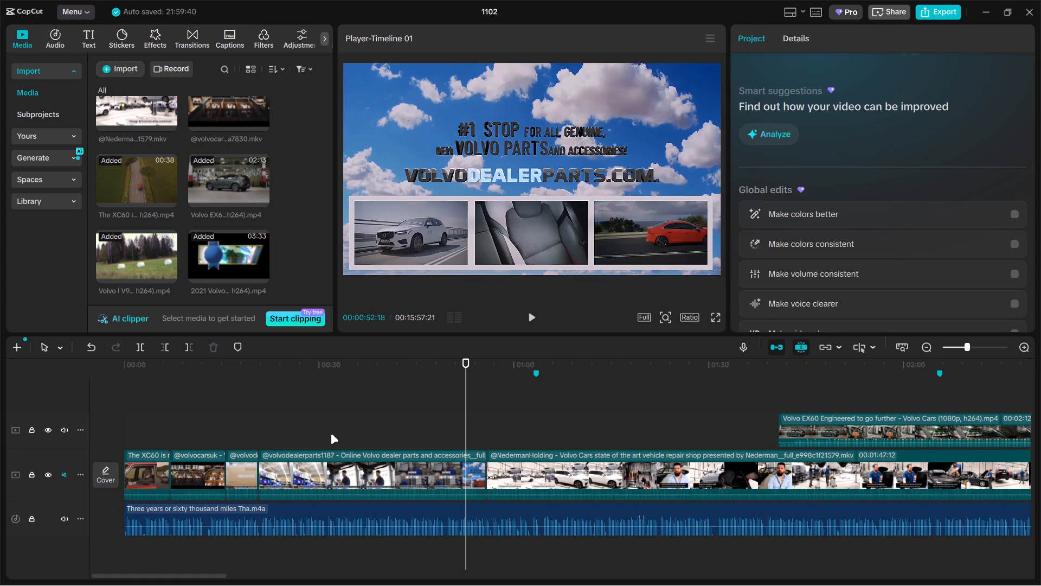
Review the remaining dealer parts piece, split it at 00:00:29:04 and delete everything after the cut.
left_click(259, 430)
left_click_drag(258, 430, 278, 423)
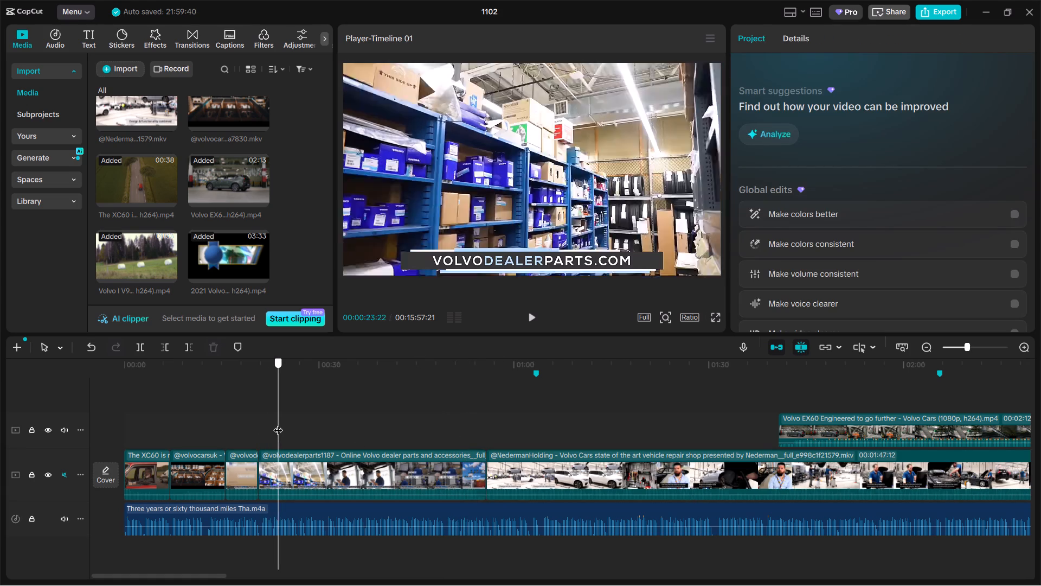
left_click_drag(278, 423, 266, 425)
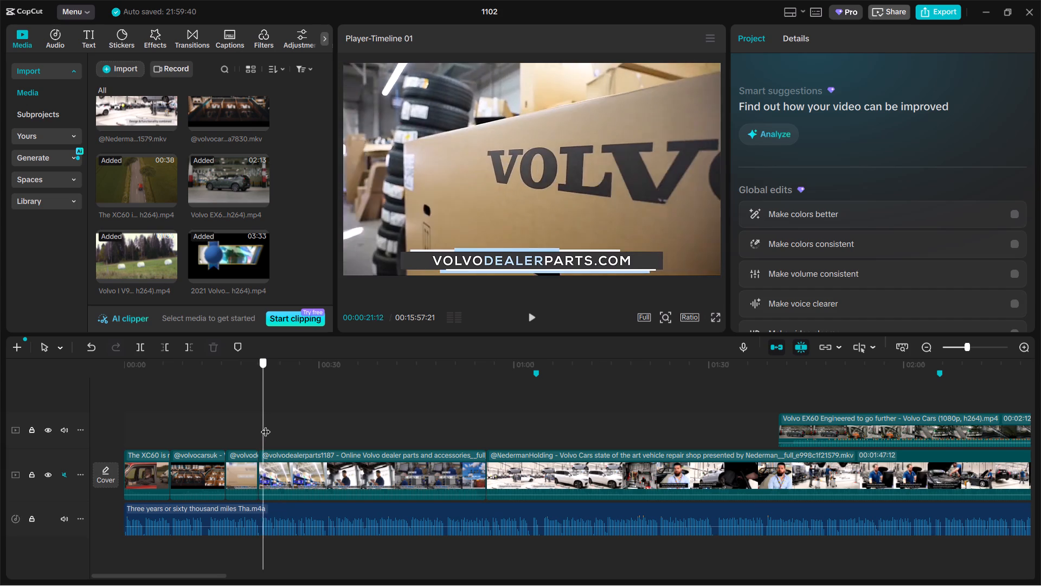
left_click_drag(266, 425, 305, 422)
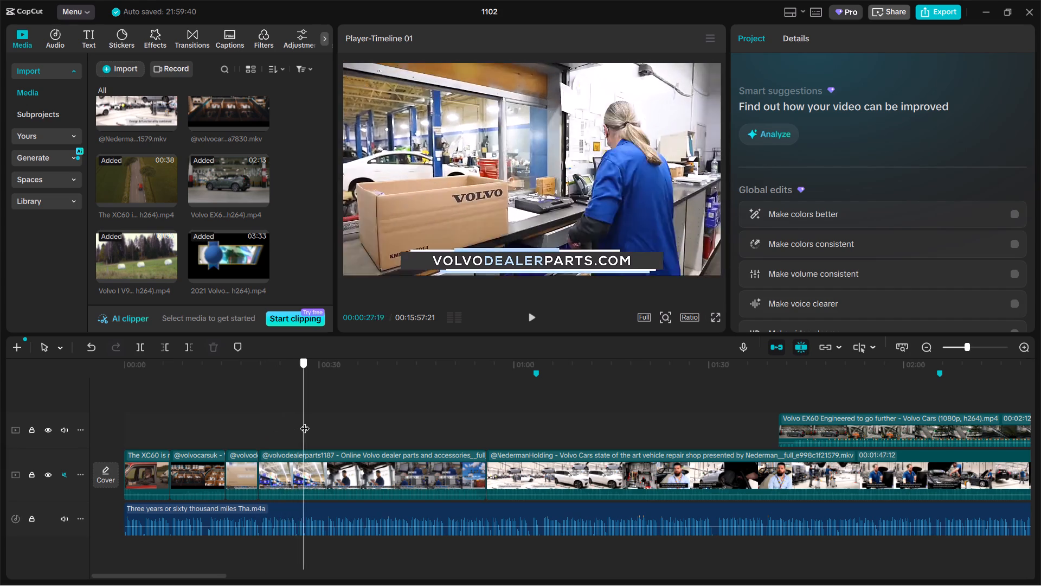
left_click_drag(305, 422, 333, 419)
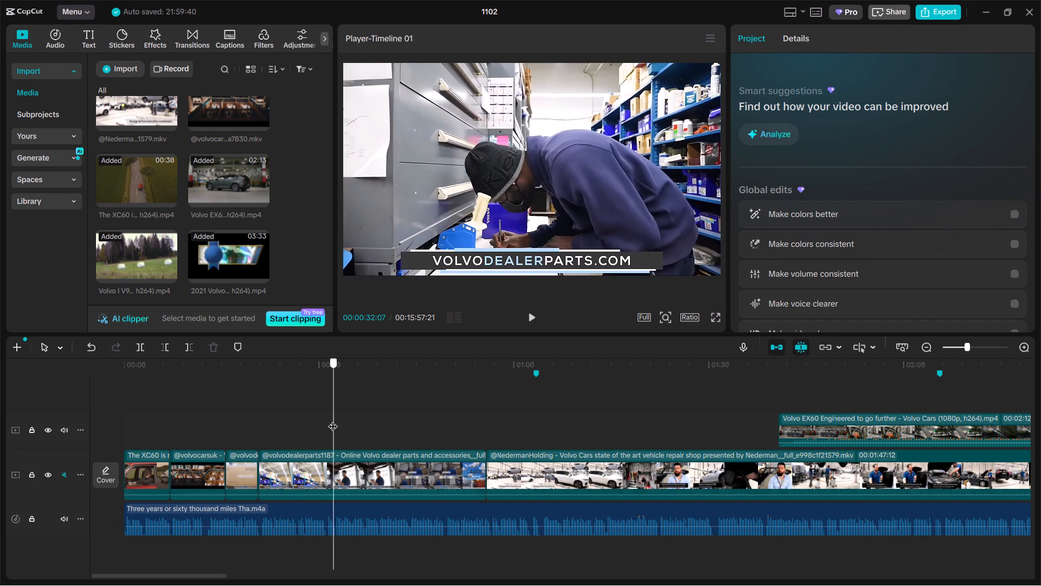
left_click_drag(333, 419, 314, 433)
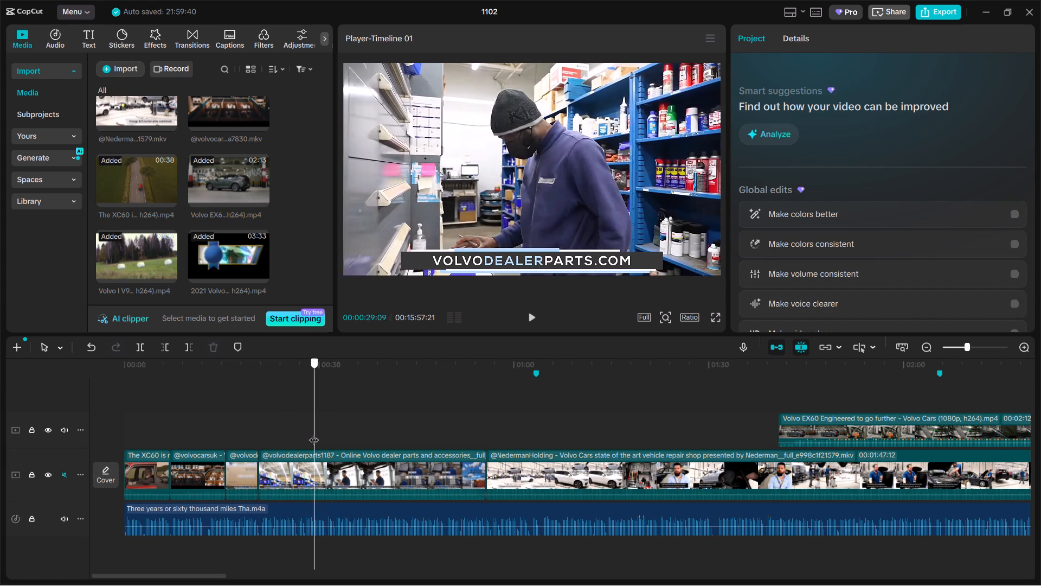
left_click_drag(314, 433, 313, 434)
left_click(342, 466)
key("ctrl+b")
key("BackSpace")
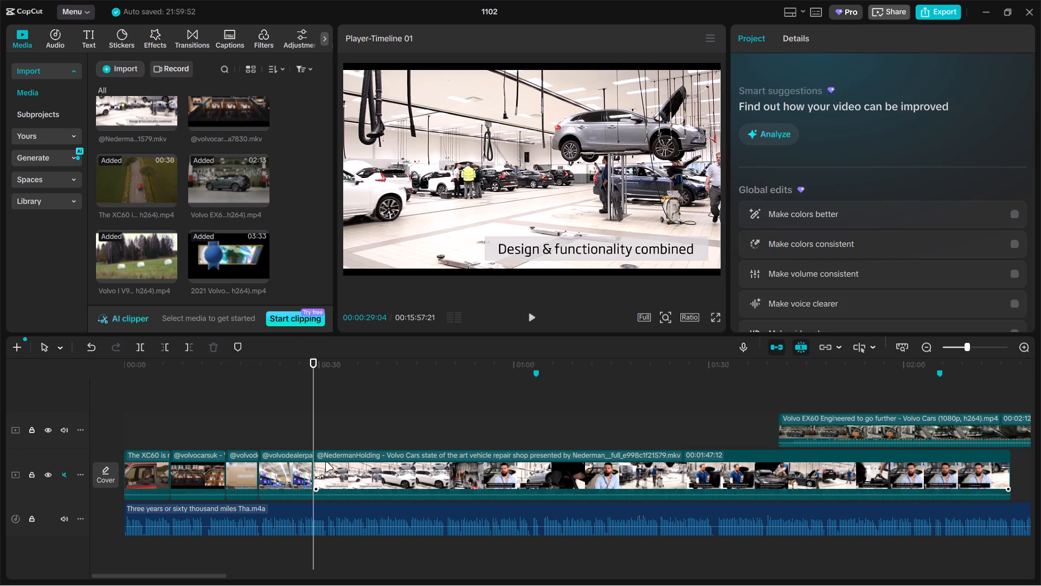
Review the NedermanHolding repair shop clip, split it at 00:01:15:26 on the draining station shot and delete the part before the cut.
left_click(340, 441)
left_click_drag(340, 441, 419, 435)
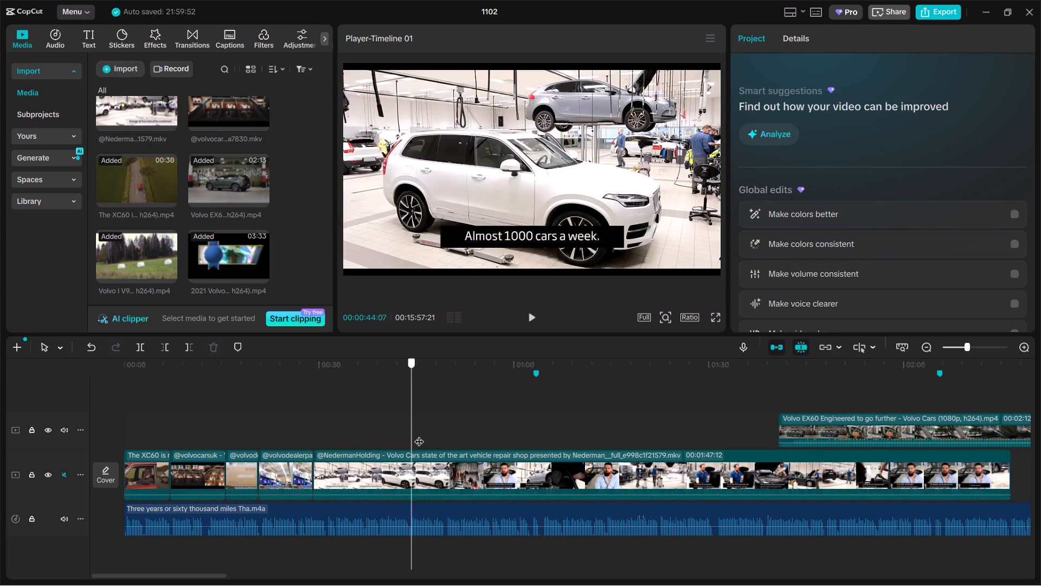
left_click_drag(419, 435, 543, 426)
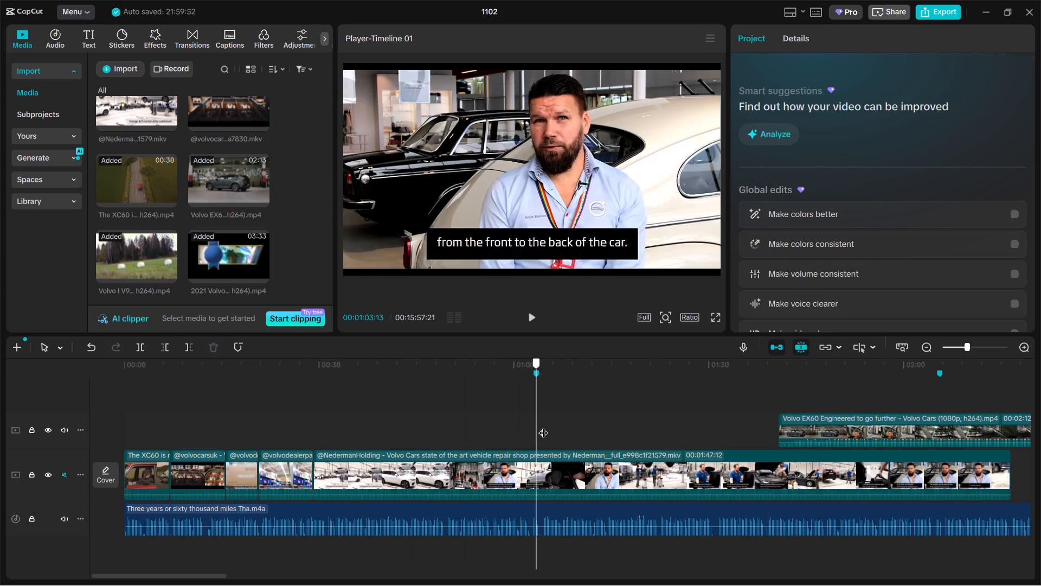
left_click_drag(543, 426, 637, 425)
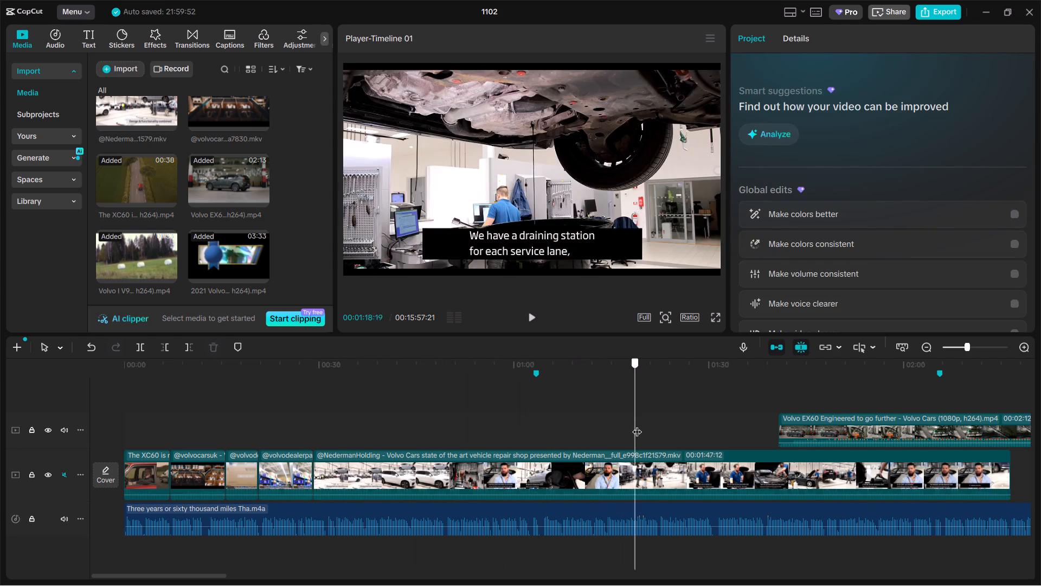
left_click_drag(637, 425, 621, 424)
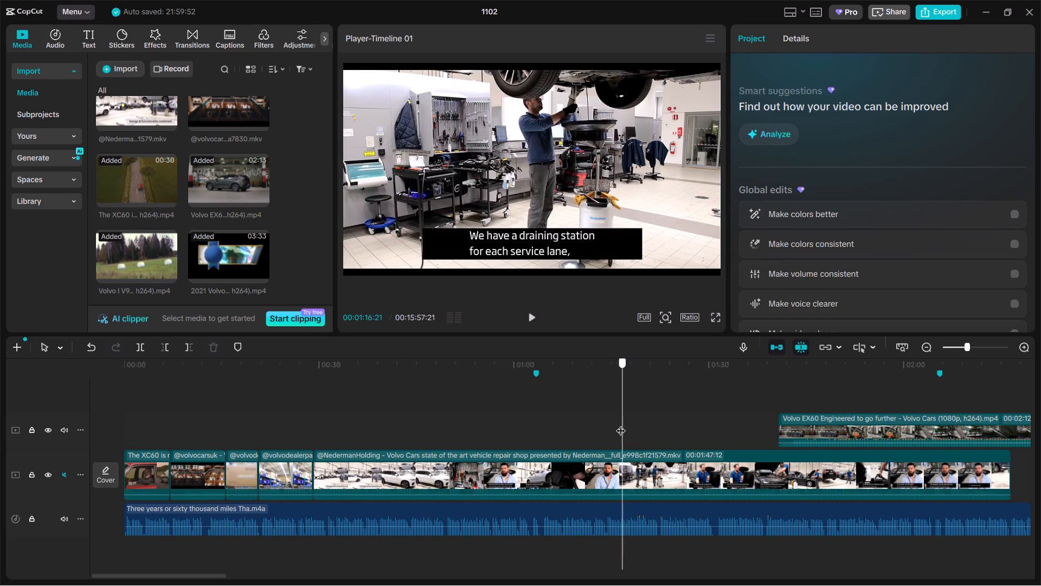
left_click_drag(621, 424, 617, 424)
left_click(611, 455)
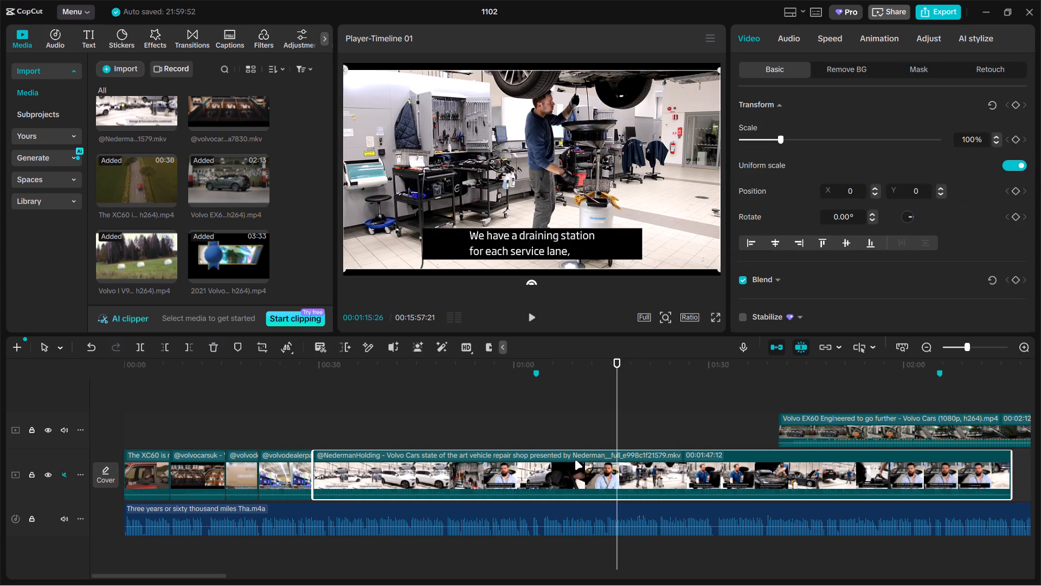
key("ctrl+b")
left_click(567, 460)
key("BackSpace")
Split the remaining NedermanHolding clip at 00:00:39:10, as the suction system shot ends, and delete the part after the cut.
left_click(351, 434)
left_click_drag(351, 434, 355, 433)
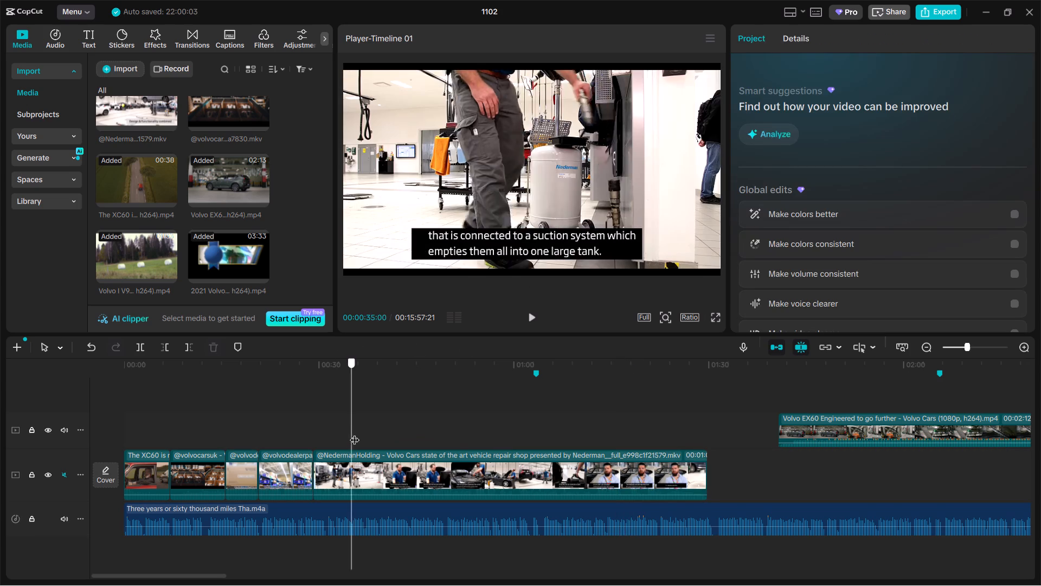
left_click_drag(355, 433, 380, 425)
left_click(389, 458)
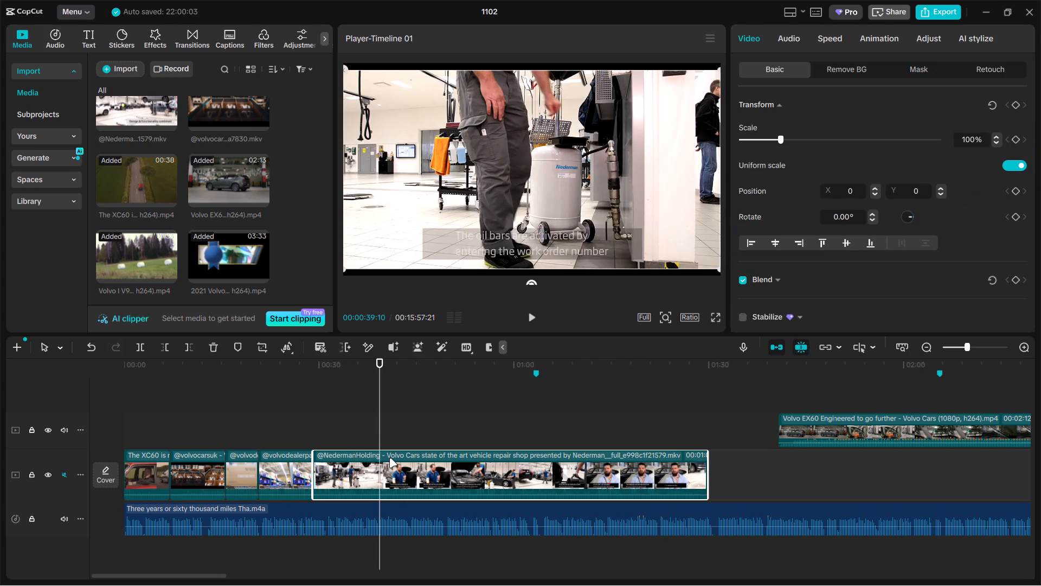
key("ctrl+b")
key("BackSpace")
Move the trimmed NedermanHolding clip ahead of the last dealer parts piece on the main track.
left_click_drag(349, 466, 280, 468)
Scale the NedermanHolding clip to 137% and shift it down to Y -310 so its burned-in captions fall outside the frame.
left_click(302, 433)
left_click_drag(302, 433, 258, 430)
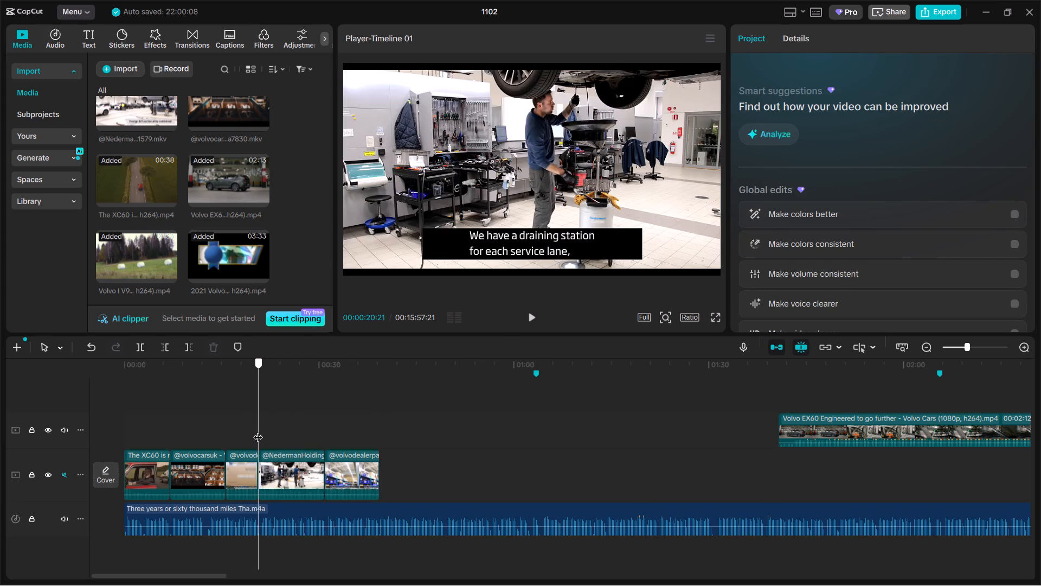
left_click_drag(258, 430, 324, 428)
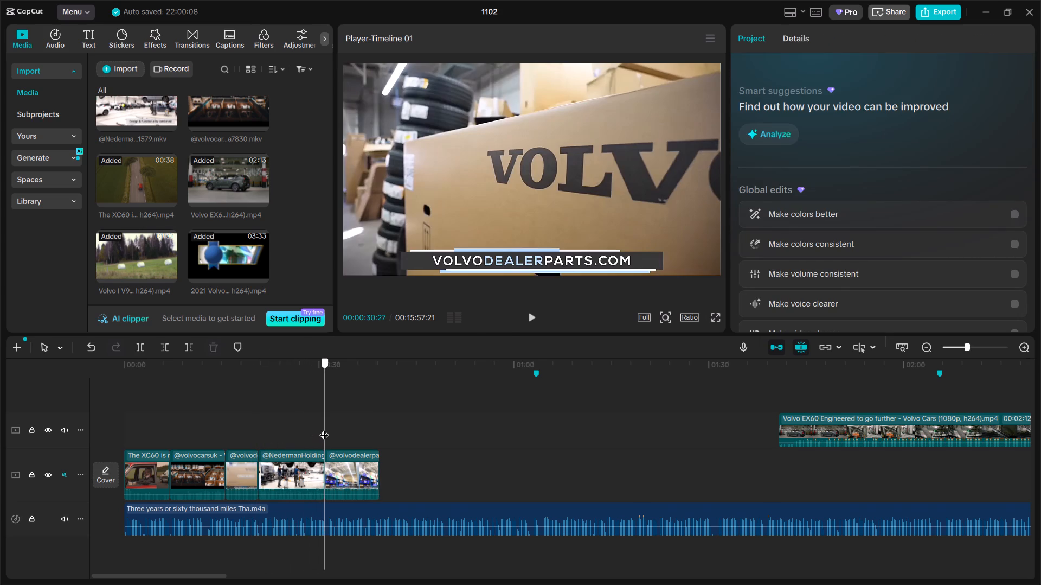
left_click_drag(324, 428, 309, 431)
left_click(575, 165)
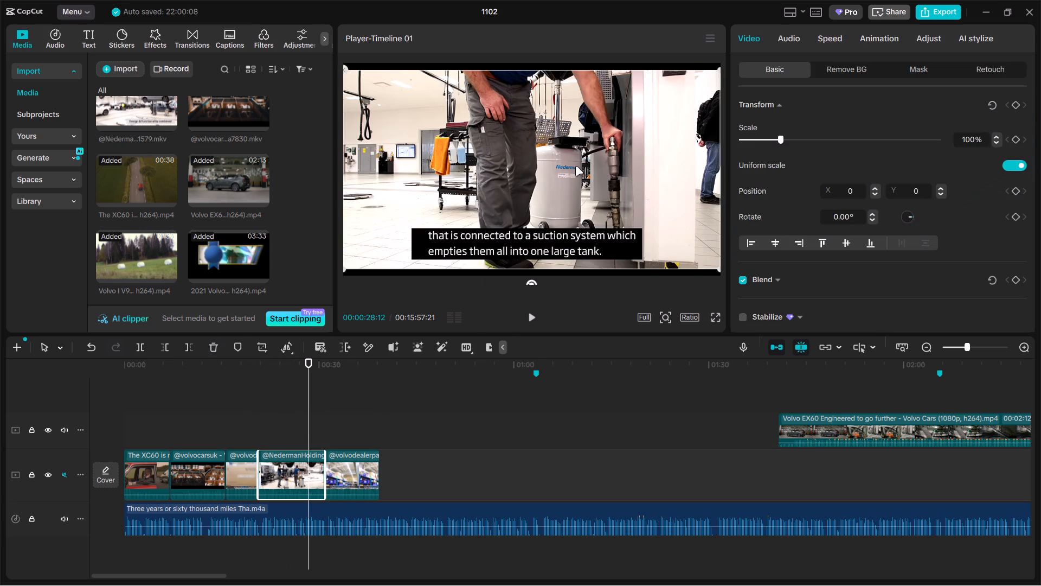
left_click_drag(782, 135, 795, 137)
left_click_drag(614, 170, 616, 194)
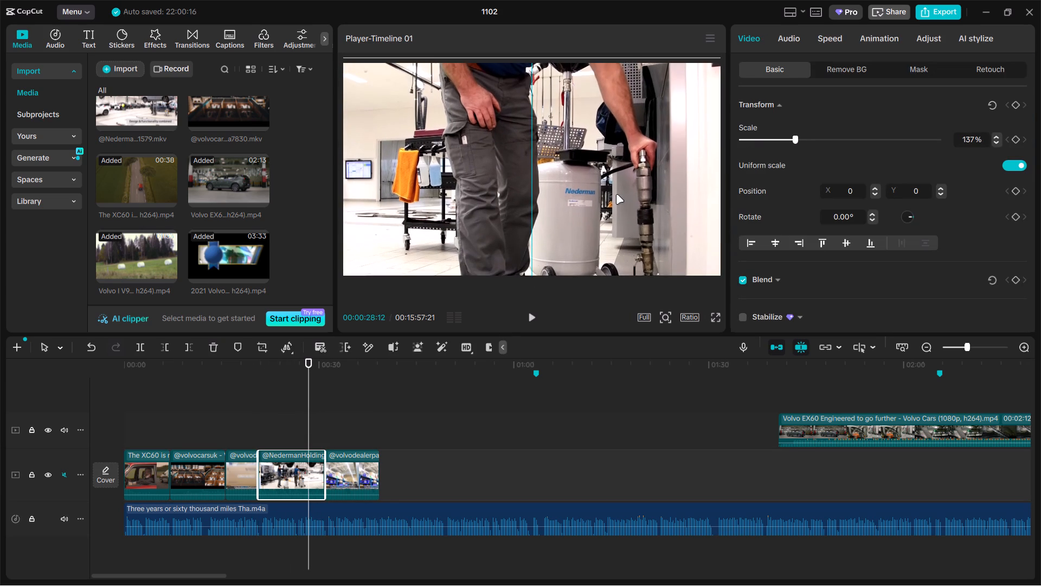
left_click_drag(616, 194, 616, 202)
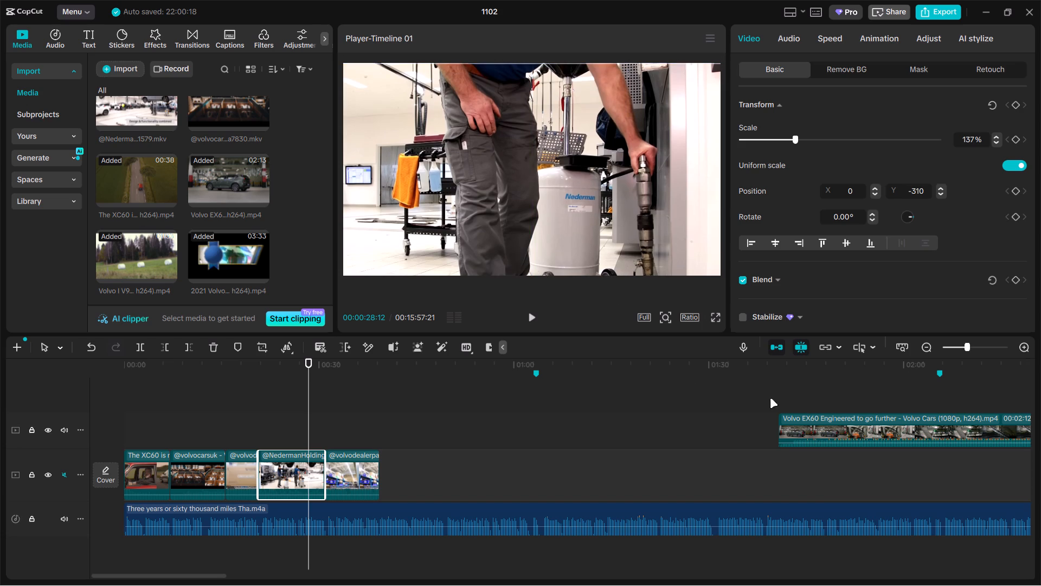
Move the Volvo EX60 clip on the upper track to start where the last dealer parts piece ends.
left_click_drag(834, 423, 435, 418)
Split the Volvo EX60 clip at 00:00:51:10, on the orange-shirted factory worker shot, and delete the part before the cut.
left_click(428, 394)
left_click_drag(428, 394, 443, 394)
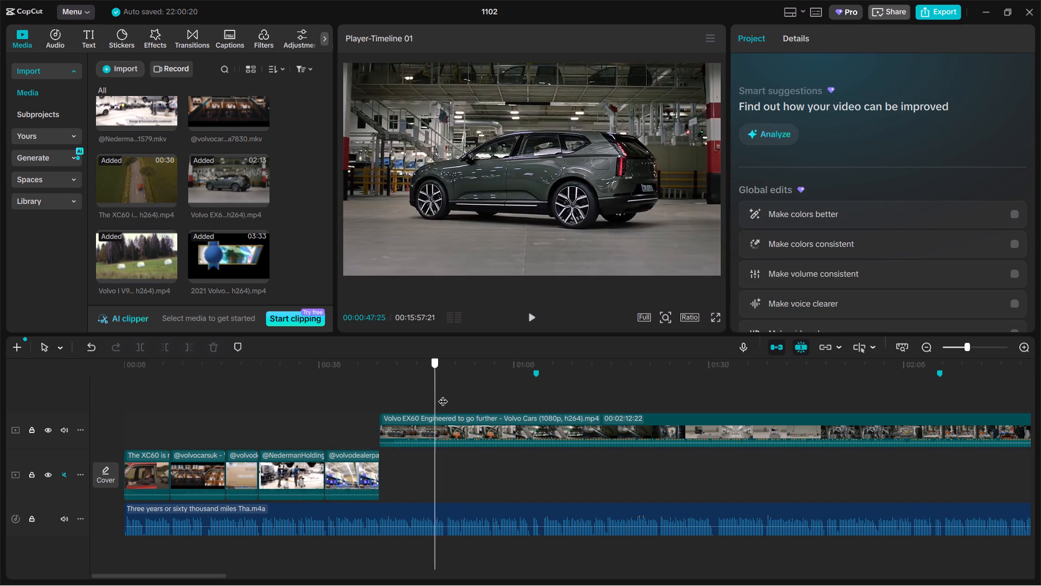
left_click_drag(443, 394, 453, 389)
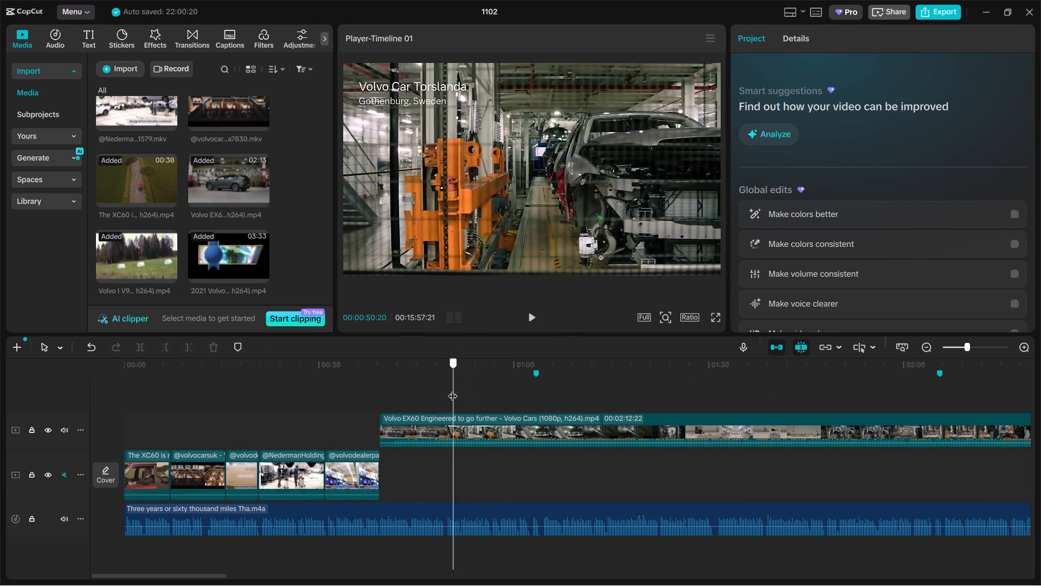
left_click_drag(453, 389, 458, 388)
left_click(475, 428)
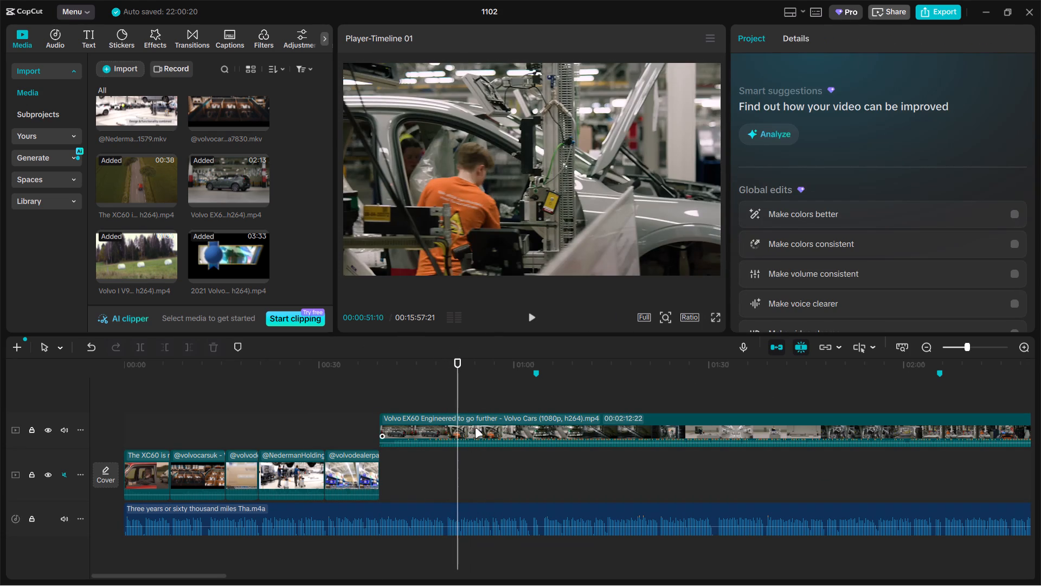
key("ctrl+b")
left_click(462, 426)
left_click(446, 423)
key("BackSpace")
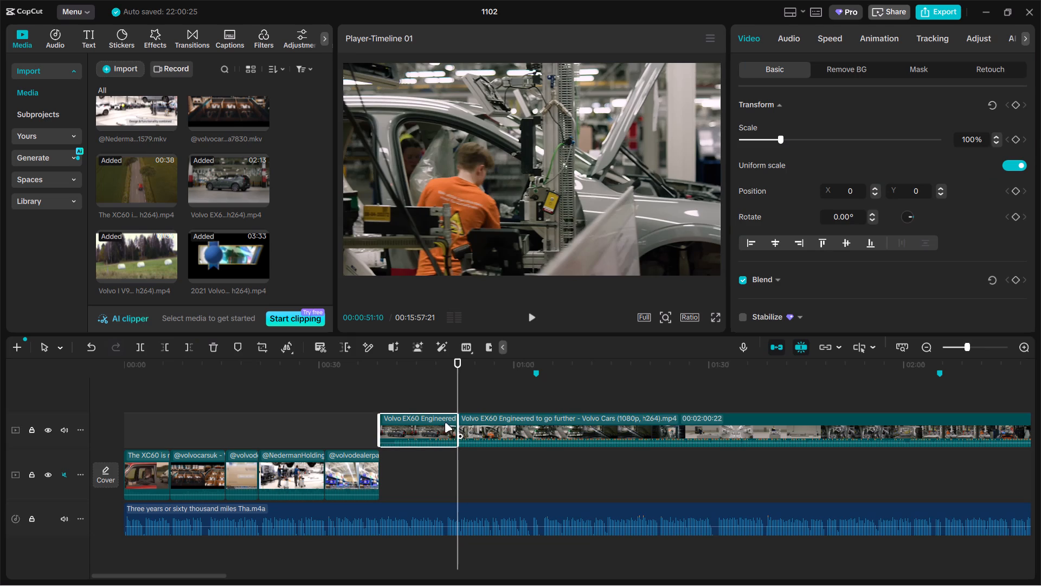
Split the Volvo EX60 clip on the upper track at 00:01:03:13, on the factory robot arm shot, and delete the part before the cut.
left_click_drag(460, 401, 536, 395)
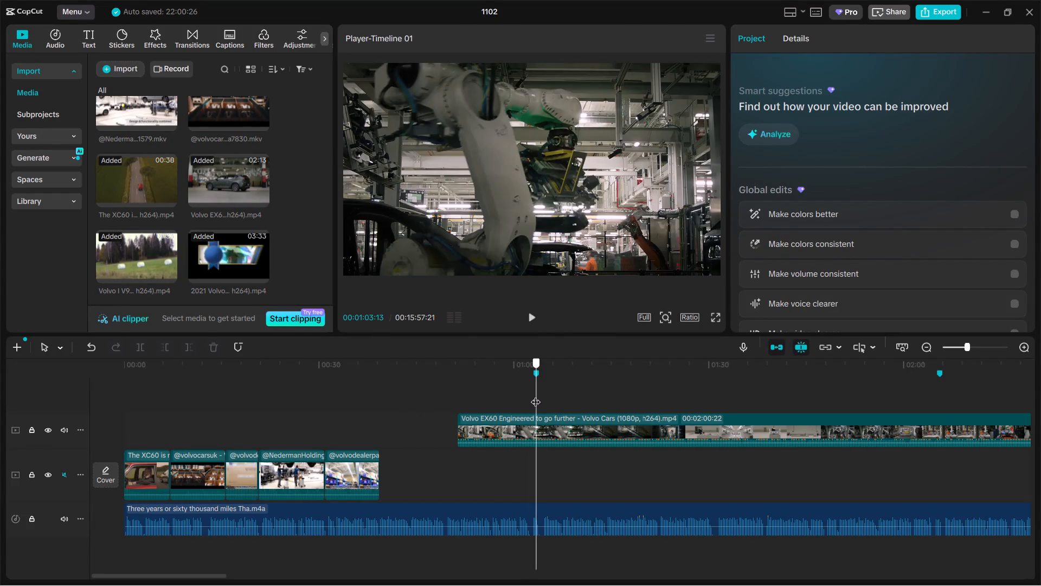
left_click_drag(536, 395, 524, 392)
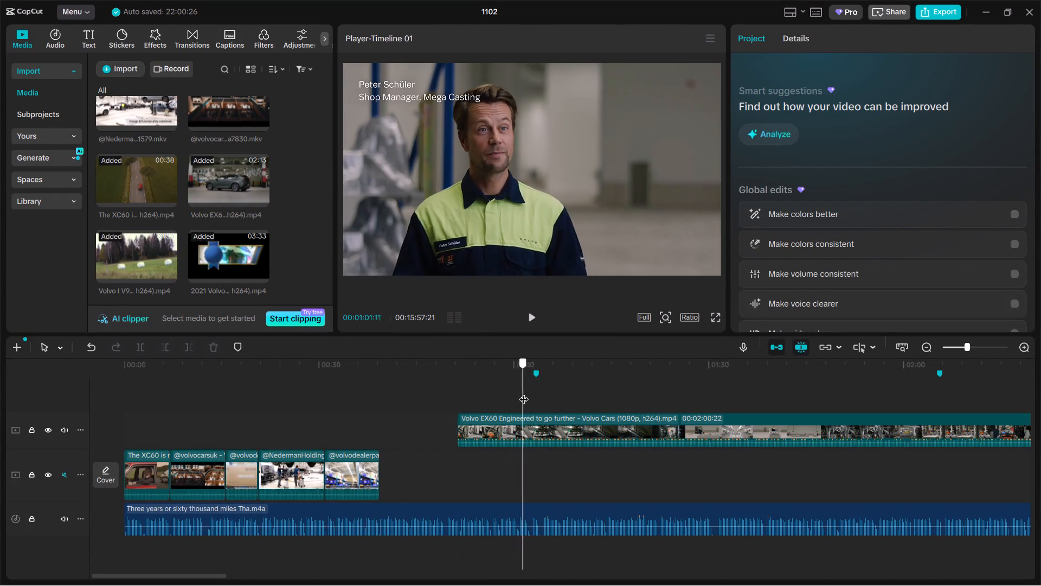
left_click_drag(524, 392, 593, 390)
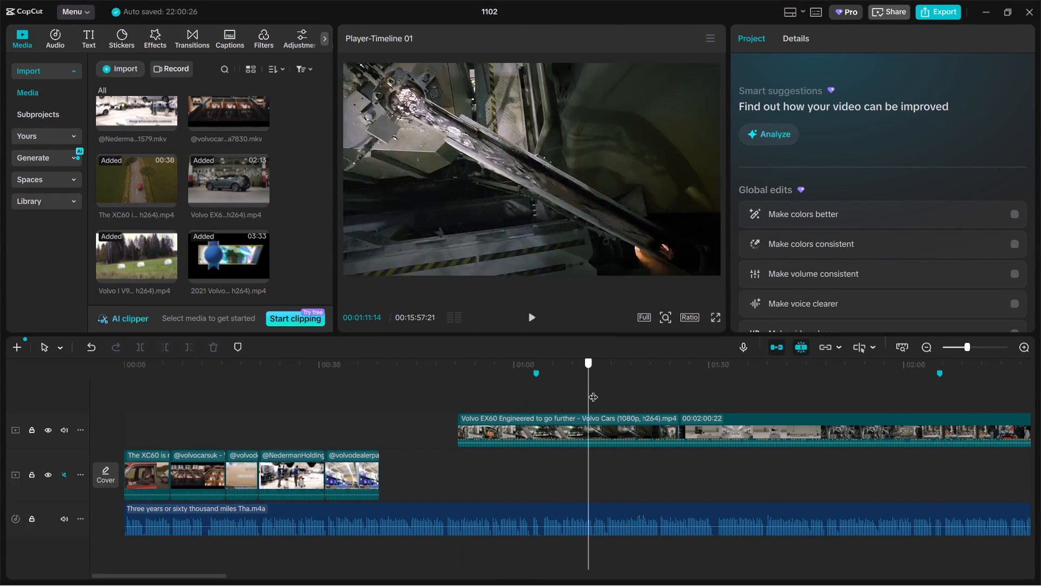
left_click_drag(593, 390, 523, 391)
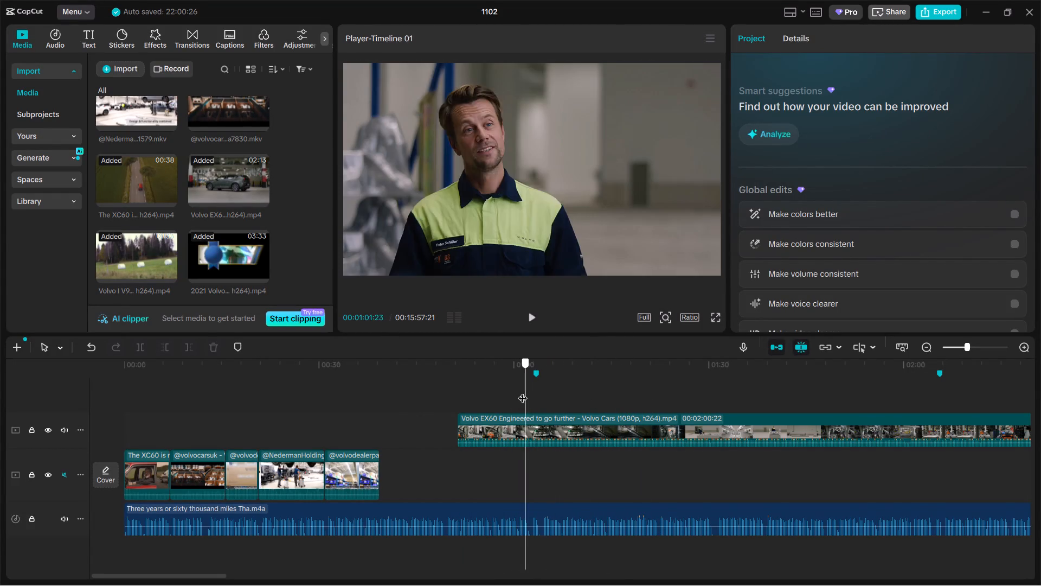
left_click_drag(523, 391, 533, 384)
left_click(552, 419)
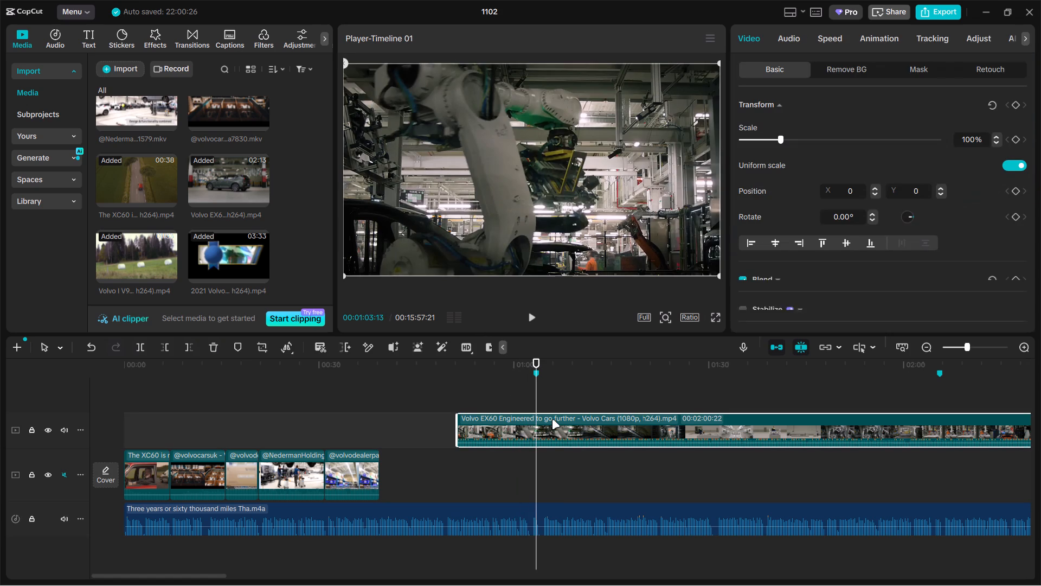
key("ctrl+b")
left_click(509, 419)
key("BackSpace")
Move the remaining Volvo EX60 clip down to the main track, directly after the last dealer parts piece.
left_click_drag(629, 416, 487, 466)
Split the Volvo EX60 clip at 00:00:47:20 and move its first piece ahead of the last dealer parts piece.
double_click(434, 437)
left_click(480, 472)
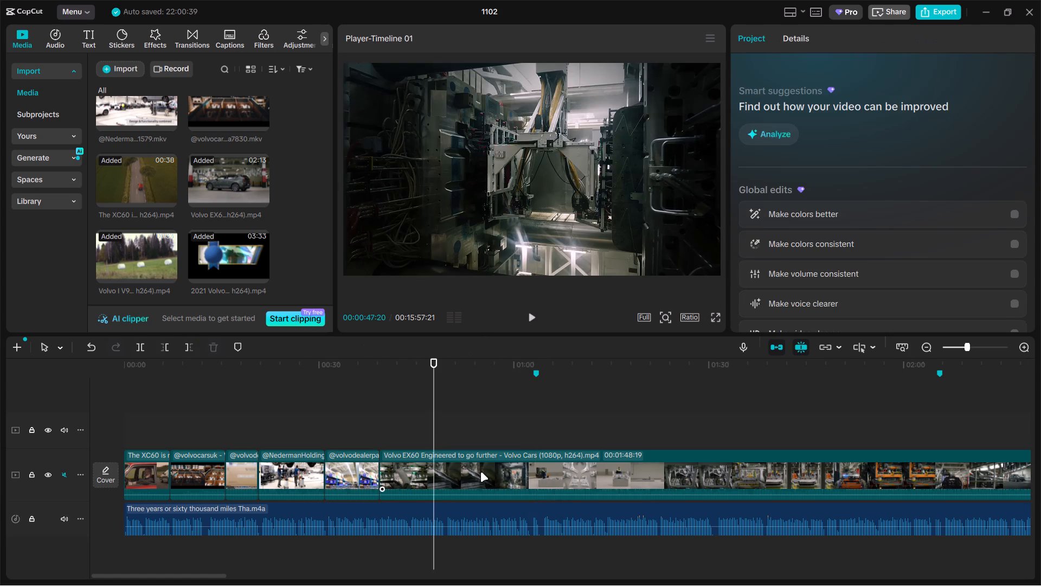
key("ctrl+b")
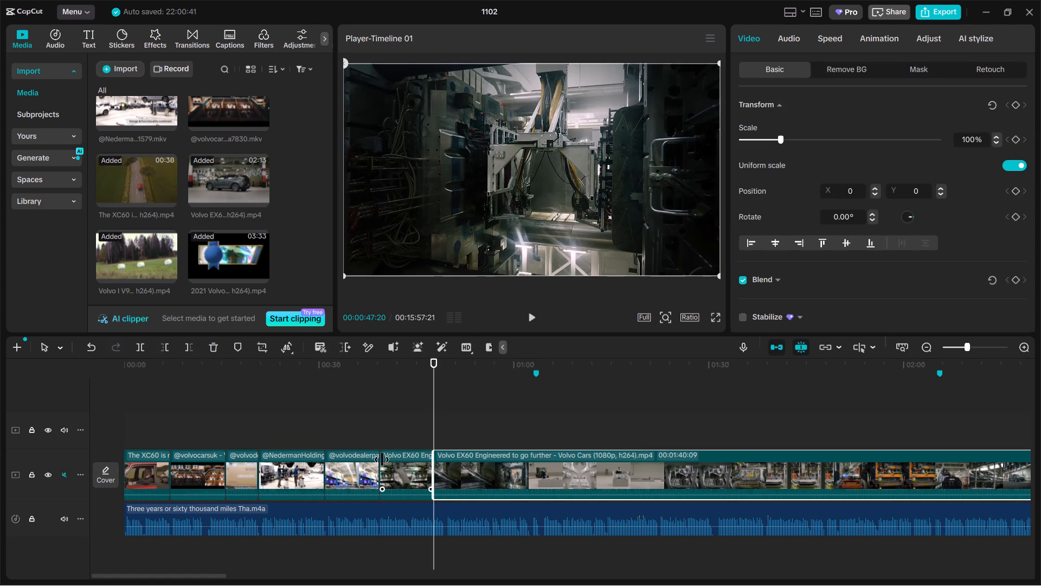
left_click_drag(411, 470, 344, 466)
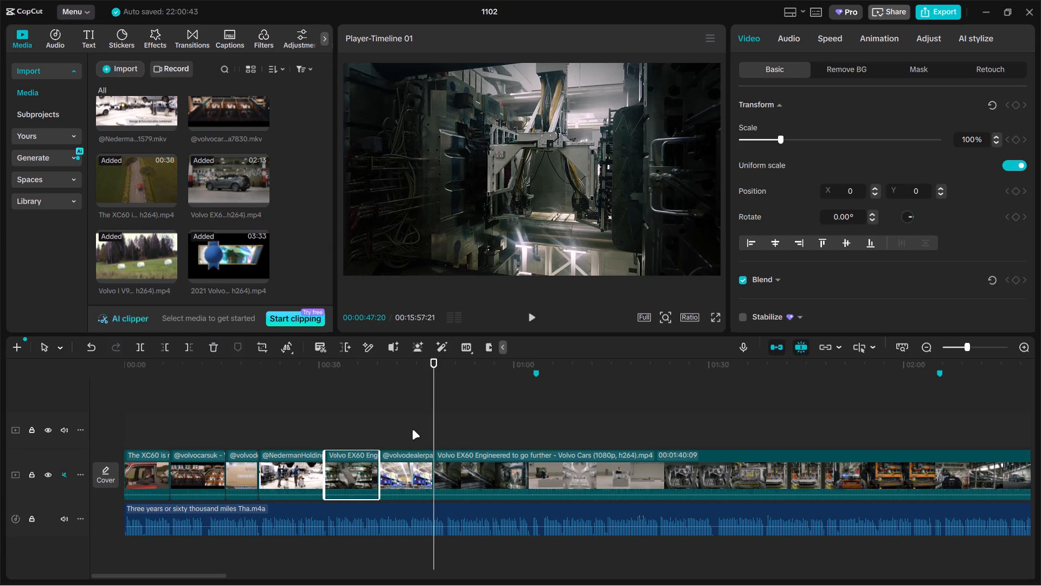
Delete the long leftover Volvo EX60 piece at the end of the main track.
left_click_drag(437, 425, 642, 424)
scroll(635, 429, "down", 6, "ctrl")
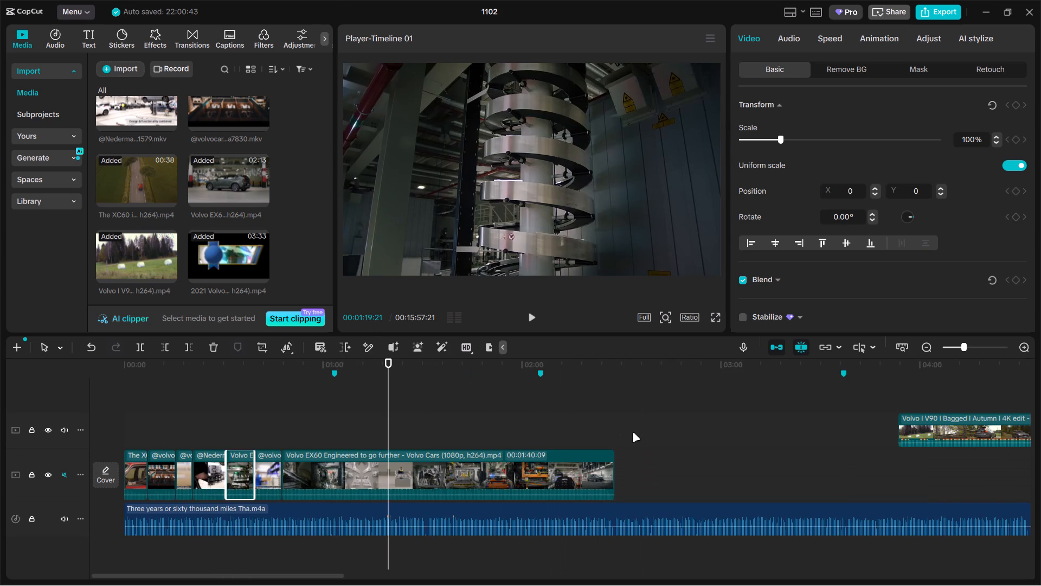
left_click(500, 472)
key("BackSpace")
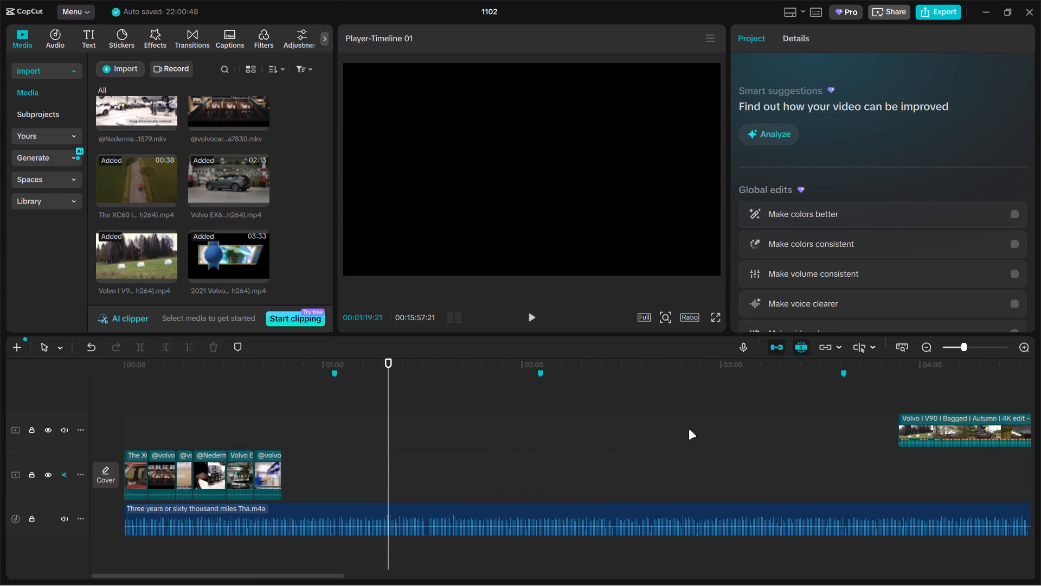
Move the Volvo V90 autumn clip from the upper track to the end of the main track, after the dealer parts piece.
scroll(689, 430, "down", 5, "ctrl")
left_click_drag(699, 425, 394, 478)
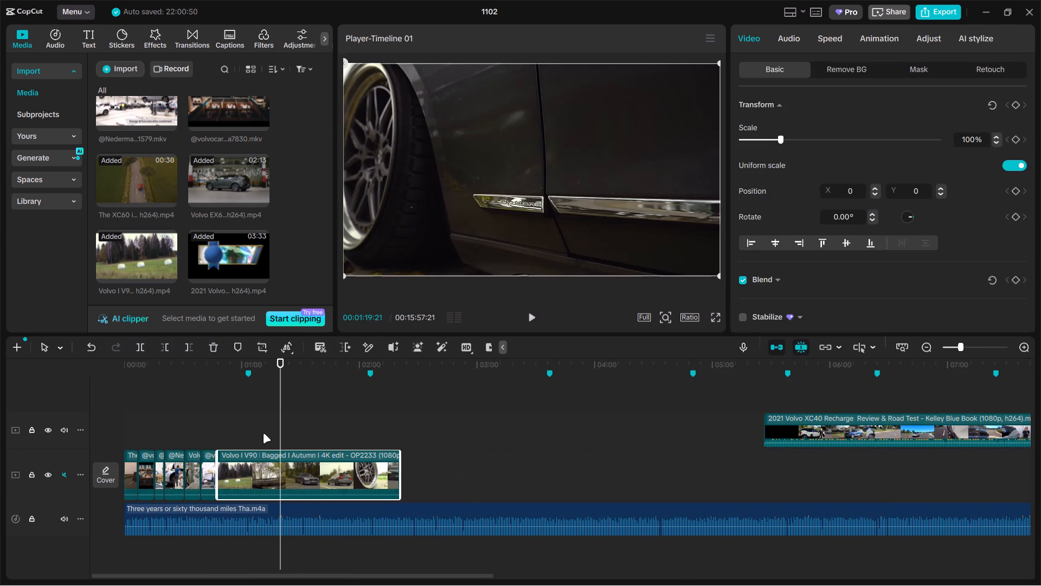
Split the Volvo V90 clip at 00:01:00:28, on the shot of the parked car on the wooden bridge, and delete the part before the cut.
left_click(243, 430)
scroll(240, 430, "up", 9, "ctrl")
left_click_drag(240, 430, 314, 429)
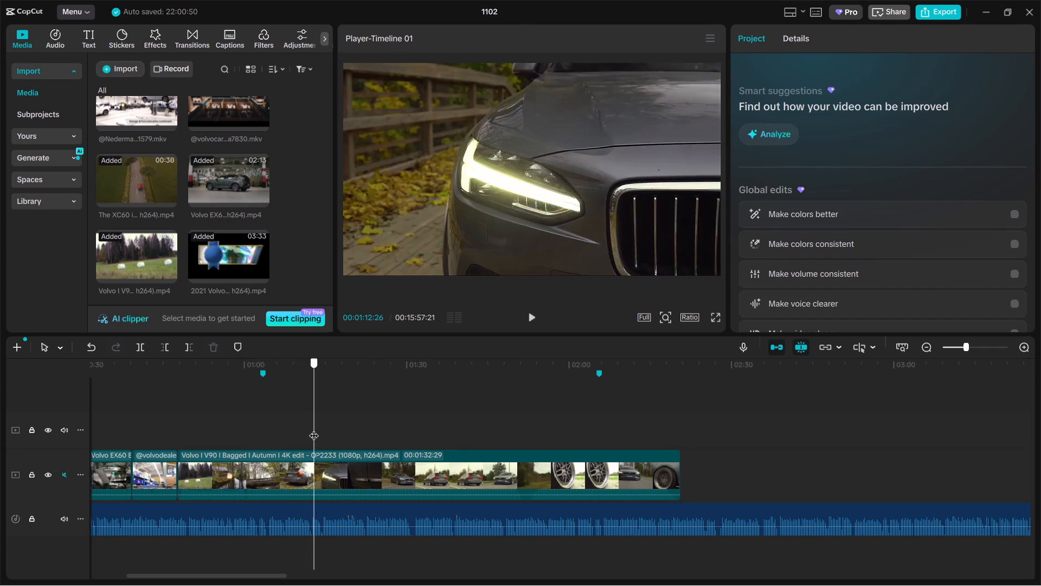
left_click_drag(314, 429, 249, 418)
left_click(257, 457)
key("ctrl+b")
left_click(232, 460)
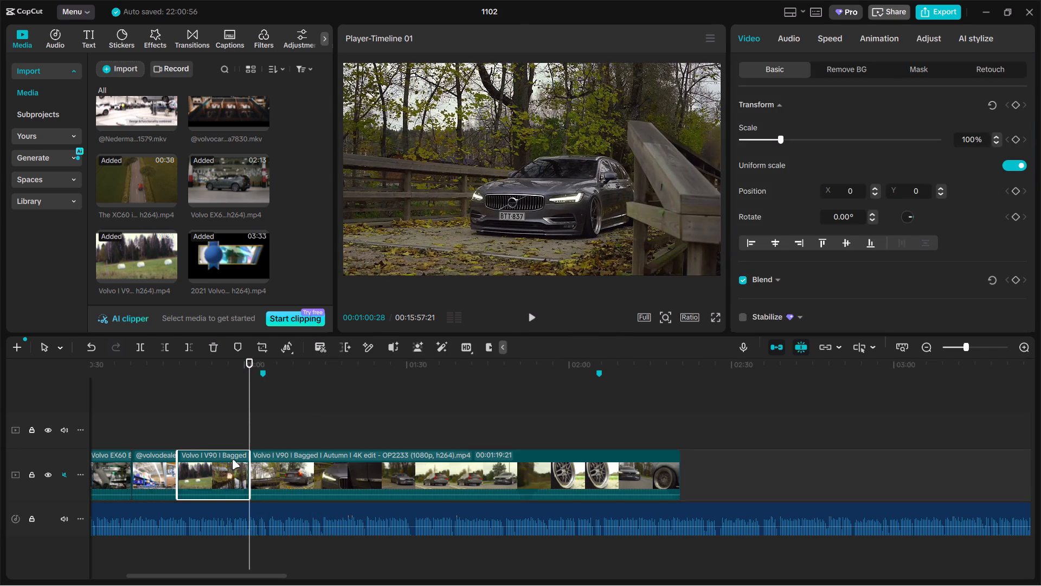
key("BackSpace")
Split the Volvo V90 clip at 00:00:57:01 and delete everything after the cut.
left_click(206, 442)
left_click_drag(207, 442, 228, 442)
left_click(239, 462)
key("ctrl+b")
key("BackSpace")
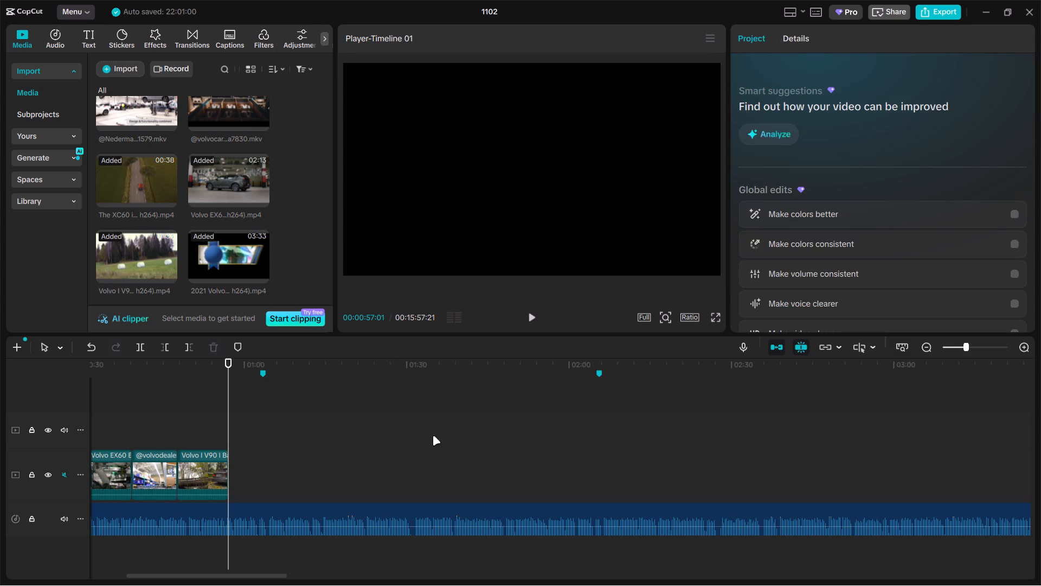
Move the 2021 Volvo XC40 Recharge clip down to the main track, directly after the Volvo V90 clip.
scroll(433, 436, "down", 11, "ctrl")
left_click_drag(744, 431, 378, 484)
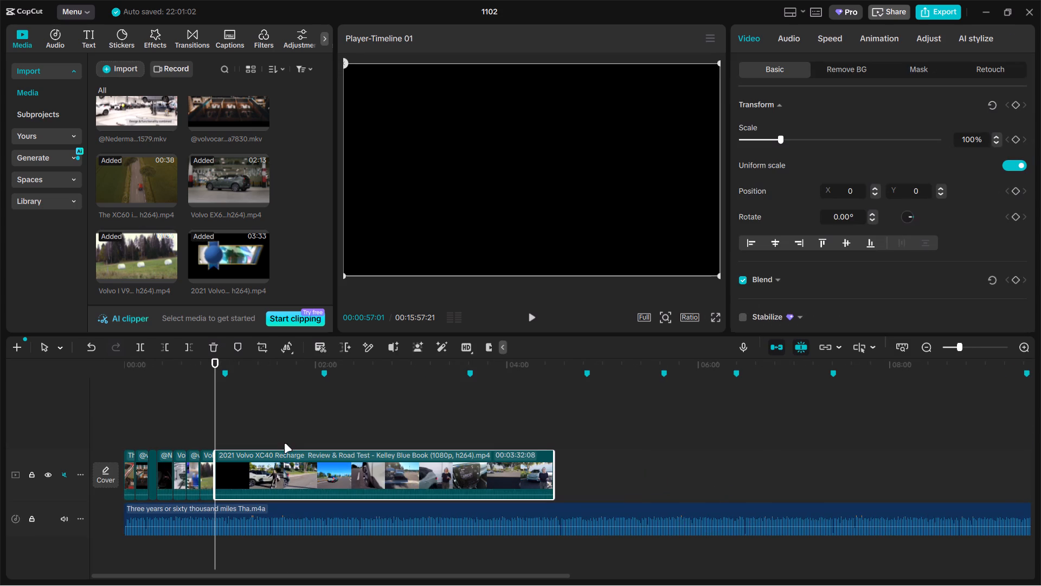
Trim about one second off the end of the Volvo V90 clip so it ends near 00:00:56.
left_click(164, 436)
scroll(162, 435, "up", 8, "ctrl")
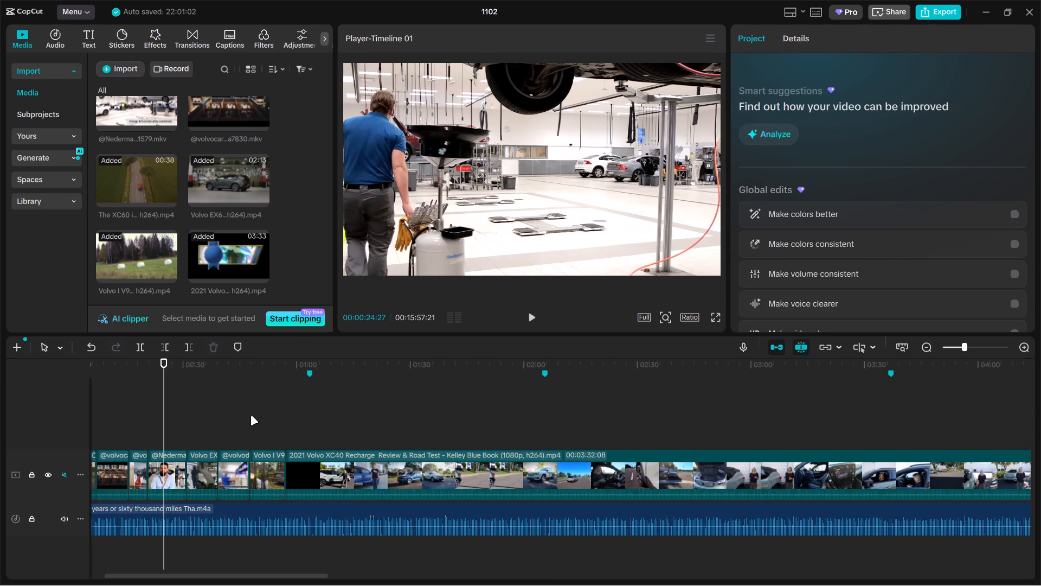
left_click(256, 443)
scroll(264, 443, "up", 5, "ctrl")
left_click(274, 469)
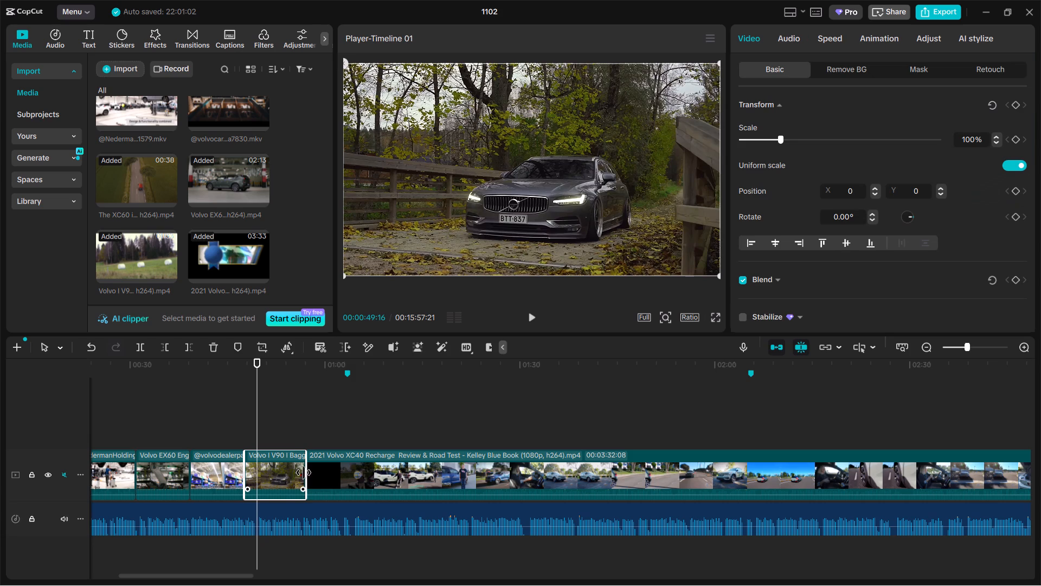
left_click_drag(304, 473, 298, 473)
Split the XC40 Recharge clip at 00:01:42:08, where the road driving footage begins, and delete the part before the cut.
left_click(339, 442)
left_click_drag(339, 442, 458, 432)
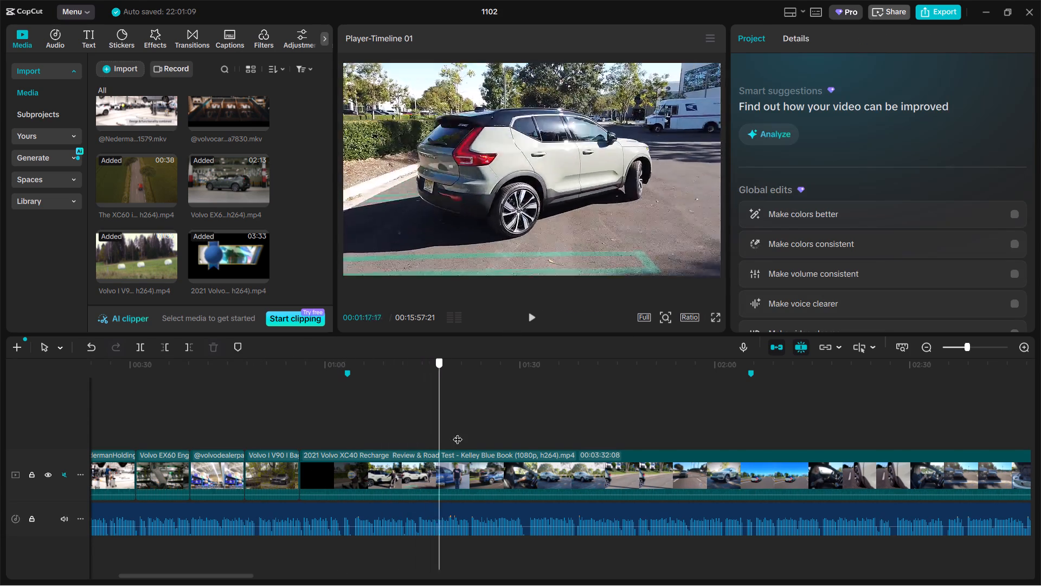
left_click_drag(458, 432, 512, 418)
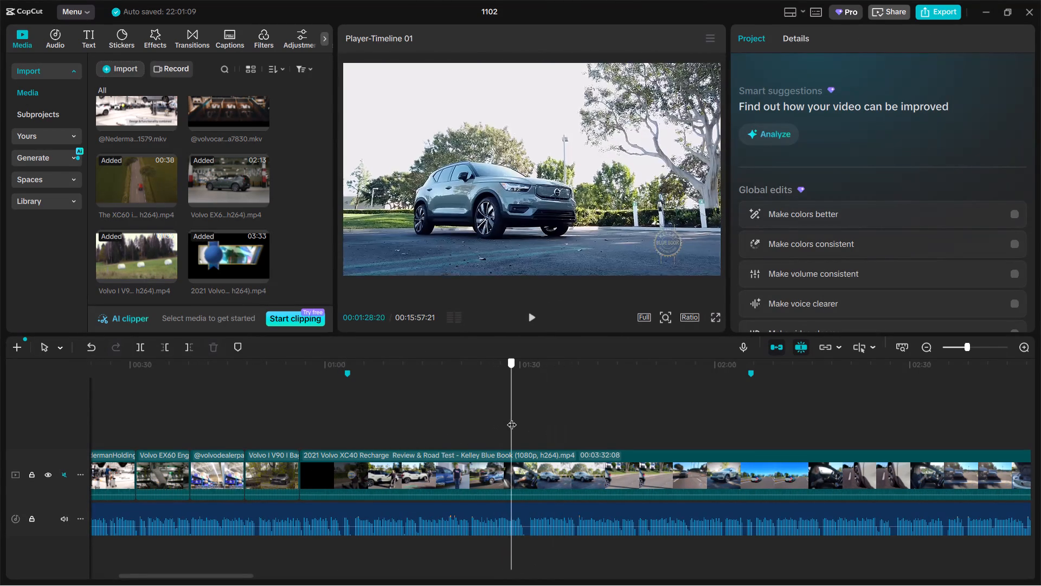
left_click_drag(512, 418, 506, 416)
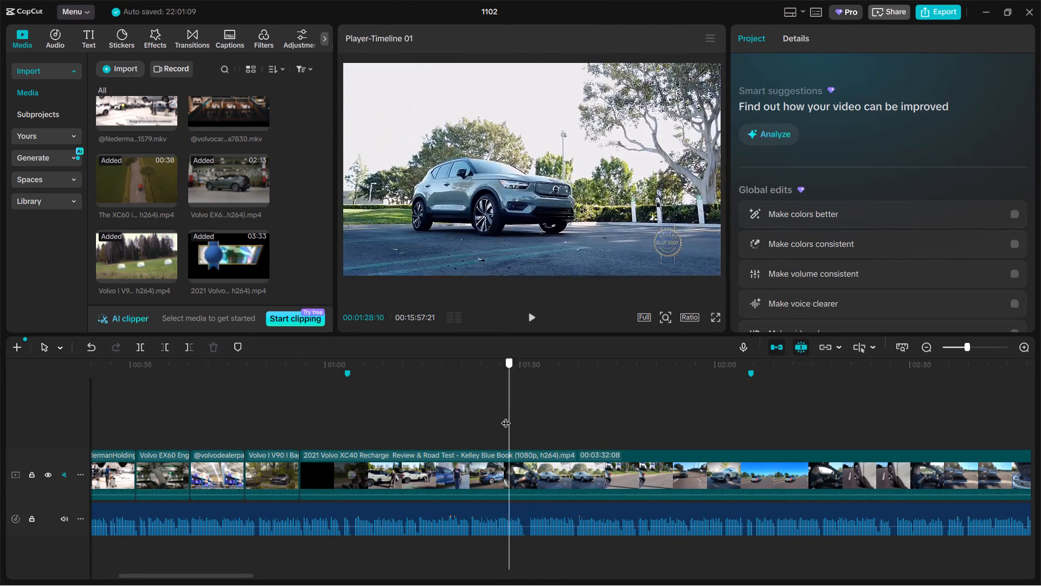
left_click_drag(506, 416, 572, 409)
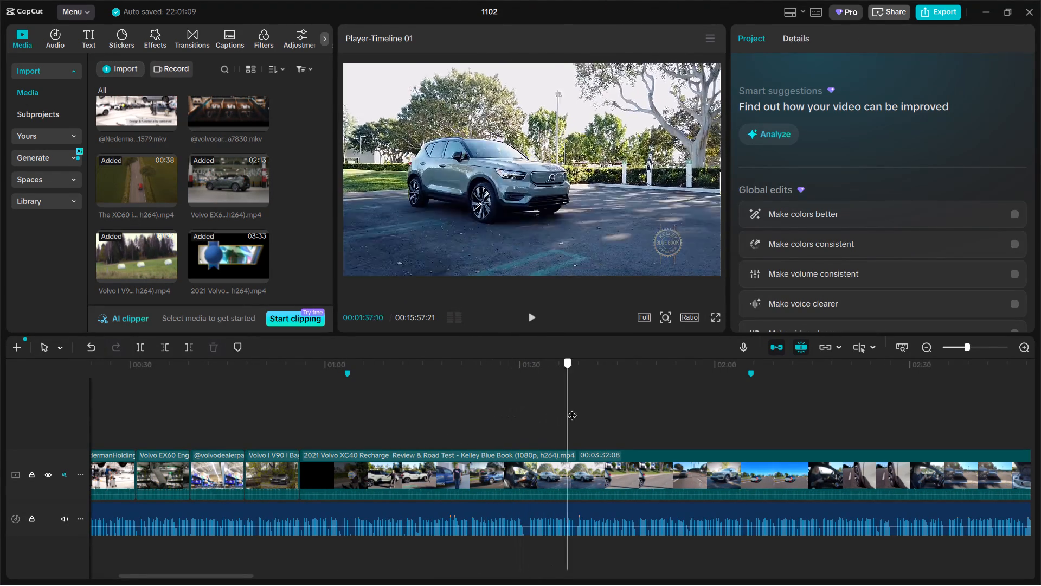
left_click_drag(572, 409, 600, 413)
left_click(599, 458)
key("ctrl+b")
left_click(533, 463)
key("BackSpace")
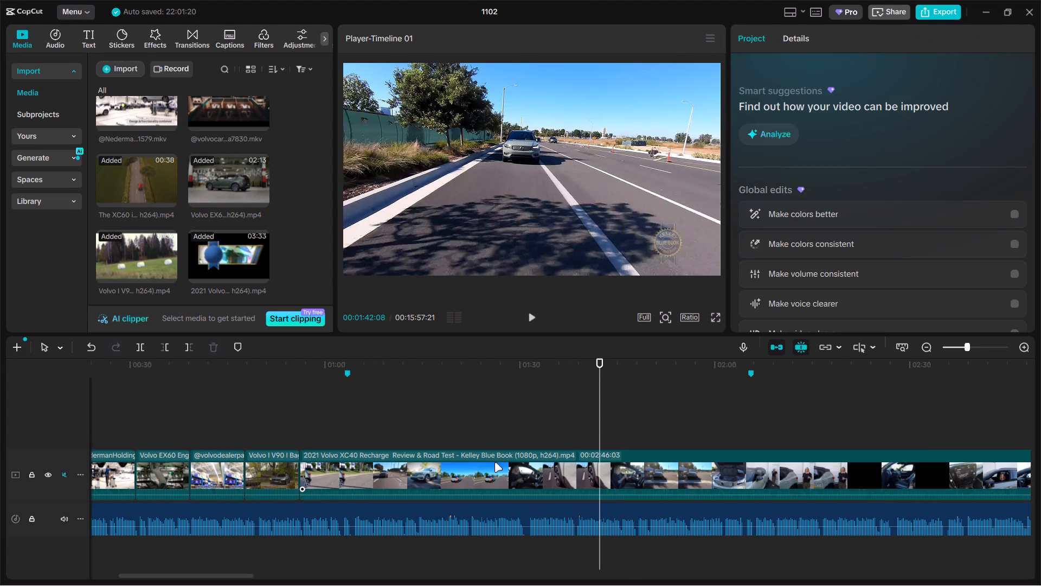
Split the XC40 Recharge clip at the first section marker, 00:01:03:13, and delete everything after the cut.
left_click(299, 431)
left_click_drag(299, 431, 353, 426)
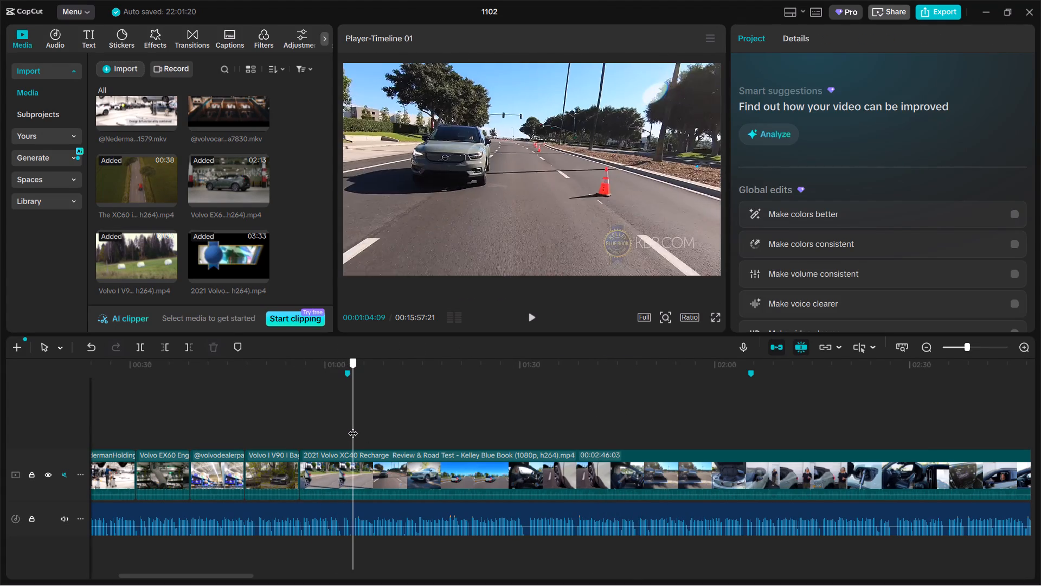
left_click_drag(353, 426, 350, 425)
left_click(357, 469)
key("ctrl+b")
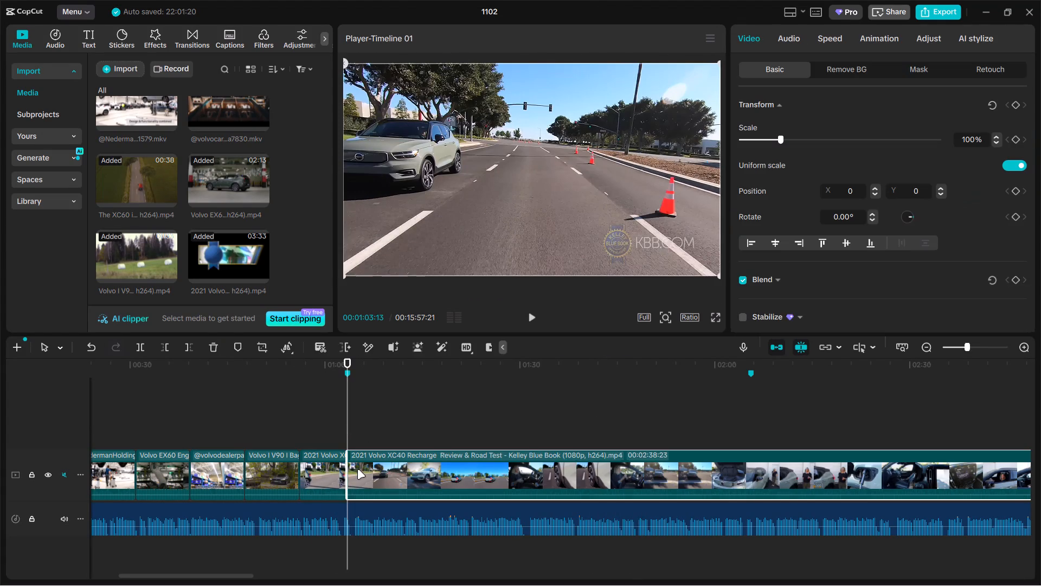
key("BackSpace")
Scale the XC40 Recharge clip to 158% and shift it slightly up in the frame so the Kelley Blue Book watermark is cropped out.
left_click(322, 434)
left_click(531, 161)
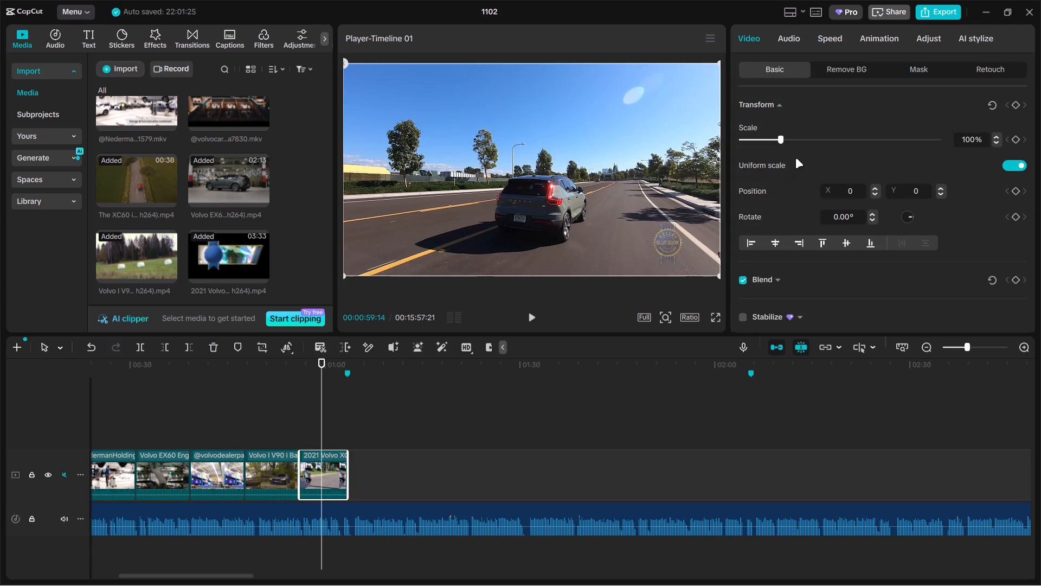
left_click_drag(779, 141, 801, 138)
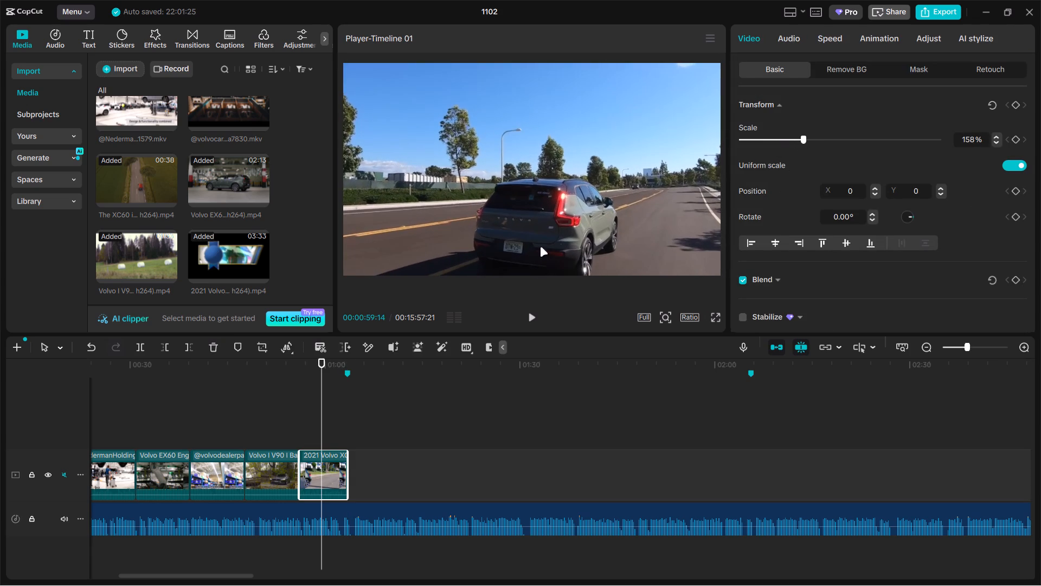
left_click_drag(547, 235, 556, 211)
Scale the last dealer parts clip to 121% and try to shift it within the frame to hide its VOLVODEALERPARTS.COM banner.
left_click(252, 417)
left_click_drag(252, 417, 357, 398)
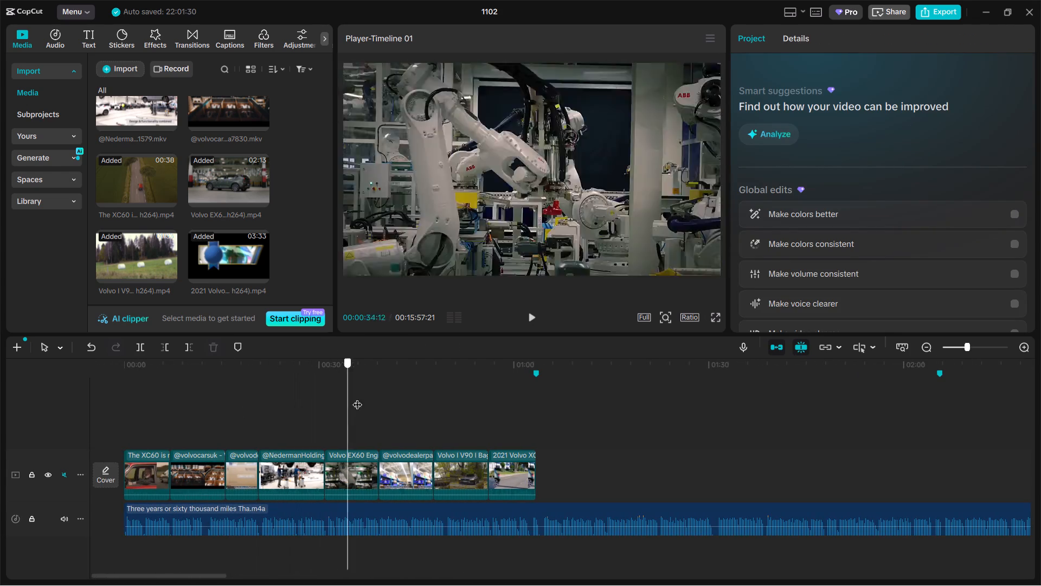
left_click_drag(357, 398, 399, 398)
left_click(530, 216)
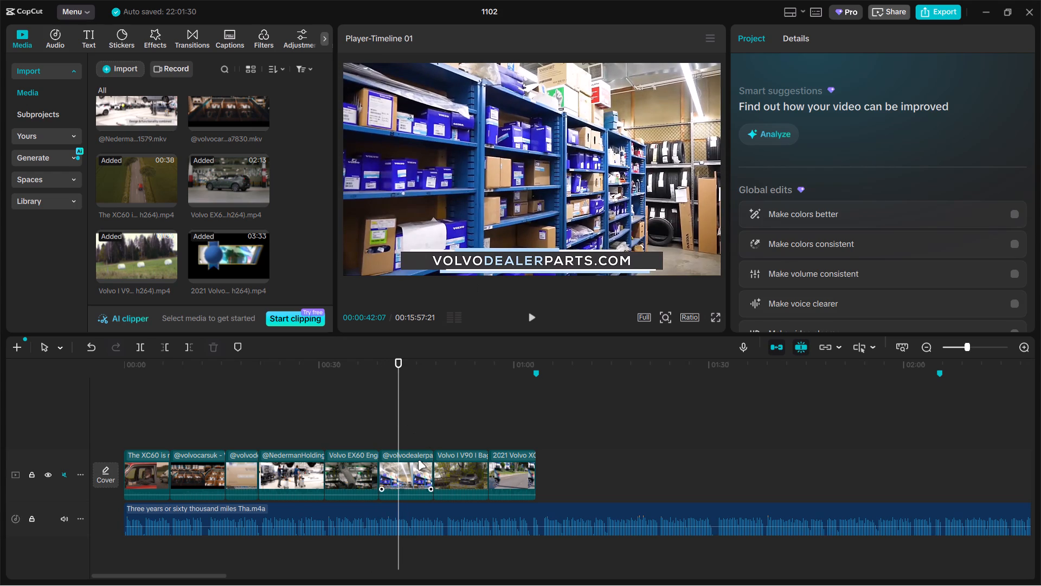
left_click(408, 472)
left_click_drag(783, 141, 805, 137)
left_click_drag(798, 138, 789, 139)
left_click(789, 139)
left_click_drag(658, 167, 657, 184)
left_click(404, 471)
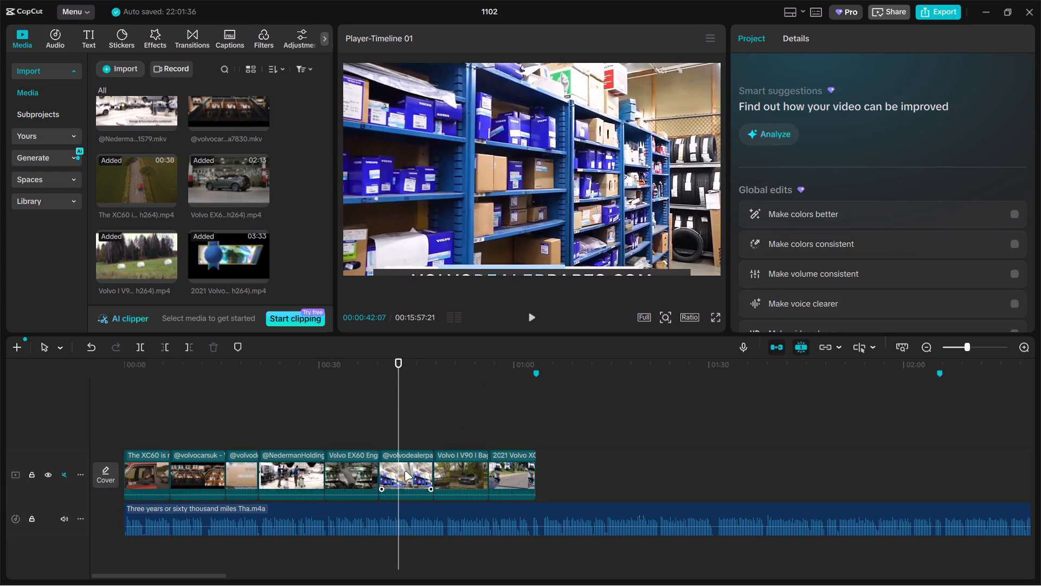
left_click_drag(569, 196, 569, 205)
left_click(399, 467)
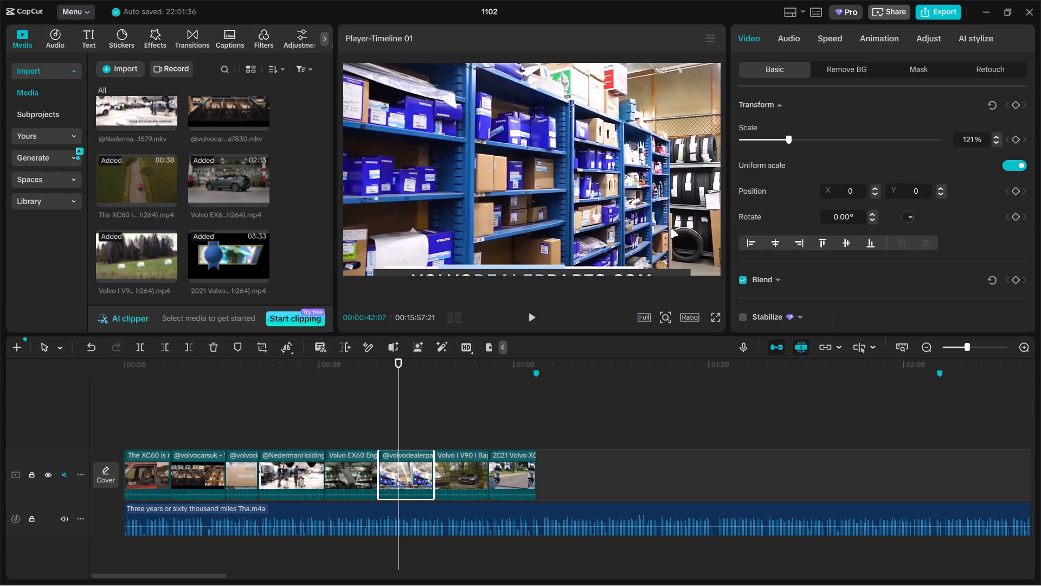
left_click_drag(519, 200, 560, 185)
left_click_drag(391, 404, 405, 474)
Enlarge the last dealer parts clip further until its VOLVODEALERPARTS.COM banner falls outside the frame.
left_click_drag(788, 137, 794, 137)
left_click_drag(615, 182, 613, 200)
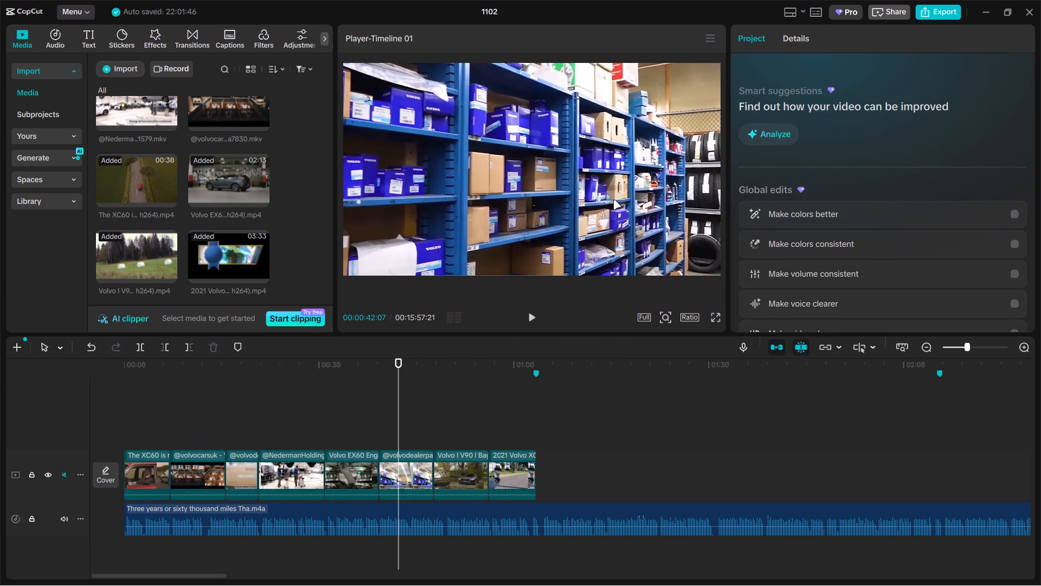
left_click_drag(613, 200, 612, 230)
left_click(460, 467)
left_click_drag(503, 141, 527, 146)
Shift the XC40 Recharge clip within the frame to X 179, Y -234 to hide its Kelley Blue Book watermark, and play it back.
left_click(457, 406)
left_click_drag(456, 407, 533, 402)
left_click_drag(529, 402, 511, 405)
left_click(515, 424)
left_click_drag(513, 432, 517, 431)
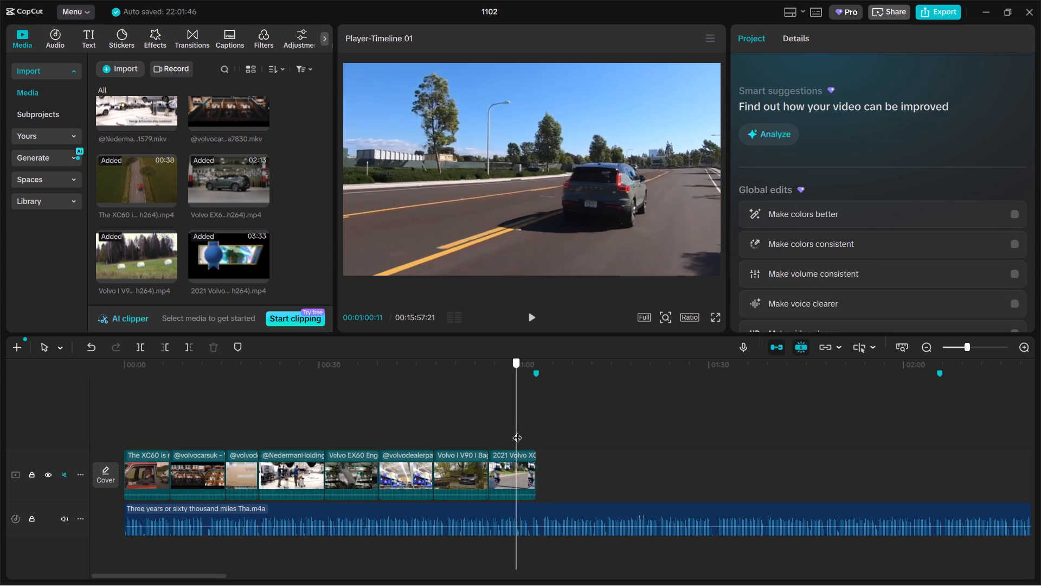
left_click_drag(517, 431, 513, 426)
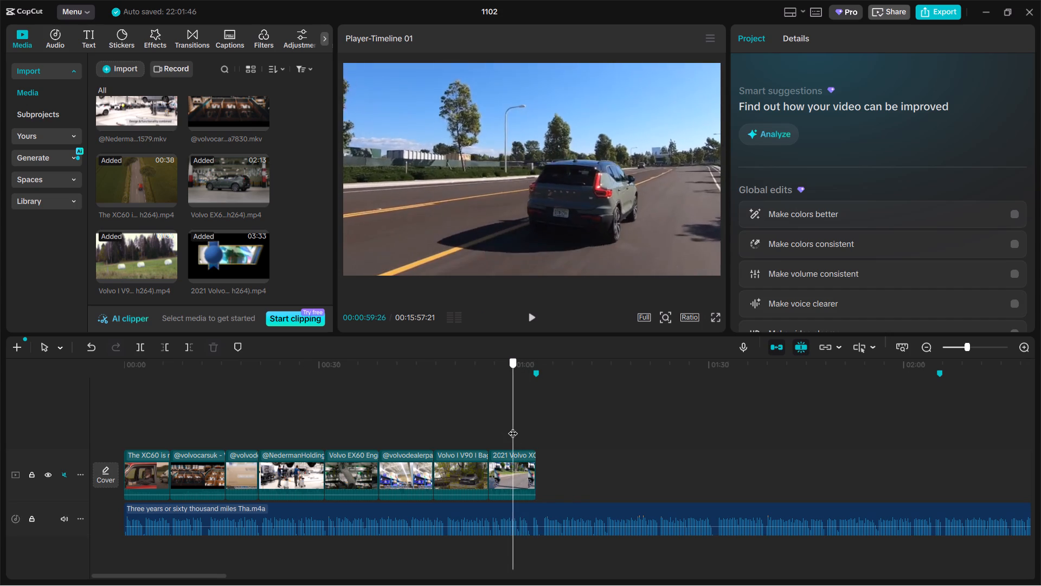
left_click_drag(513, 426, 523, 423)
left_click(509, 474)
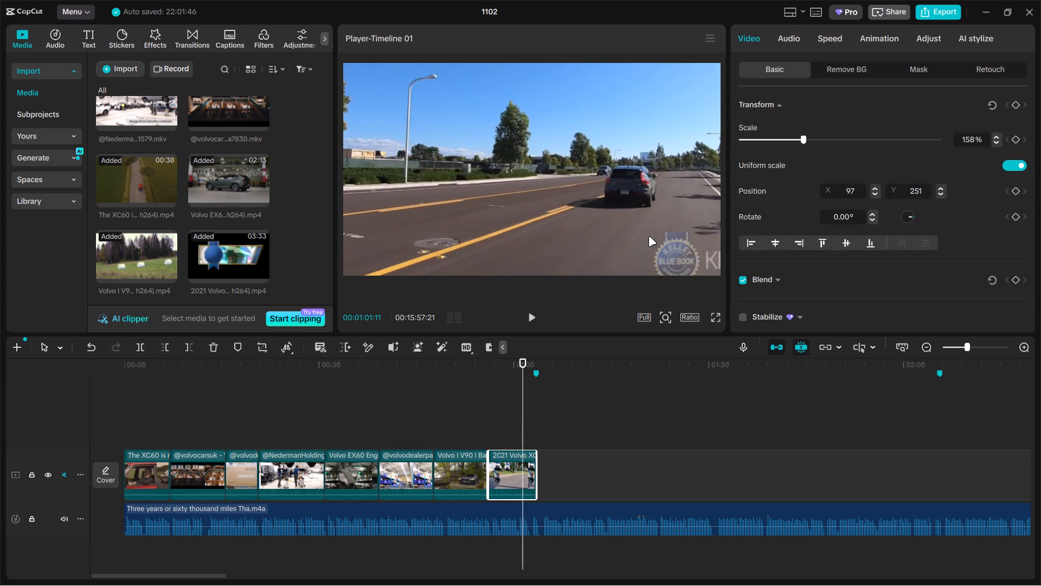
left_click_drag(648, 230, 663, 265)
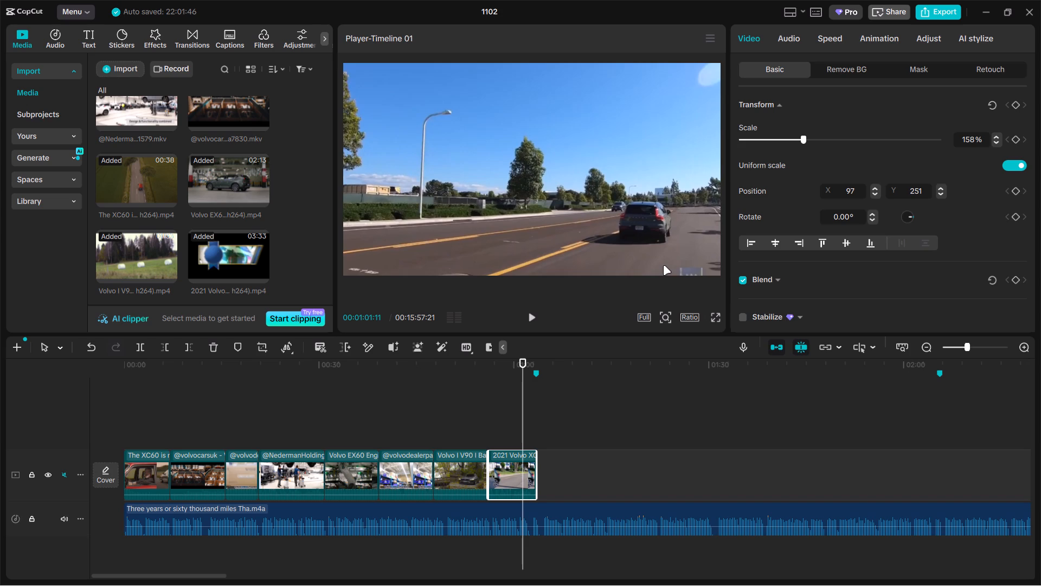
left_click_drag(663, 265, 657, 278)
left_click_drag(525, 415, 502, 417)
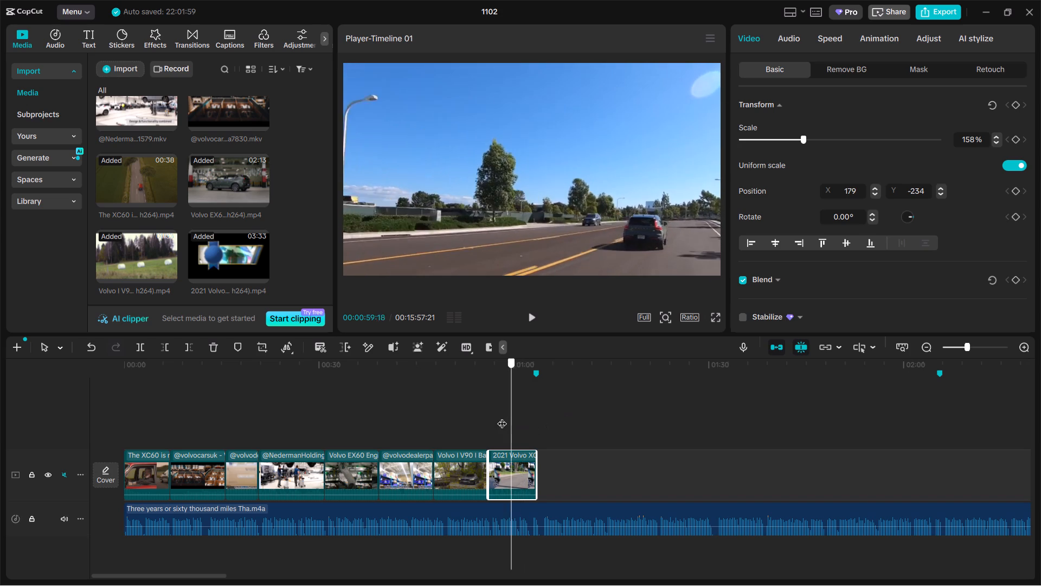
left_click_drag(502, 417, 513, 411)
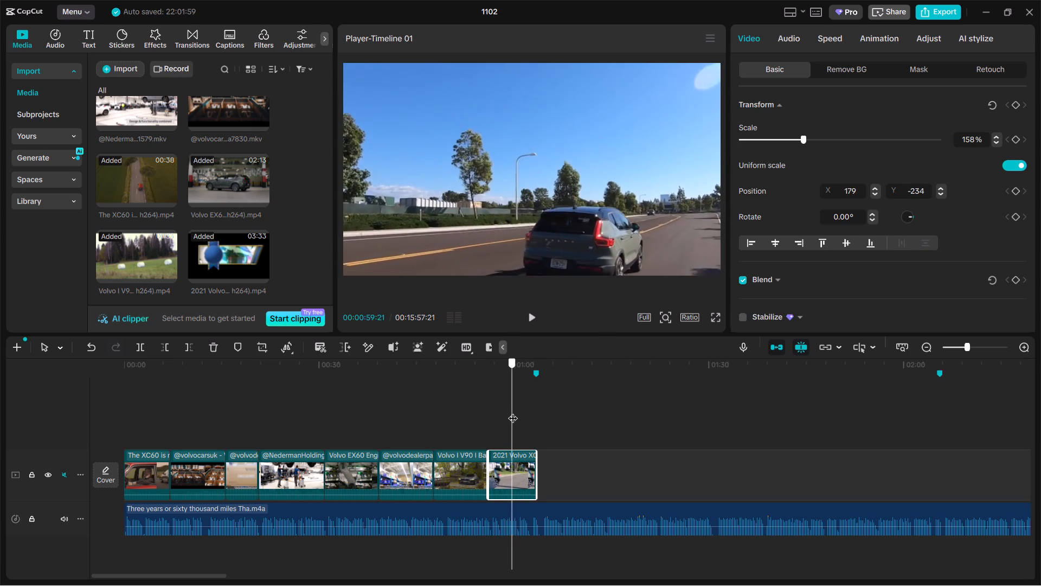
left_click_drag(513, 411, 524, 406)
key("space")
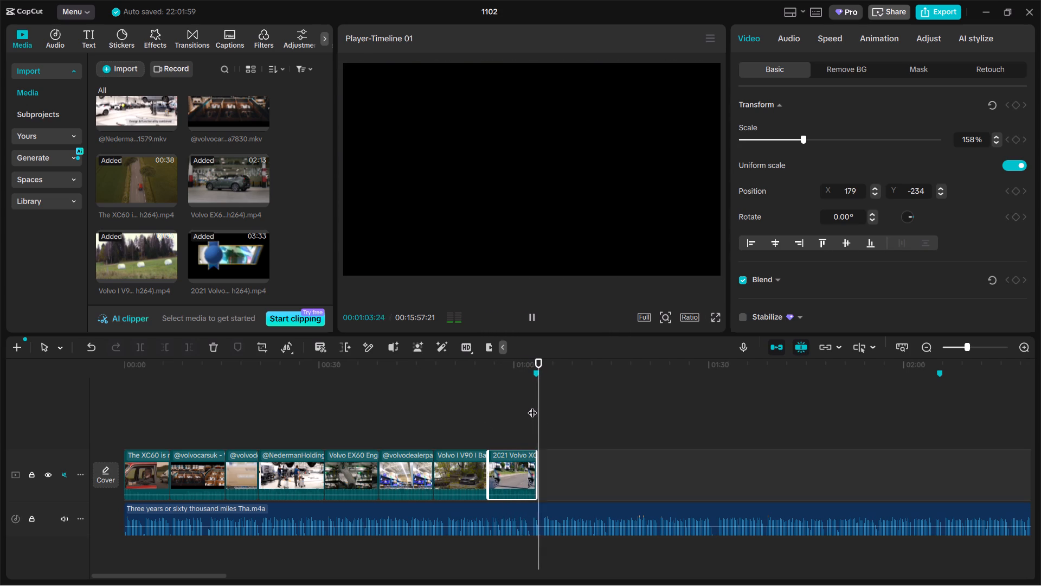
key("space")
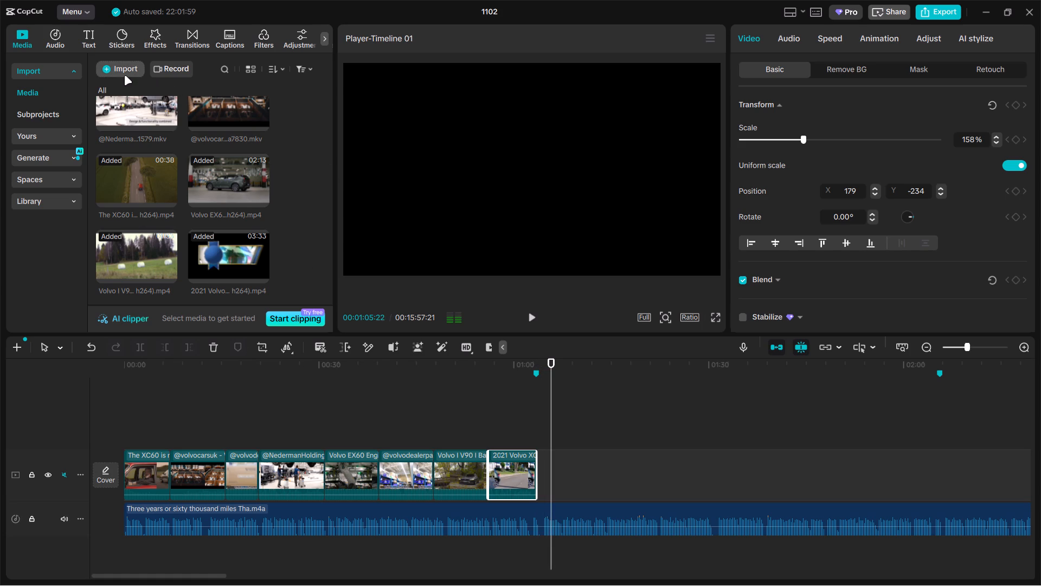
Import all seven clips from the EDIT subfolder 12 and place them on the main track right after the XC40 Recharge clip.
left_click(124, 75)
left_click(130, 101)
left_click(81, 37)
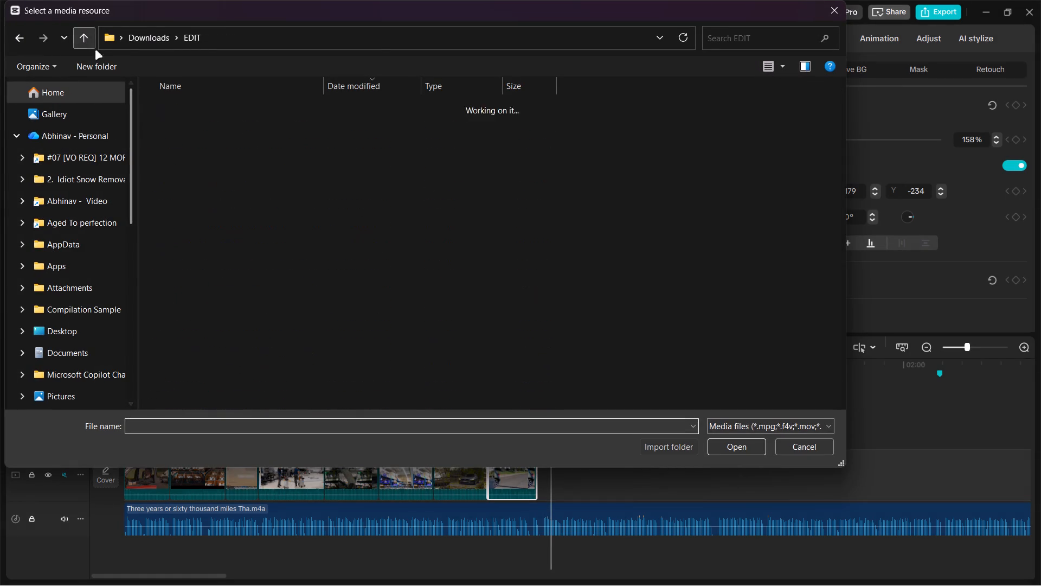
double_click(204, 164)
key("ctrl+a")
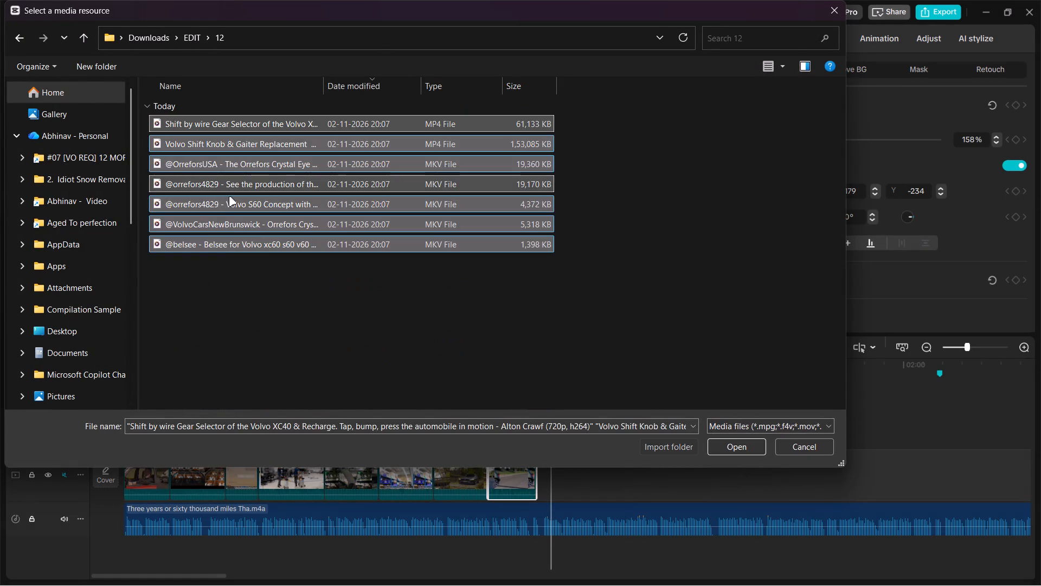
key("Return")
left_click_drag(138, 131, 559, 474)
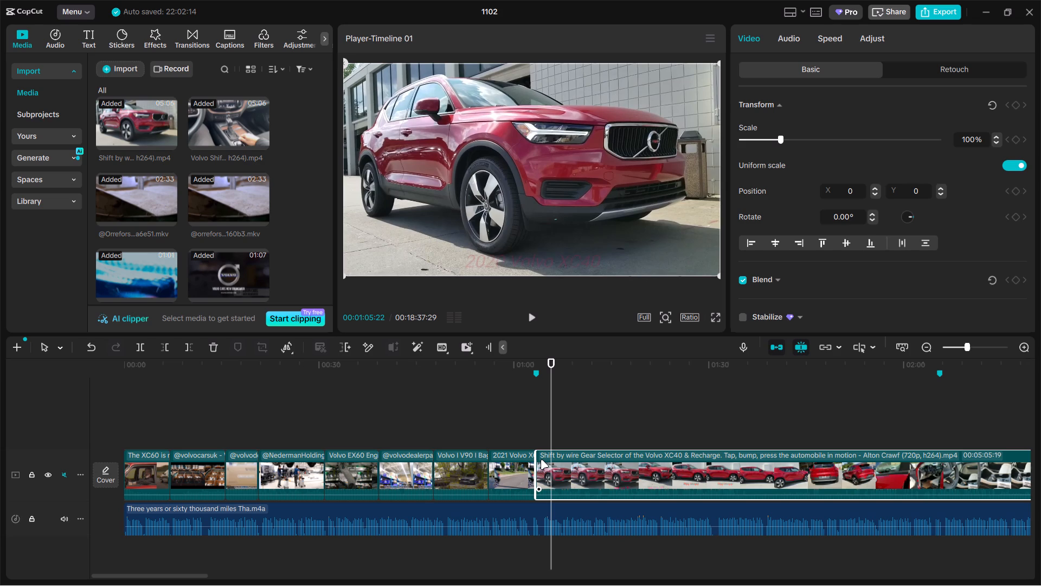
Split the Shift by wire Gear Selector clip at 00:01:56:14, where the car's interior shows, and delete the part before the cut.
left_click_drag(514, 484, 515, 482)
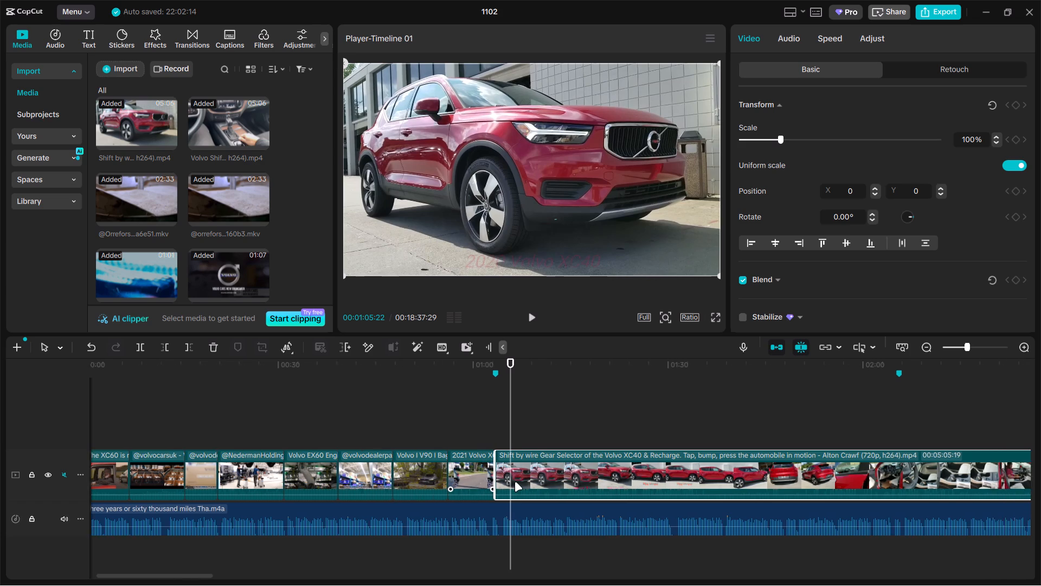
left_click_drag(515, 482, 509, 482)
left_click(427, 431)
left_click_drag(427, 431, 614, 440)
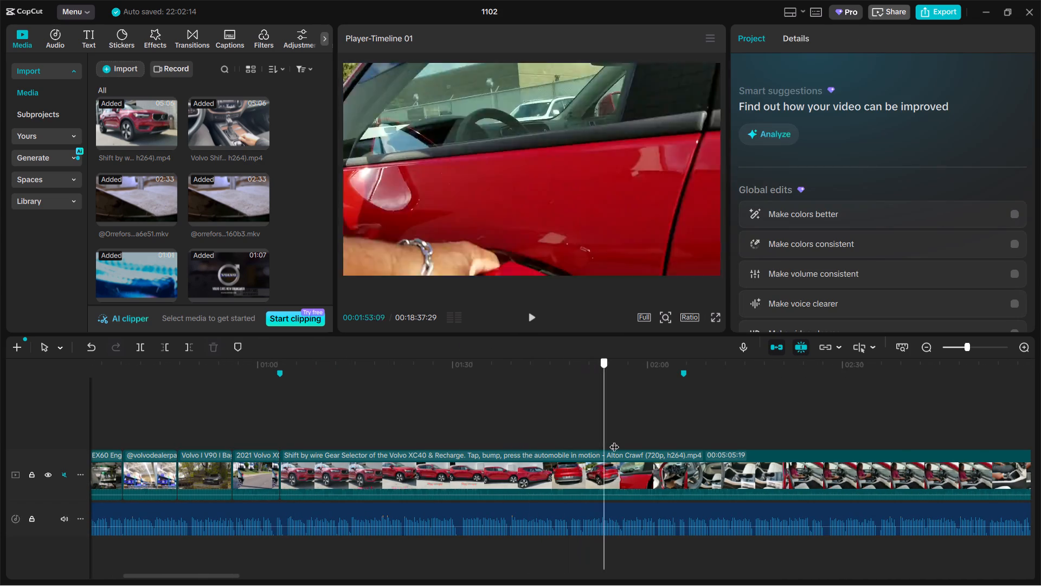
left_click_drag(614, 440, 631, 434)
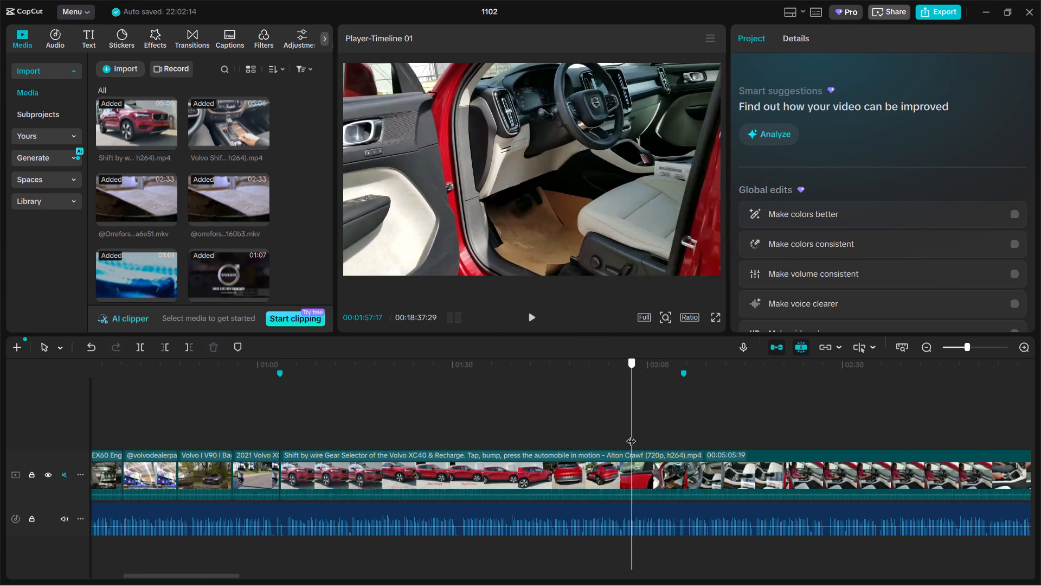
left_click_drag(631, 434, 625, 434)
left_click(619, 483)
key("ctrl+b")
left_click(536, 488)
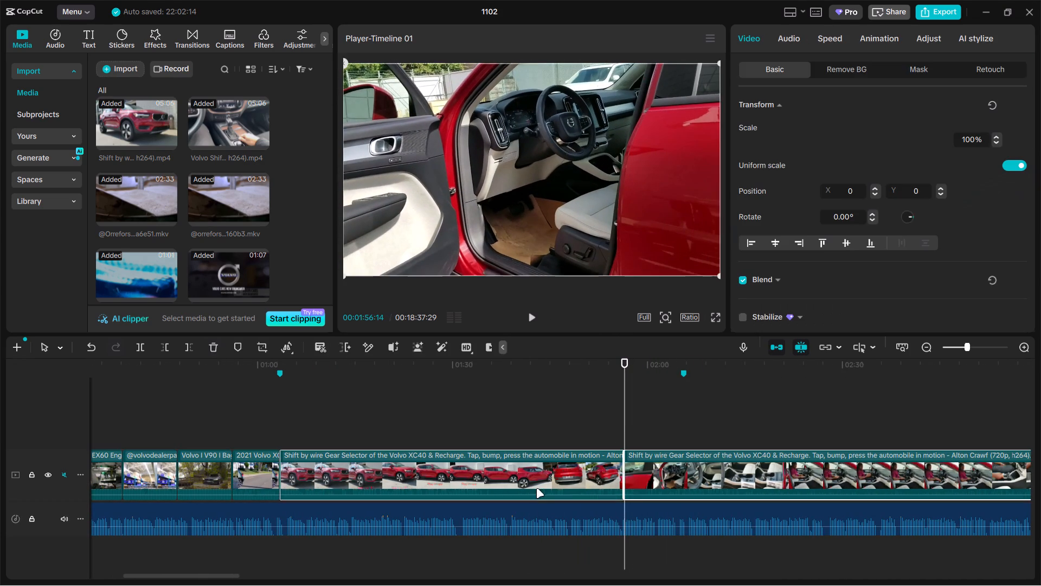
key("BackSpace")
Split the Shift by wire Gear Selector clip at 00:01:13:00 and delete everything of it after the cut.
left_click(283, 429)
left_click_drag(283, 429, 284, 429)
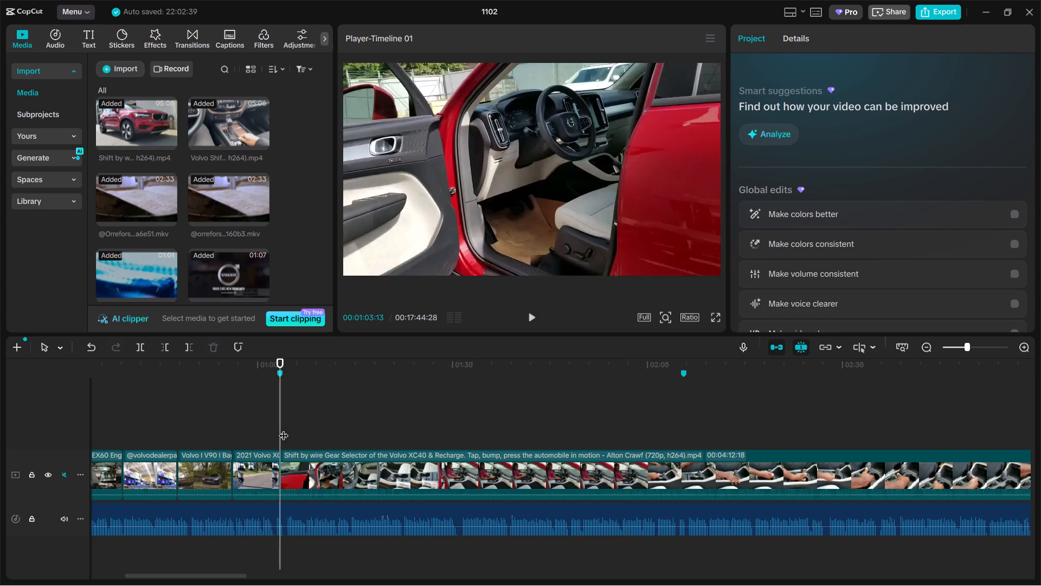
left_click_drag(284, 429, 336, 429)
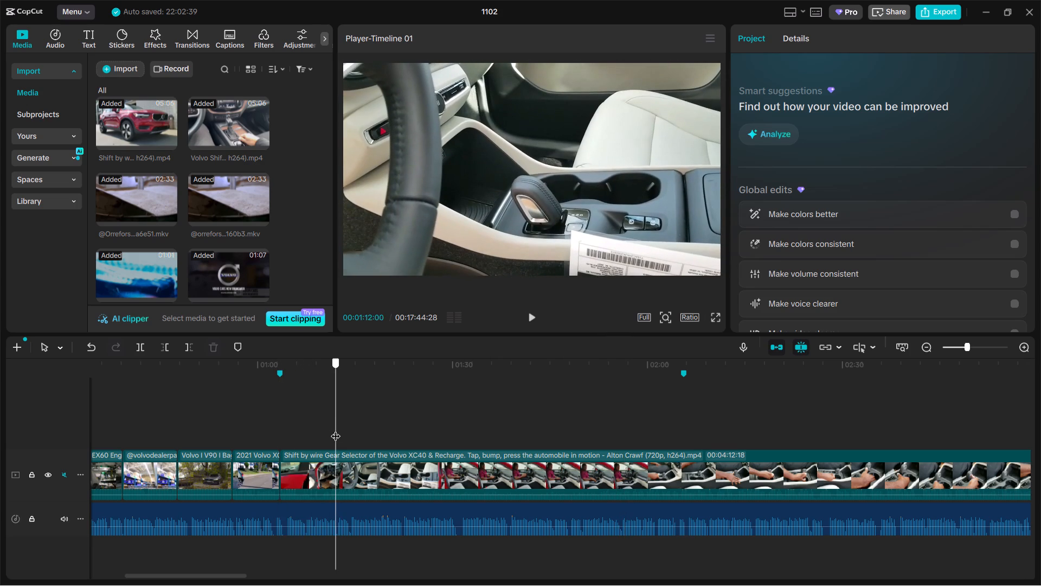
left_click_drag(336, 429, 342, 430)
left_click(362, 473)
key("ctrl+b")
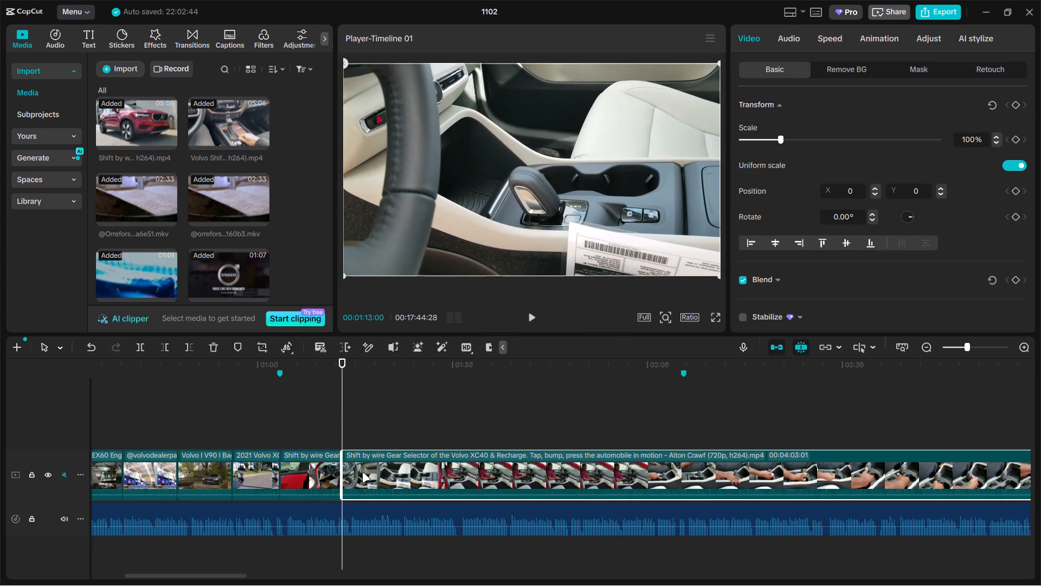
key("BackSpace")
Split the Volvo Shift Knob & Gaiter Replacement clip at 00:01:23:10 and delete its remainder after the cut.
left_click_drag(346, 429, 381, 429)
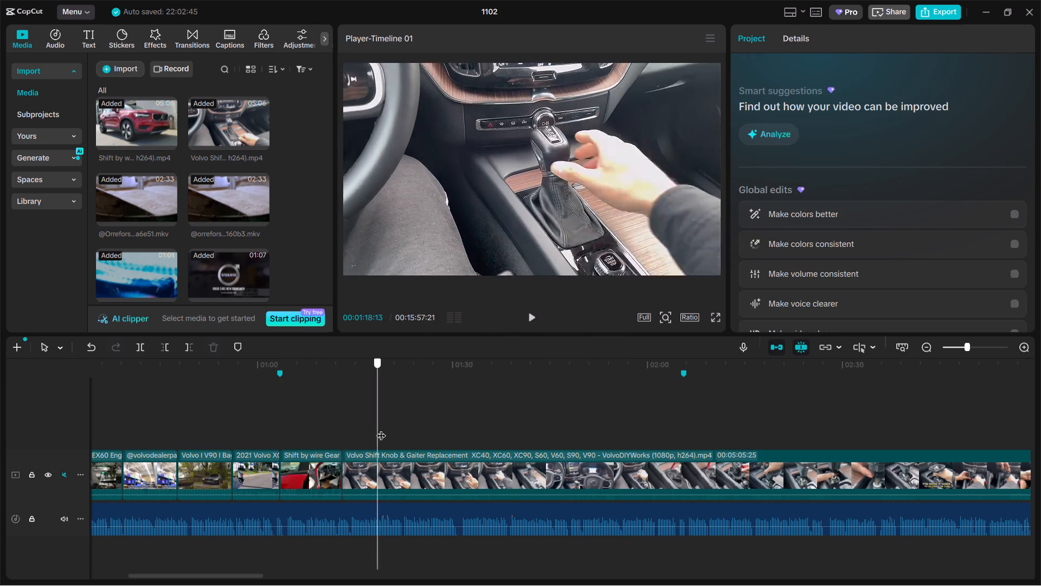
left_click_drag(381, 429, 410, 436)
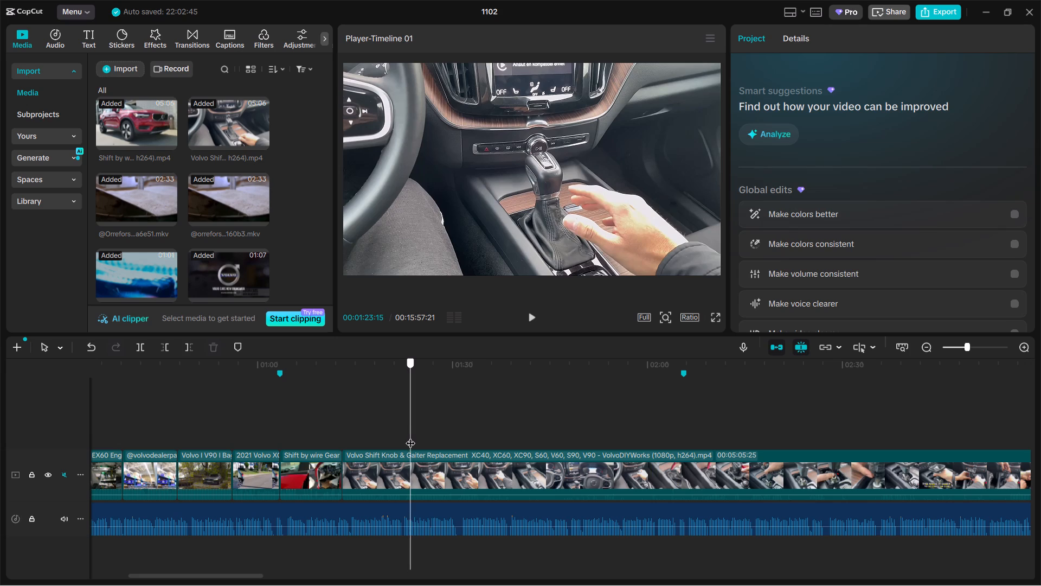
left_click_drag(410, 436, 409, 438)
left_click(423, 467)
key("ctrl+b")
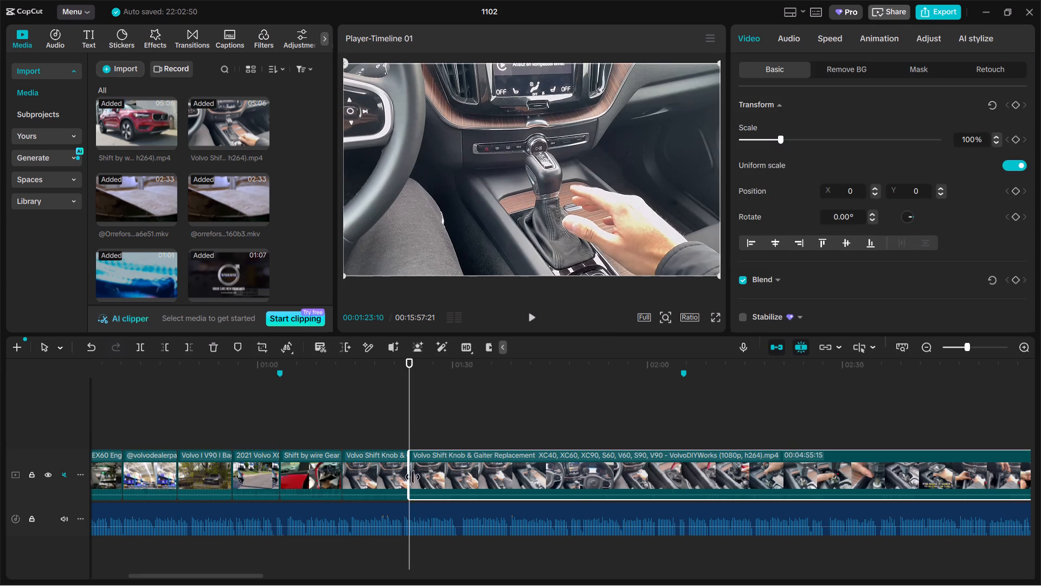
key("BackSpace")
Move the Volvo Shift Knob clip ahead of the Shift by wire clip on the main track.
left_click_drag(377, 480, 305, 478)
Extend the start of the Shift by wire clip to include earlier footage, and trim its end back to the steering wheel shot.
left_click(356, 470)
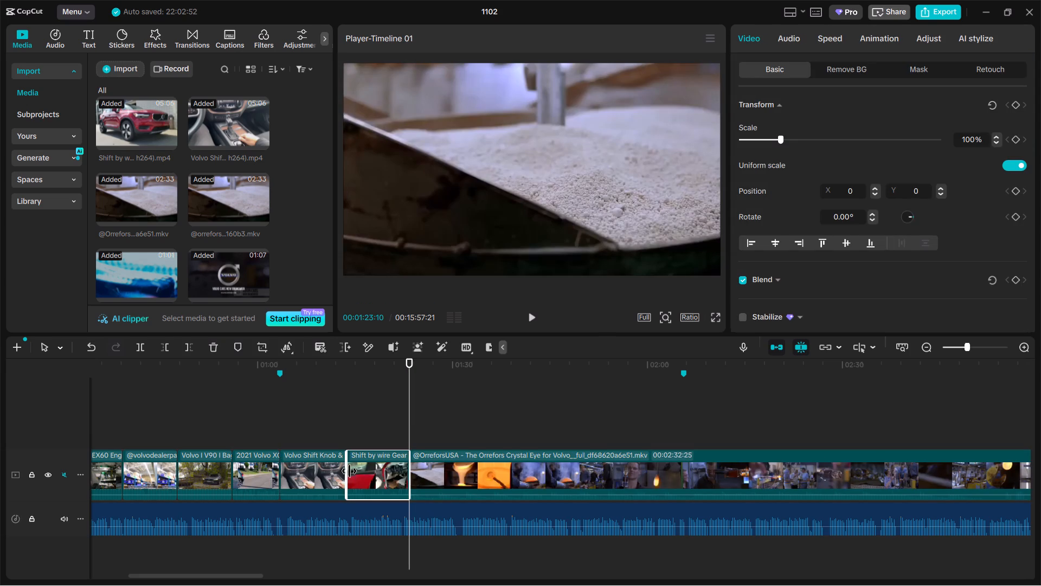
left_click_drag(346, 471, 316, 473)
left_click_drag(440, 467, 423, 467)
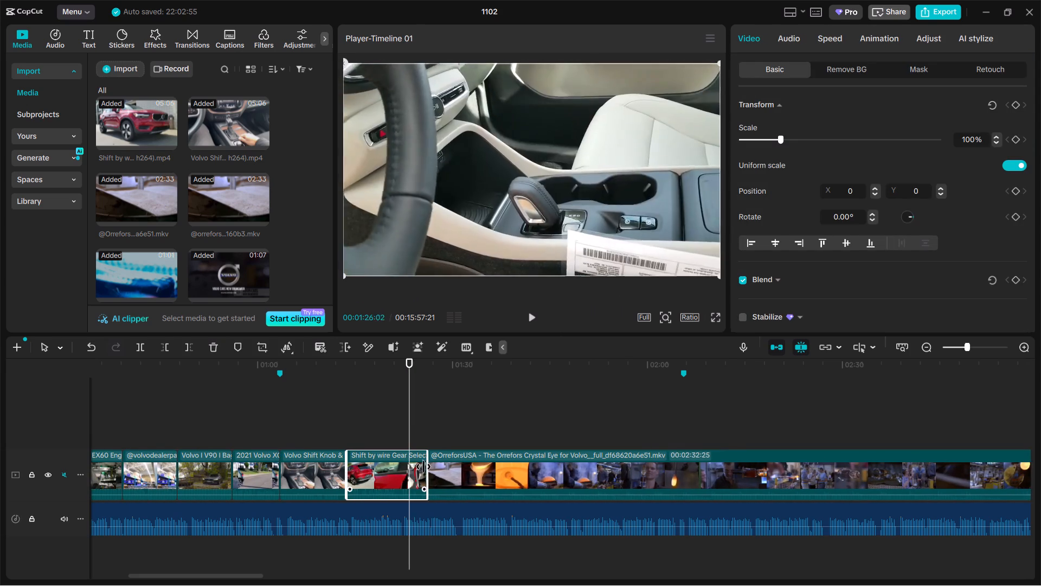
left_click_drag(423, 467, 415, 467)
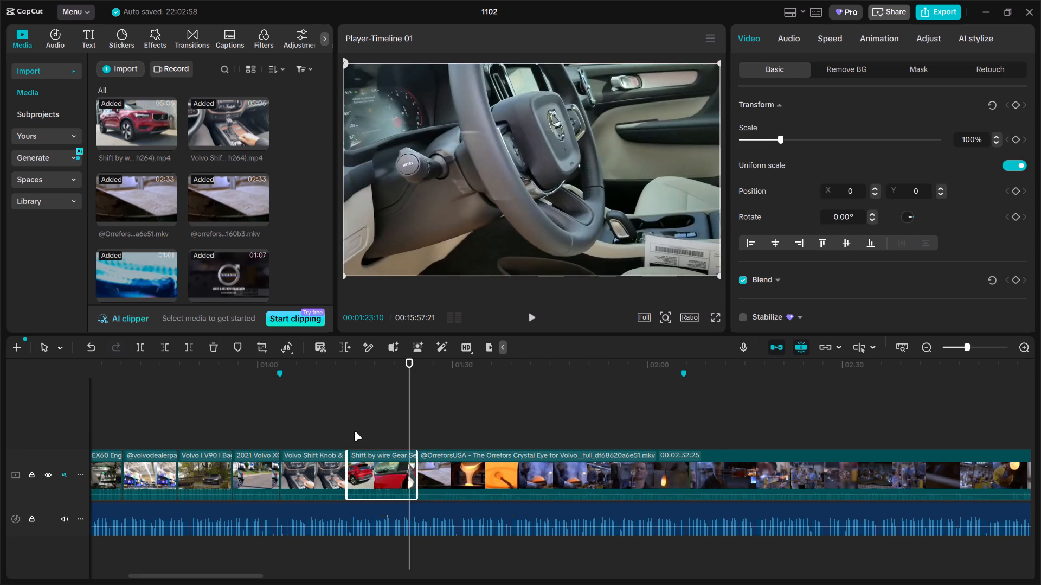
left_click(354, 431)
left_click_drag(354, 431, 393, 431)
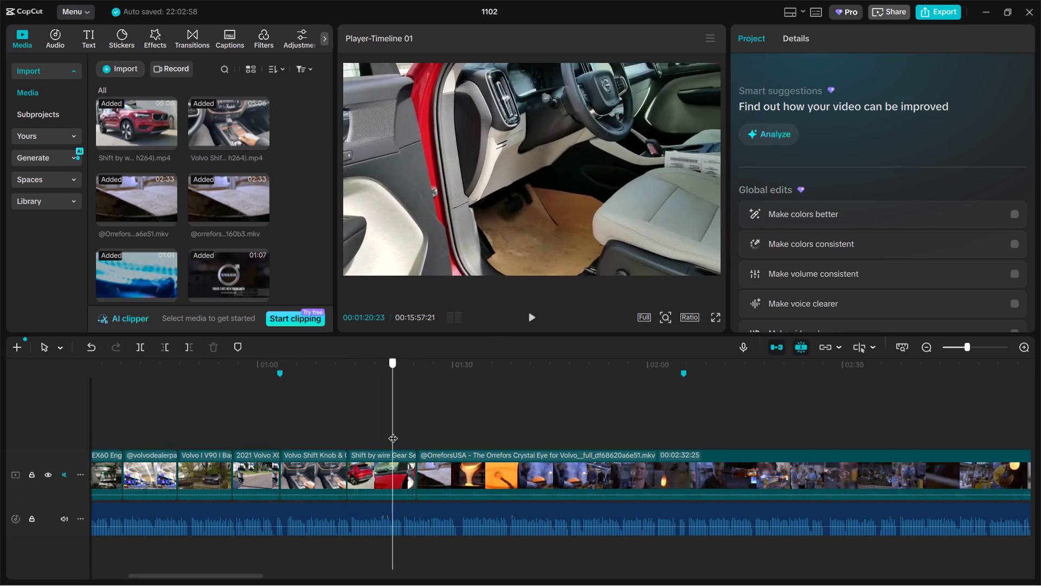
left_click_drag(393, 431, 408, 432)
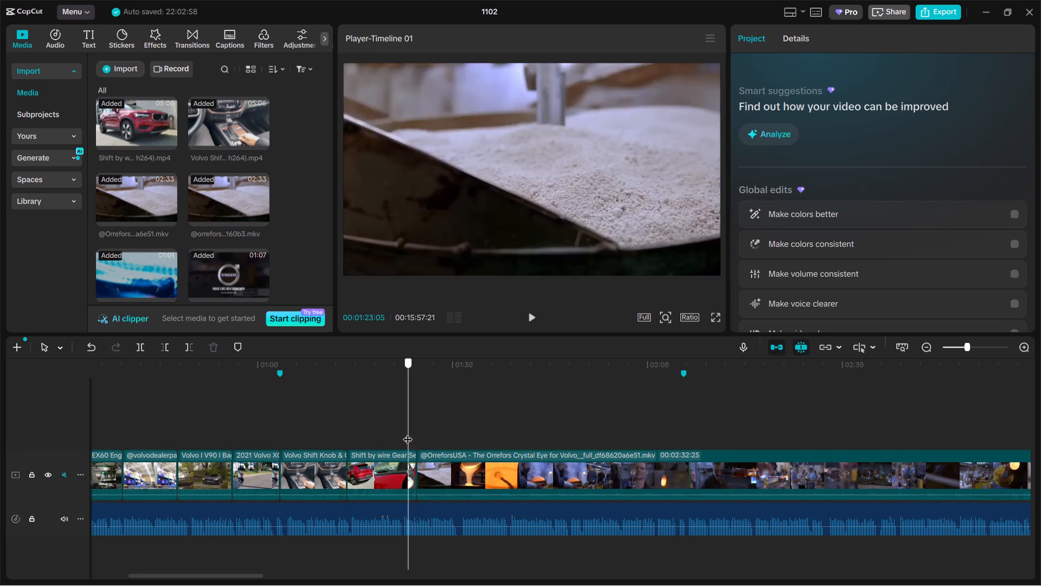
left_click_drag(408, 432, 407, 434)
Select the Shift Knob and Shift by wire clips and trim their ends together so the pair finishes at about 00:01:23:14.
left_click(402, 480)
left_click_drag(330, 434, 368, 462)
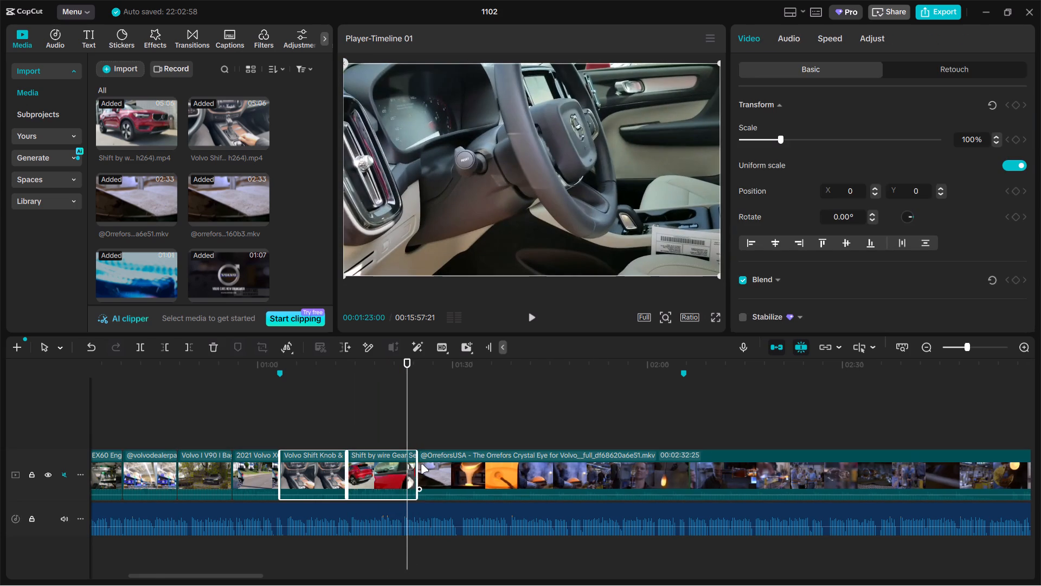
scroll(421, 464, "up", 6, "ctrl")
left_click_drag(435, 464, 430, 464)
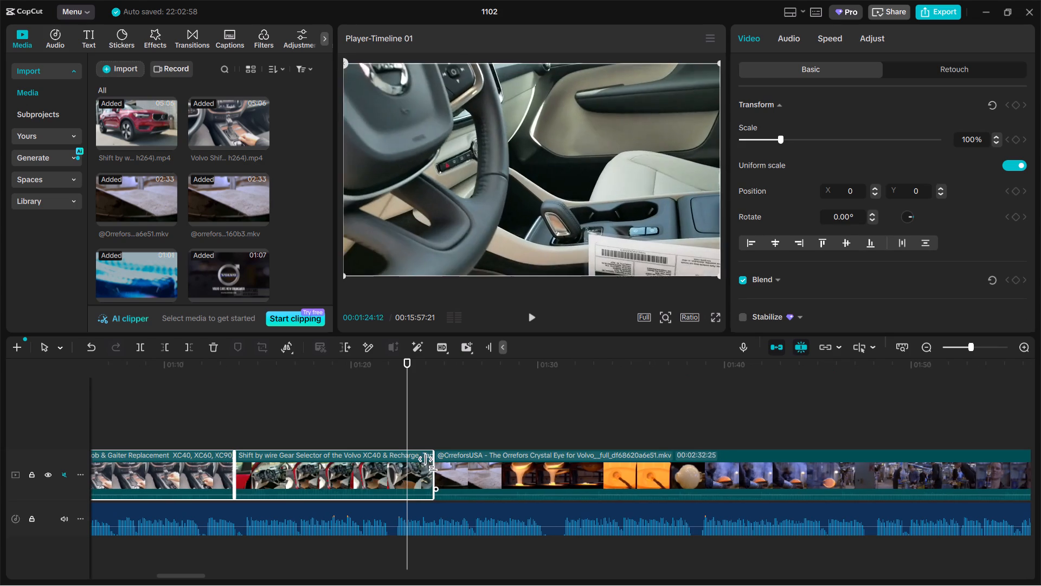
left_click_drag(430, 464, 427, 464)
left_click_drag(426, 463, 421, 463)
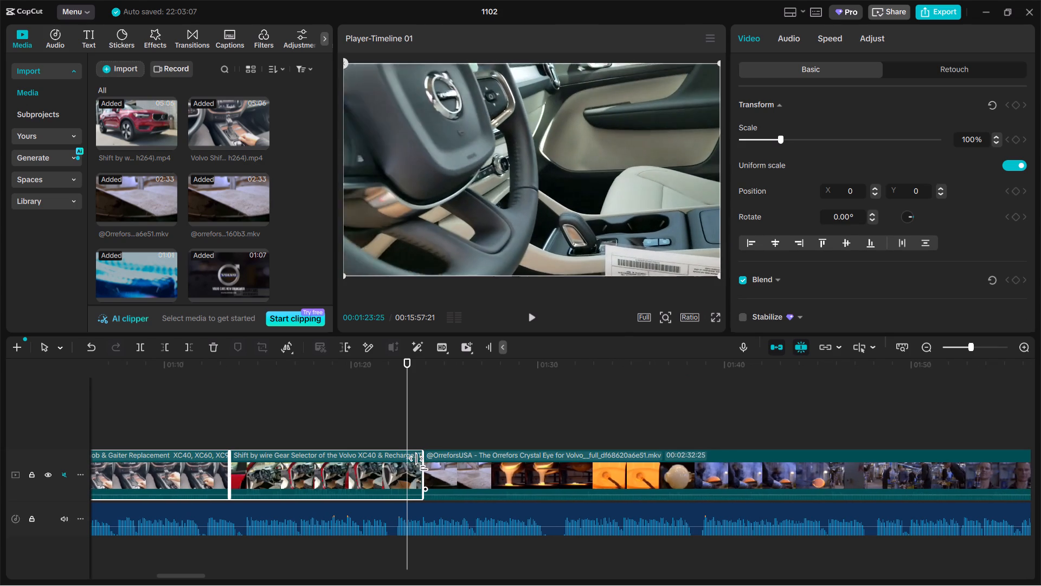
left_click_drag(421, 463, 419, 463)
Review the Shift Knob, Shift by wire and first Orrefors clips on the timeline up to just past the second marker.
left_click(373, 434)
left_click_drag(373, 434, 364, 427)
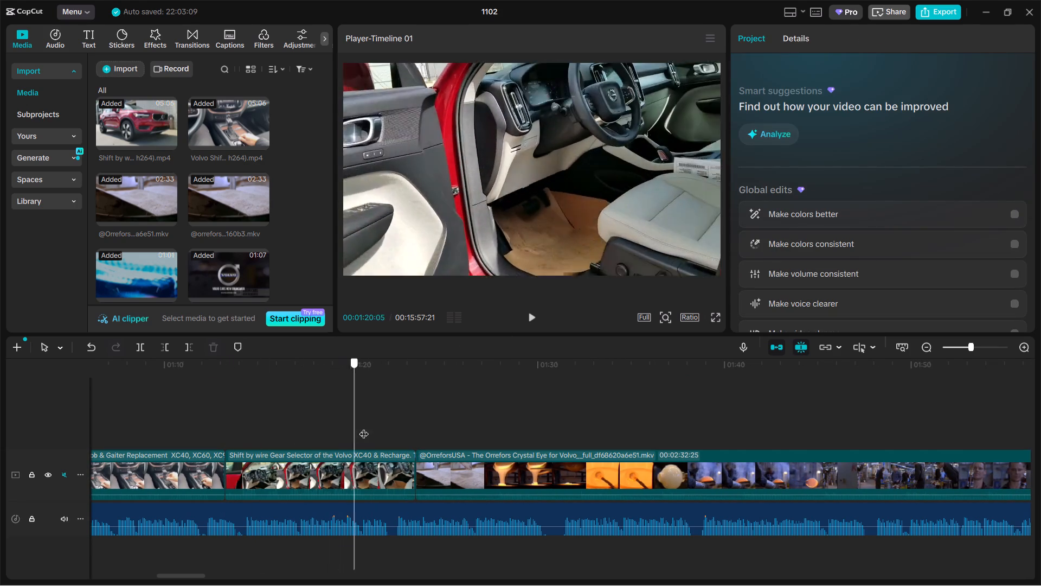
left_click_drag(364, 427, 419, 424)
scroll(415, 425, "down", 5, "ctrl")
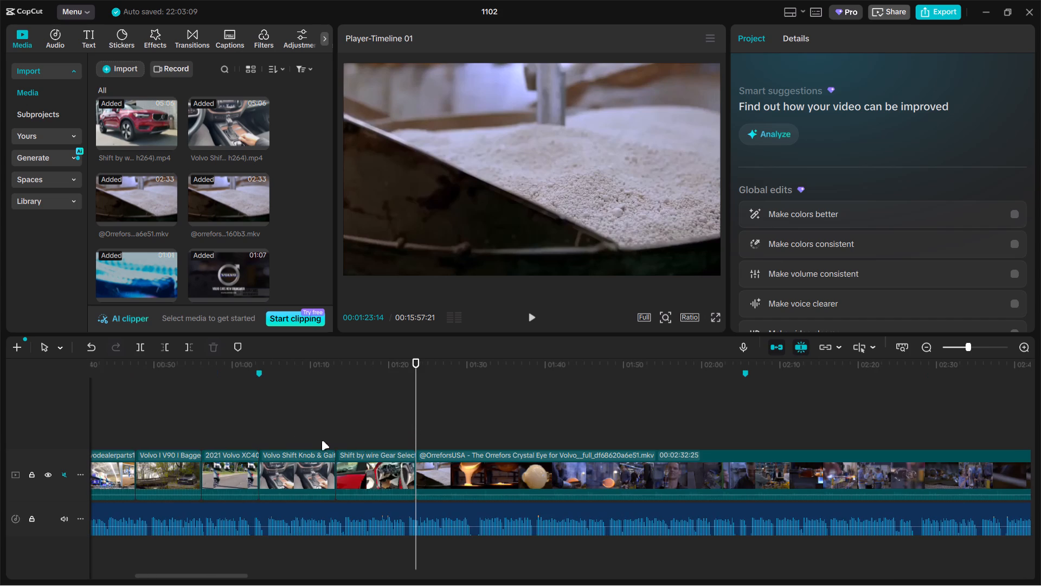
left_click(266, 427)
left_click_drag(265, 427, 321, 427)
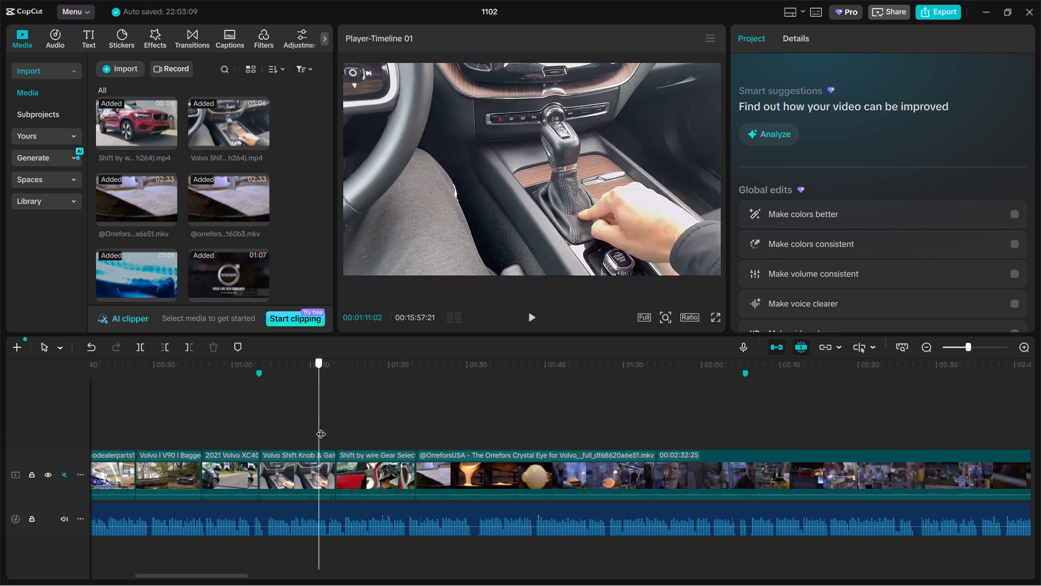
left_click_drag(321, 427, 429, 426)
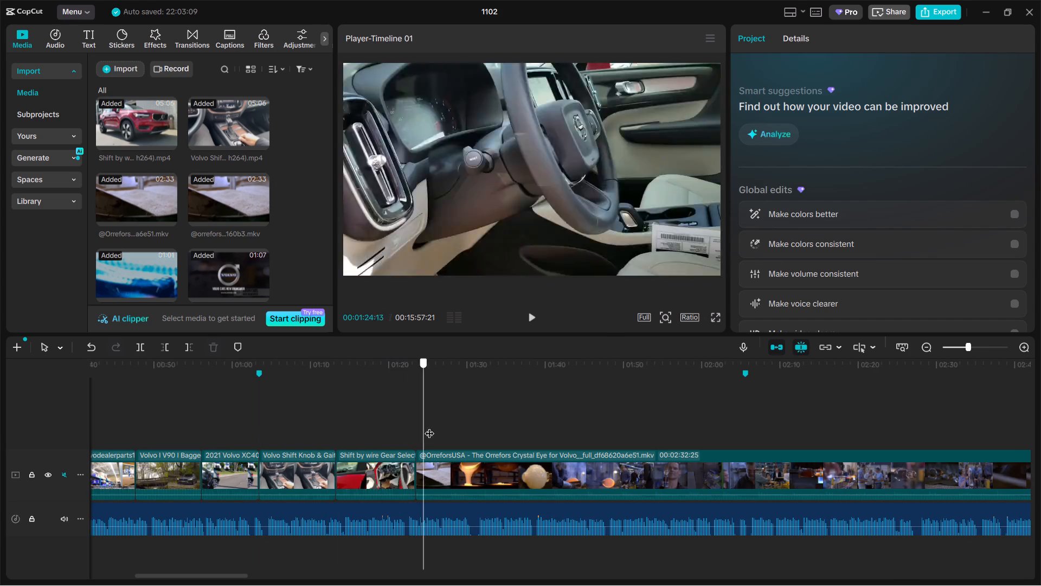
left_click_drag(429, 426, 605, 422)
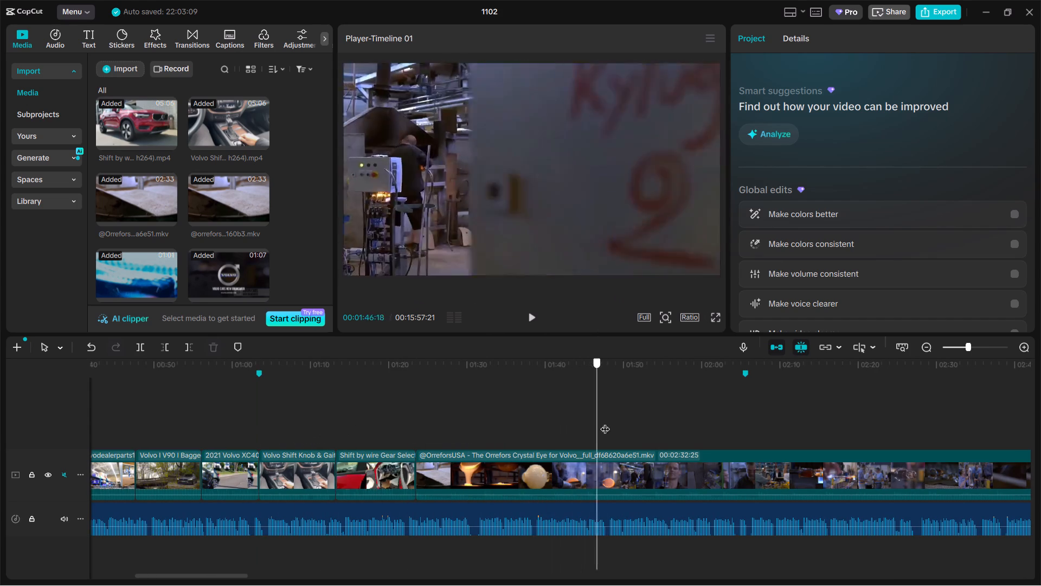
left_click_drag(605, 422, 765, 418)
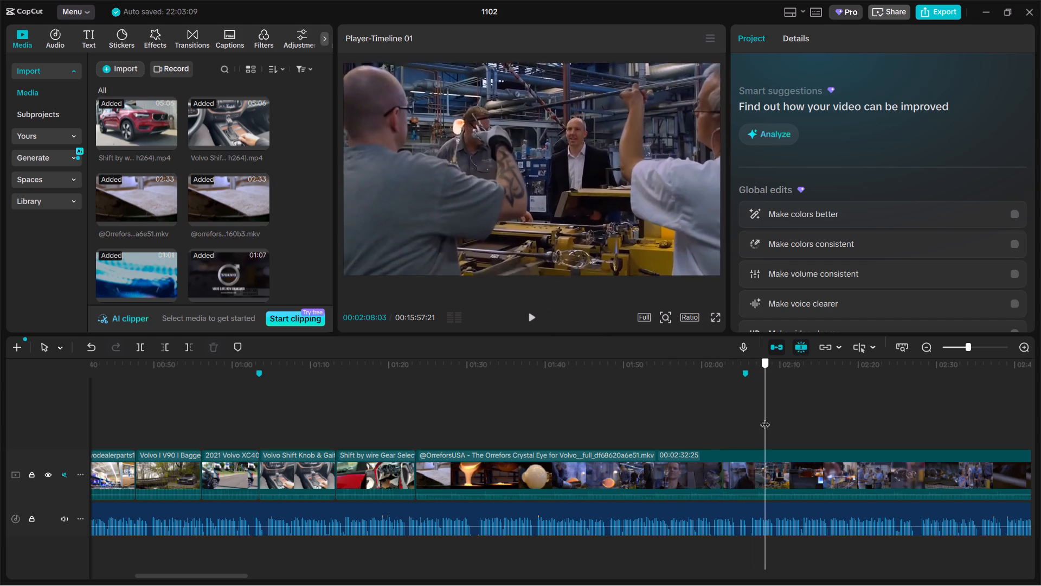
left_click_drag(765, 418, 766, 418)
Split the OrreforsUSA Crystal Eye clip at 00:03:14:16 and delete the long part before the cut.
left_click_drag(656, 445, 615, 475)
scroll(581, 485, "down", 6, "ctrl")
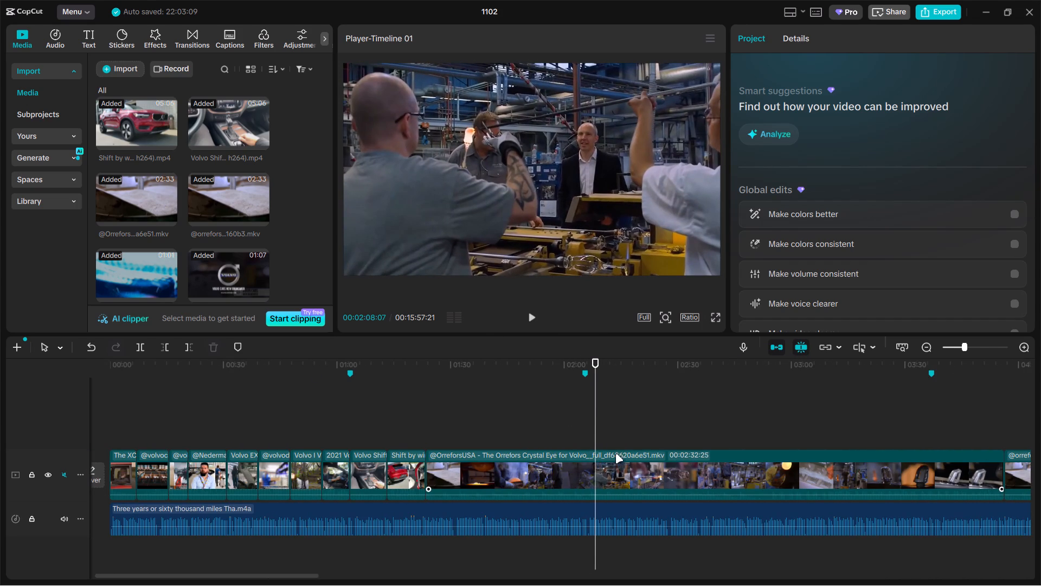
left_click_drag(597, 413, 773, 412)
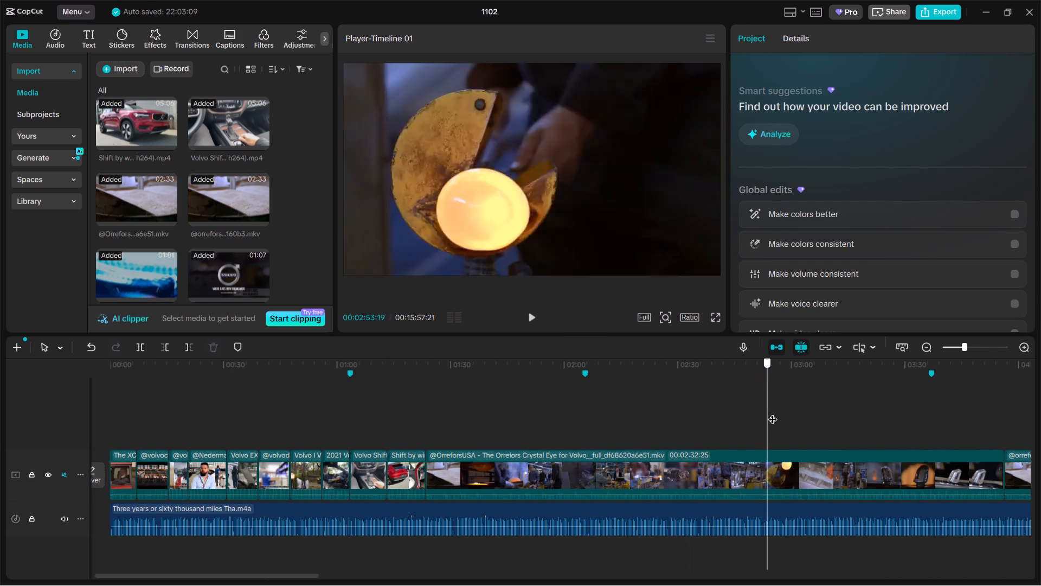
left_click_drag(773, 412, 885, 412)
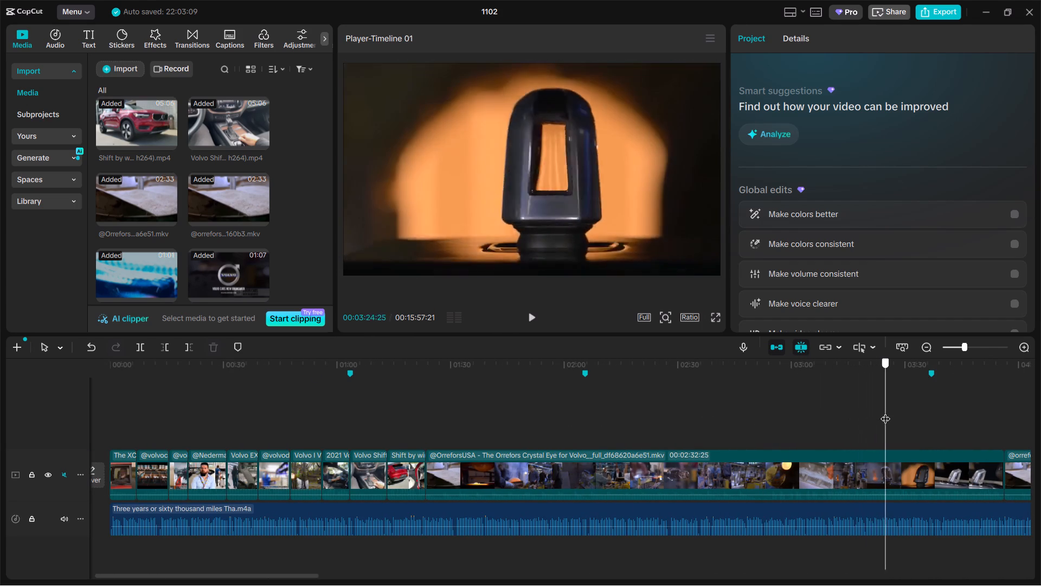
left_click_drag(885, 412, 846, 409)
left_click(833, 479)
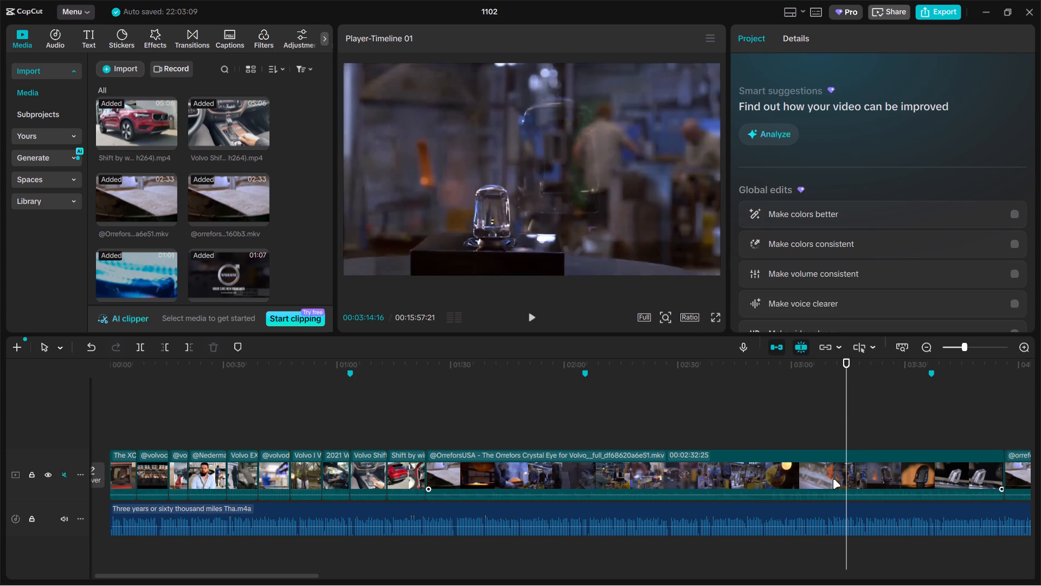
key("ctrl+b")
left_click(702, 472)
key("BackSpace")
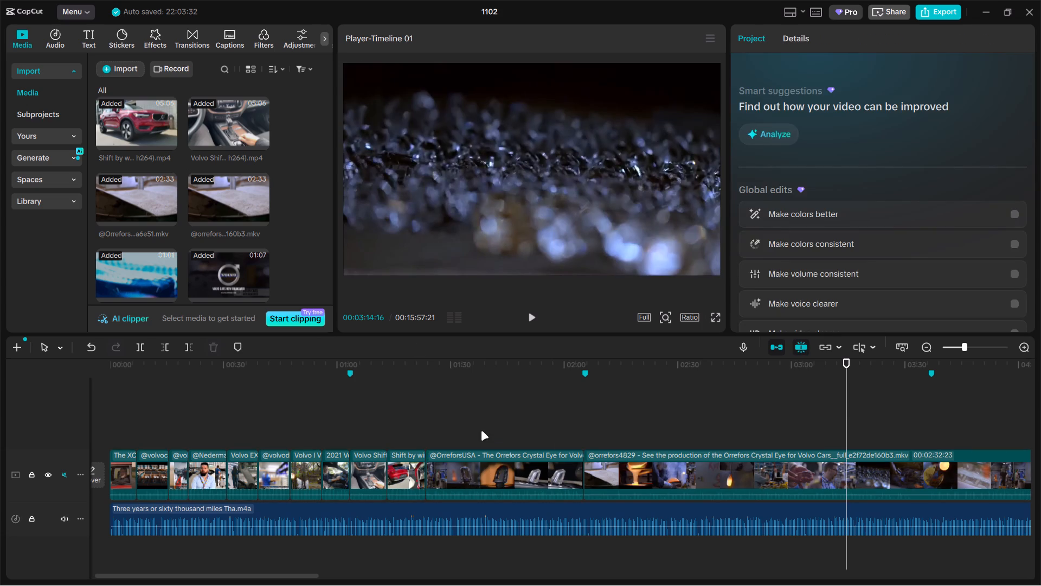
Split the remaining OrreforsUSA clip at 00:01:31:09 and delete its remainder after the cut.
left_click(457, 432)
left_click(455, 433)
left_click(482, 463)
key("ctrl+b")
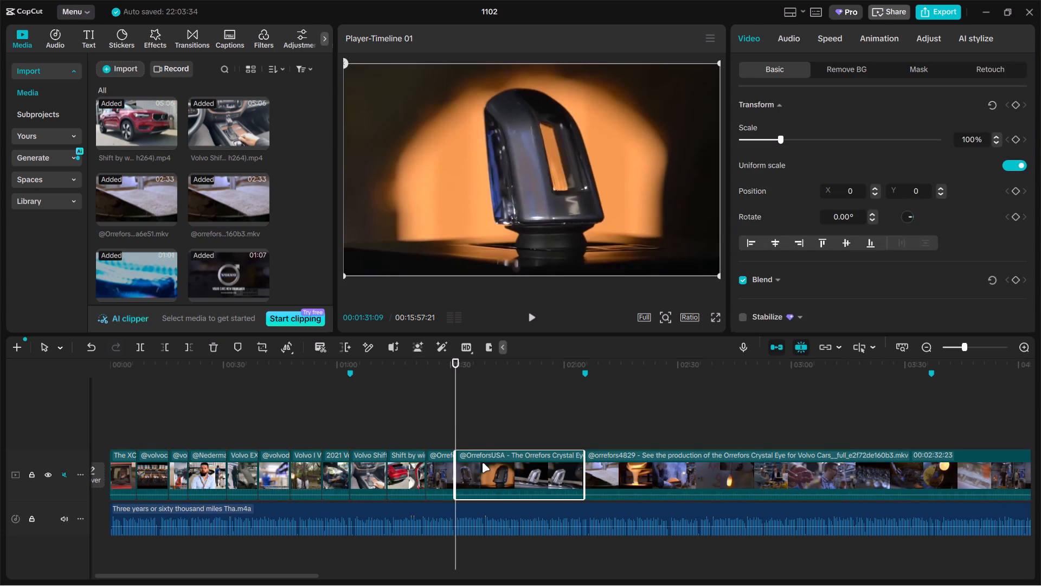
key("BackSpace")
Skim the orrefors4829 See the production clip and delete it from the main track.
left_click_drag(458, 422, 576, 426)
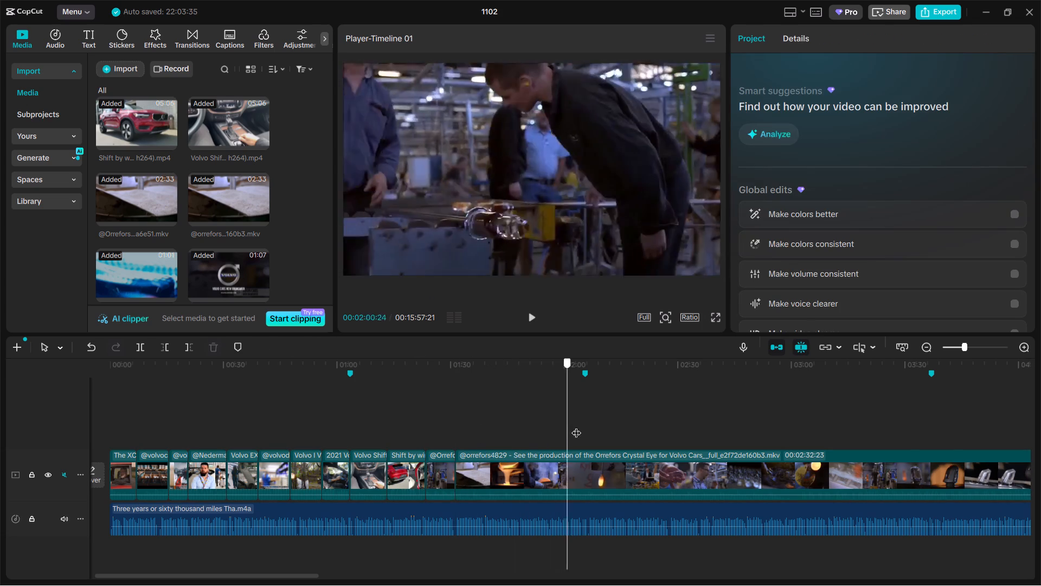
left_click_drag(576, 426, 669, 425)
left_click(660, 480)
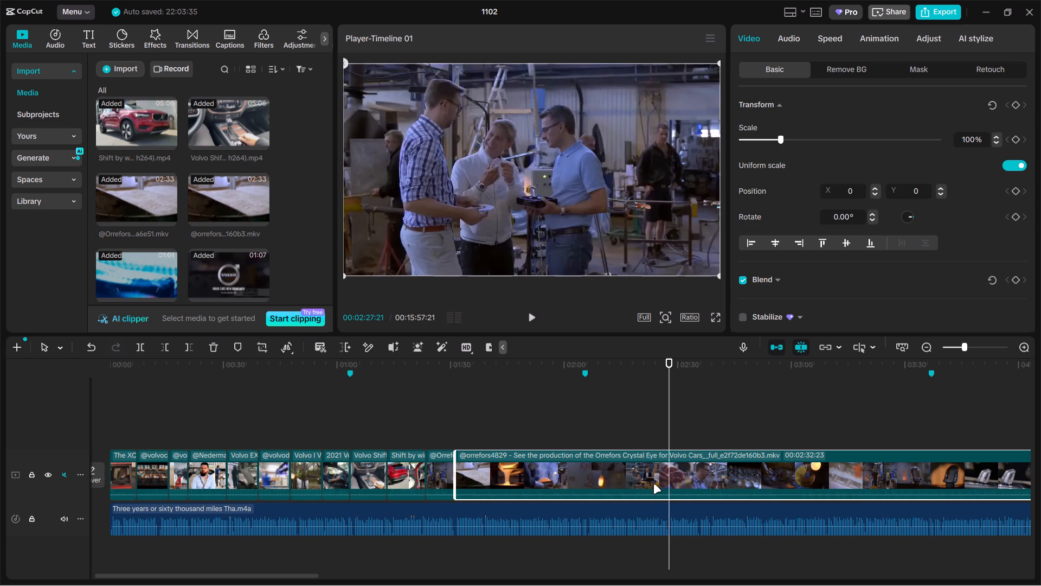
key("BackSpace")
Split the orrefors4829 Volvo S60 Concept clip at 00:01:48:10 and delete the part before the cut.
left_click(489, 435)
left_click_drag(489, 435, 541, 436)
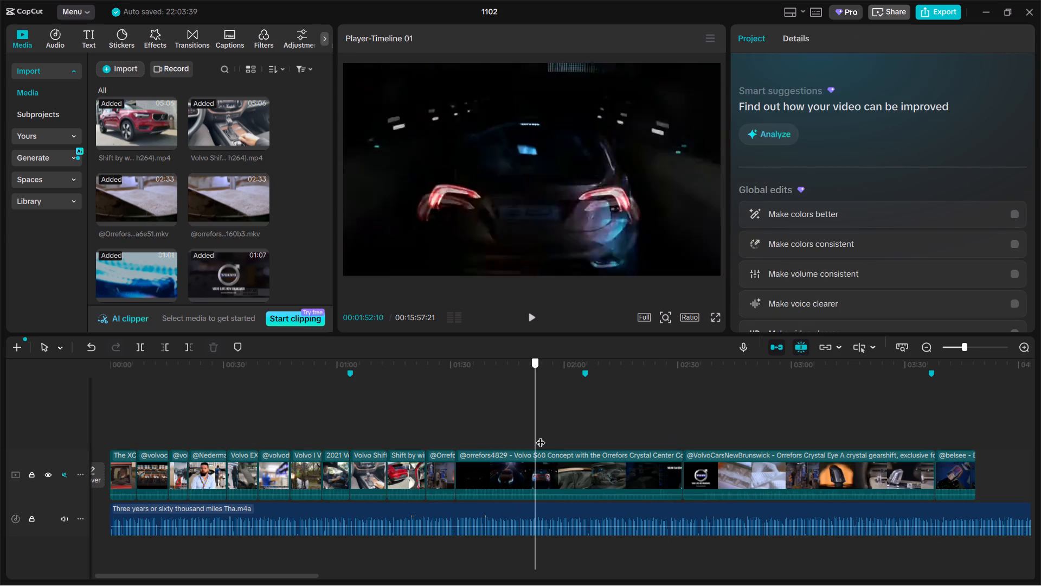
left_click_drag(541, 436, 521, 438)
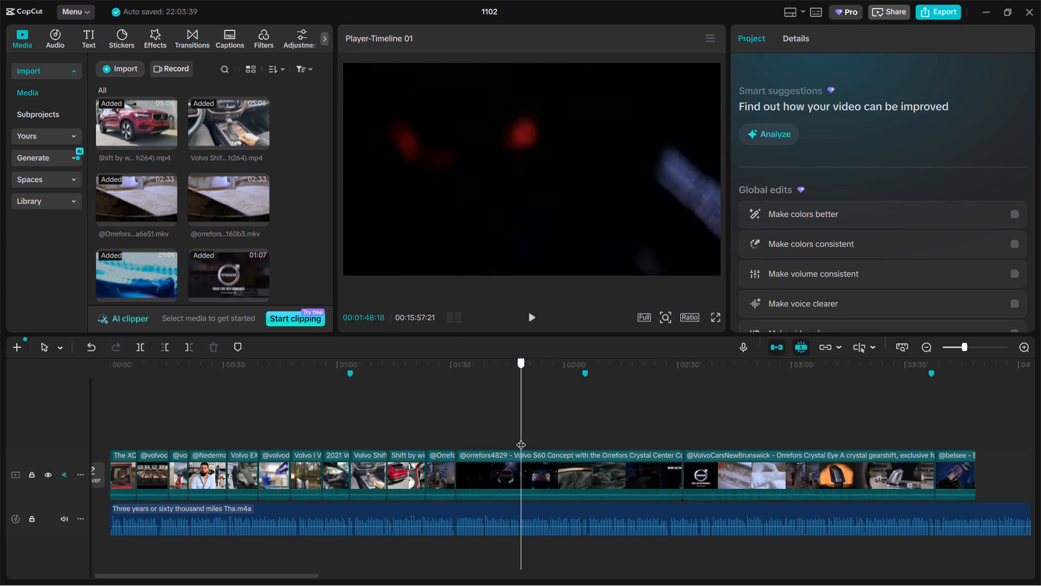
left_click_drag(521, 438, 520, 438)
left_click(518, 476)
key("ctrl+b")
left_click(491, 473)
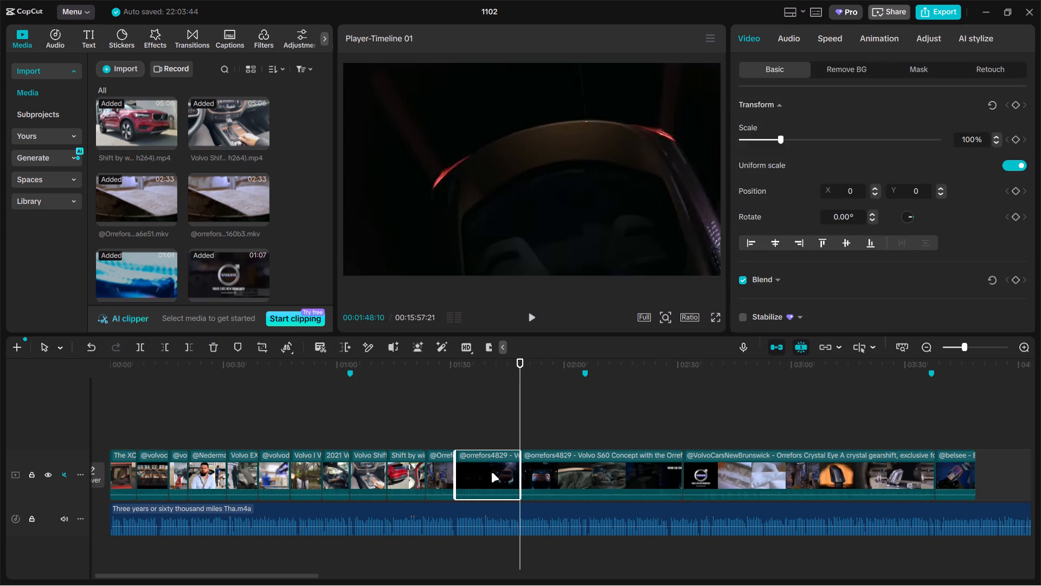
key("BackSpace")
Split the Volvo S60 Concept clip at 00:01:40:14 and delete its remainder after the cut.
left_click(490, 434)
left_click(490, 434)
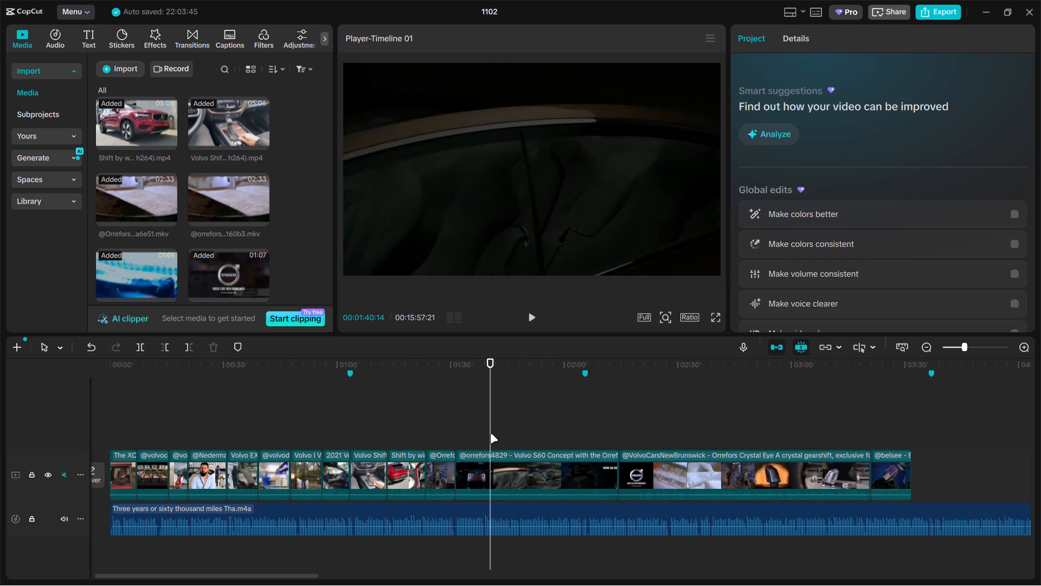
left_click(493, 467)
key("ctrl+b")
key("BackSpace")
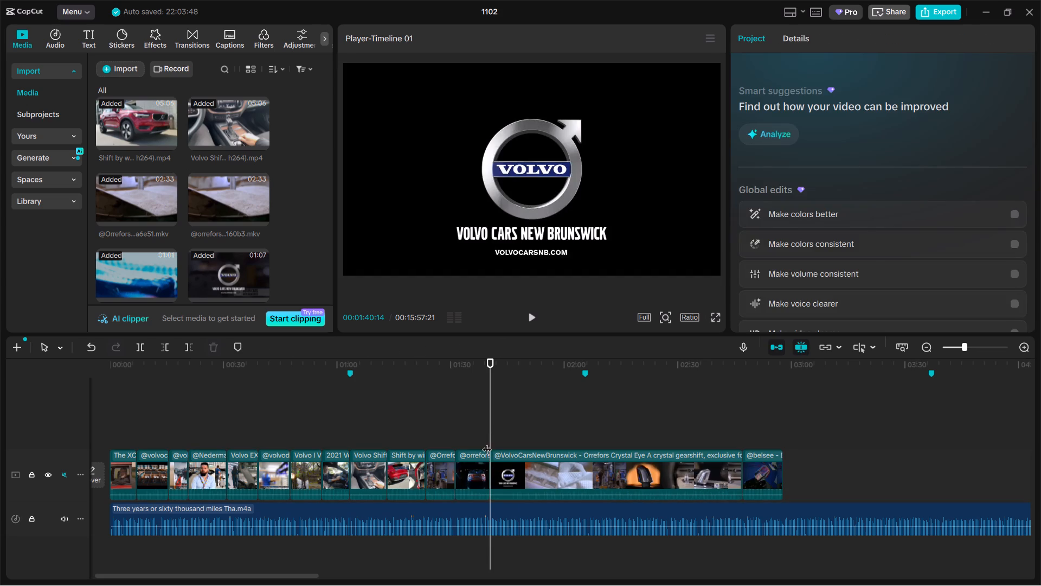
Split the VolvoCarsNewBrunswick Crystal Eye clip at the white glove shot, 00:01:57:23, and delete the logo intro part before it.
left_click_drag(494, 429, 600, 424)
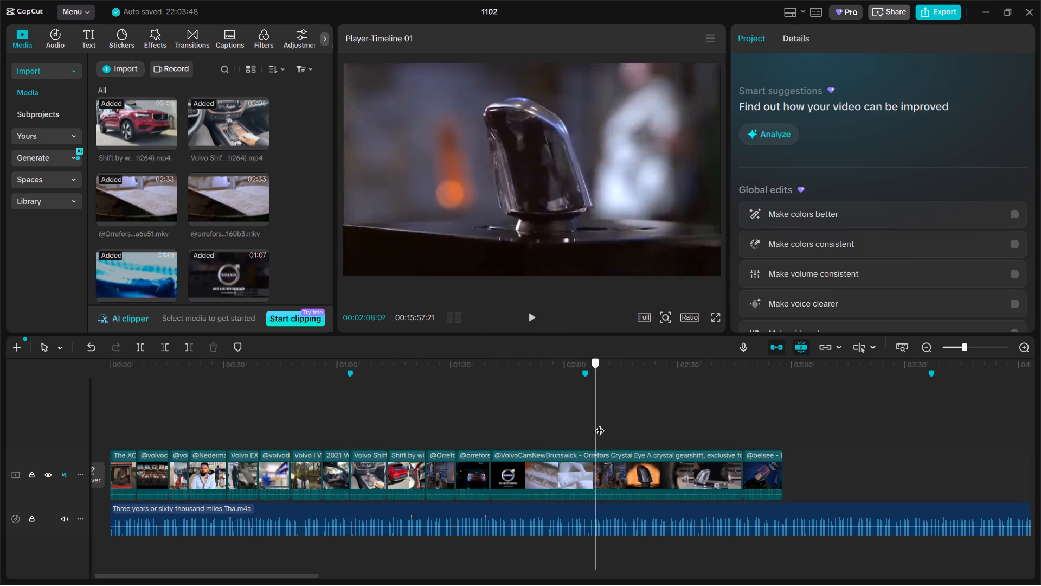
left_click_drag(600, 424, 549, 429)
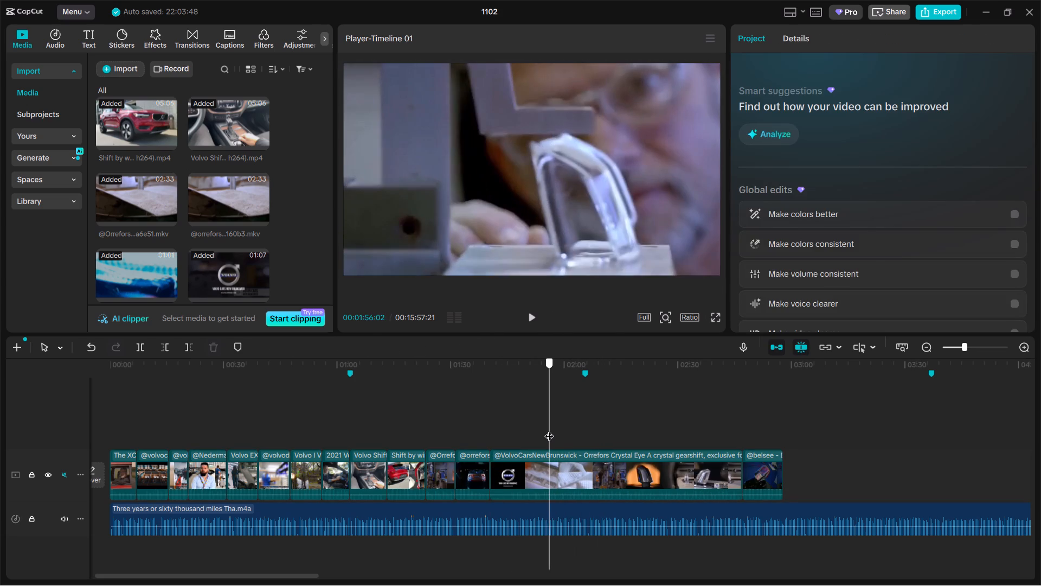
left_click_drag(549, 429, 548, 430)
left_click_drag(547, 430, 555, 424)
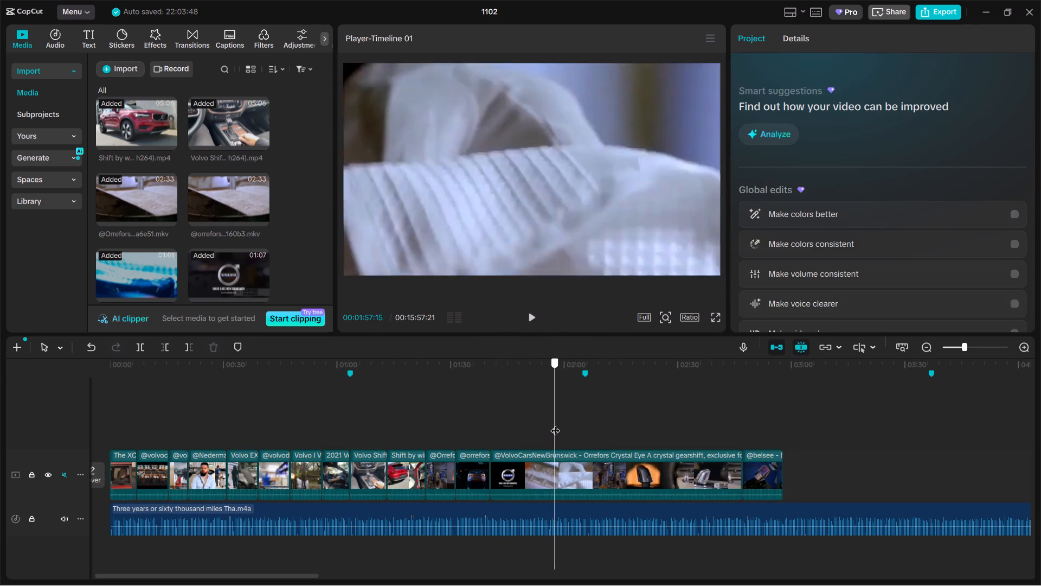
left_click_drag(555, 424, 556, 423)
left_click(552, 458)
key("ctrl+b")
left_click(512, 465)
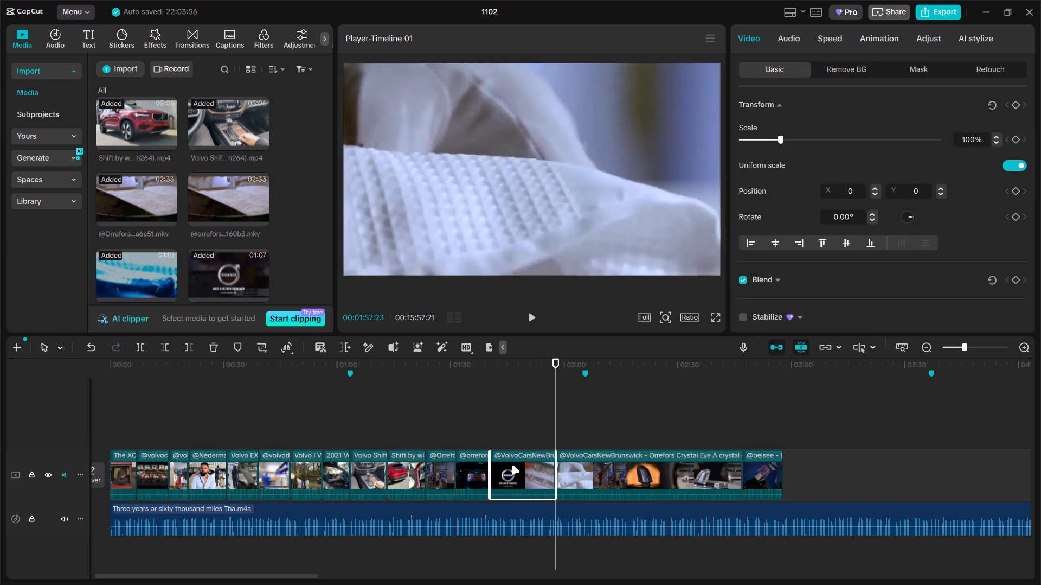
key("BackSpace")
Split the VolvoCarsNewBrunswick clip at the in-car gear selector shot, 00:02:05:17, and delete the part before the cut.
left_click(490, 433)
left_click_drag(490, 433, 517, 426)
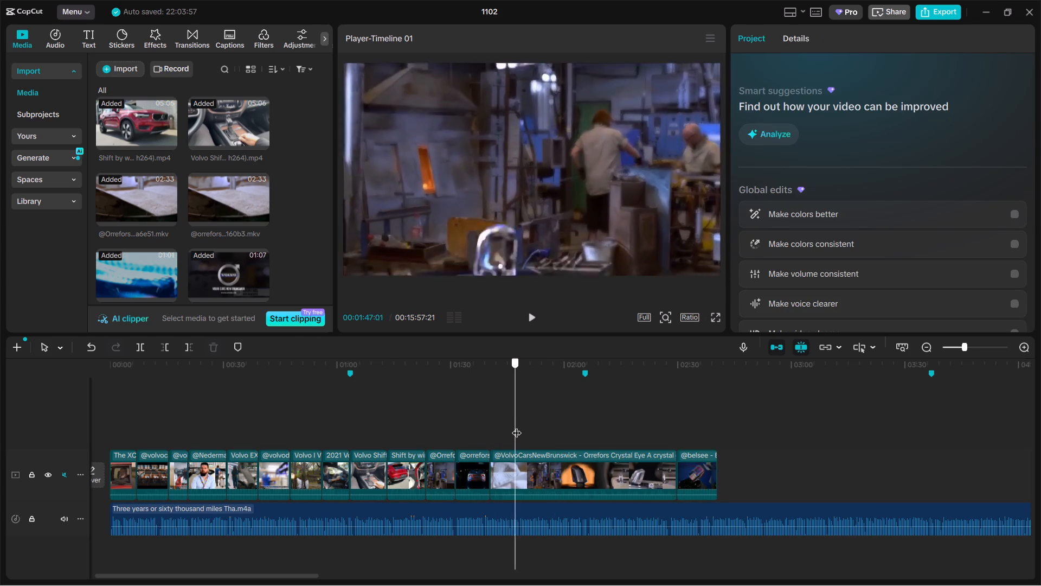
left_click_drag(517, 426, 574, 418)
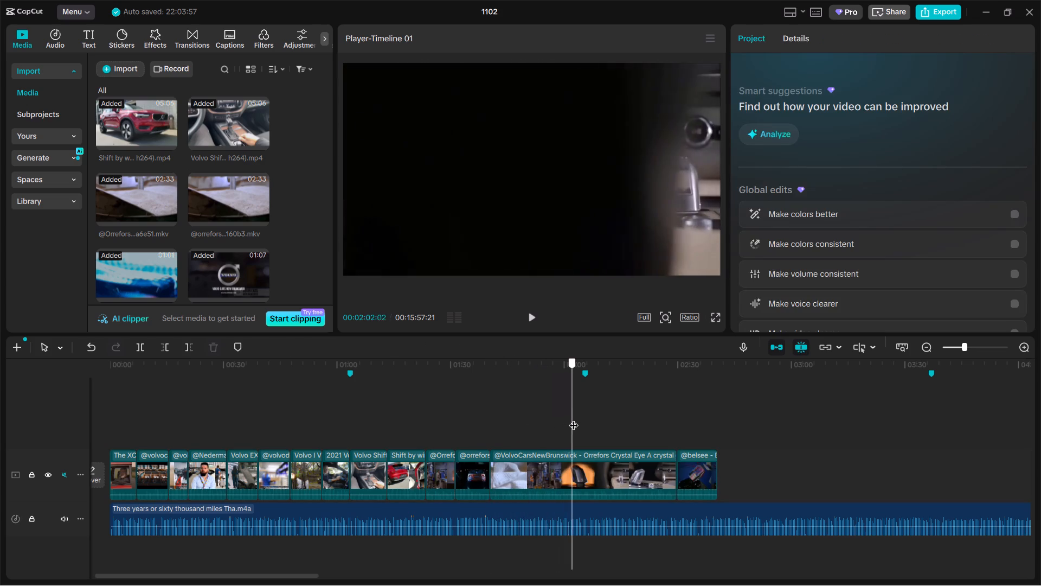
left_click_drag(574, 418, 584, 417)
left_click(585, 460)
key("ctrl+b")
left_click(552, 467)
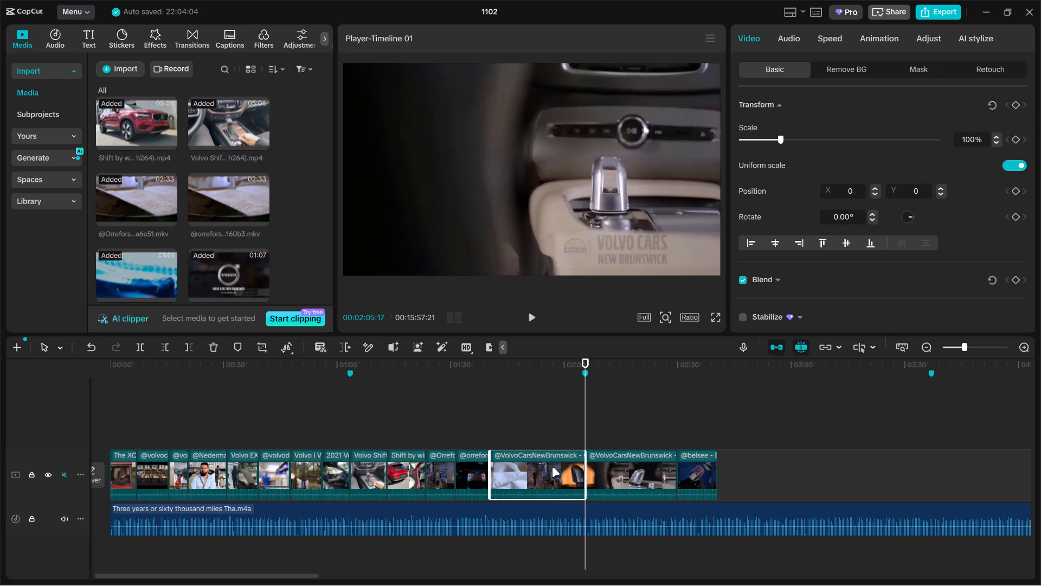
key("BackSpace")
Split the VolvoCarsNewBrunswick clip at 00:01:51:06 and delete its remainder after the cut.
left_click(486, 430)
left_click_drag(486, 430, 517, 420)
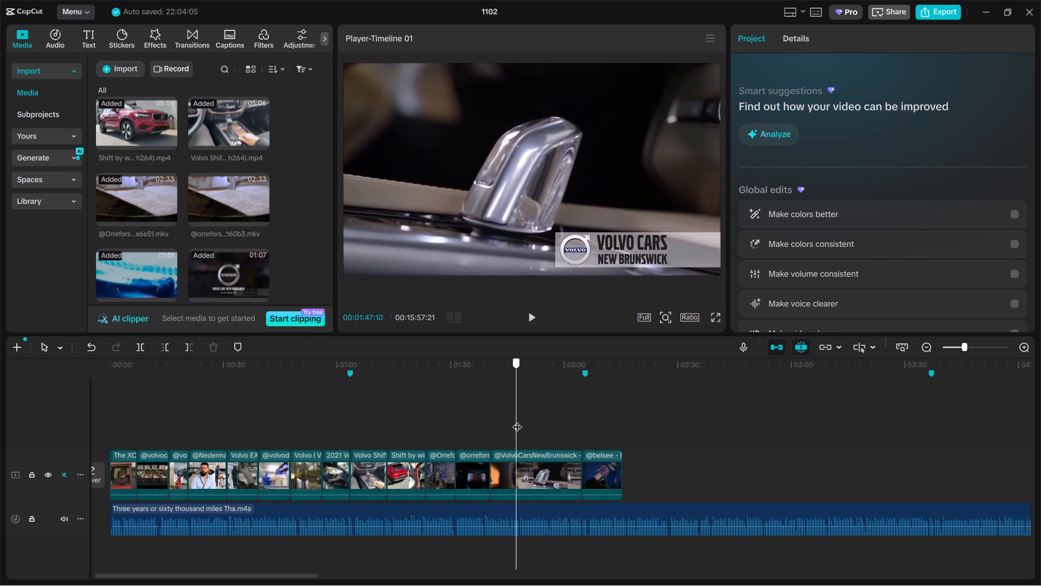
left_click_drag(517, 420, 531, 418)
left_click(543, 469)
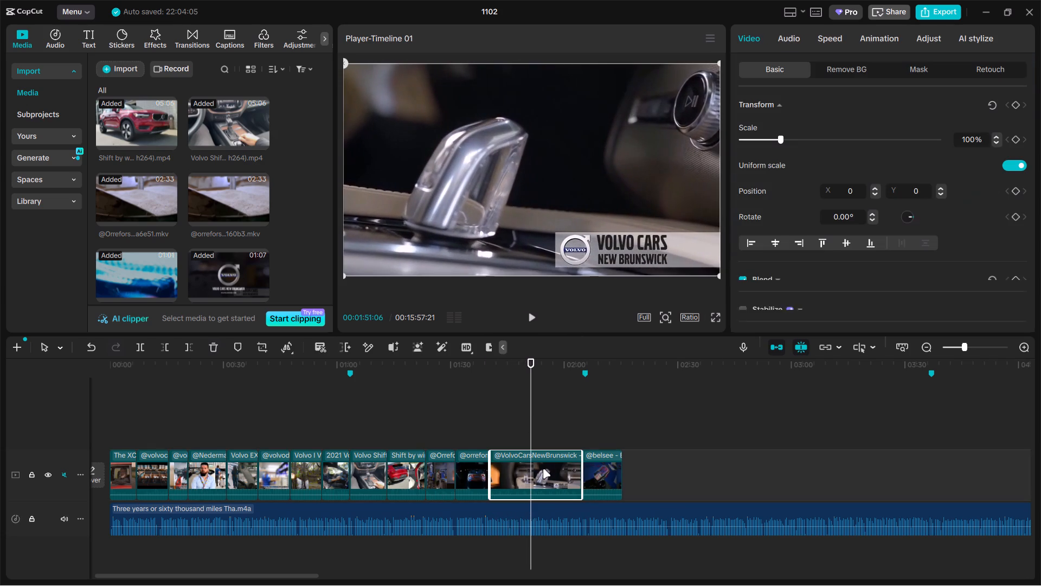
key("ctrl+b")
key("BackSpace")
Scale the VolvoCarsNewBrunswick clip to 148% and shift it down to Y -251 so the dealer logo leaves the frame.
left_click(507, 430)
left_click(519, 193)
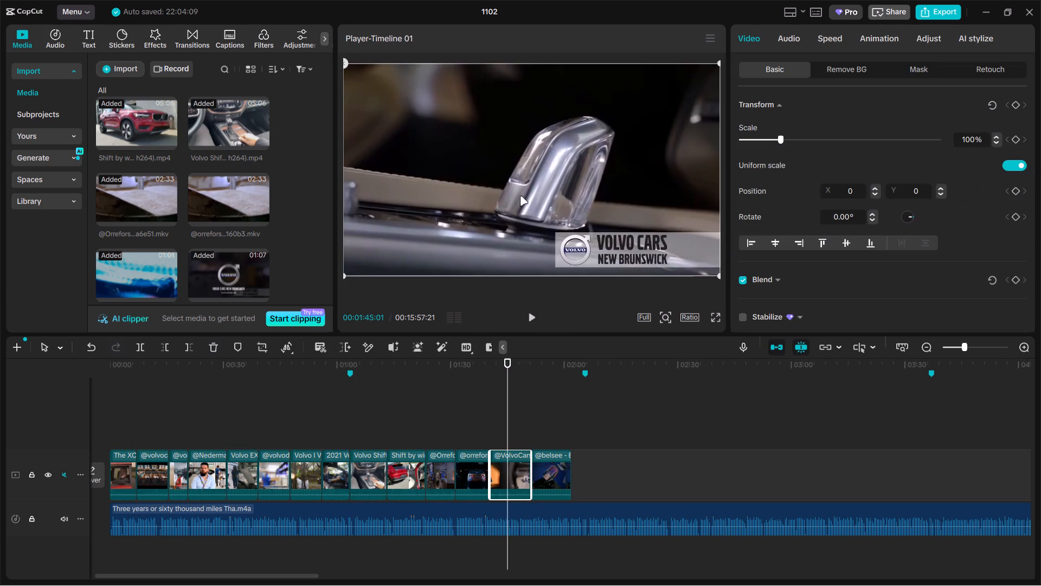
left_click_drag(775, 144, 800, 141)
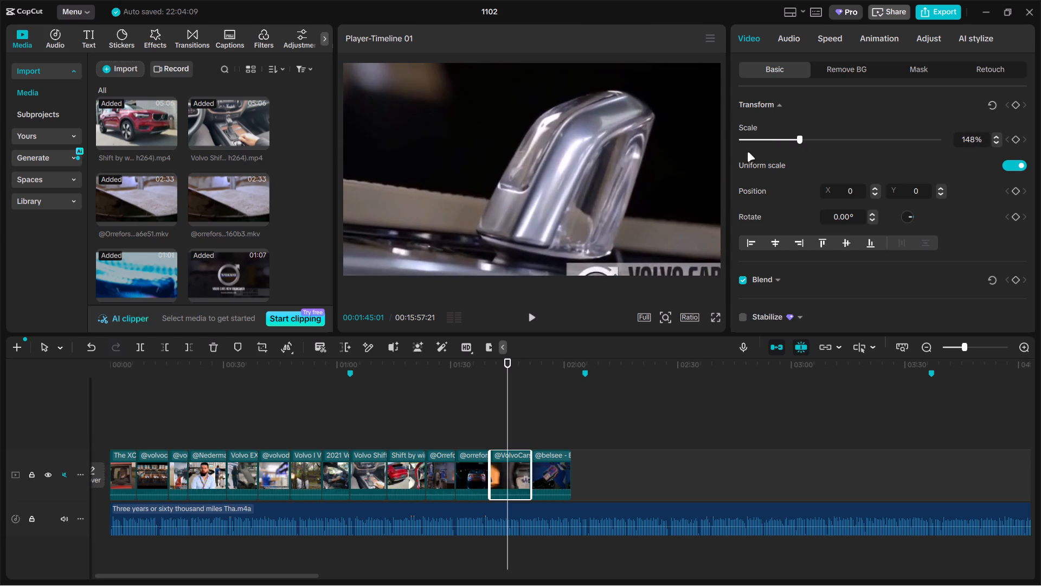
left_click_drag(637, 146, 639, 171)
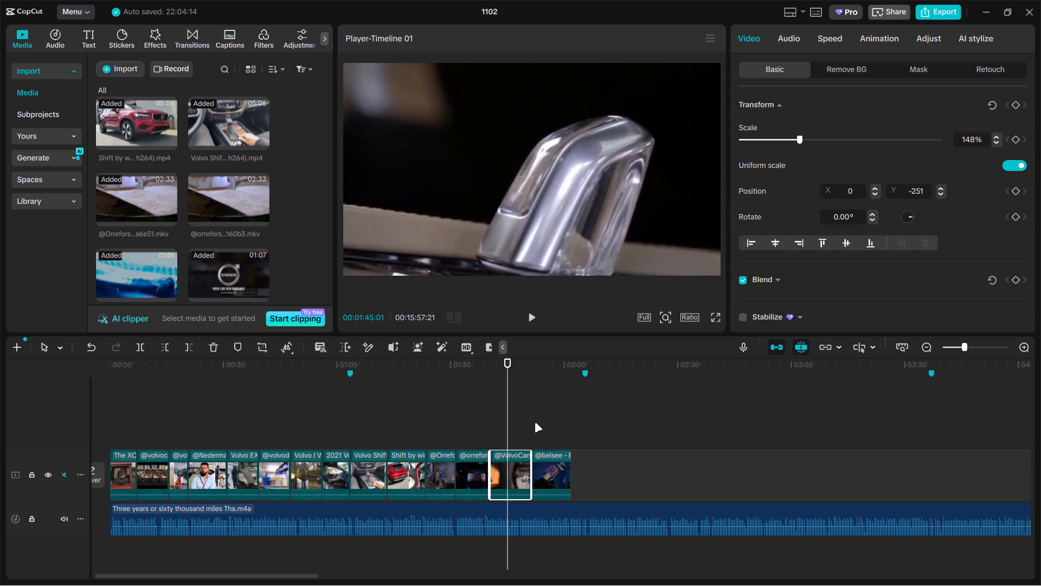
Select the VolvoCarsNewBrunswick and belsee clips and trim their ends together so the pair finishes just before 00:01:59:02.
left_click(535, 423)
left_click_drag(535, 423, 561, 416)
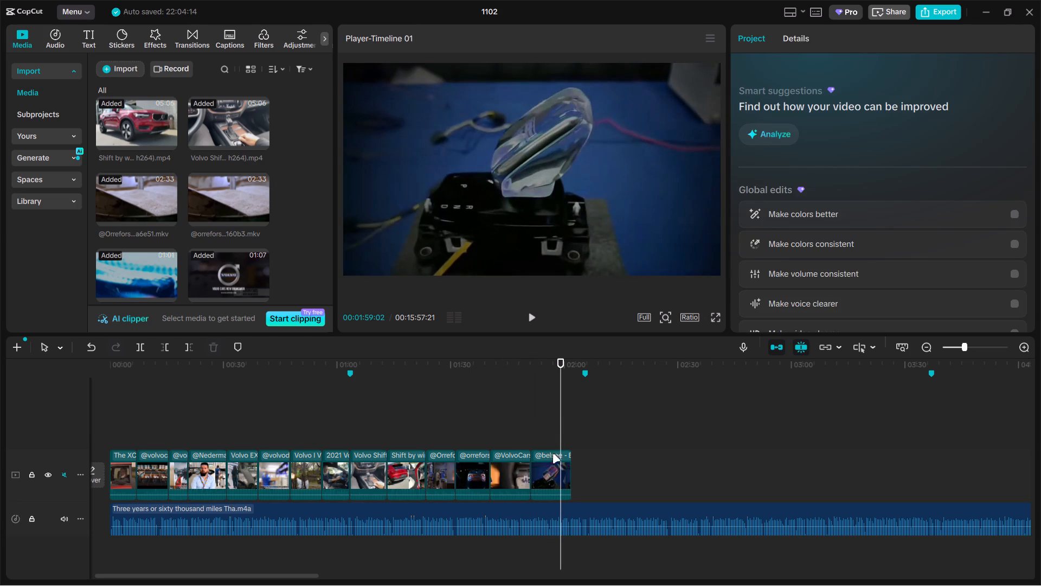
left_click(551, 479)
left_click_drag(510, 432, 548, 457)
scroll(611, 466, "up", 5, "ctrl")
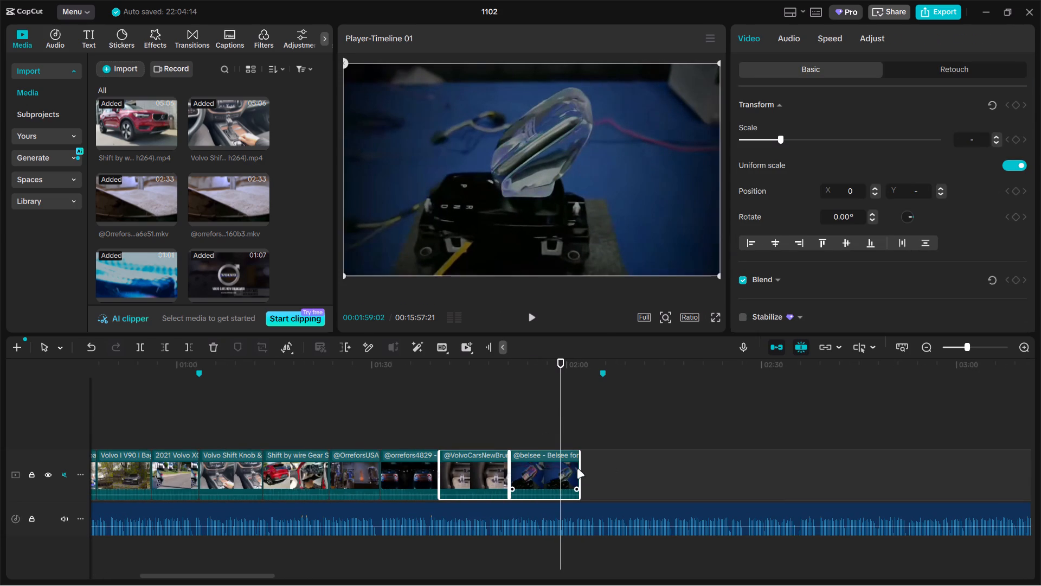
left_click_drag(580, 468, 566, 468)
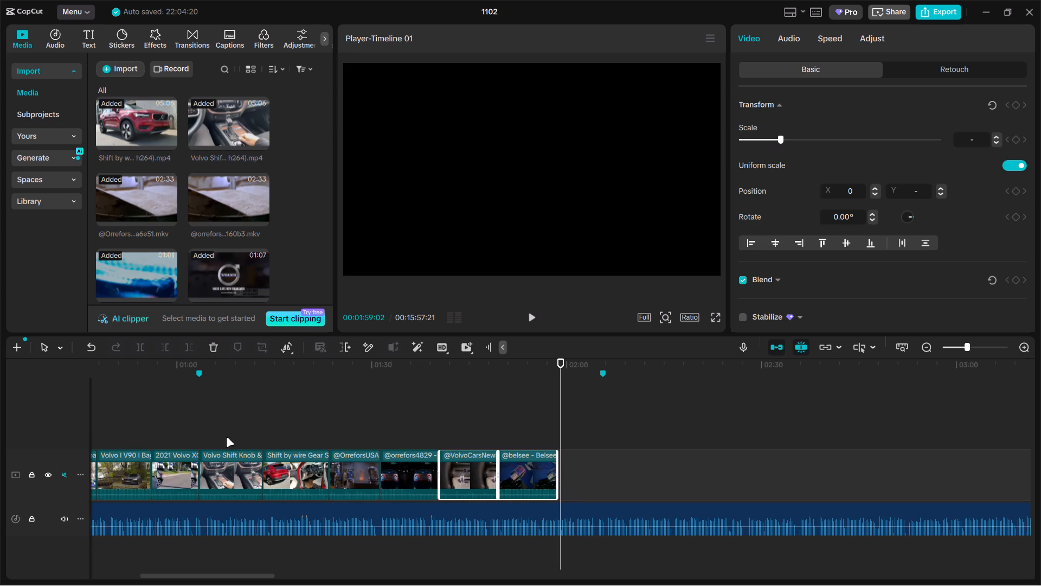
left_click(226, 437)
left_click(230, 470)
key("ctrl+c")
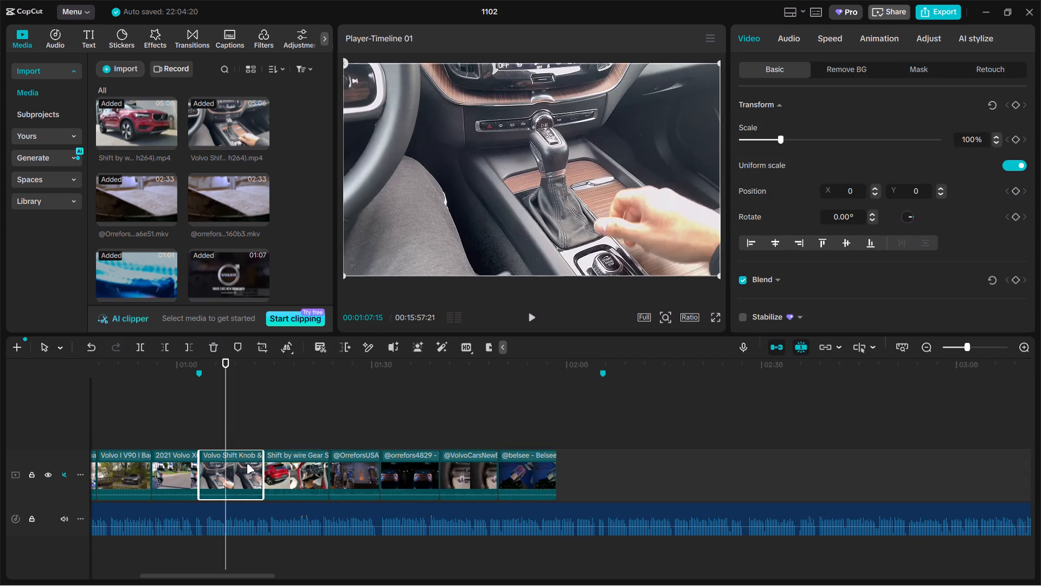
Duplicate the Shift by wire Gear Selector clip and place the copy on the main track directly after the belsee clip.
left_click(304, 422)
left_click(297, 464)
key("ctrl+c")
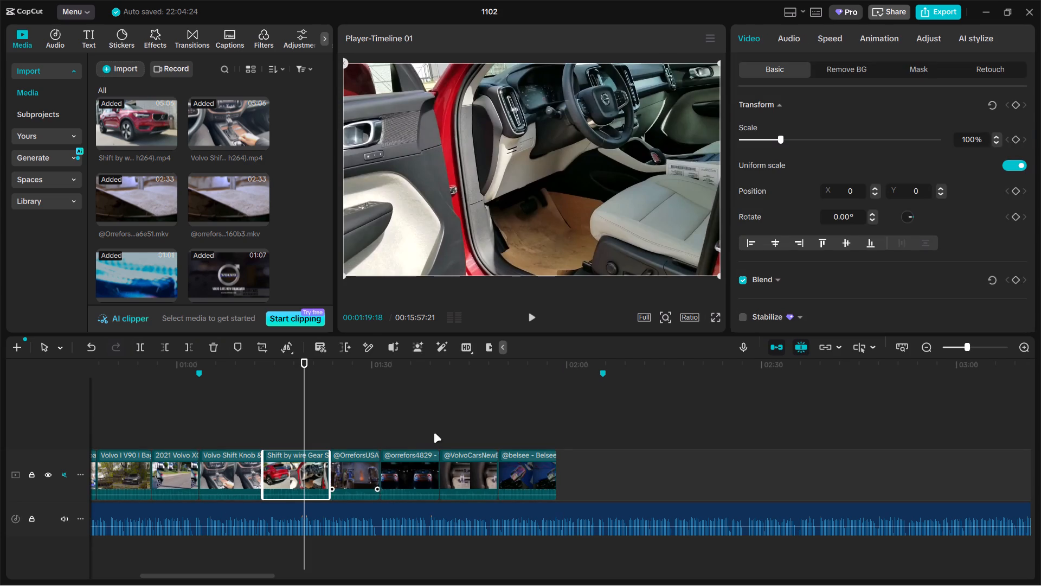
left_click(550, 415, "ctrl")
key("ctrl+v")
left_click_drag(568, 419, 582, 445)
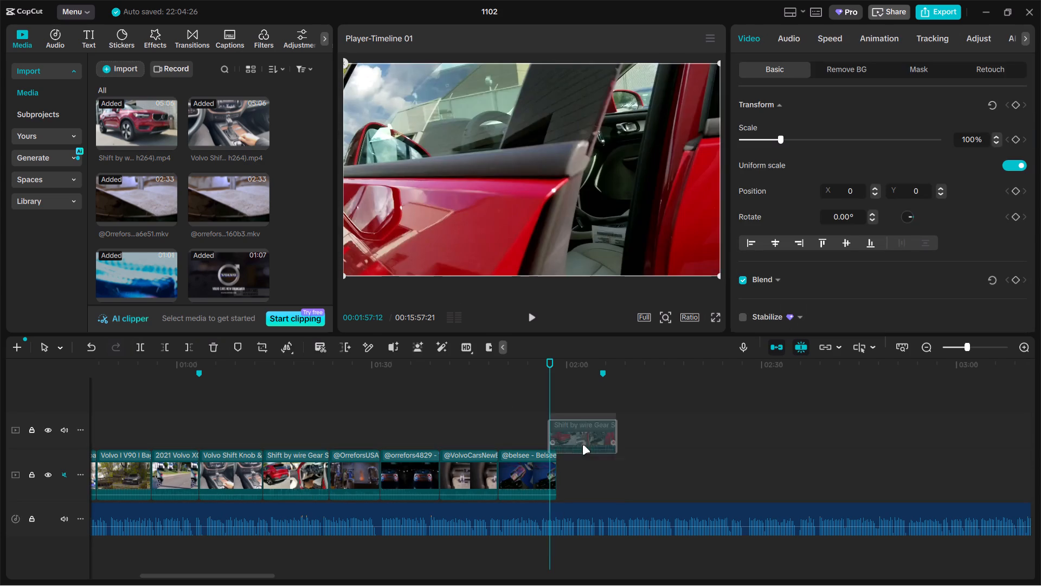
left_click_drag(582, 445, 594, 458)
left_click(564, 432)
left_click_drag(564, 432, 587, 430)
left_click(601, 457)
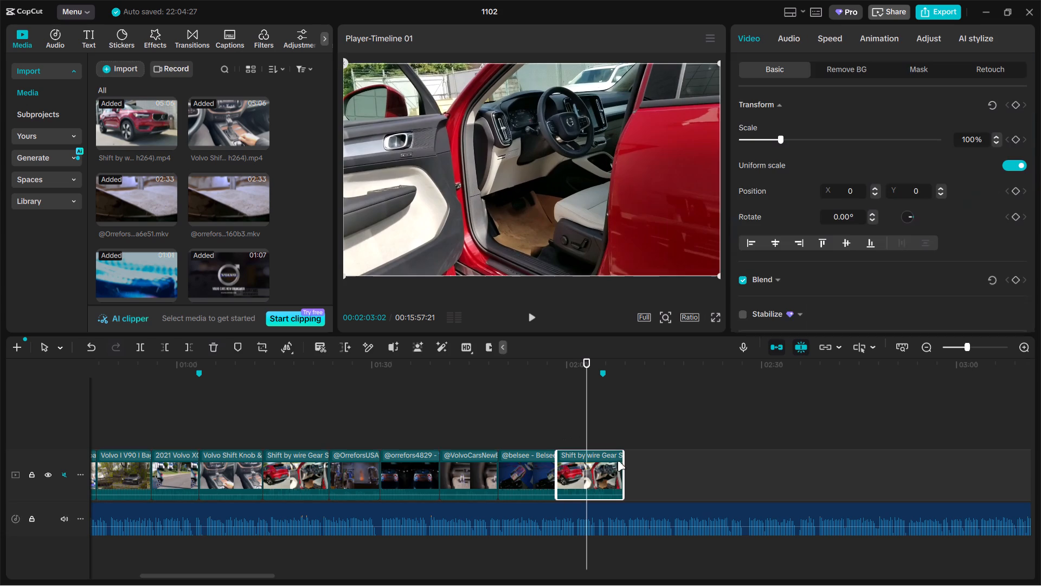
Extend the end of the copied Shift by wire clip to a length of about 00:01:24:22.
left_click_drag(624, 465, 664, 456)
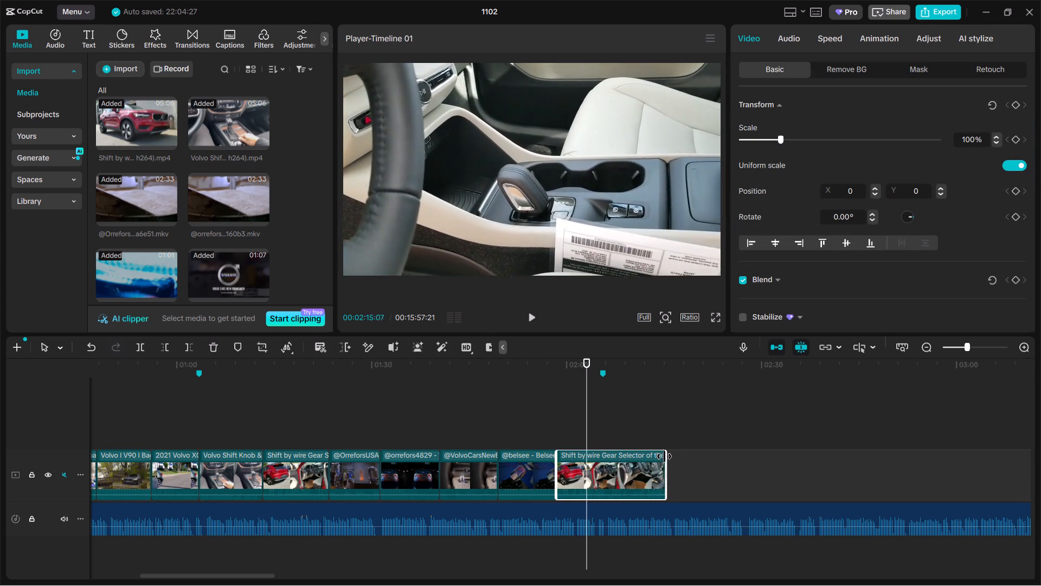
left_click_drag(664, 456, 892, 444)
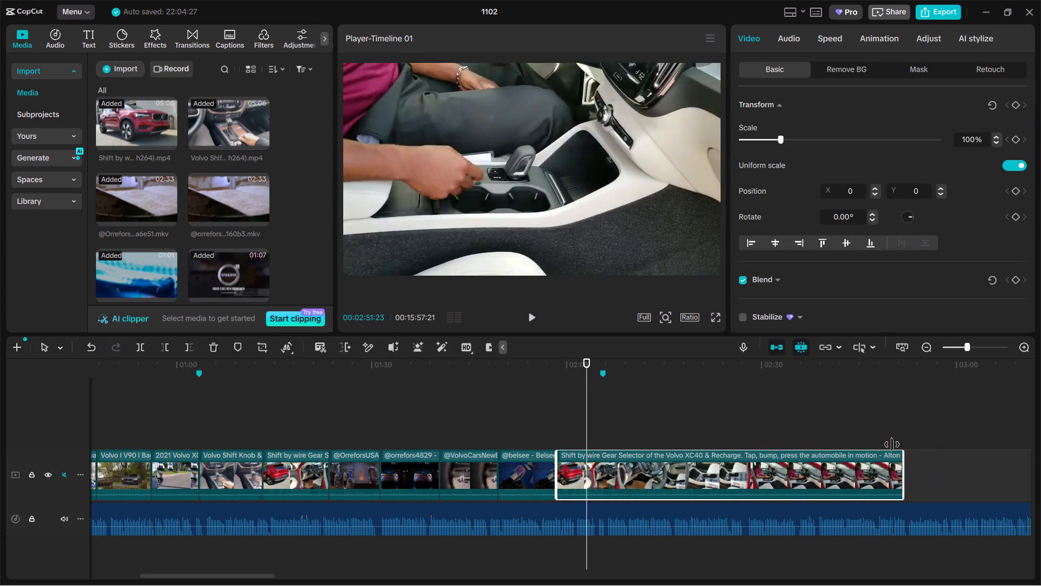
left_click_drag(892, 444, 950, 442)
Split the copied Shift by wire clip at the hand-on-selector shot, 00:02:56:12, and delete the part before the cut.
left_click(779, 425)
left_click(756, 474)
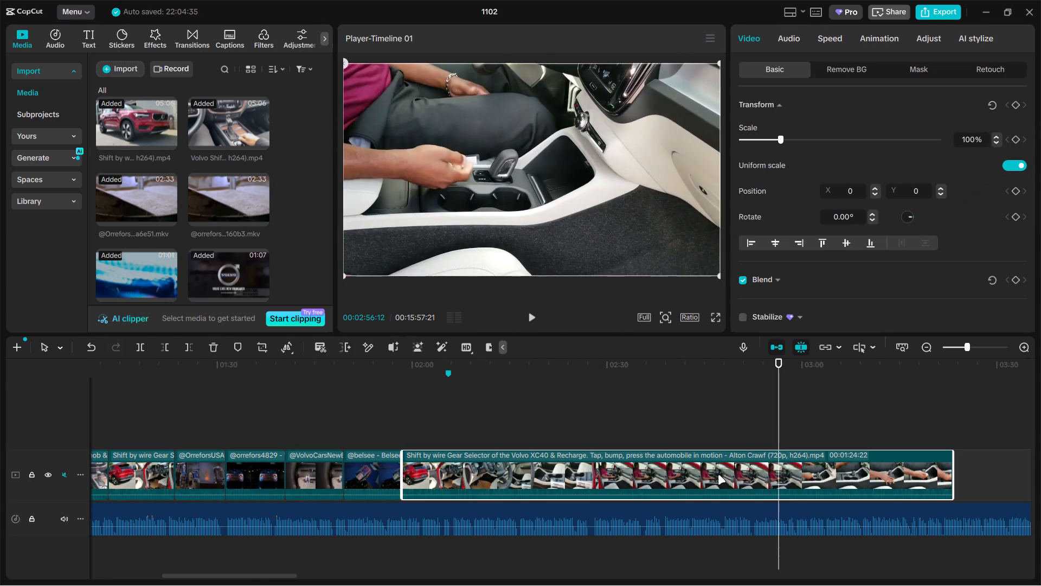
key("ctrl+b")
left_click(658, 476)
key("BackSpace")
Split the final Shift by wire clip at 00:02:08:05 and delete its remainder after the cut.
left_click(402, 424)
left_click_drag(402, 424, 420, 420)
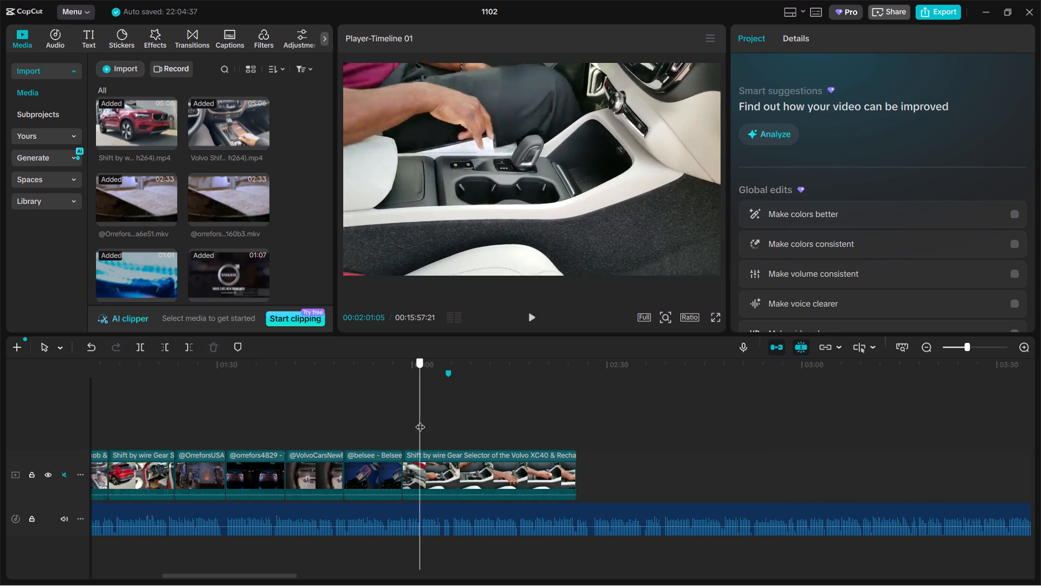
left_click_drag(420, 420, 489, 424)
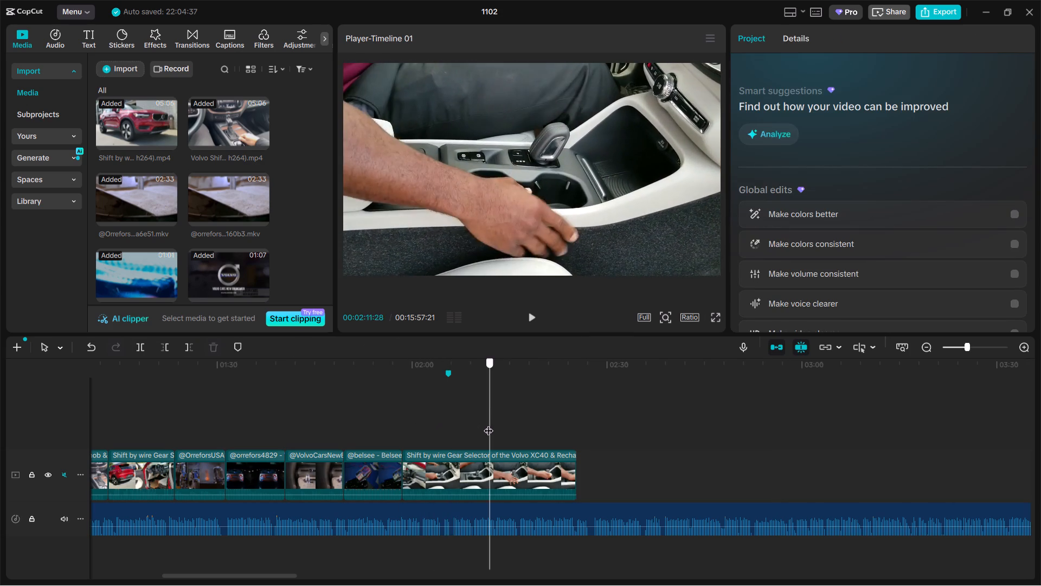
left_click_drag(489, 424, 465, 433)
left_click(471, 468)
key("ctrl+b")
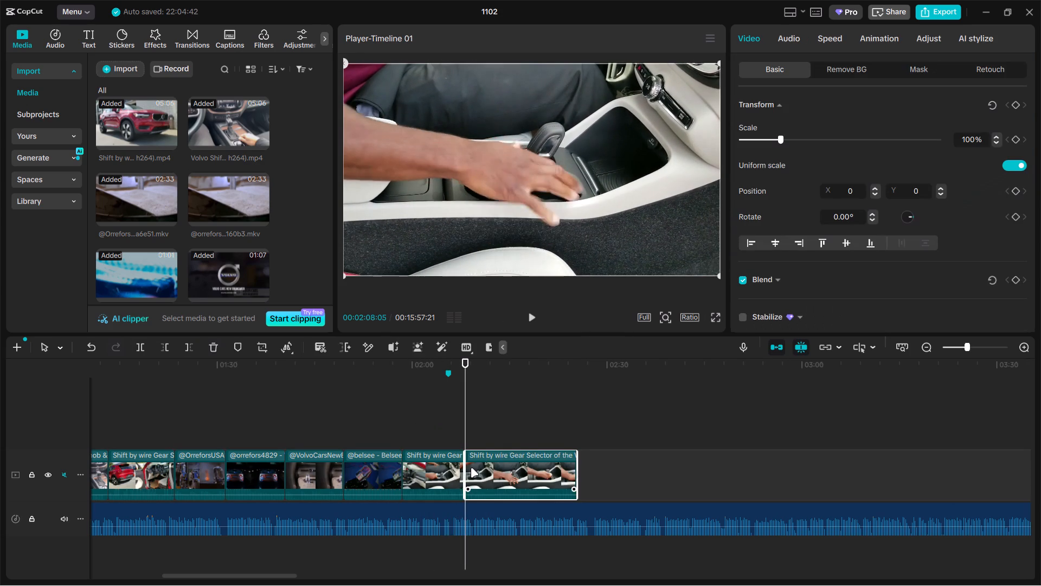
key("BackSpace")
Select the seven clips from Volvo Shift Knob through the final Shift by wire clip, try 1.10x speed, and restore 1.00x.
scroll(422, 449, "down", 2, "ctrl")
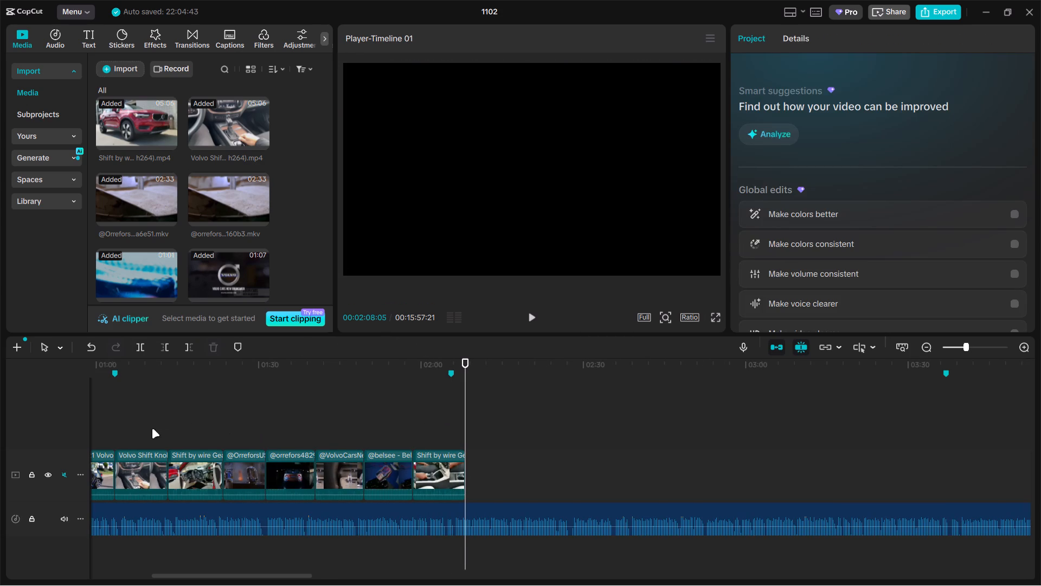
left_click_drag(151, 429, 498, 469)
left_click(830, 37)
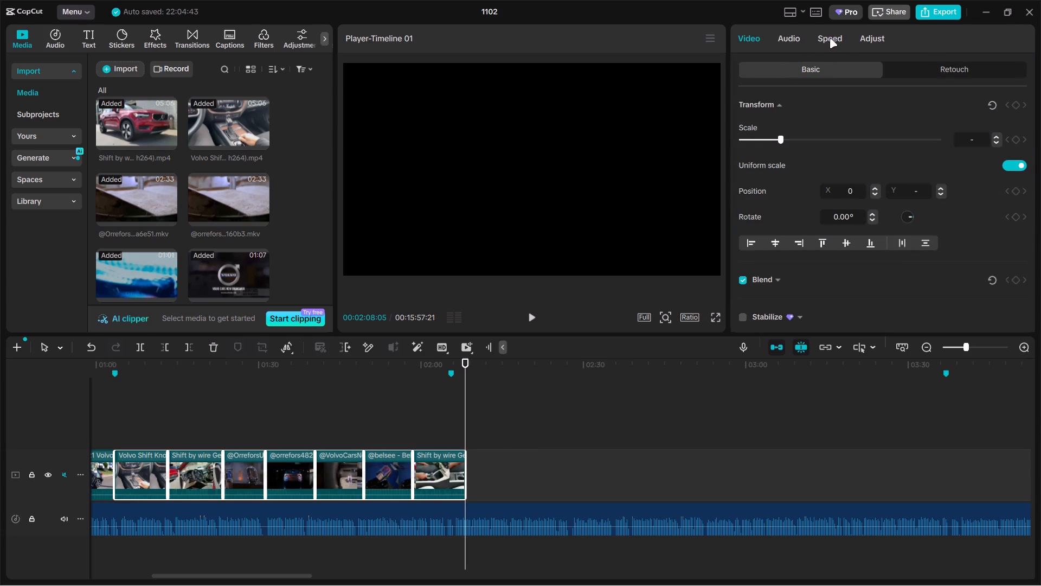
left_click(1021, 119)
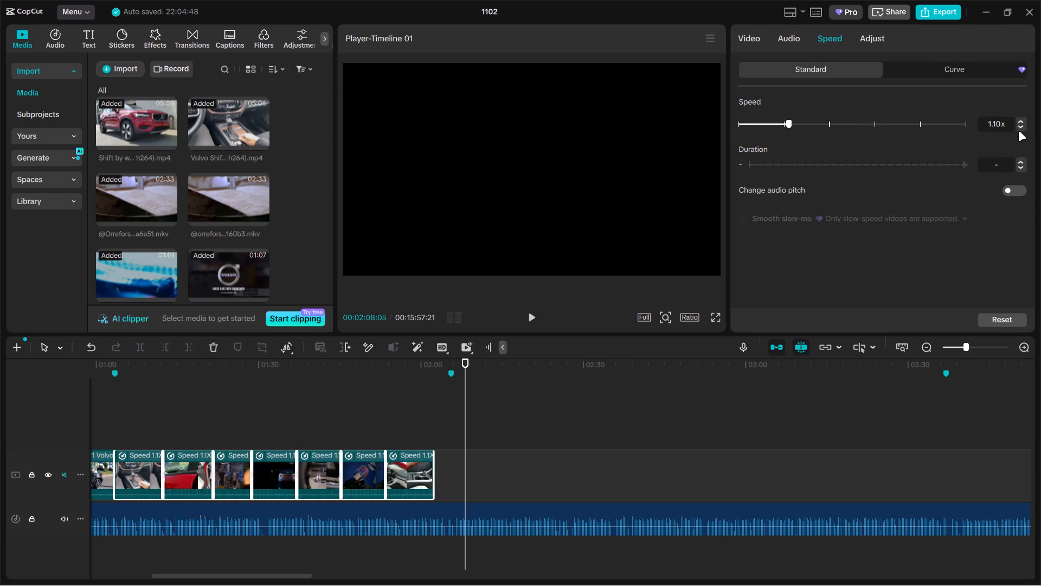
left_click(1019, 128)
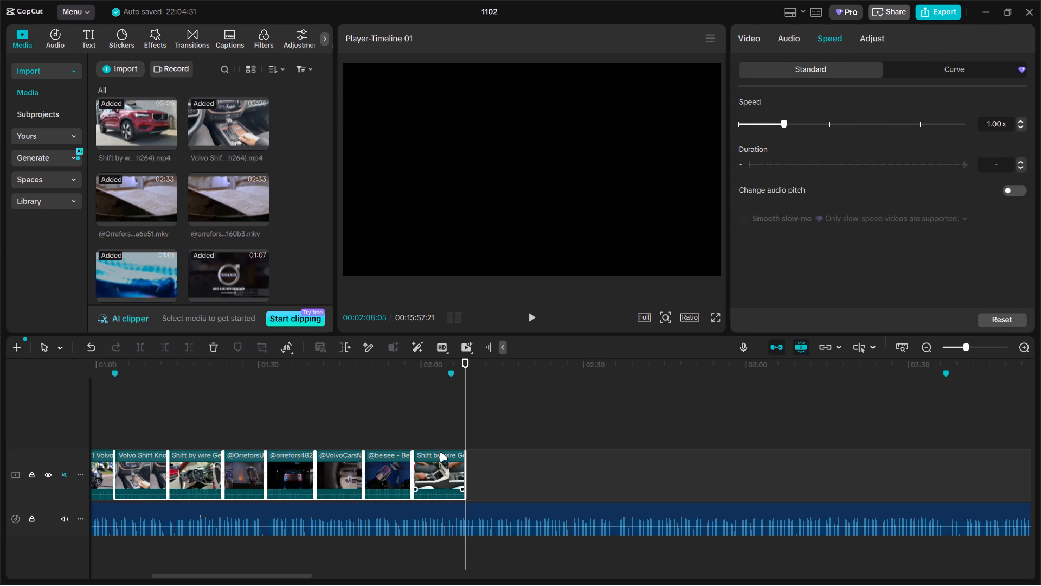
Trim the ends of the seven selected gear selector clips together so the last one finishes exactly at the marker after 00:02:05.
scroll(375, 444, "up", 13, "ctrl")
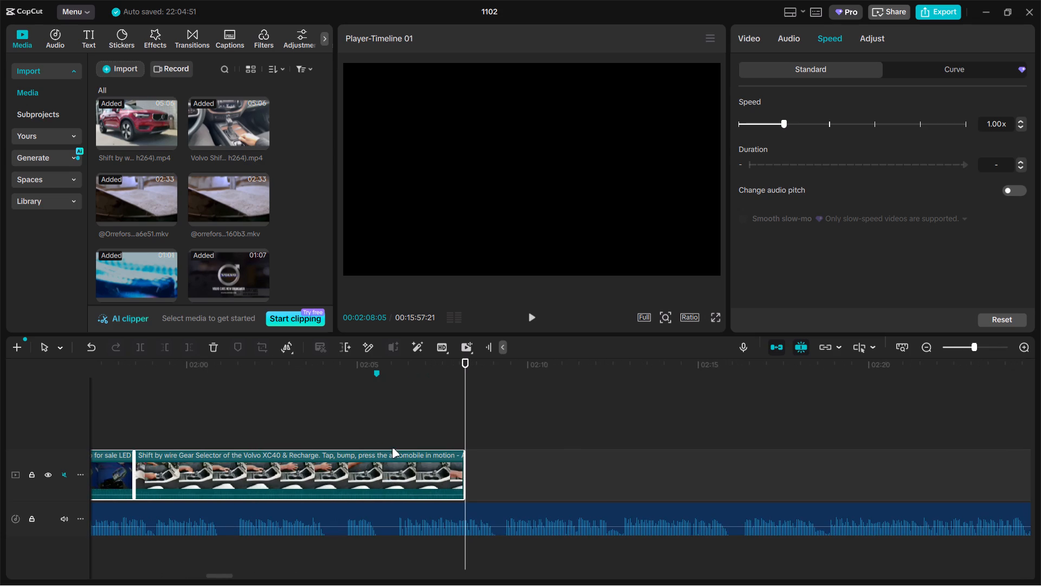
left_click_drag(467, 468, 453, 469)
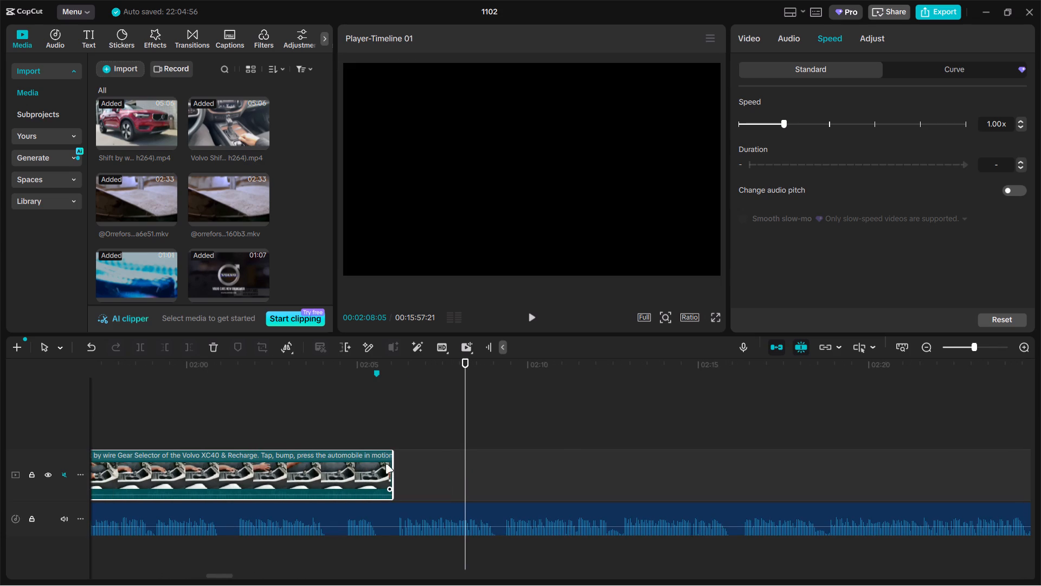
scroll(306, 416, "up", 9, "ctrl")
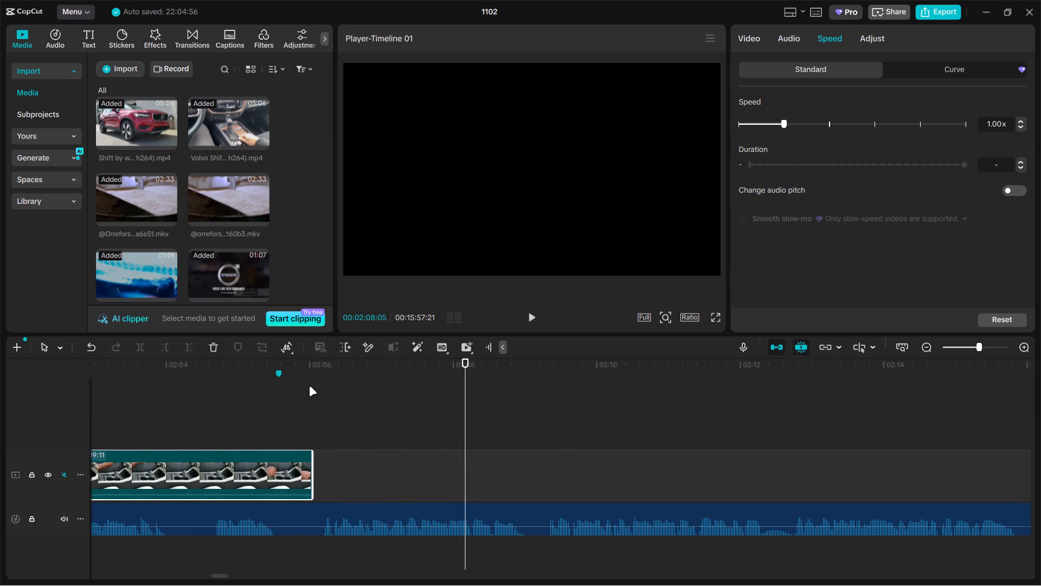
left_click_drag(464, 378, 243, 370)
scroll(304, 393, "up", 3, "ctrl")
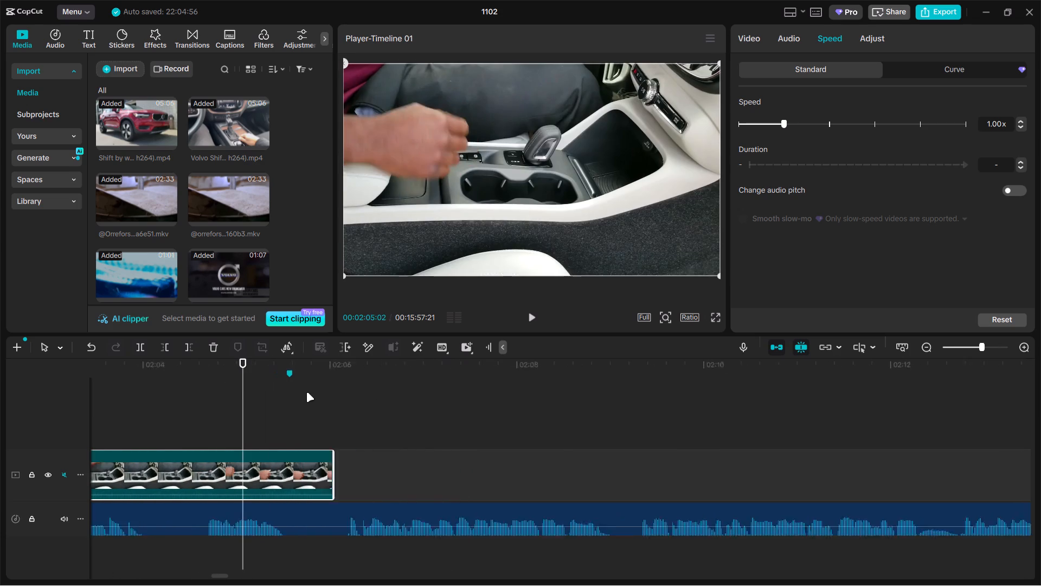
scroll(306, 392, "up", 15, "ctrl")
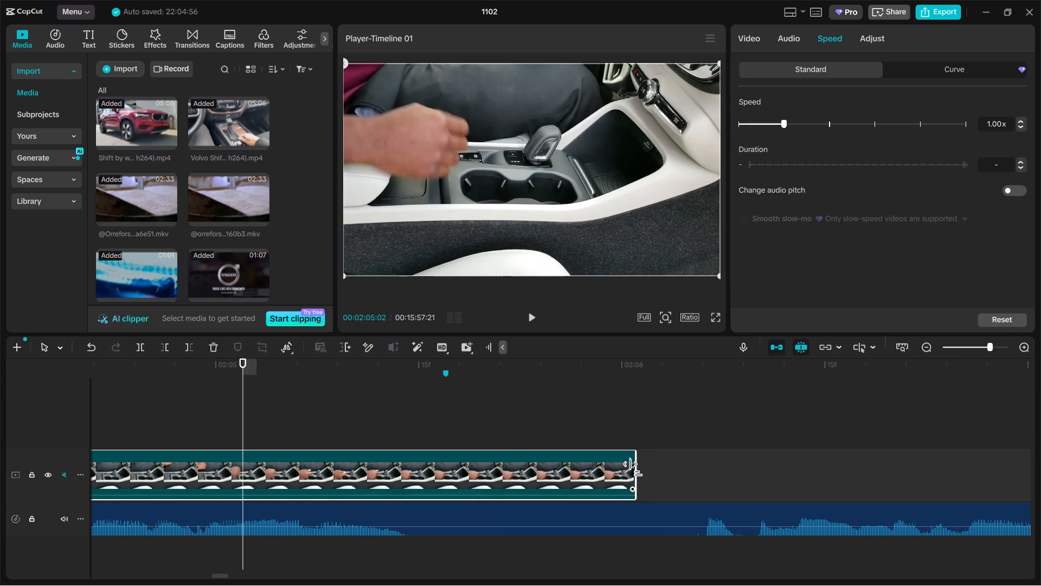
left_click_drag(635, 469, 608, 469)
Play back the end of the gear selector section to check the narration against the marker after 00:02:05.
left_click(415, 416)
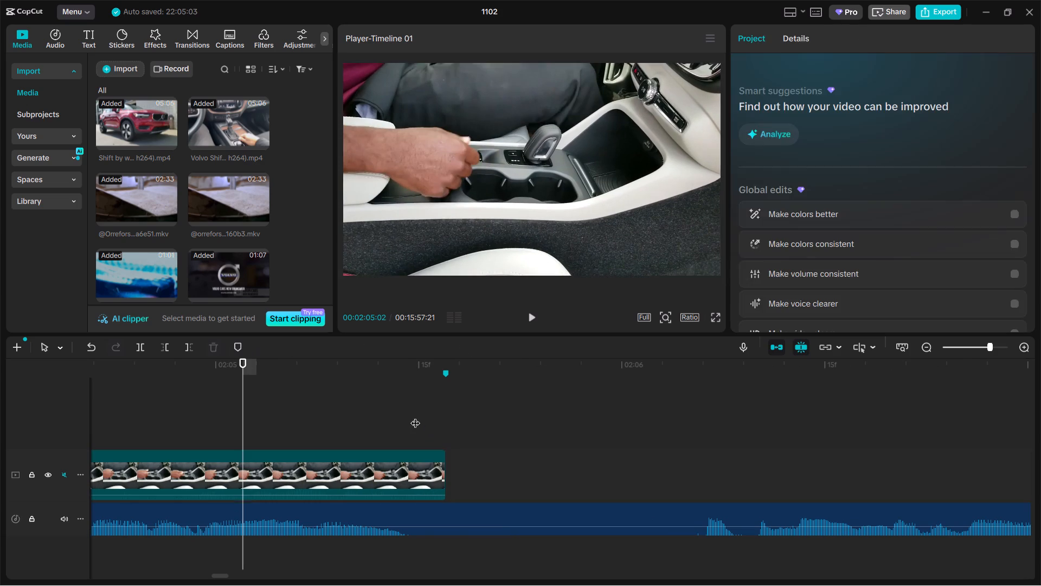
left_click(417, 459)
left_click(448, 459)
key("space")
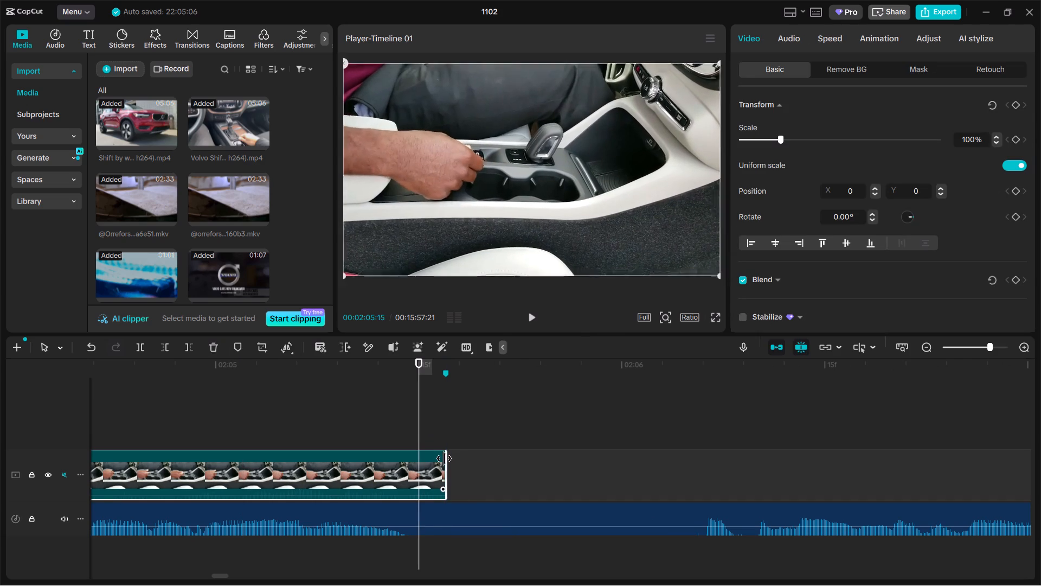
scroll(444, 458, "down", 20, "ctrl")
scroll(444, 458, "down", 11, "ctrl")
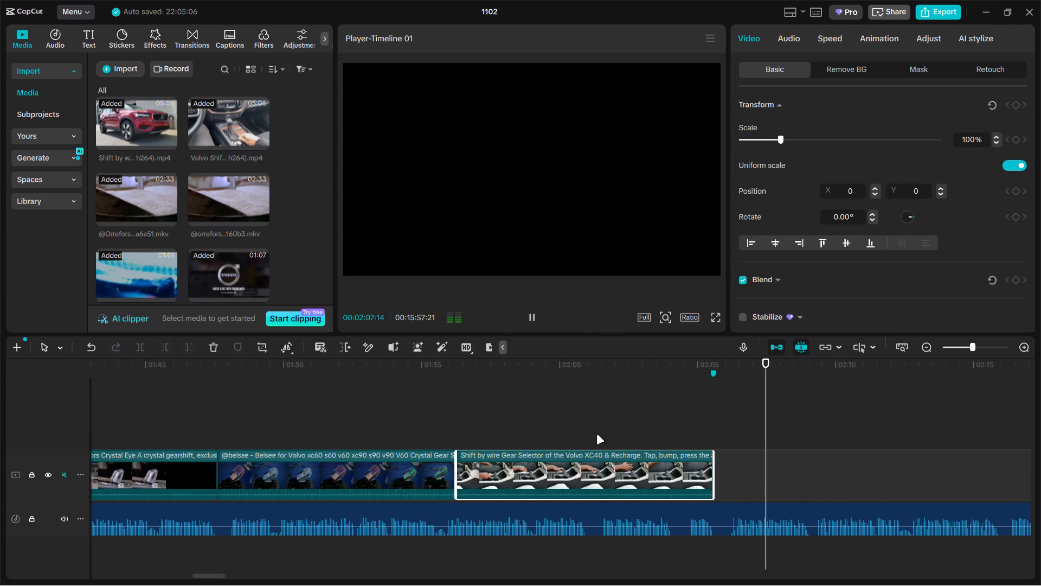
left_click(666, 421)
key("space")
left_click_drag(619, 433, 518, 421)
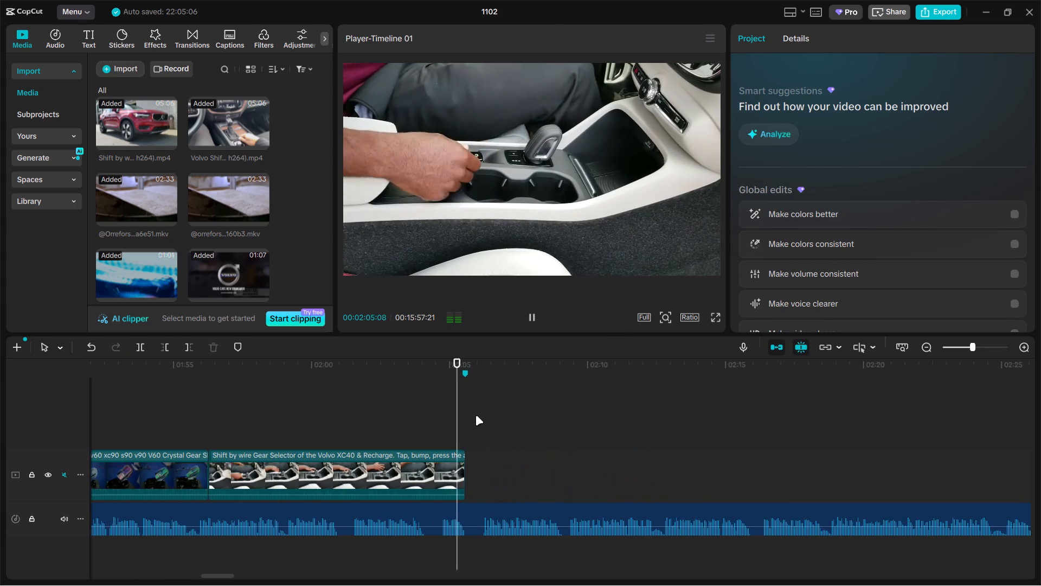
scroll(464, 416, "down", 11, "ctrl")
key("space")
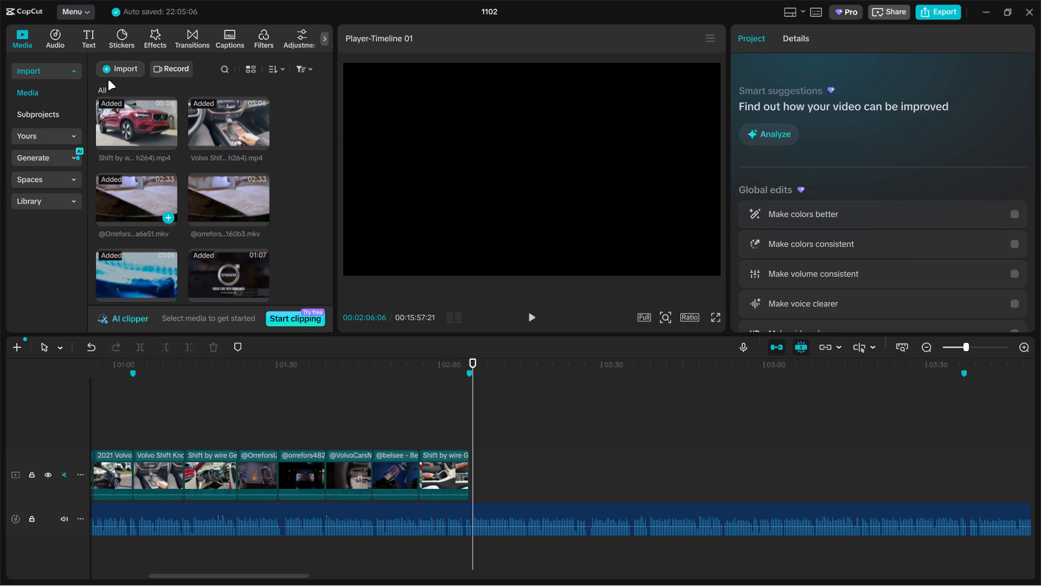
Import all the Bowers & Wilkins video files from folder 11 inside the EDIT folder.
left_click(122, 66)
left_click(142, 97)
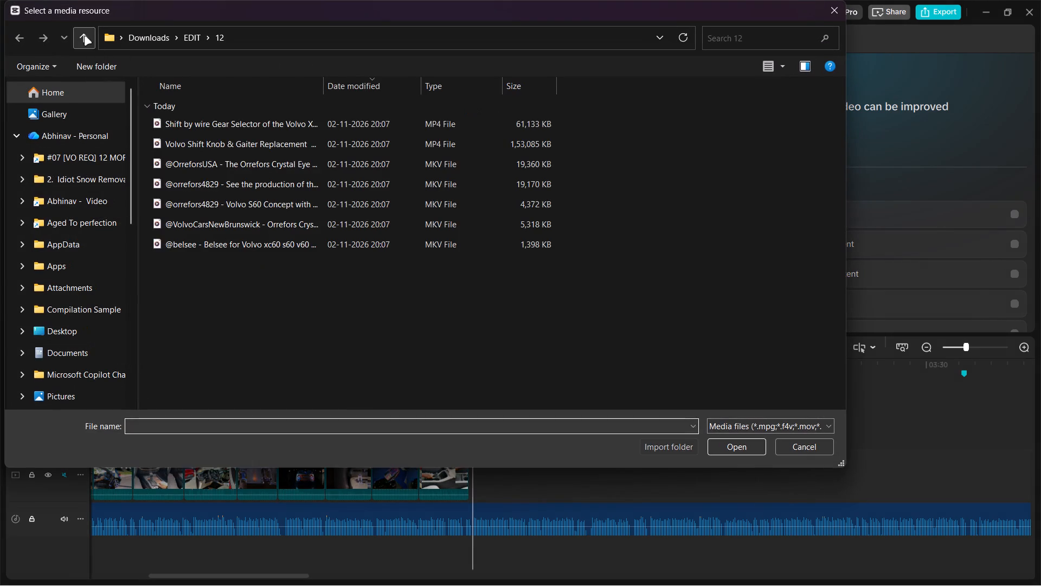
left_click(84, 36)
double_click(200, 189)
key("ctrl+a")
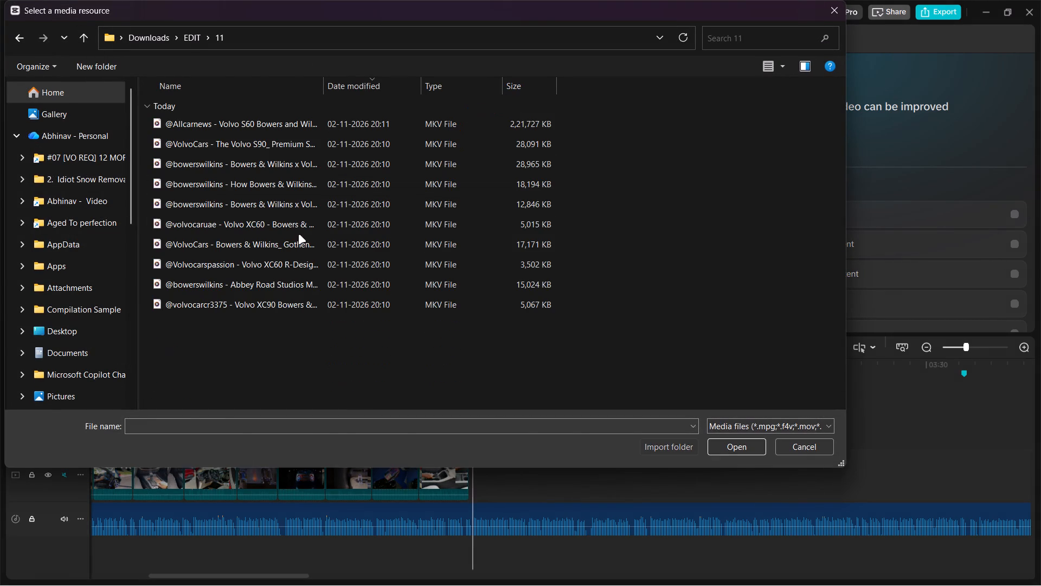
key("Return")
Place the newly imported Bowers & Wilkins clips on the main track directly after the final Shift by wire clip.
left_click_drag(197, 119, 513, 468)
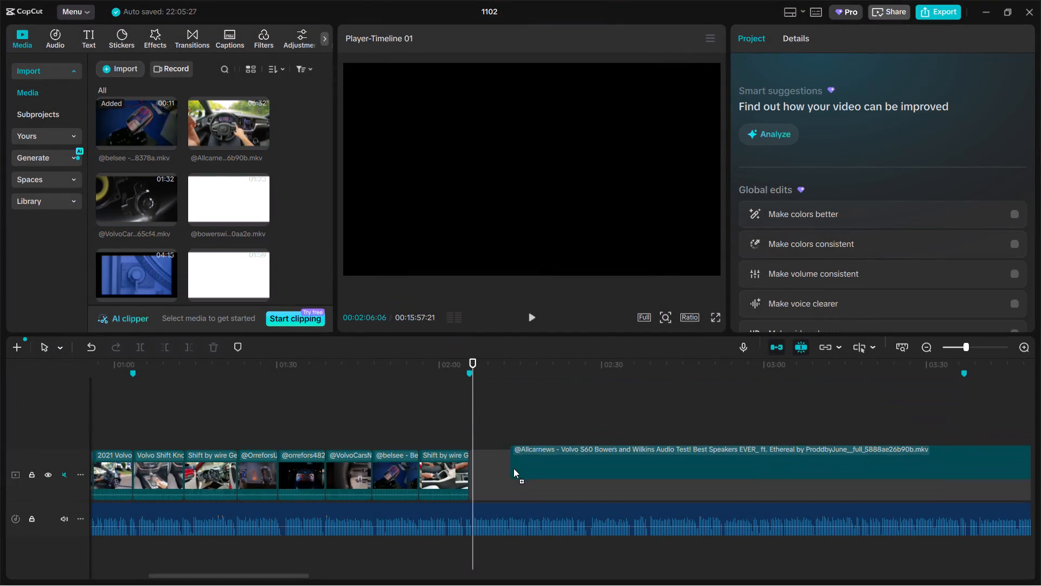
left_click_drag(513, 468, 514, 470)
Split the Allcarnews Volvo S60 clip at the full dashboard driving shot, 00:03:42:26, and delete the part before the cut.
scroll(510, 438, "down", 6, "ctrl")
left_click(516, 419)
left_click_drag(516, 419, 522, 419)
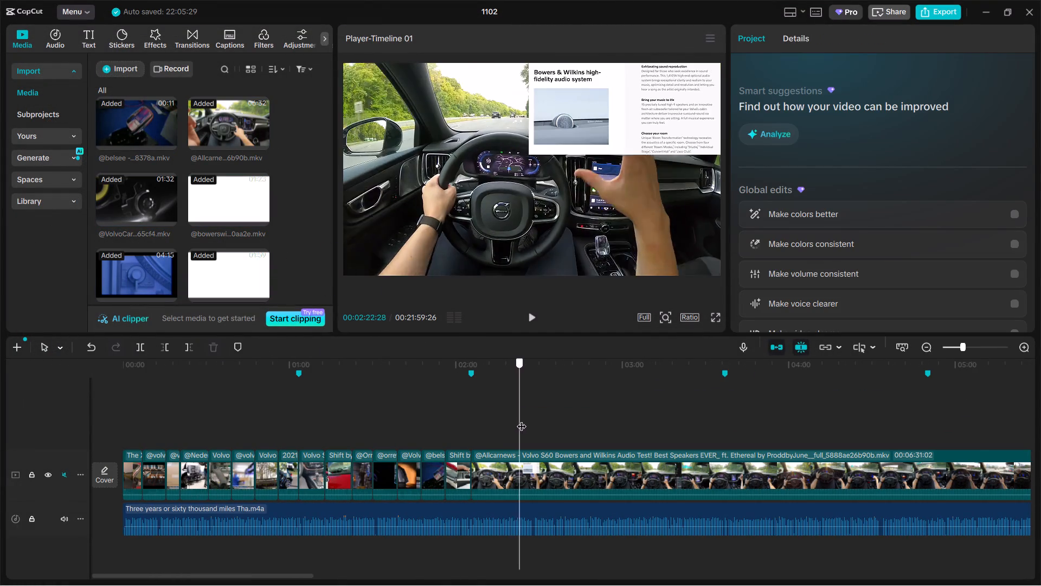
left_click_drag(522, 419, 688, 419)
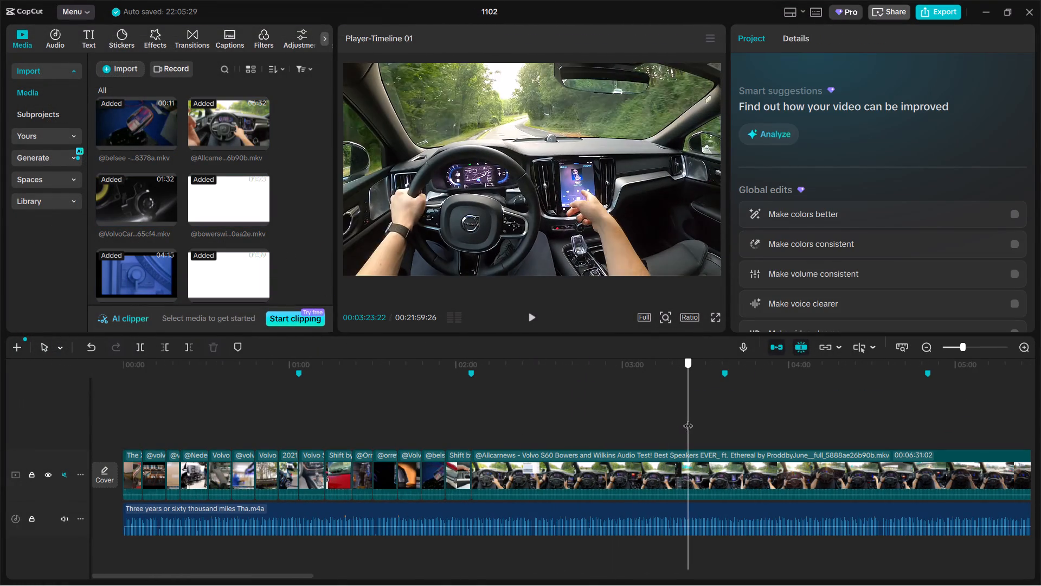
left_click_drag(688, 419, 742, 418)
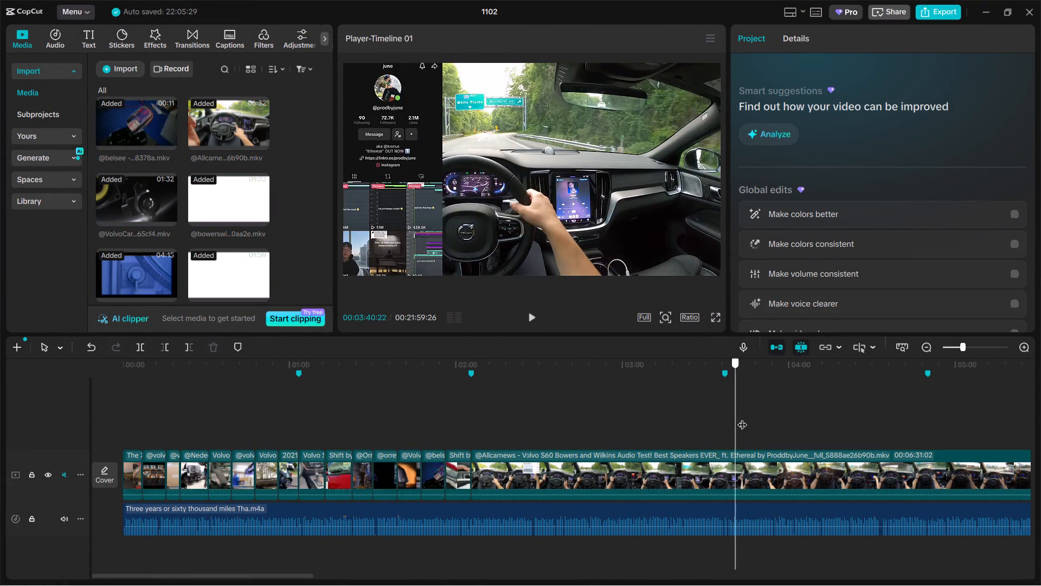
left_click_drag(742, 418, 741, 418)
left_click(742, 470)
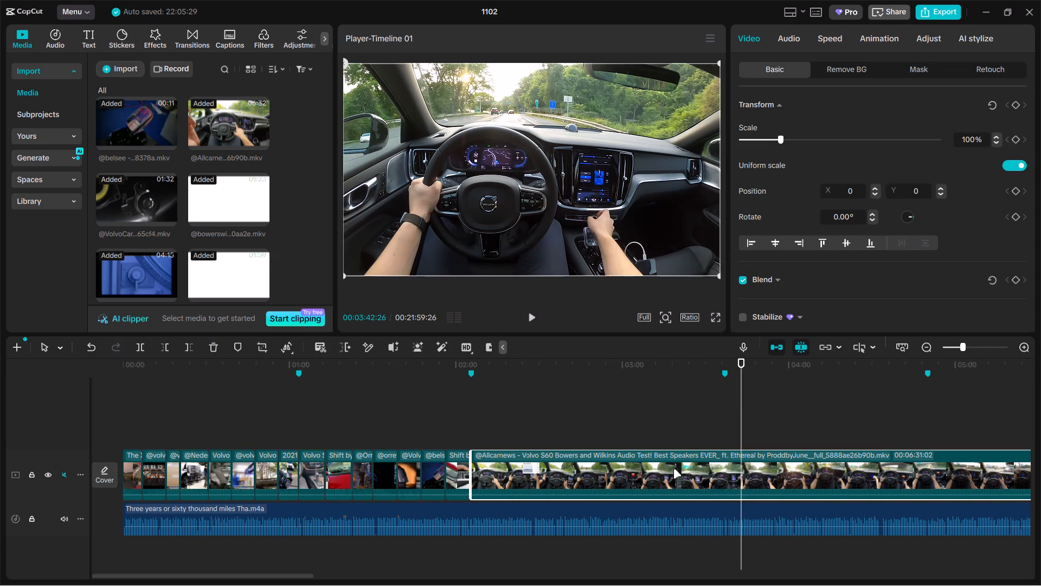
key("ctrl+b")
left_click(656, 464)
key("BackSpace")
Split the Allcarnews clip at 00:02:17:10 and delete its remainder after the cut.
left_click(511, 430)
left_click_drag(511, 430, 504, 430)
left_click(548, 468)
key("ctrl+b")
key("BackSpace")
Review the VolvoCars S90 Bowers & Wilkins clip and the start of the EX90 Technical Film for usable speaker shots.
left_click_drag(537, 473, 537, 475)
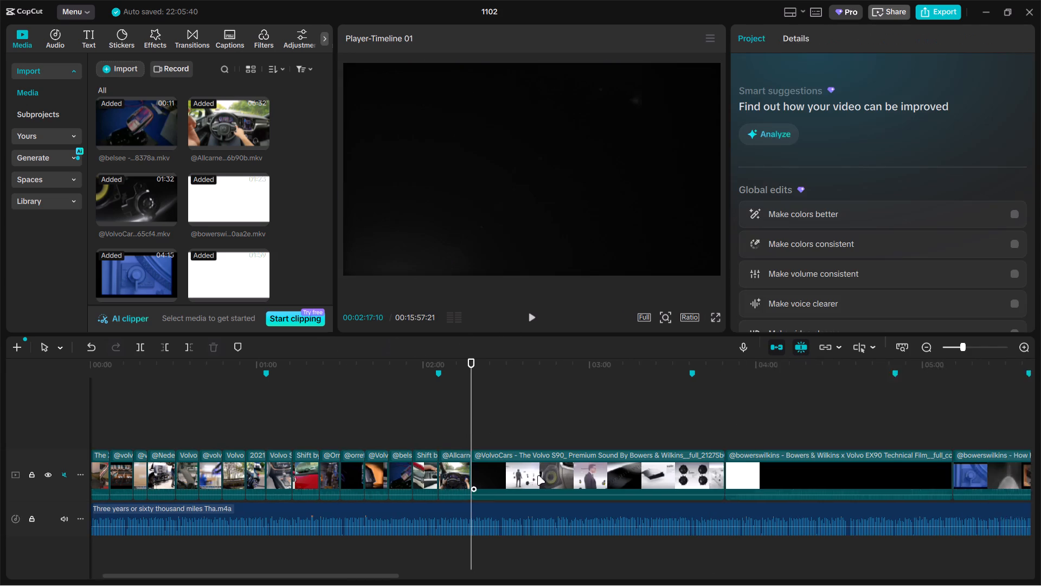
left_click_drag(537, 475, 416, 453)
left_click(365, 425)
left_click(374, 425)
left_click_drag(377, 424, 300, 418)
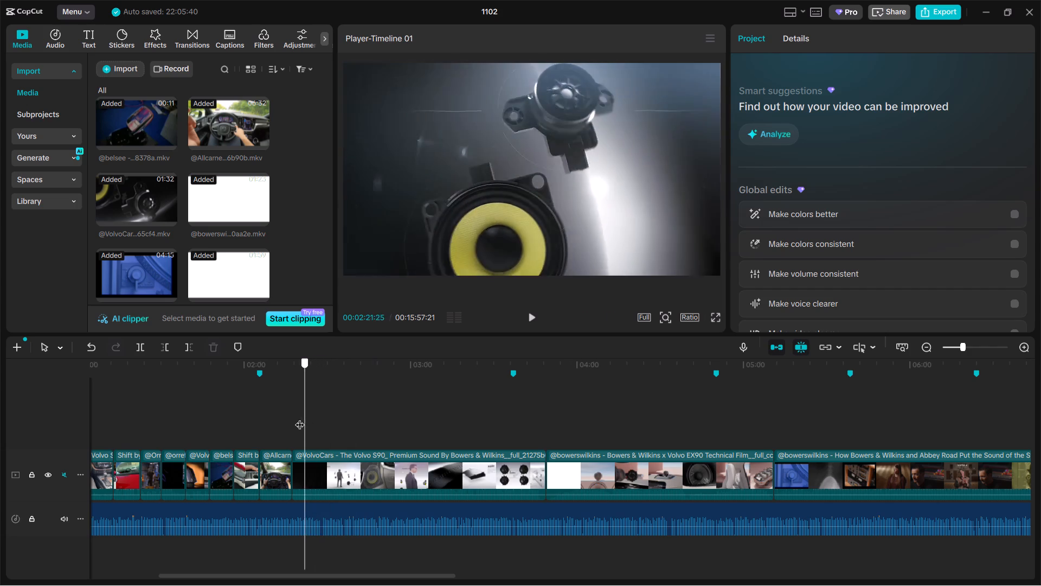
left_click_drag(300, 418, 371, 418)
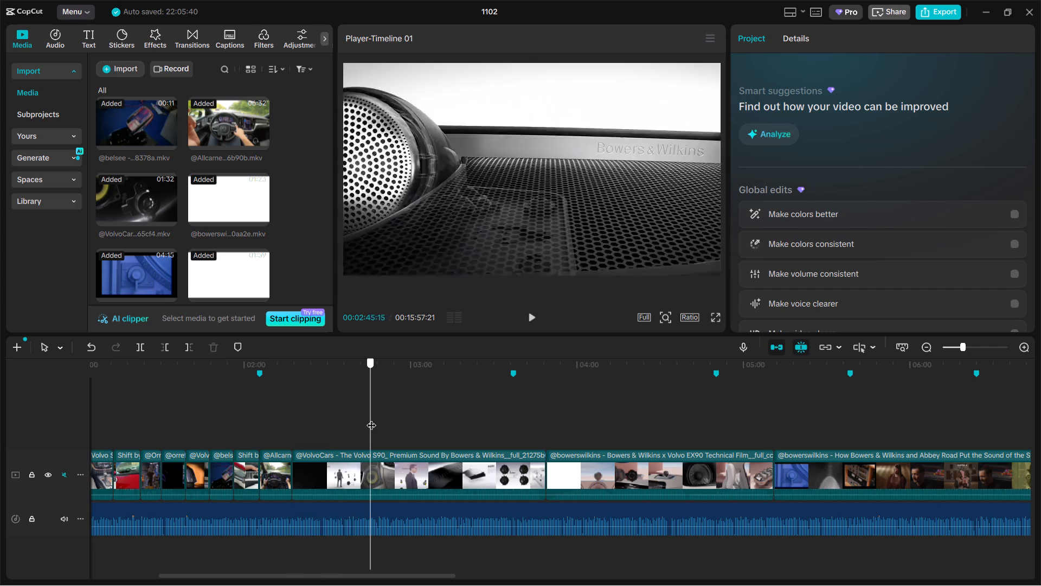
left_click_drag(371, 418, 441, 412)
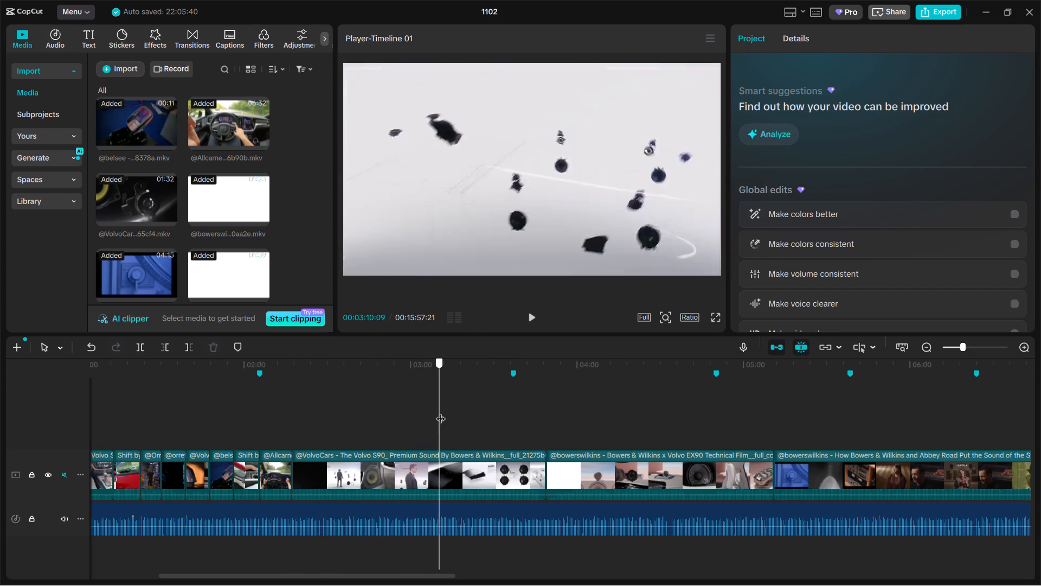
left_click_drag(441, 412, 499, 410)
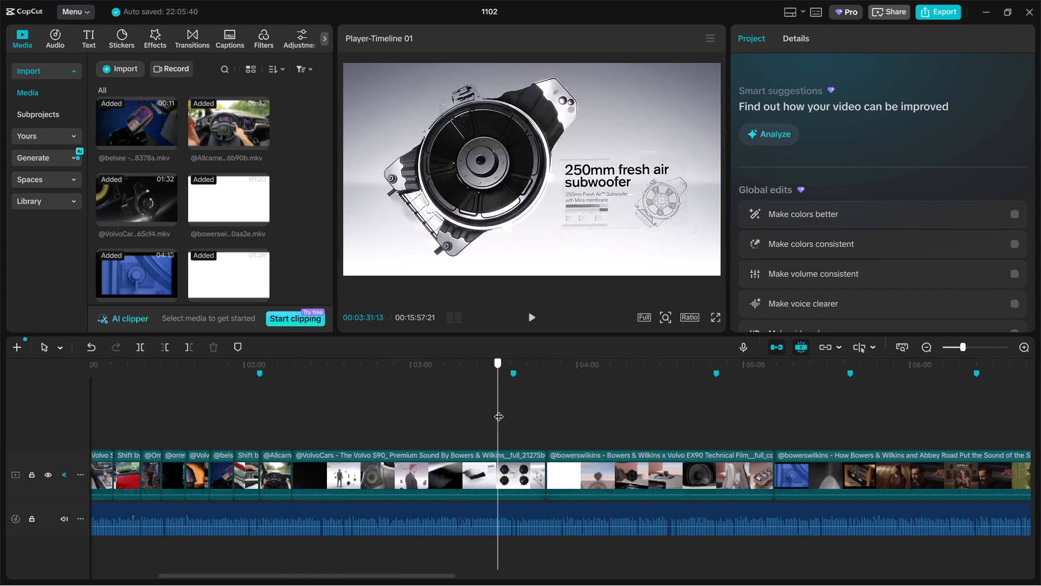
left_click_drag(499, 410, 571, 411)
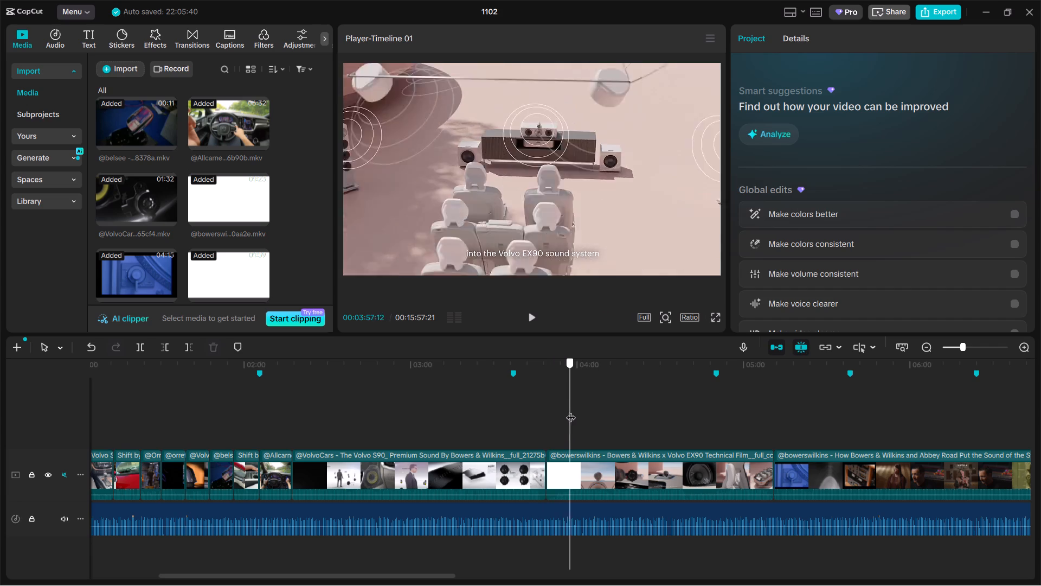
left_click_drag(571, 411, 526, 395)
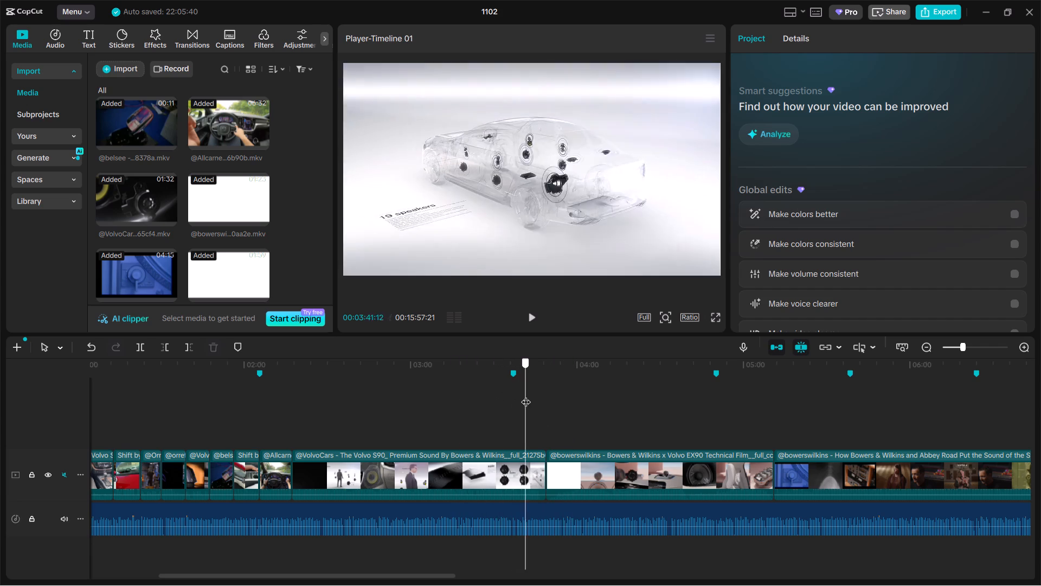
left_click_drag(526, 395, 415, 386)
Split the VolvoCars S90 clip at 00:03:32:00, near the end of the subwoofer shot, and delete the part before the cut.
left_click_drag(415, 427, 436, 420)
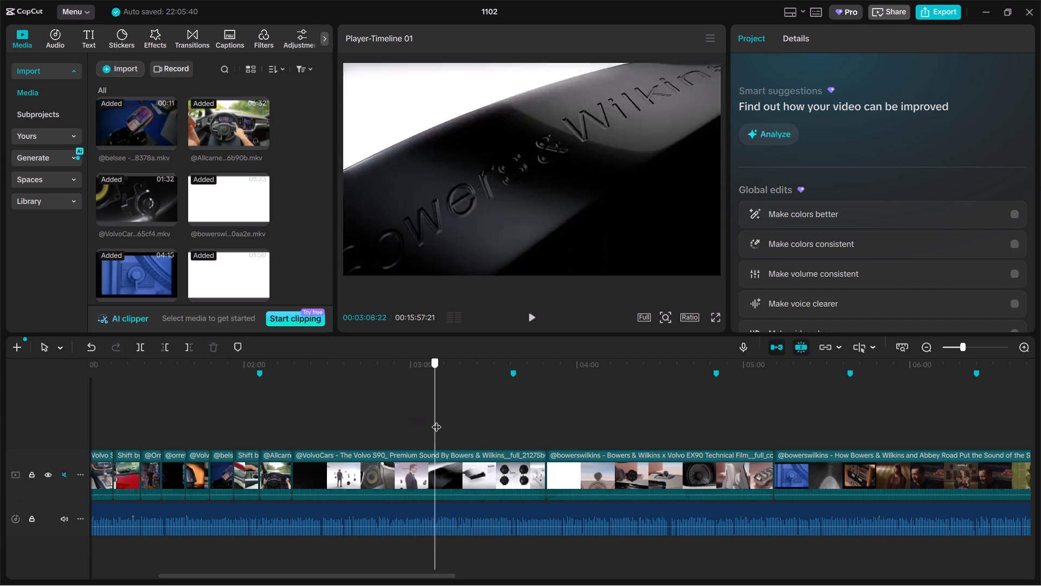
left_click_drag(436, 420, 487, 413)
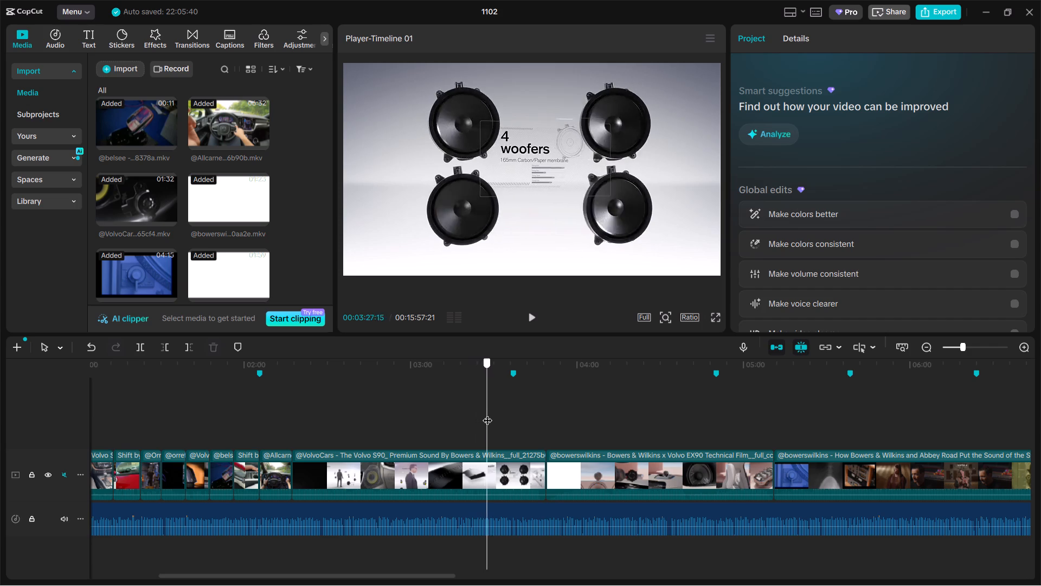
left_click_drag(487, 413, 518, 412)
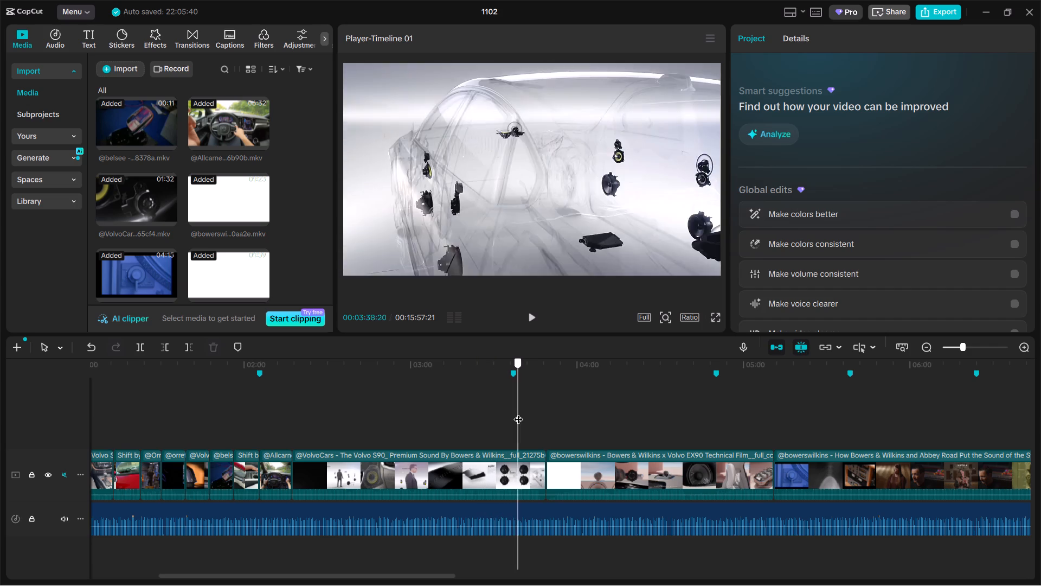
left_click_drag(518, 412, 511, 413)
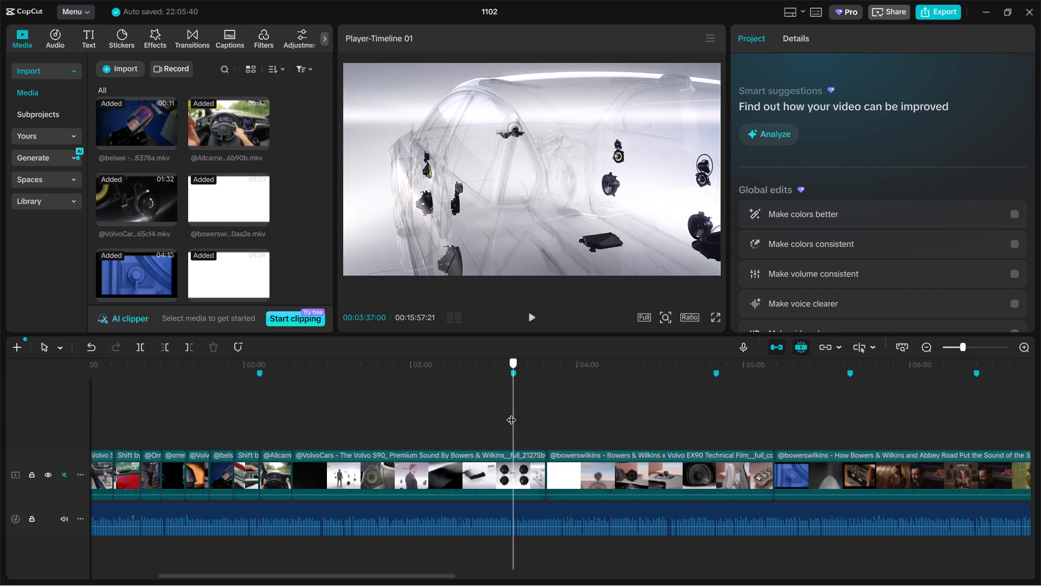
left_click_drag(511, 413, 499, 413)
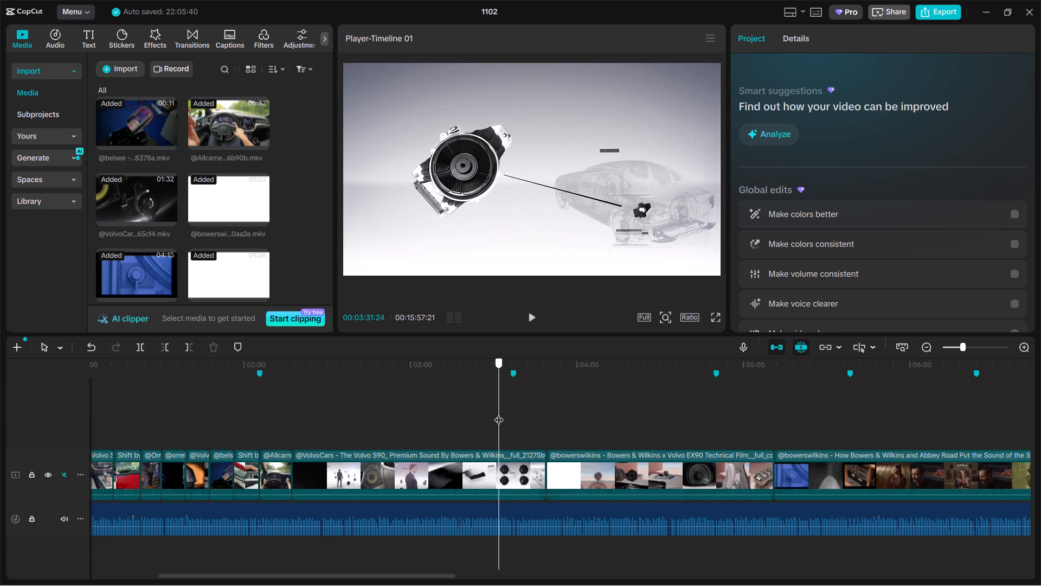
left_click_drag(499, 413, 499, 410)
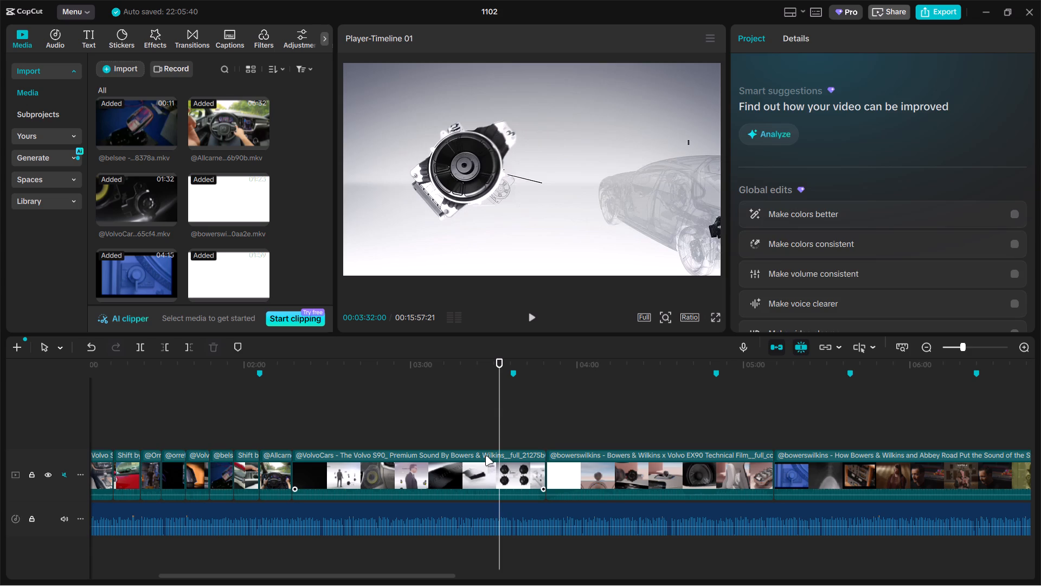
left_click(481, 477)
key("ctrl+b")
left_click(454, 476)
key("BackSpace")
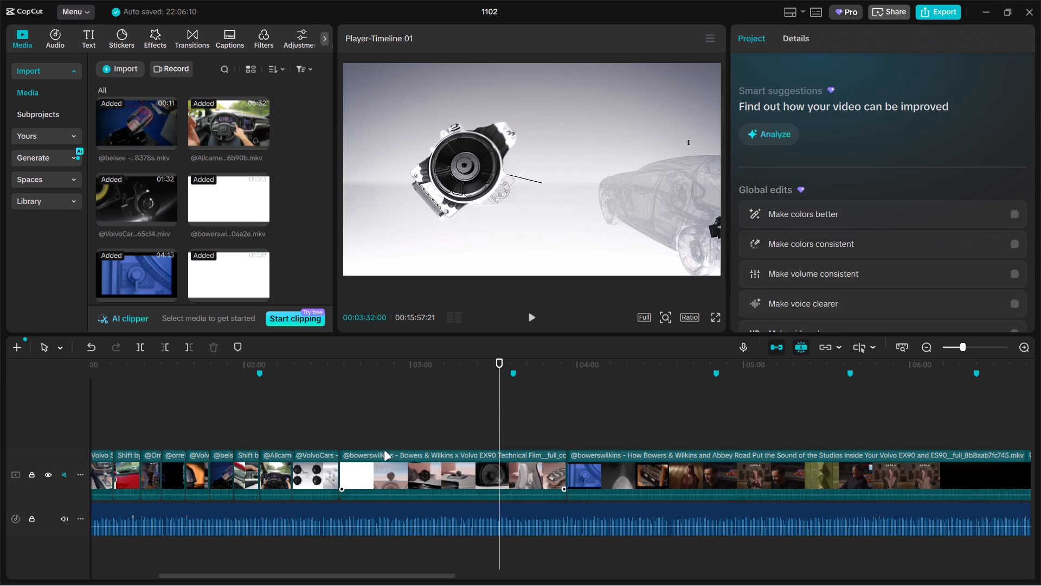
Scale the remaining VolvoCars S90 transparent-car clip up to 155%.
left_click(293, 431)
left_click_drag(293, 431, 306, 424)
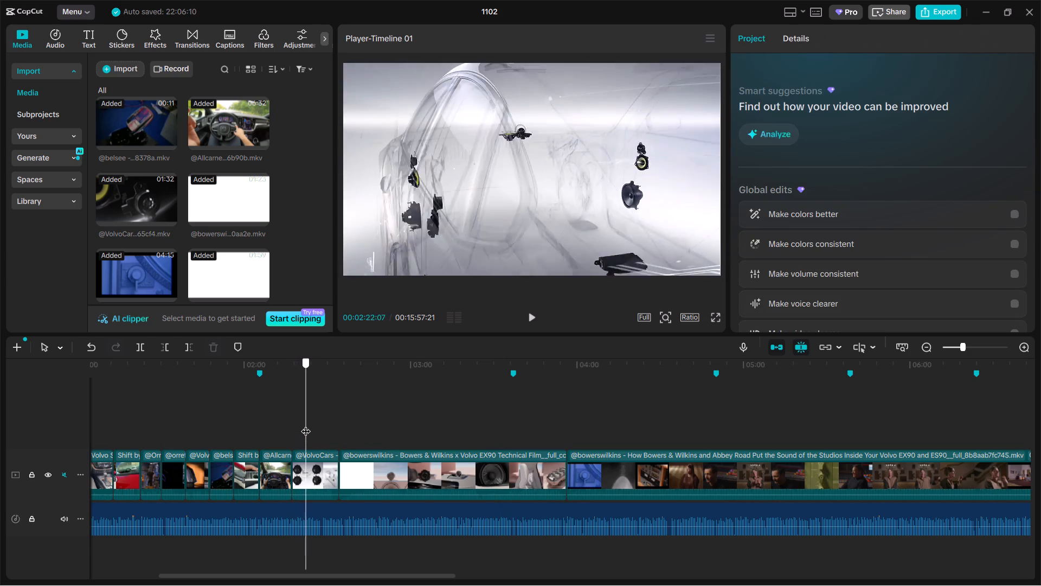
left_click_drag(306, 424, 316, 421)
left_click(500, 202)
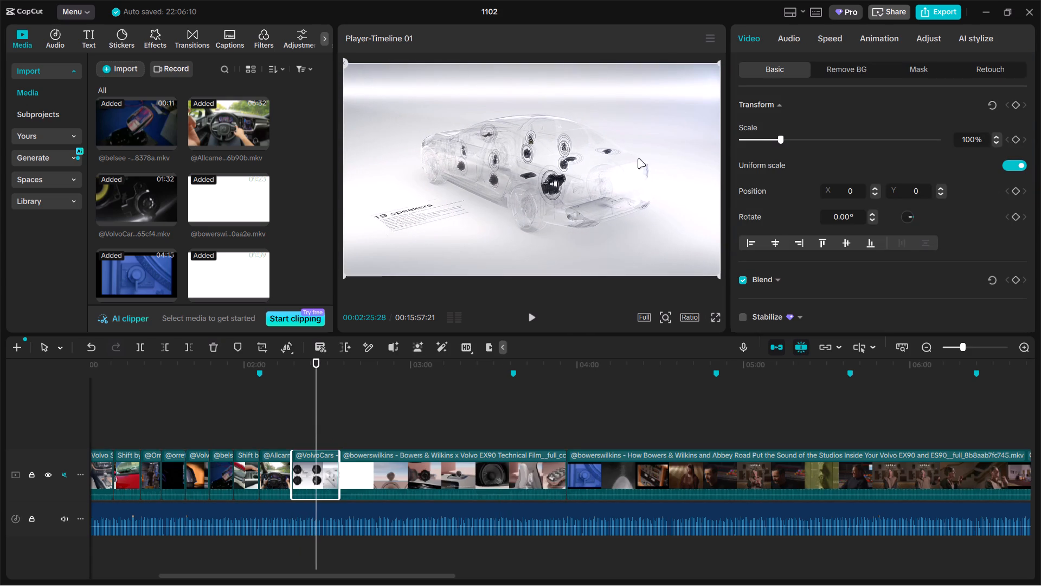
left_click_drag(780, 135, 802, 131)
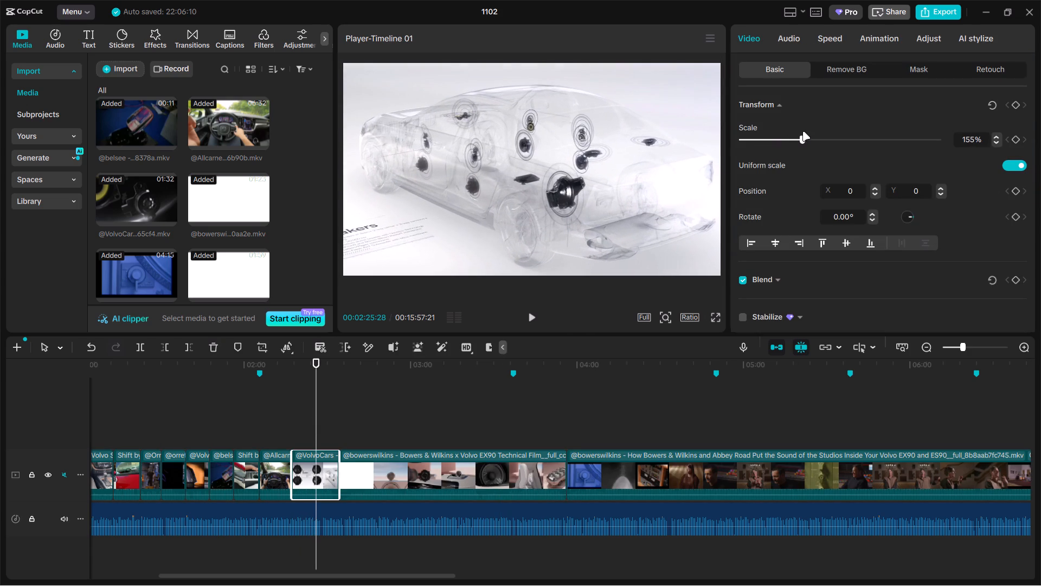
Trim the end of the VolvoCars S90 clip back to 00:02:28:07.
scroll(322, 427, "up", 6, "ctrl")
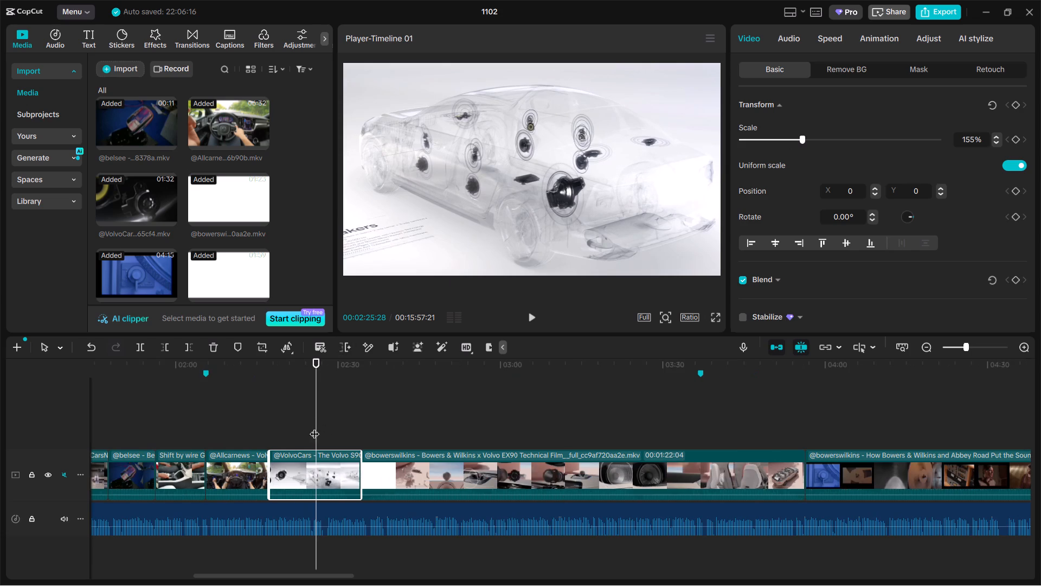
left_click_drag(311, 423, 320, 422)
left_click_drag(318, 422, 329, 422)
left_click(329, 470)
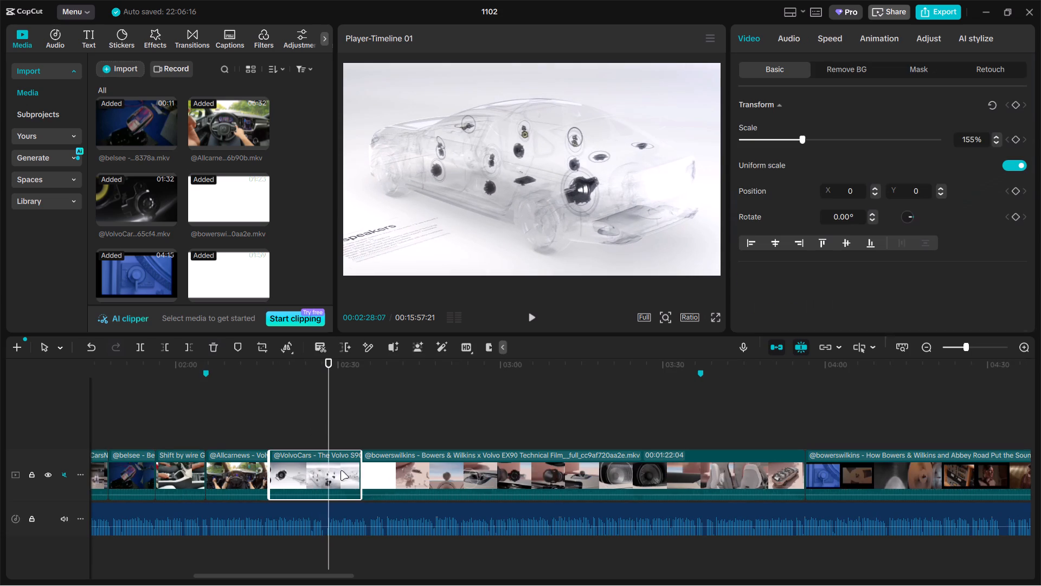
left_click_drag(359, 468, 335, 467)
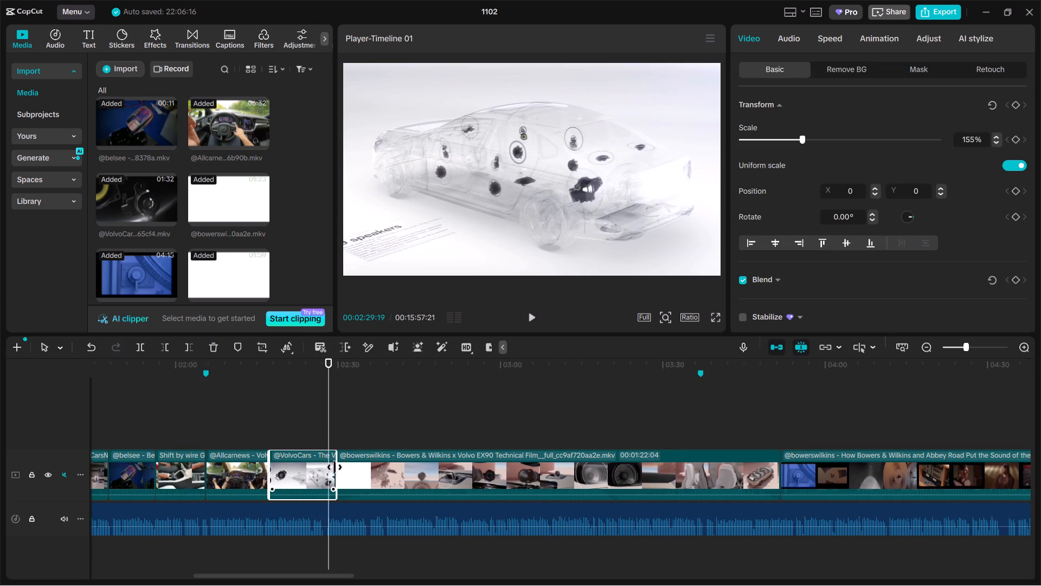
left_click_drag(335, 467, 325, 467)
Split the Bowers & Wilkins EX90 Technical Film clip at the overhead speaker layout shot, 00:02:34:05, and delete the part before the cut.
left_click(369, 425)
left_click_drag(369, 425, 444, 418)
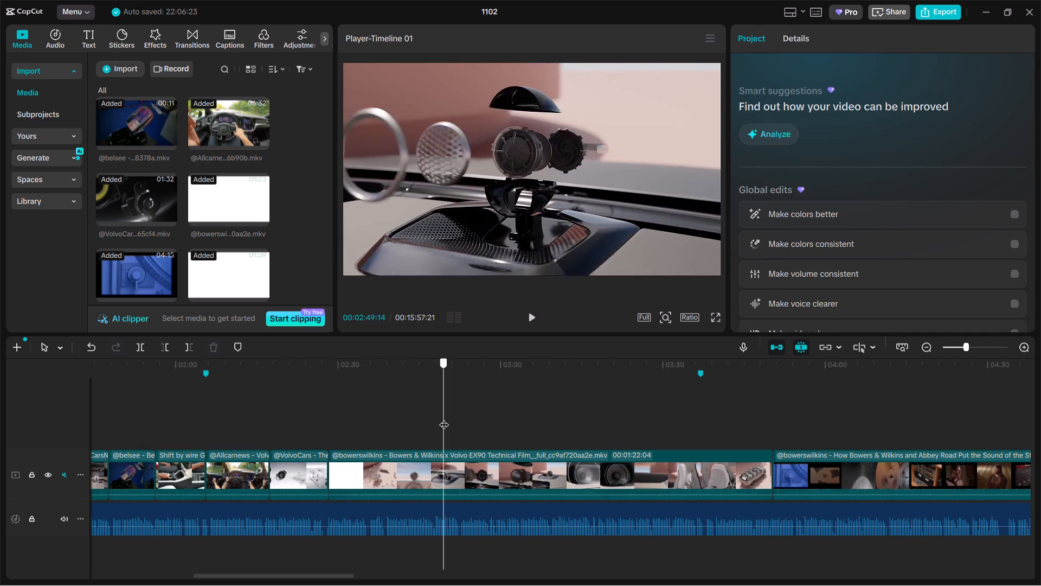
left_click_drag(444, 418, 365, 416)
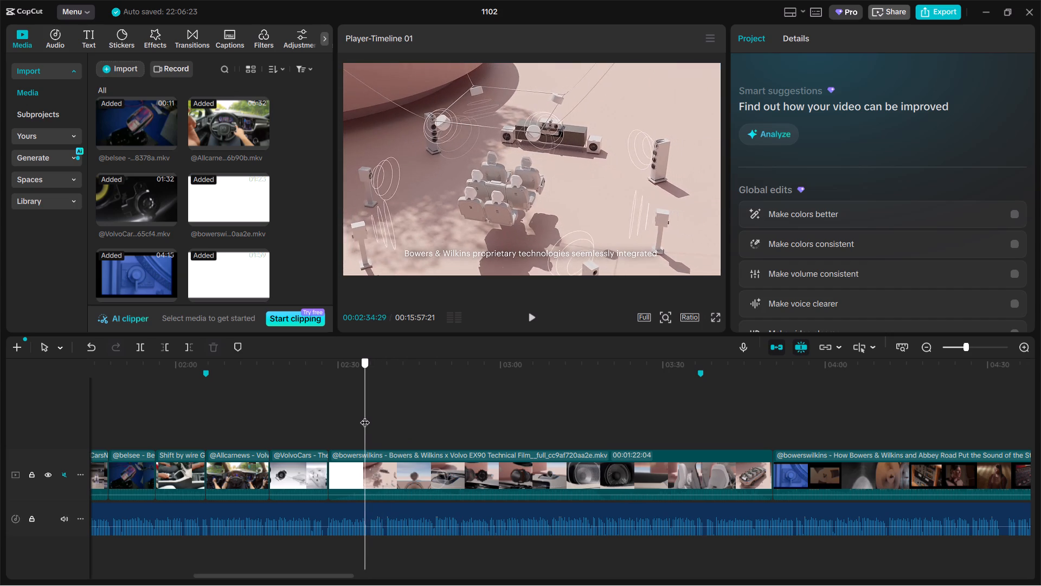
left_click_drag(365, 416, 361, 416)
left_click(367, 459)
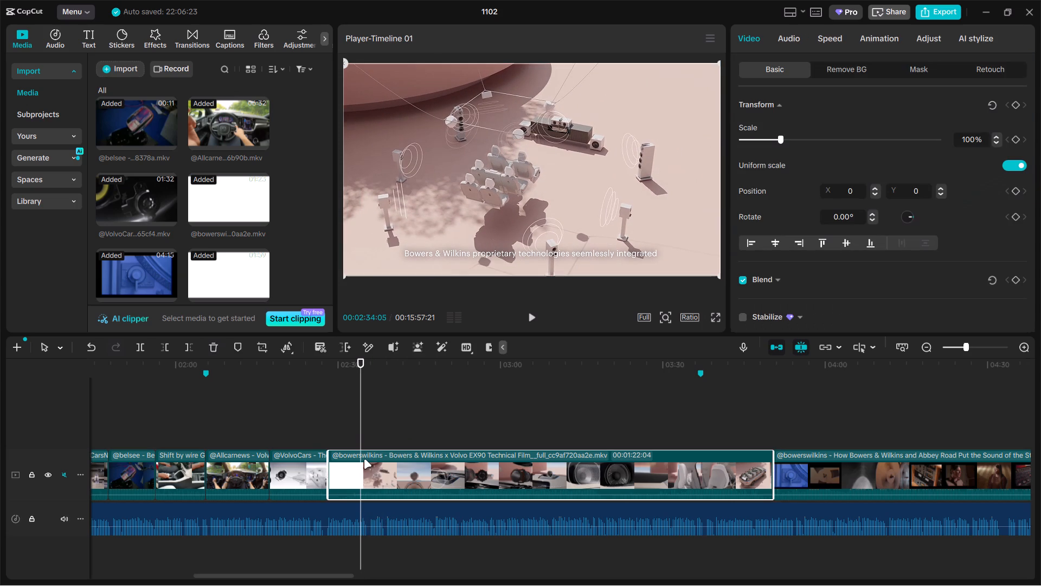
key("ctrl+b")
left_click(340, 459)
key("BackSpace")
Split the EX90 Technical Film clip at the exploded tweeter shot, 00:02:43:26, and delete its remainder after the cut.
left_click(325, 435)
left_click_drag(325, 435, 328, 434)
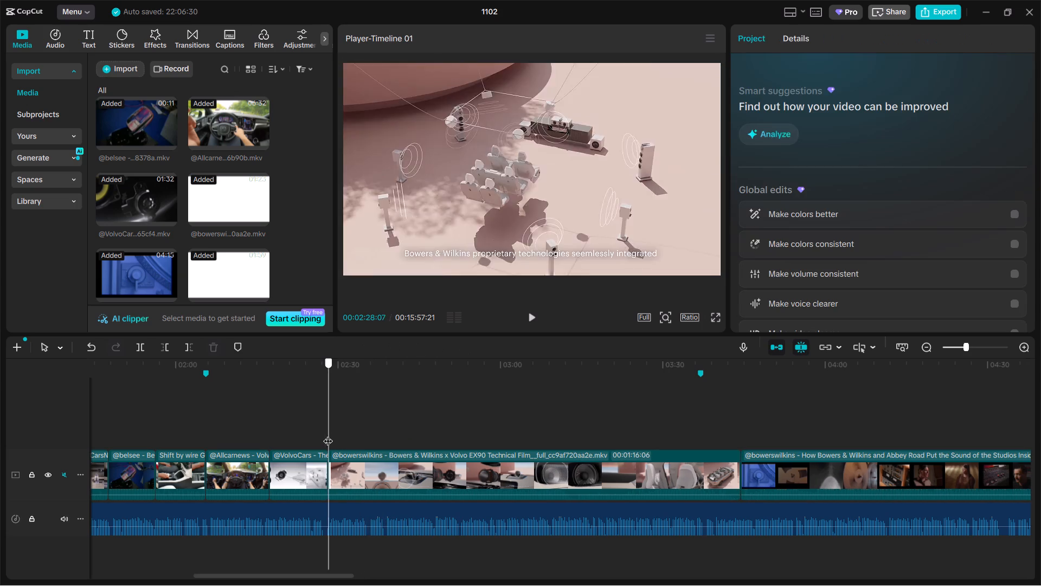
left_click_drag(328, 434, 383, 429)
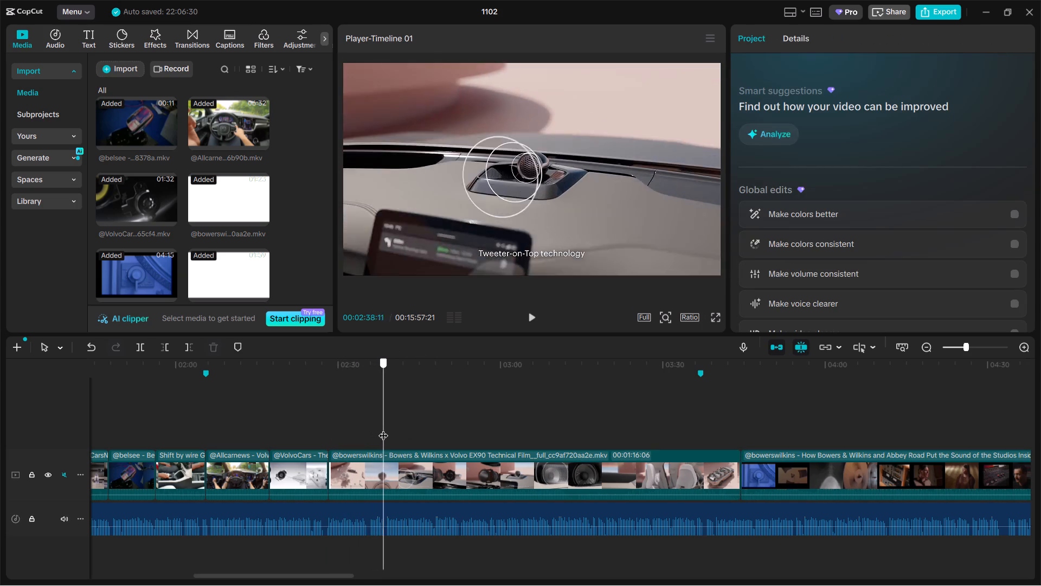
left_click_drag(383, 429, 399, 429)
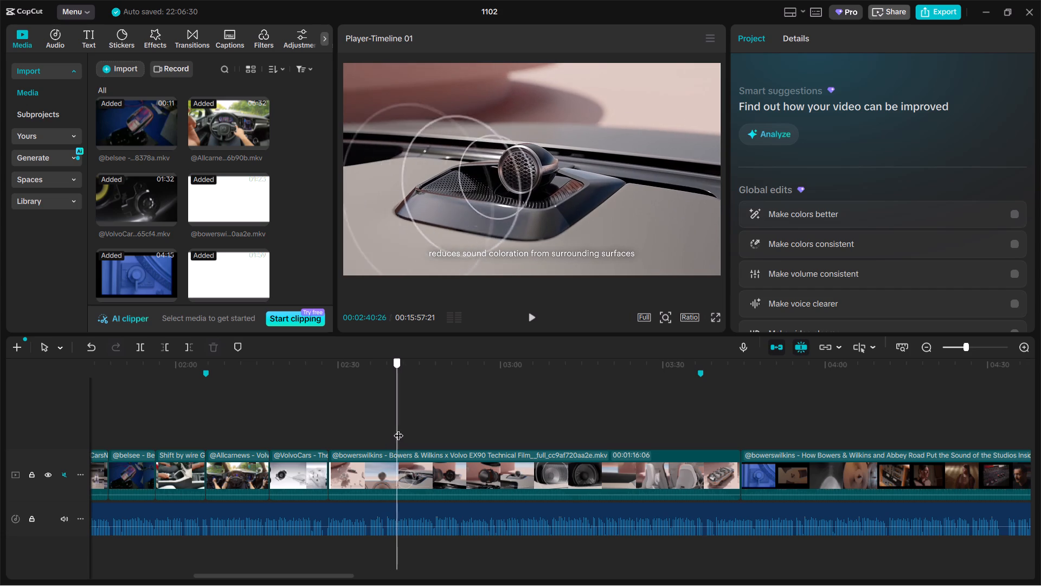
left_click_drag(399, 429, 413, 426)
left_click(417, 472)
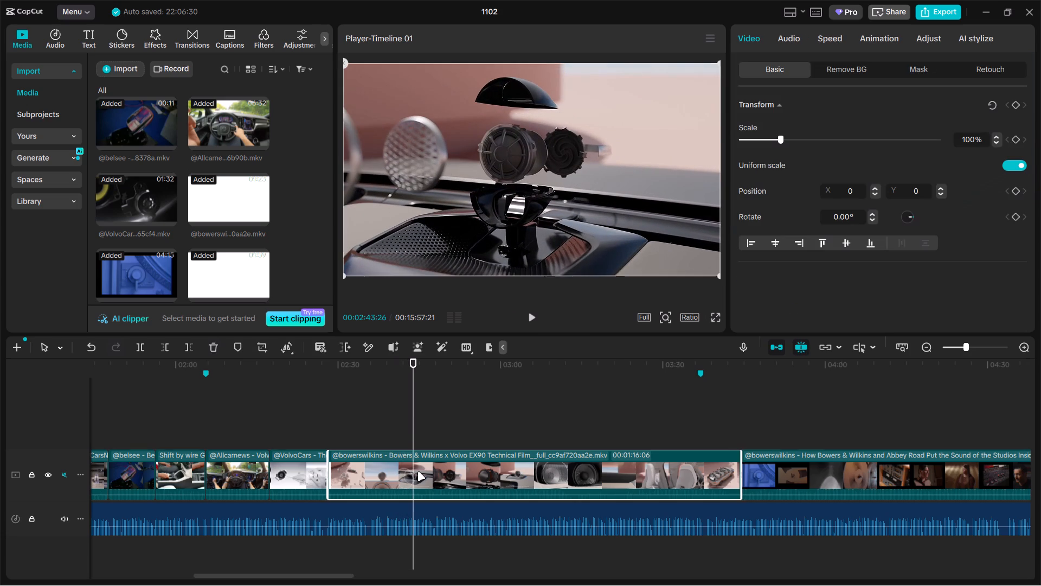
key("ctrl+b")
key("BackSpace")
Set the trimmed EX90 Technical Film clip's speed to 1.32x.
left_click(381, 439)
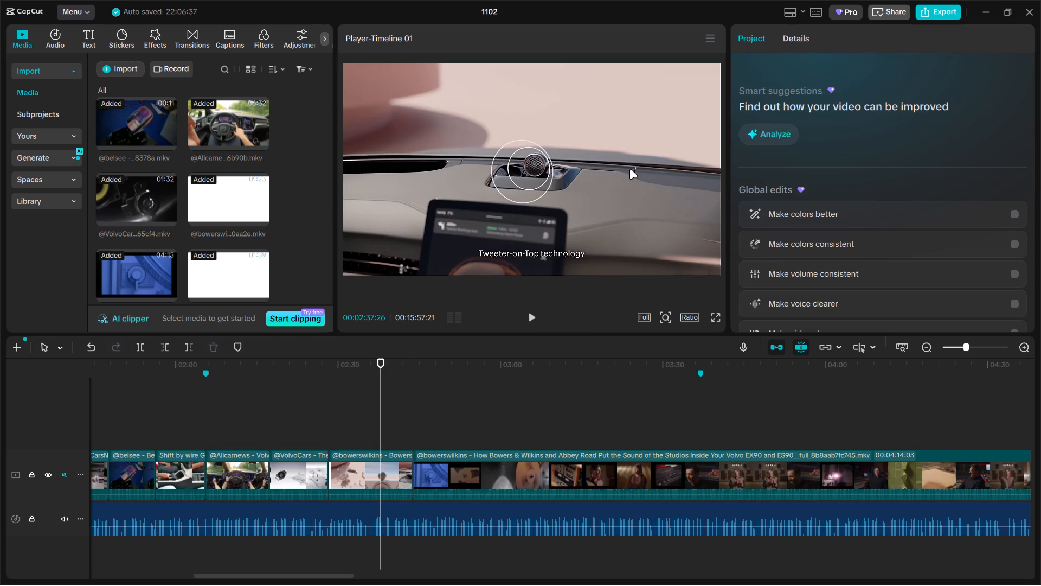
left_click(387, 463)
left_click(836, 42)
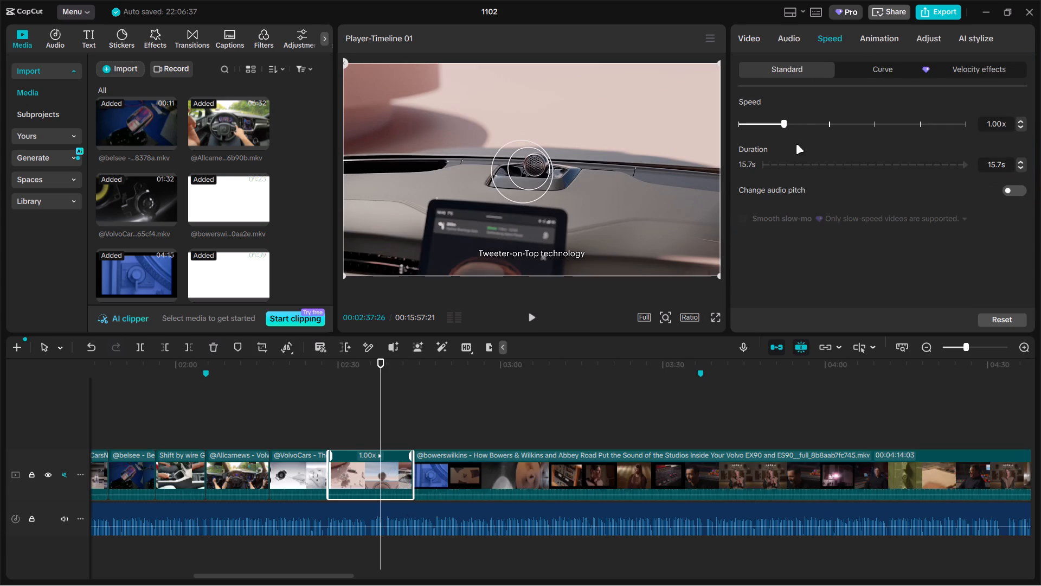
left_click(799, 125)
Move the sped-up EX90 Technical Film clip ahead of the Allcarnews clip, directly after the final Shift by wire clip.
left_click_drag(357, 462, 286, 468)
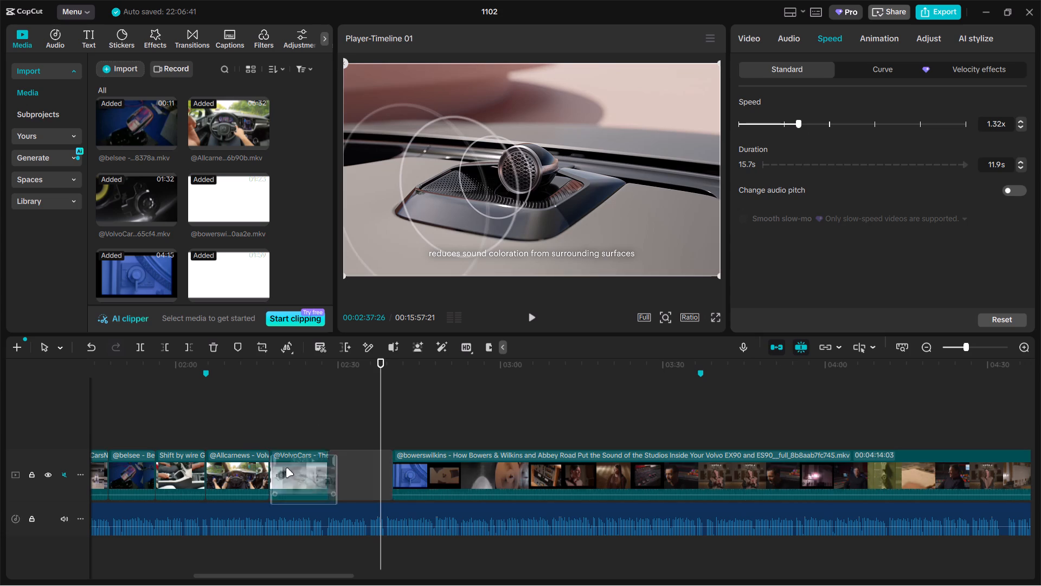
left_click_drag(286, 468, 227, 462)
Scale the EX90 Technical Film clip to 122% and shift it down to Y position -155, pushing its subtitle out of frame.
left_click(230, 432)
left_click(472, 164)
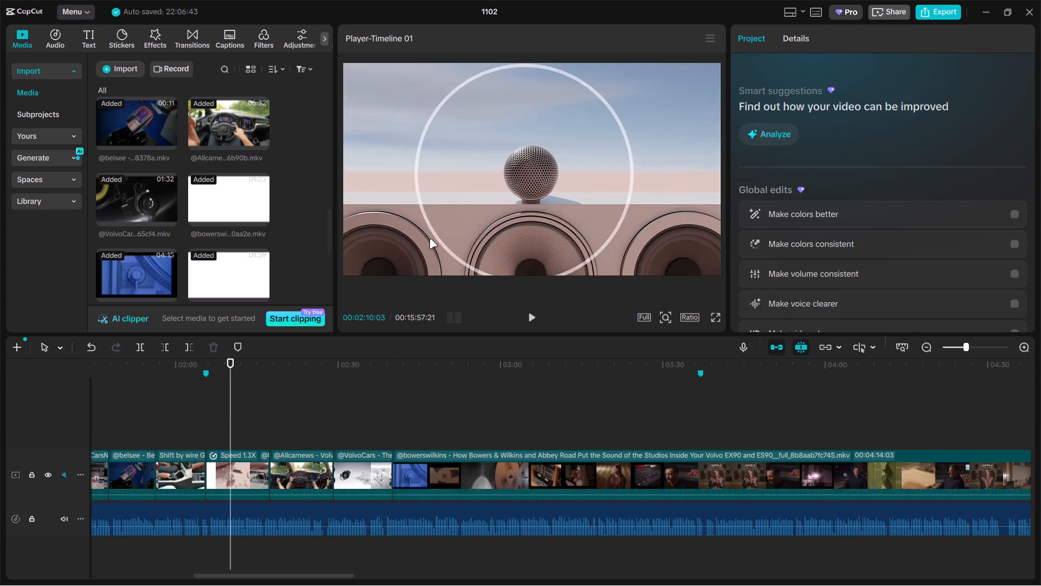
left_click(227, 465)
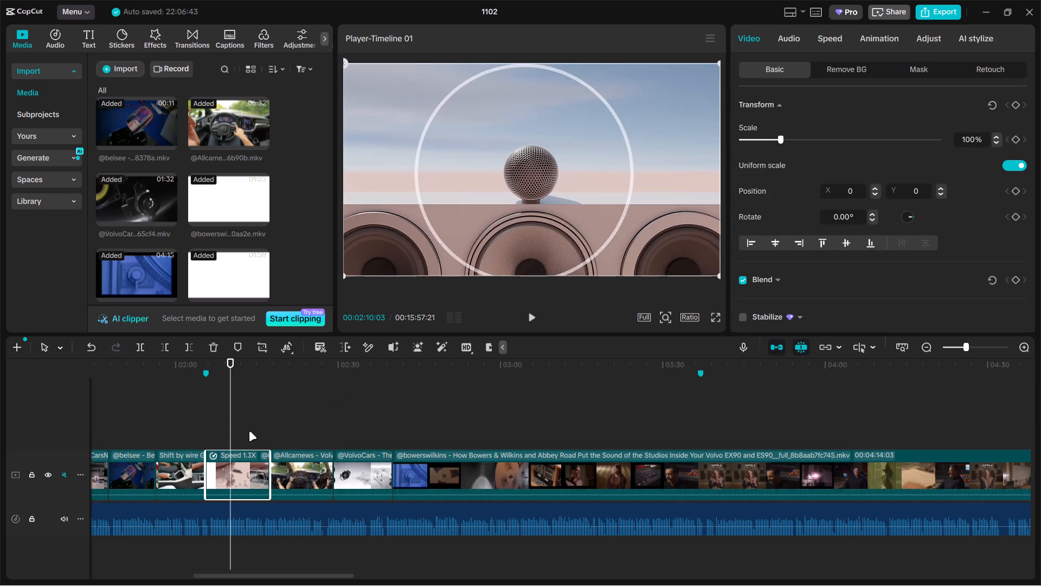
left_click_drag(234, 422, 250, 418)
left_click_drag(783, 138, 783, 138)
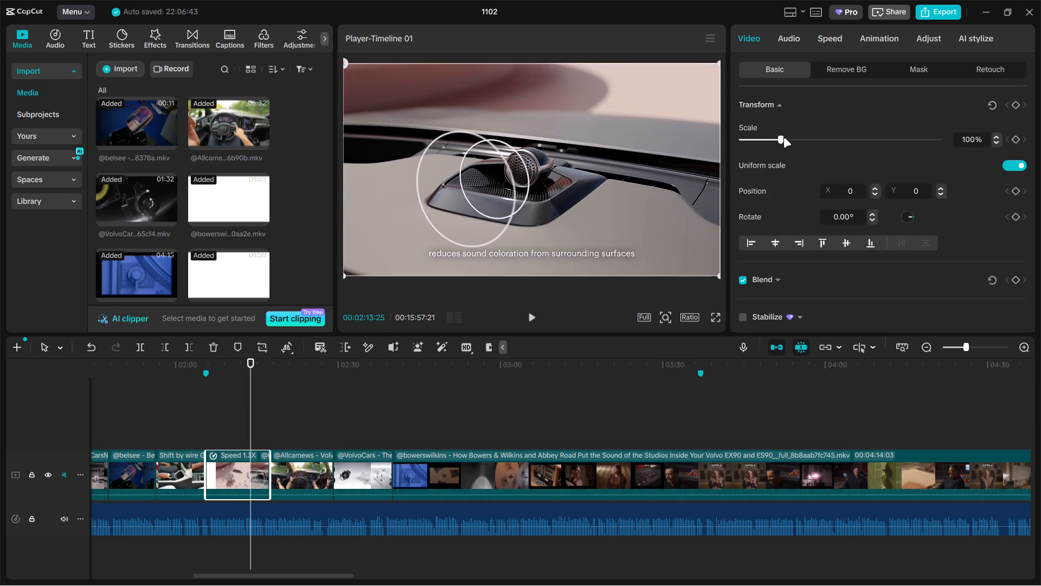
left_click_drag(783, 138, 792, 138)
left_click_drag(641, 149, 641, 162)
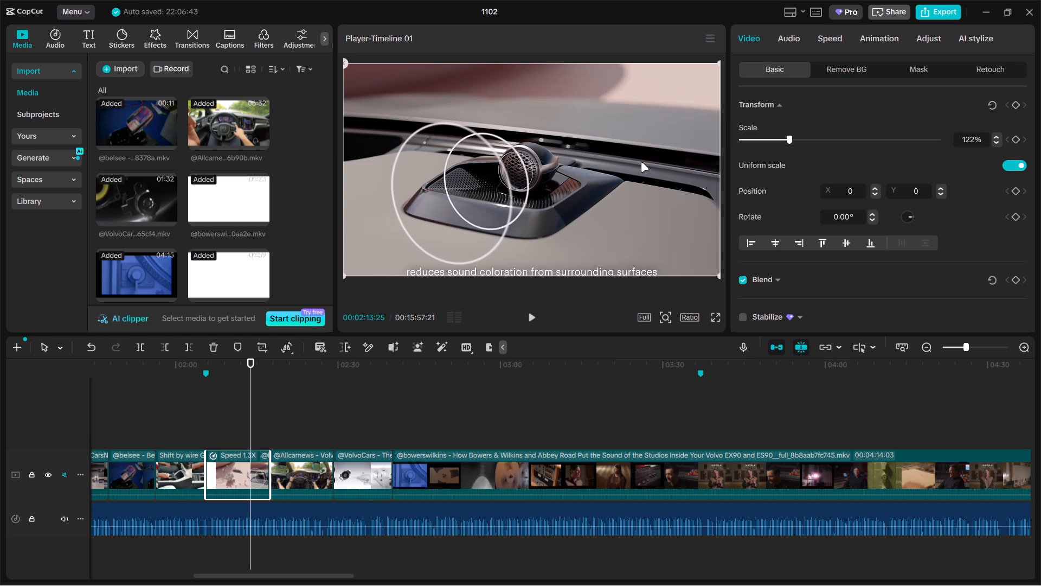
left_click_drag(641, 162, 643, 164)
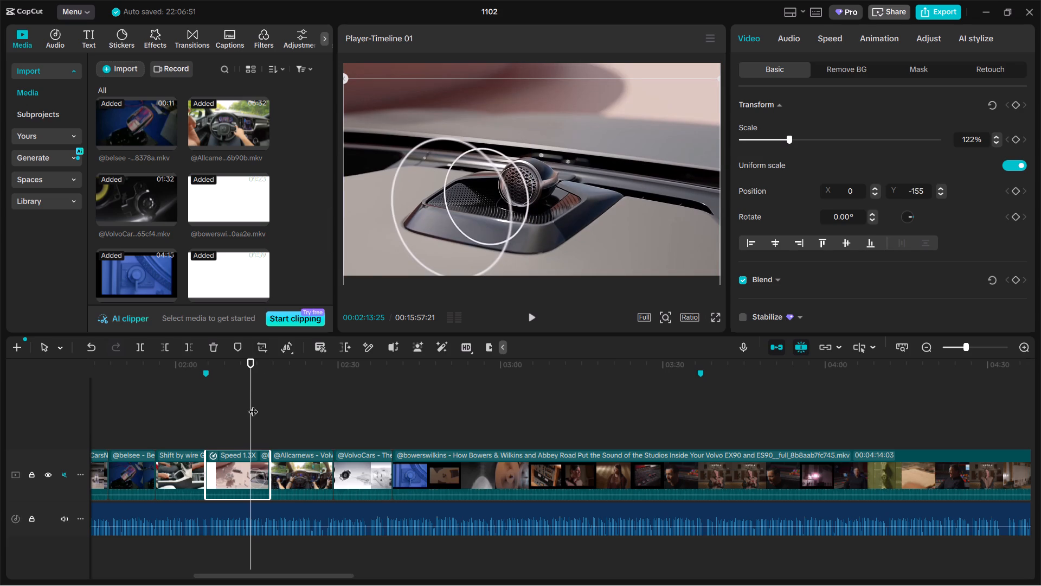
Review the sped-up EX90 Technical Film clip and trim about two seconds off its end.
left_click(252, 405)
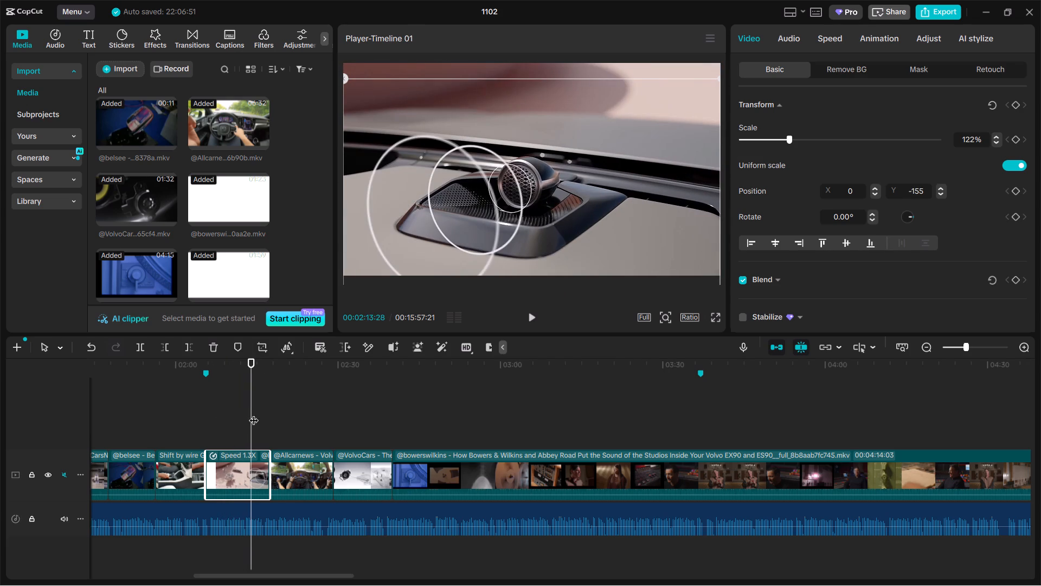
scroll(258, 418, "up", 4, "ctrl")
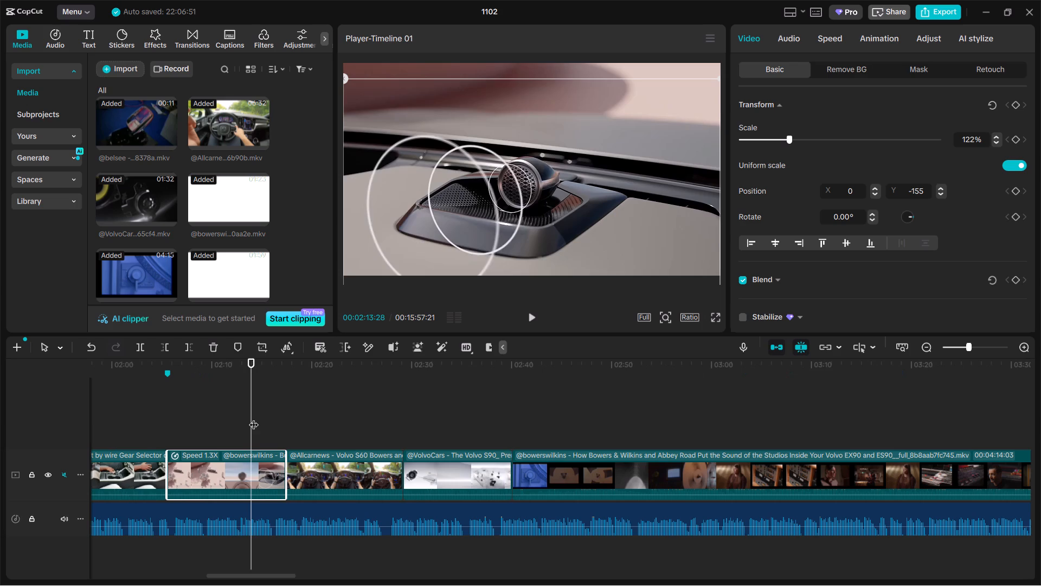
left_click(254, 418)
left_click(210, 428)
left_click(216, 426)
left_click_drag(221, 426, 202, 426)
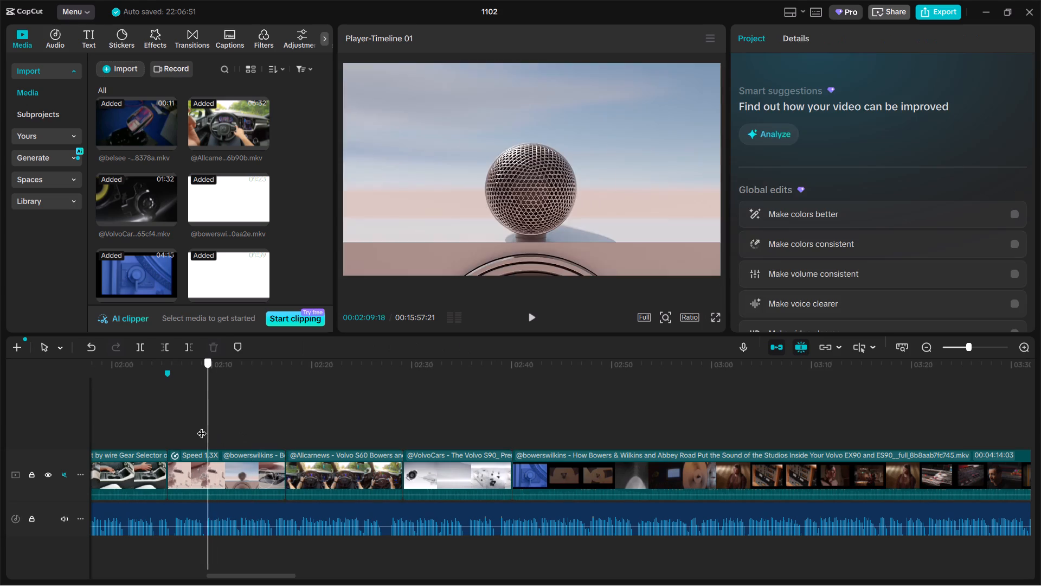
left_click_drag(202, 426, 178, 423)
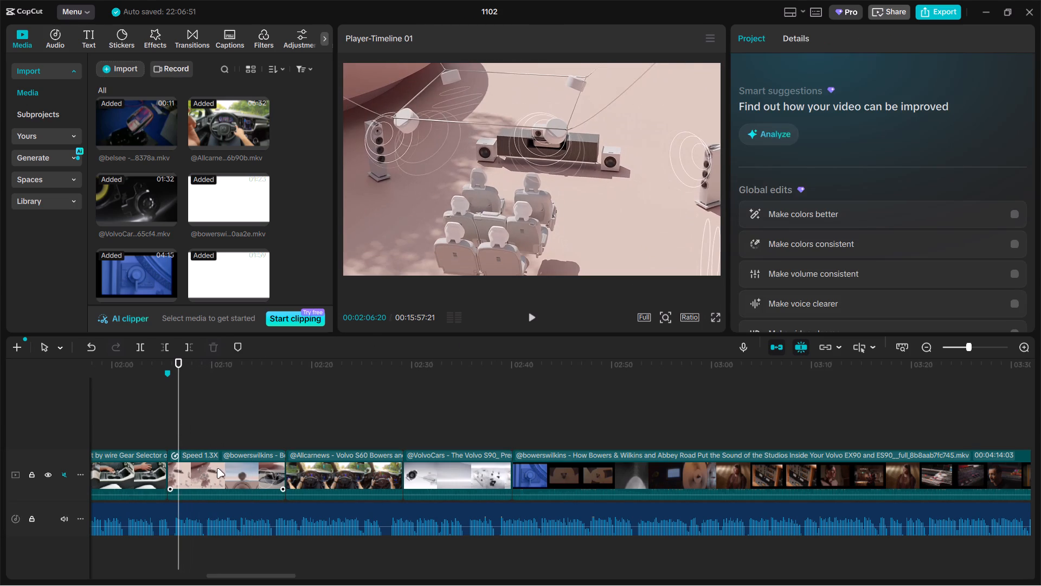
left_click(277, 425)
left_click(259, 464)
left_click_drag(284, 465, 281, 465)
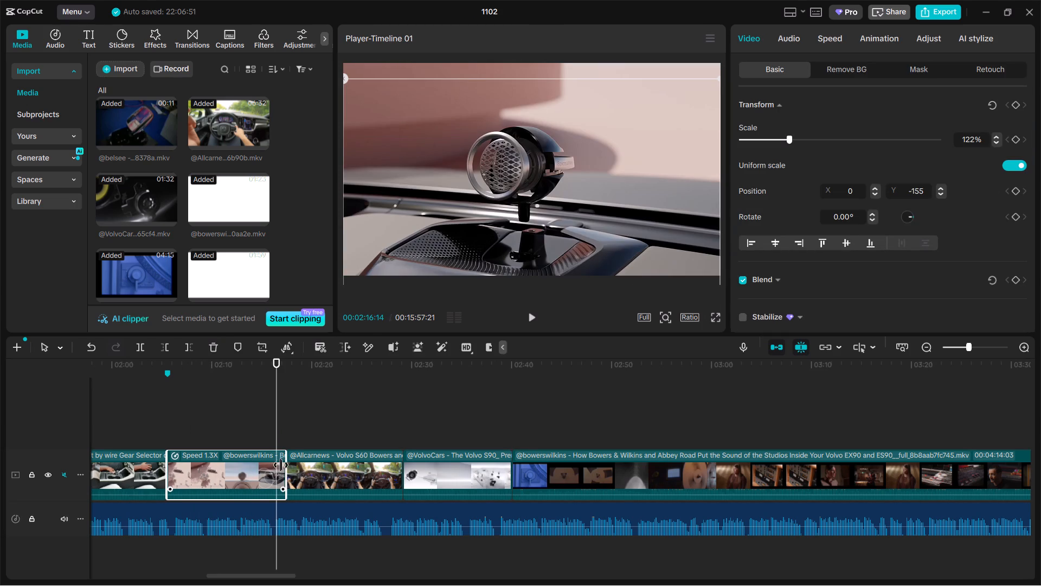
left_click_drag(281, 465, 262, 467)
Split the Abbey Road Bowers & Wilkins clip at the start of the dashboard tweeter shot, 00:06:05:26, and delete everything before the cut.
left_click(339, 432)
scroll(344, 431, "down", 9, "ctrl")
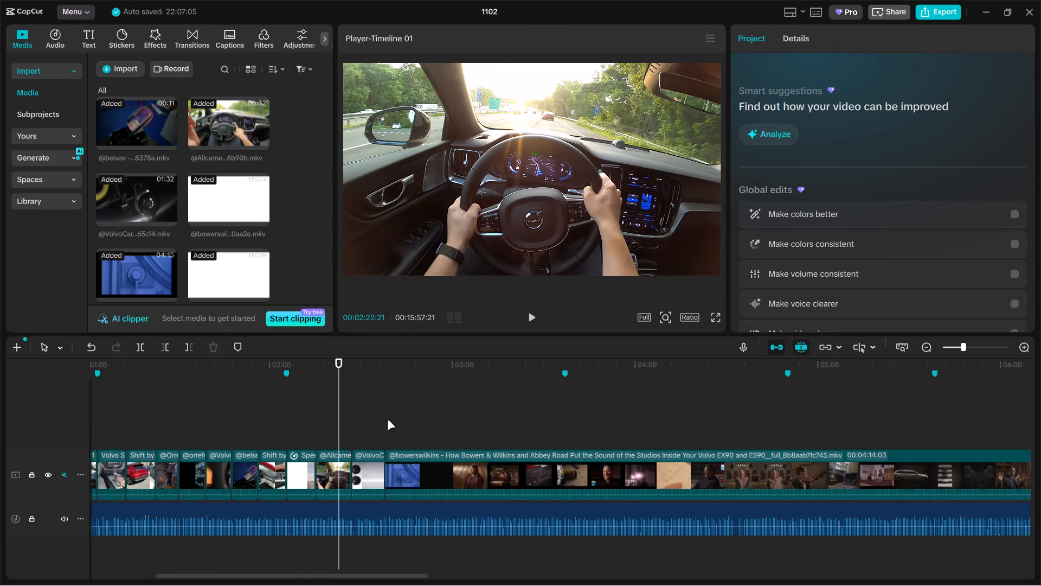
left_click(407, 419)
left_click_drag(408, 419, 551, 418)
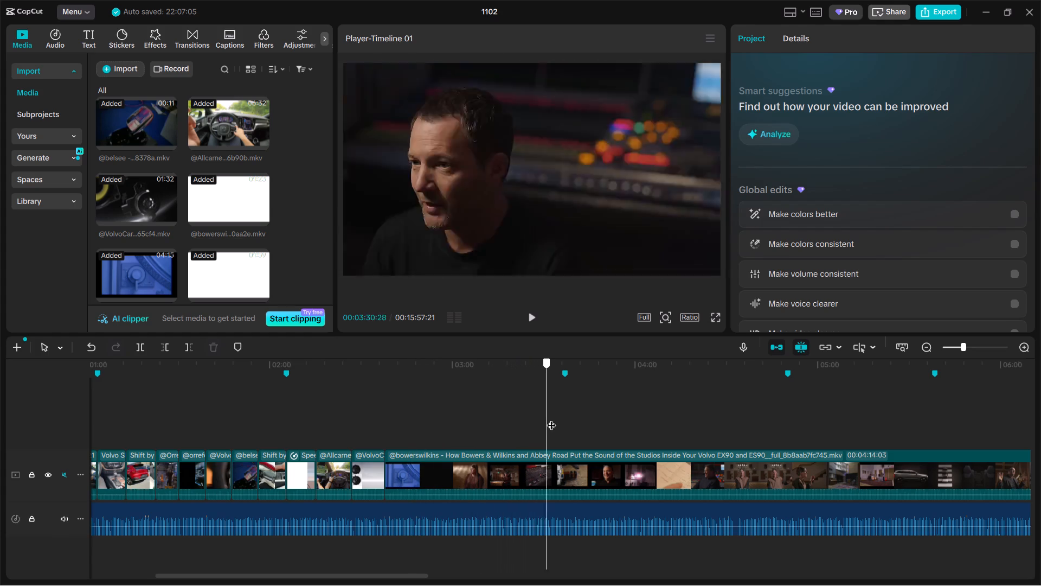
left_click_drag(551, 418, 599, 414)
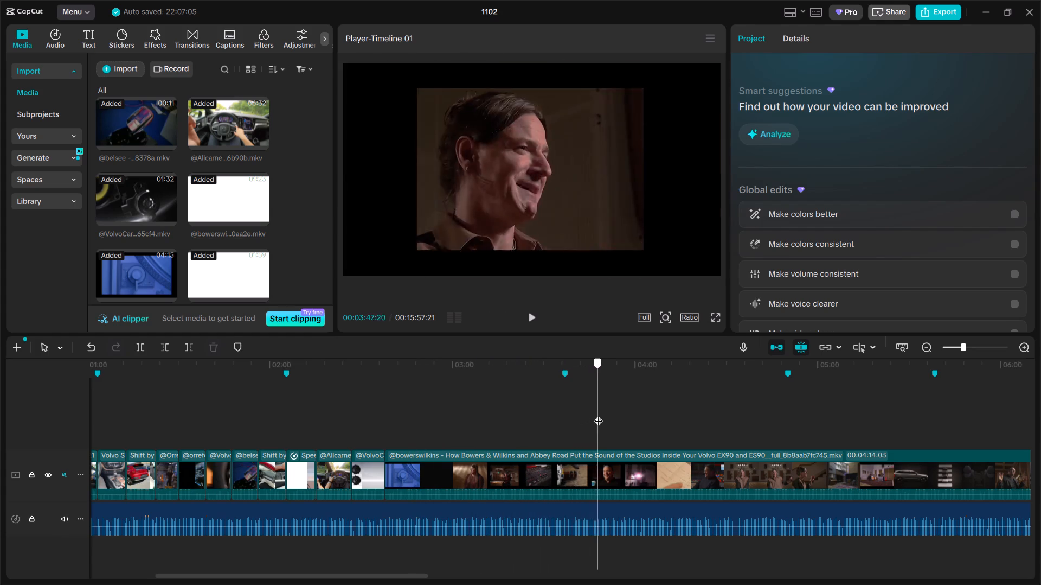
left_click_drag(599, 414, 705, 416)
left_click_drag(668, 423, 664, 435)
left_click(650, 449)
left_click(638, 464, "ctrl")
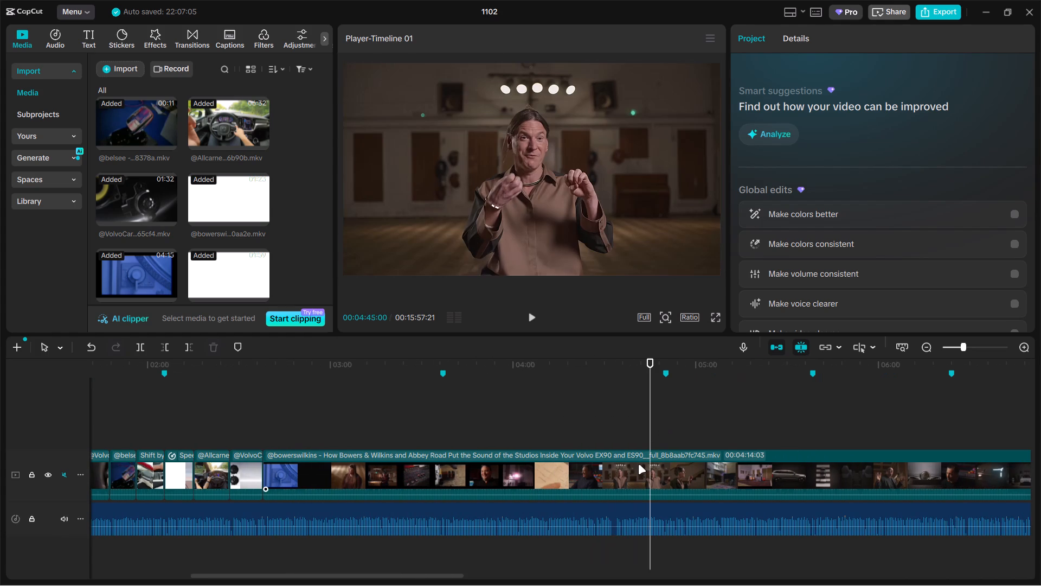
scroll(638, 464, "down", 6, "ctrl")
left_click_drag(631, 461, 564, 436)
scroll(491, 430, "up", 5, "ctrl")
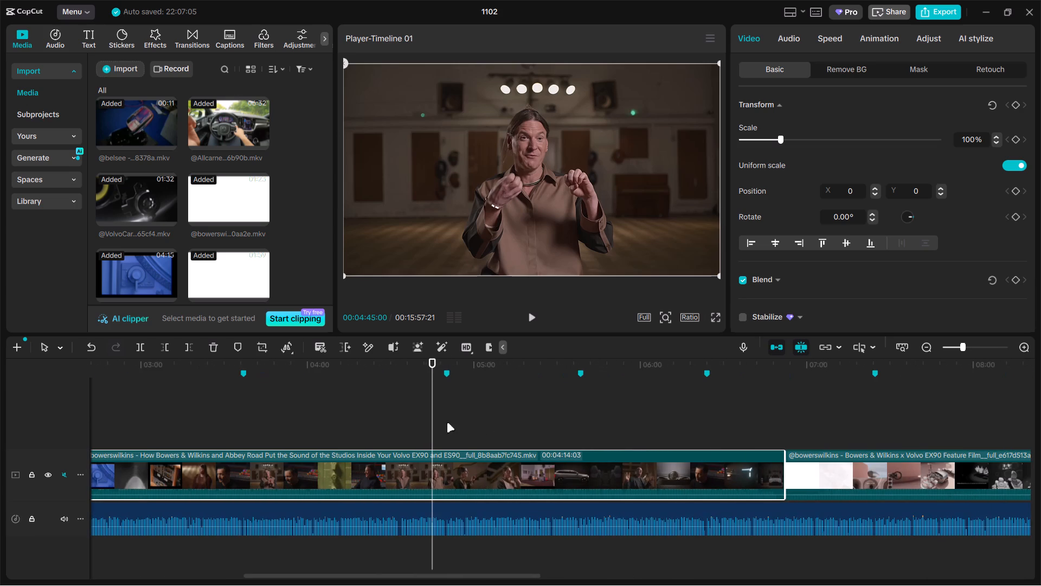
left_click_drag(435, 421, 558, 424)
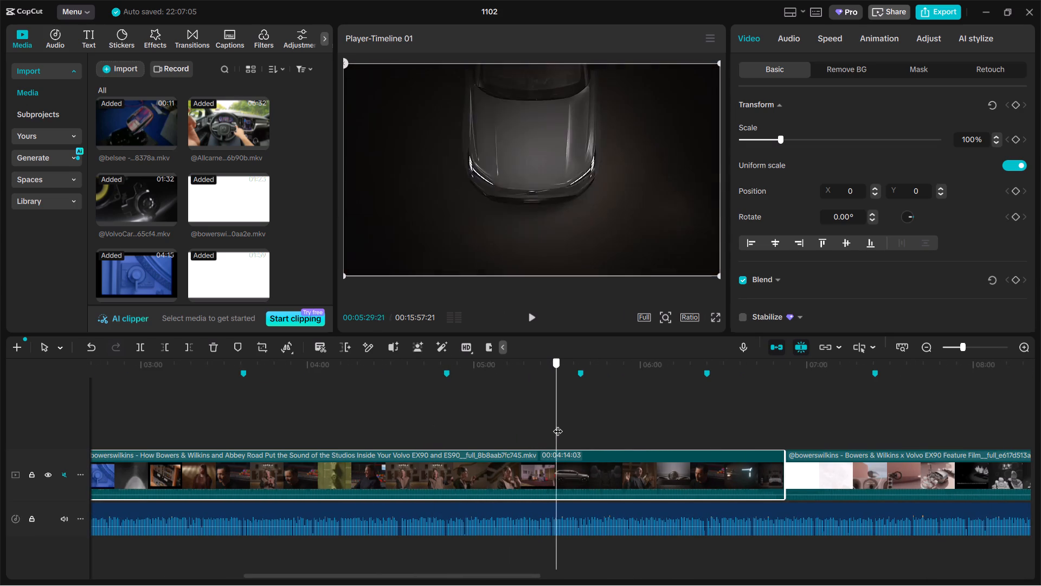
left_click_drag(558, 424, 632, 419)
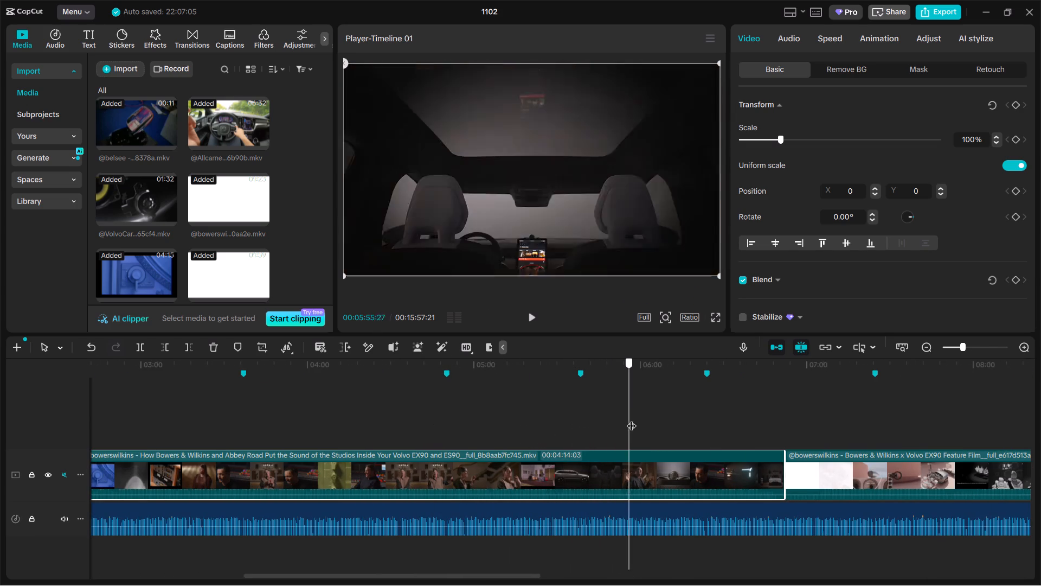
left_click_drag(632, 419, 670, 420)
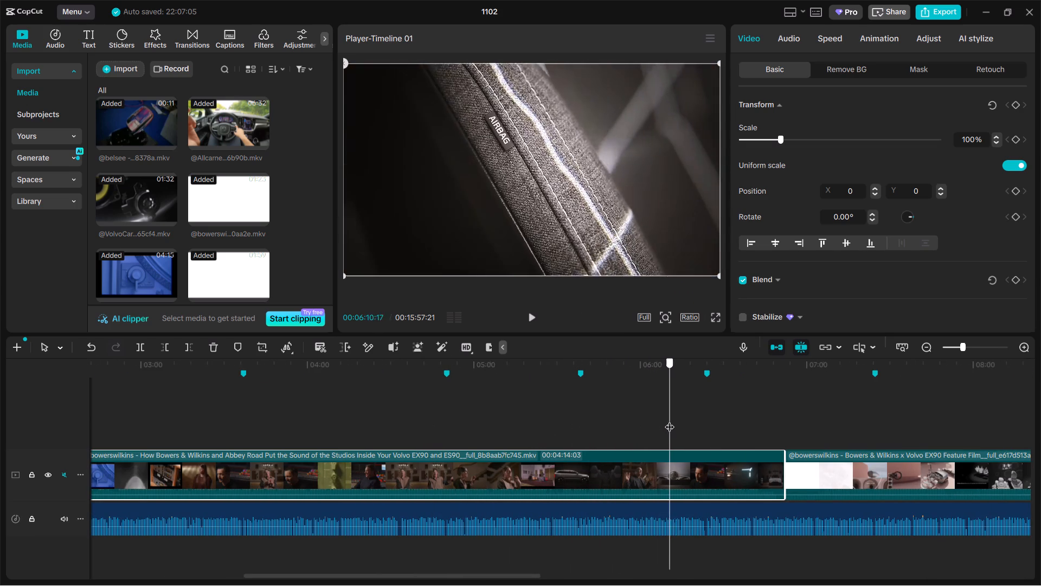
left_click_drag(670, 420, 655, 419)
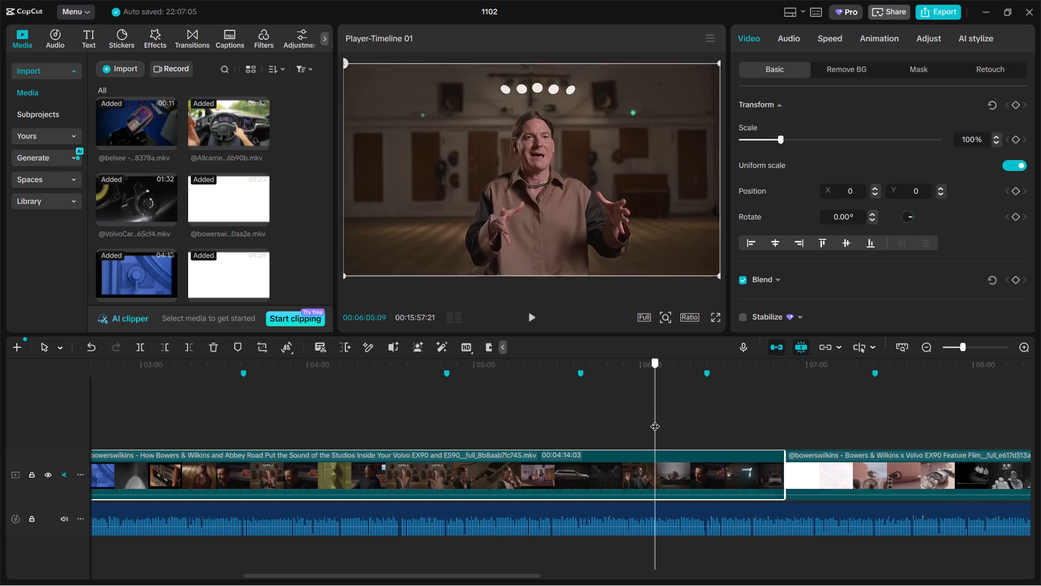
left_click_drag(655, 419, 657, 419)
key("ctrl+b")
left_click(567, 468)
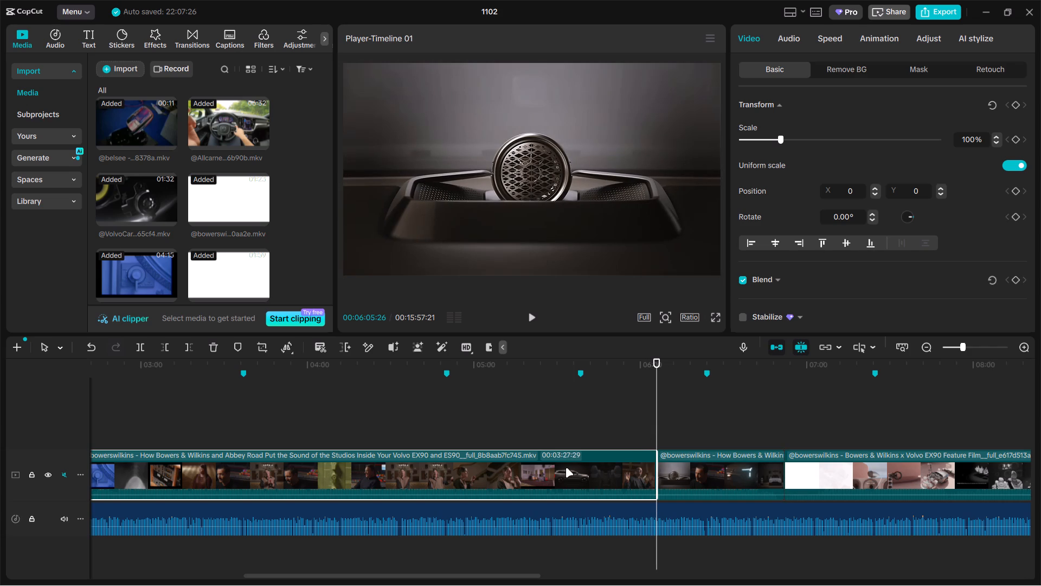
key("BackSpace")
Split the remaining Abbey Road clip at 00:02:51:13 and delete its remainder after the cut.
left_click_drag(307, 447, 285, 447)
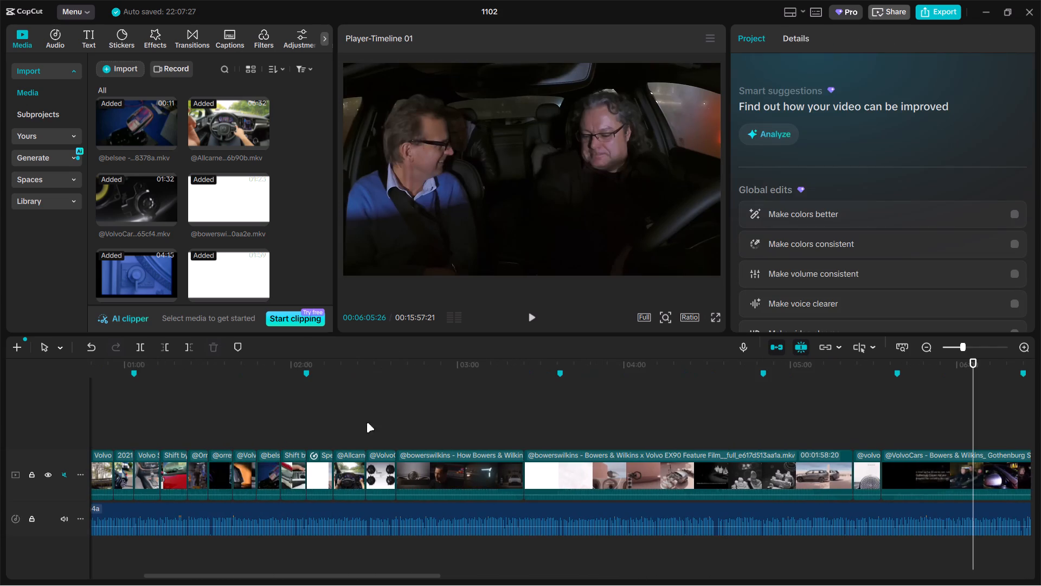
left_click(417, 428)
scroll(417, 428, "up", 6, "ctrl")
left_click_drag(417, 428, 454, 422)
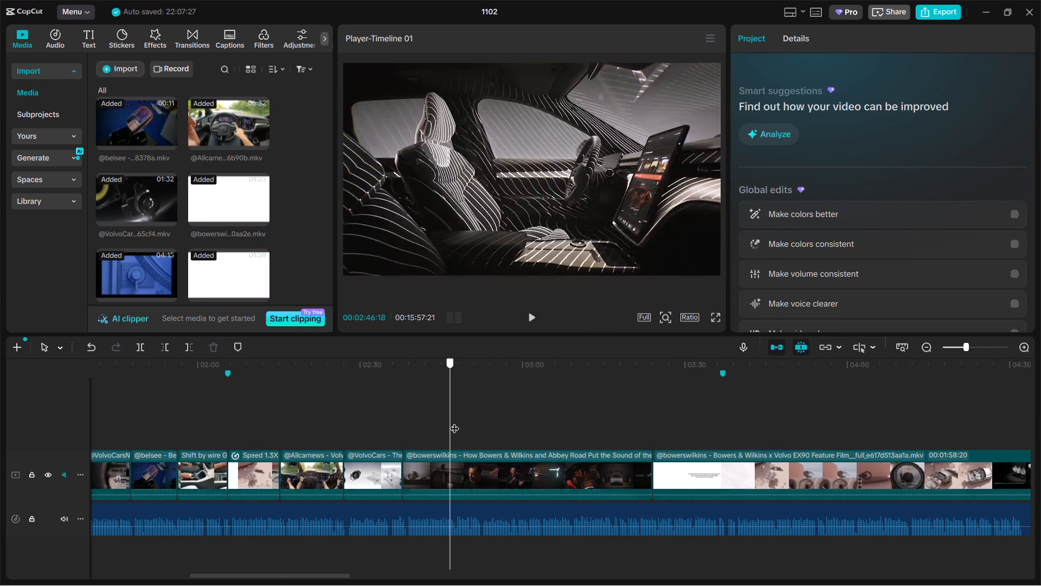
left_click_drag(454, 422, 476, 419)
left_click(482, 467)
key("ctrl+b")
key("BackSpace")
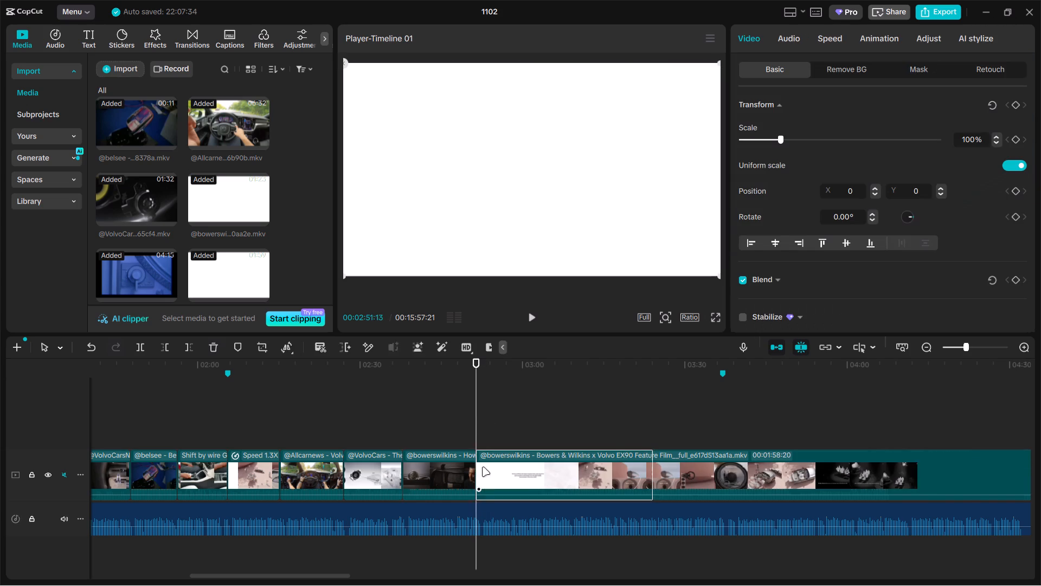
Split the EX90 Feature Film clip at the exploded car and seats shot, 00:03:42:18, and delete the portion before the cut.
left_click_drag(477, 429, 660, 423)
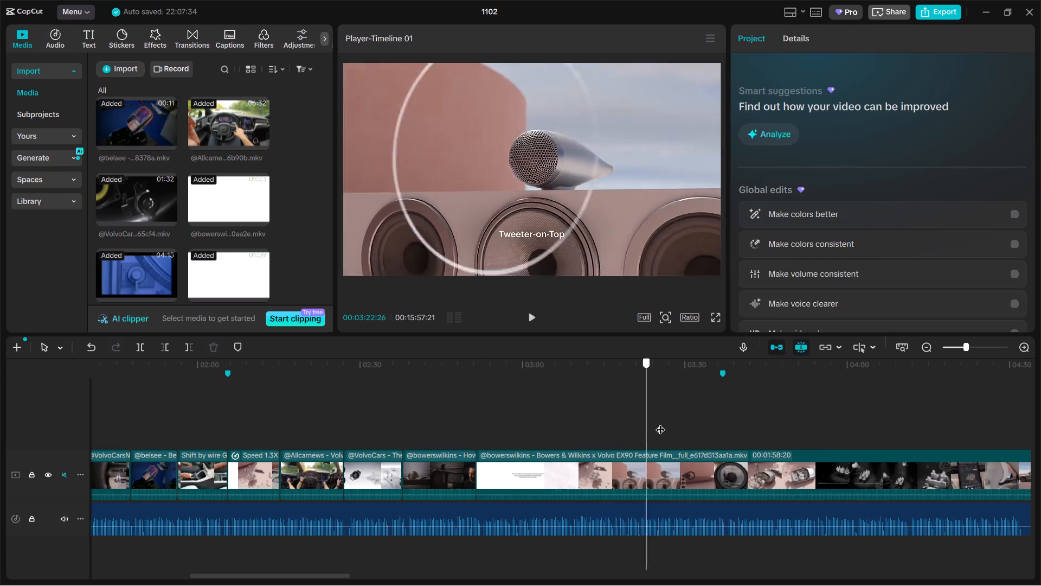
left_click_drag(660, 423, 756, 436)
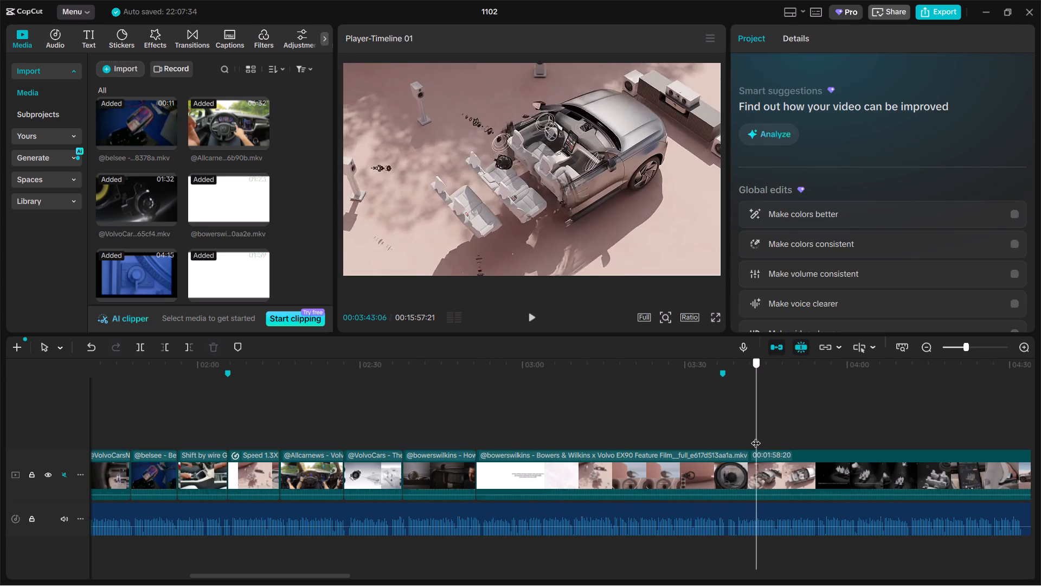
left_click_drag(756, 436, 753, 437)
left_click(753, 475)
key("ctrl+b")
left_click(685, 483)
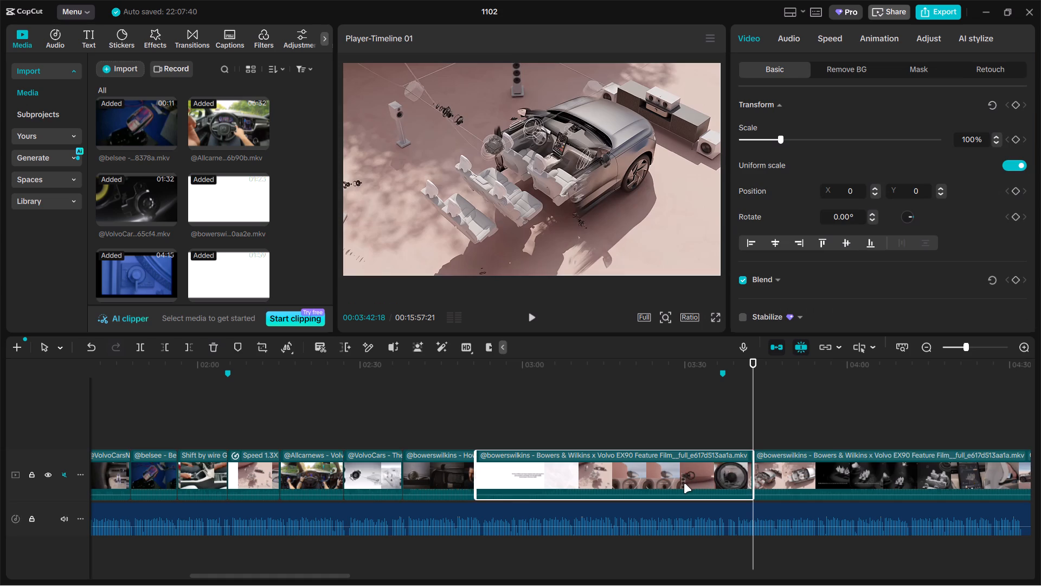
key("BackSpace")
Split the remaining EX90 Feature Film clip at the double bass shot, 00:03:04:16, and delete its remainder after the cut.
left_click(478, 432)
left_click_drag(478, 432, 534, 425)
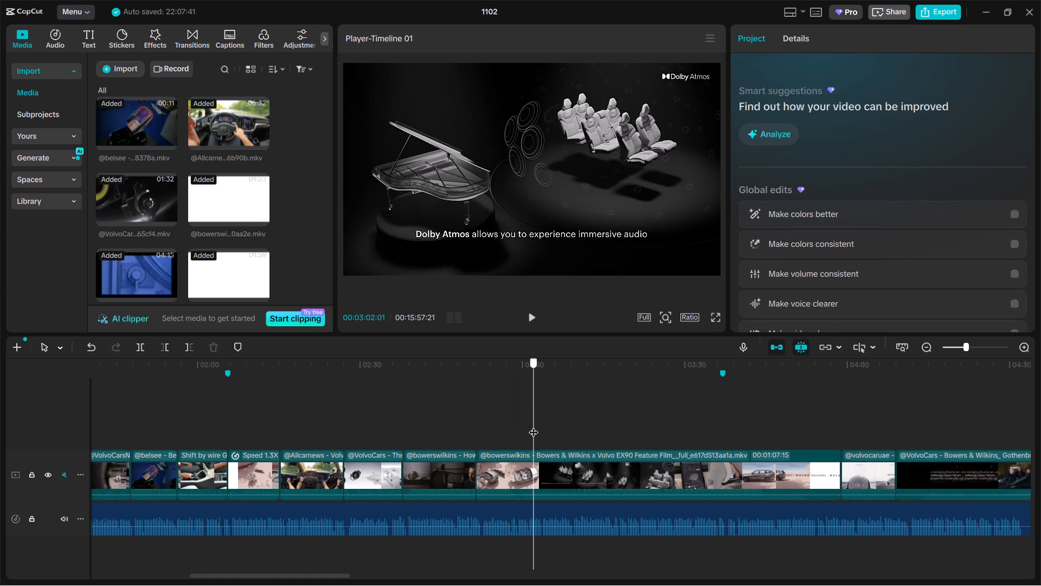
left_click_drag(534, 425, 547, 425)
left_click(557, 463)
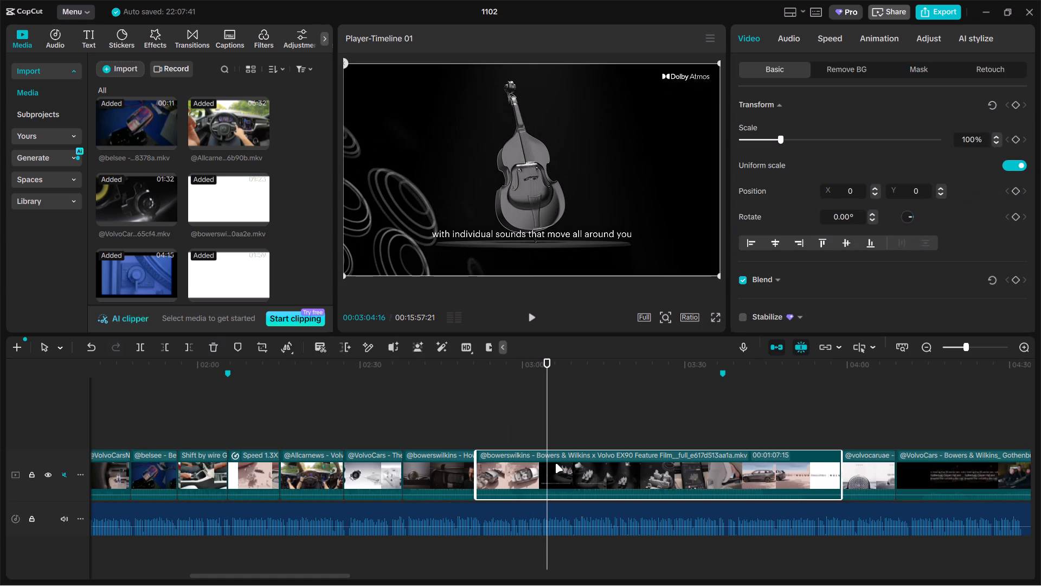
key("ctrl+b")
key("BackSpace")
Scale the EX90 Feature Film clip to 175% and shift it down to Y position -117, pushing the Dolby Atmos logo and subtitle out of frame.
left_click(519, 443)
left_click(552, 124)
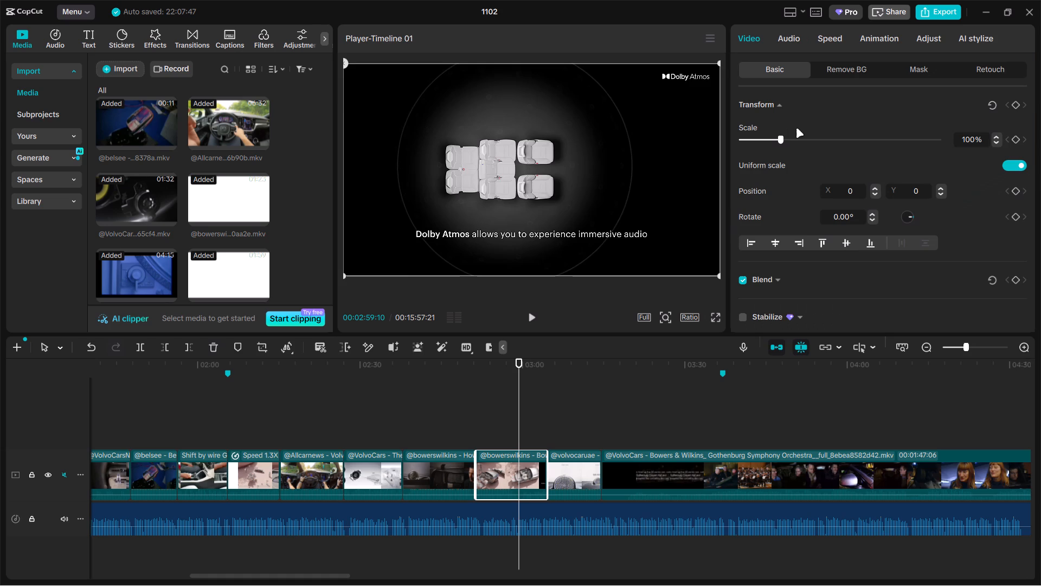
left_click_drag(783, 138, 810, 139)
left_click_drag(622, 185, 626, 196)
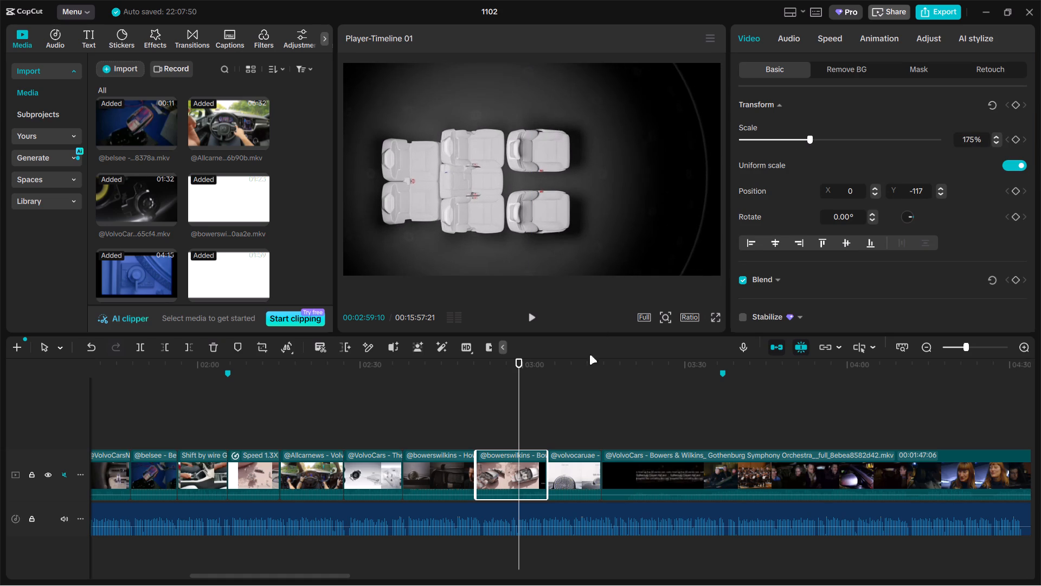
Scale the volvocaruae XC60 clip to 258% and move it up to Y position 1257, framing the Bowers & Wilkins tweeter without the title text.
left_click(577, 415)
left_click_drag(576, 415, 549, 415)
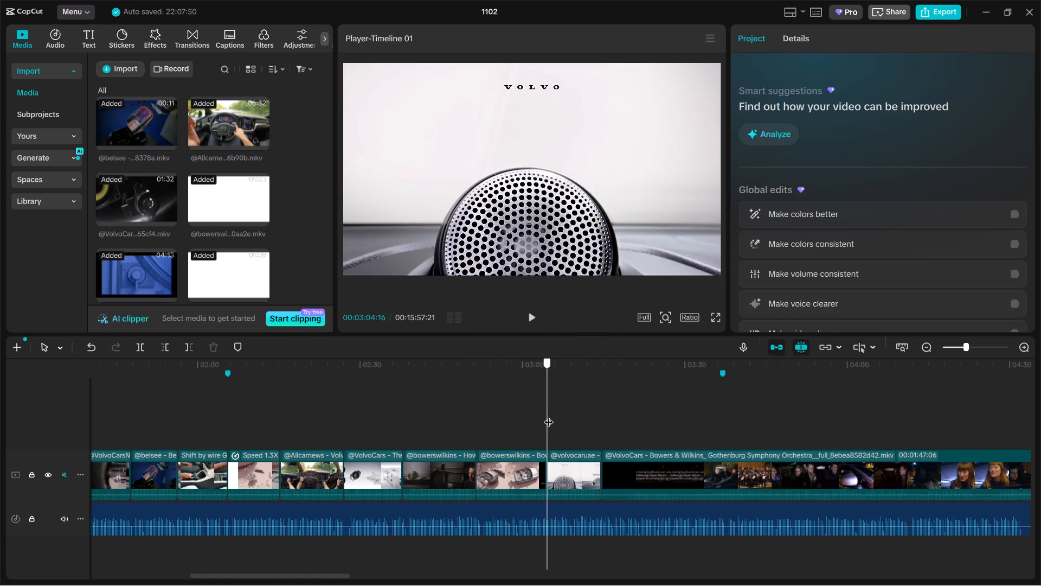
left_click_drag(549, 415, 586, 415)
left_click(568, 199)
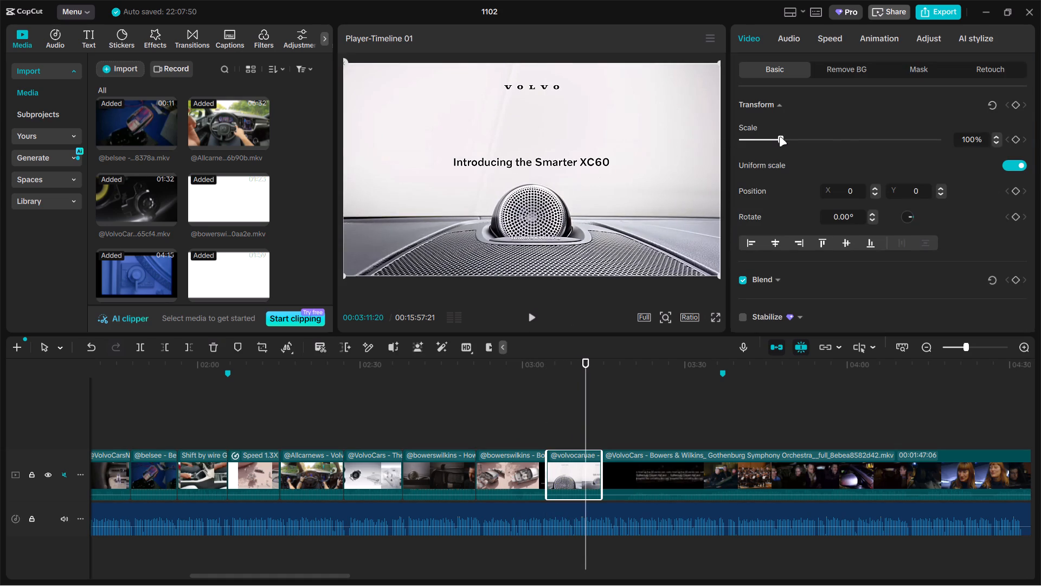
left_click_drag(780, 137, 842, 130)
left_click_drag(580, 219, 579, 95)
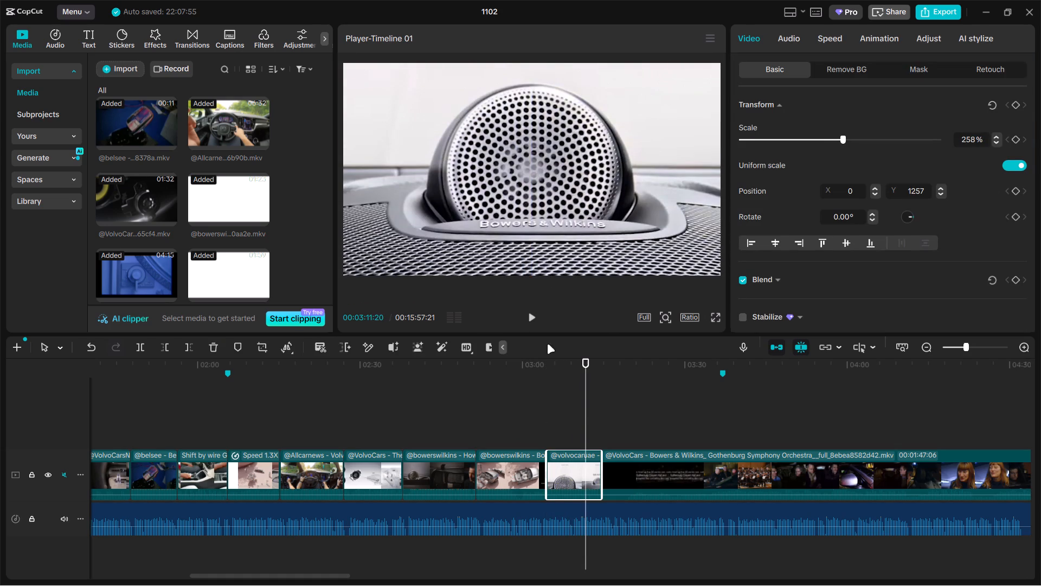
Enlarge the volvocaruae clip to 280% and shift its picture up so the "with Bowers & Wilkins." caption falls out of frame.
left_click_drag(584, 404, 599, 416)
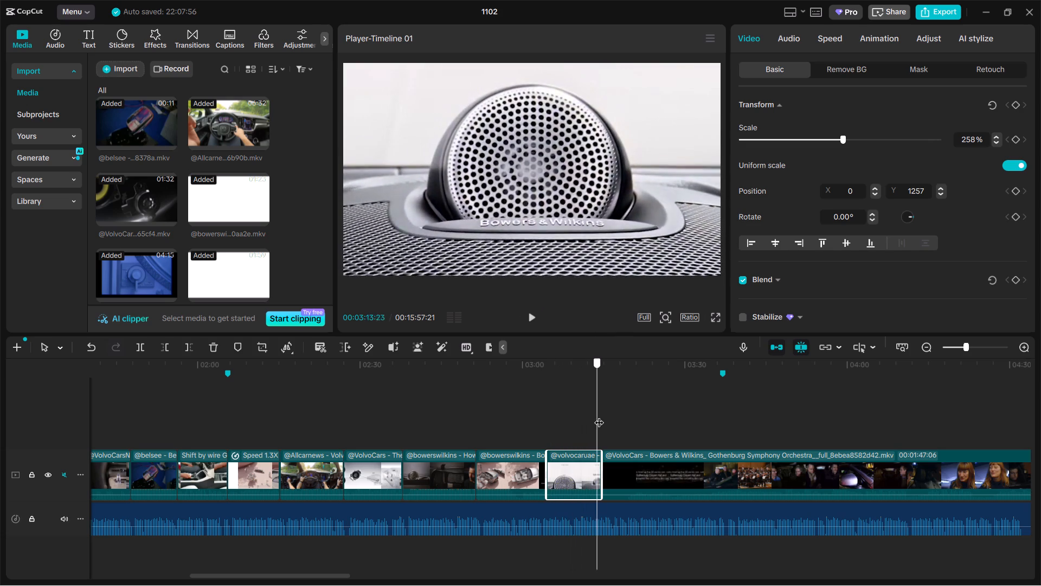
left_click_drag(599, 416, 590, 412)
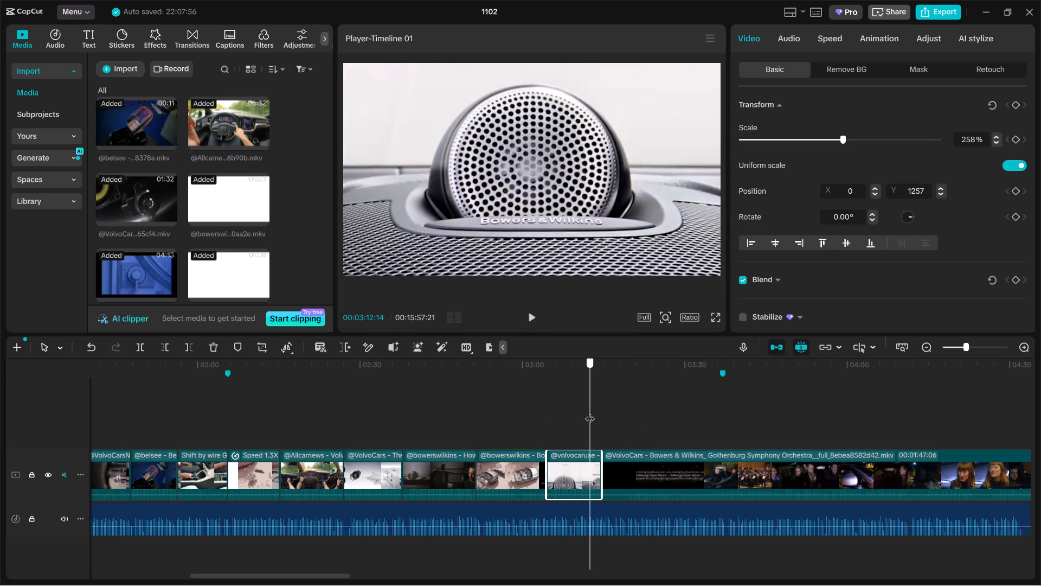
left_click_drag(590, 412, 592, 411)
left_click_drag(644, 183, 644, 165)
left_click(847, 140)
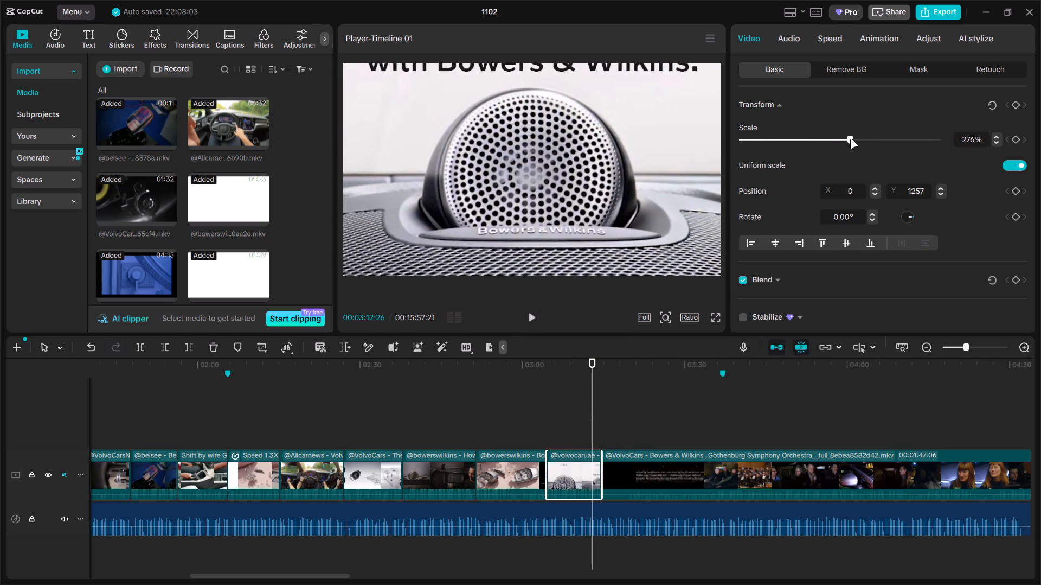
left_click_drag(603, 188, 603, 160)
triple_click(995, 138)
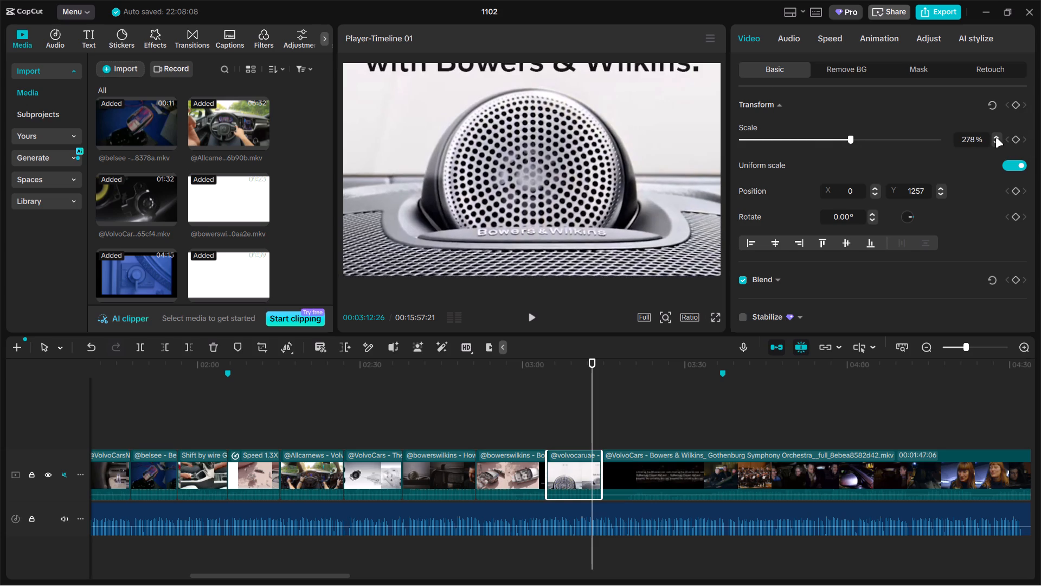
left_click(995, 138)
left_click_drag(696, 174, 699, 156)
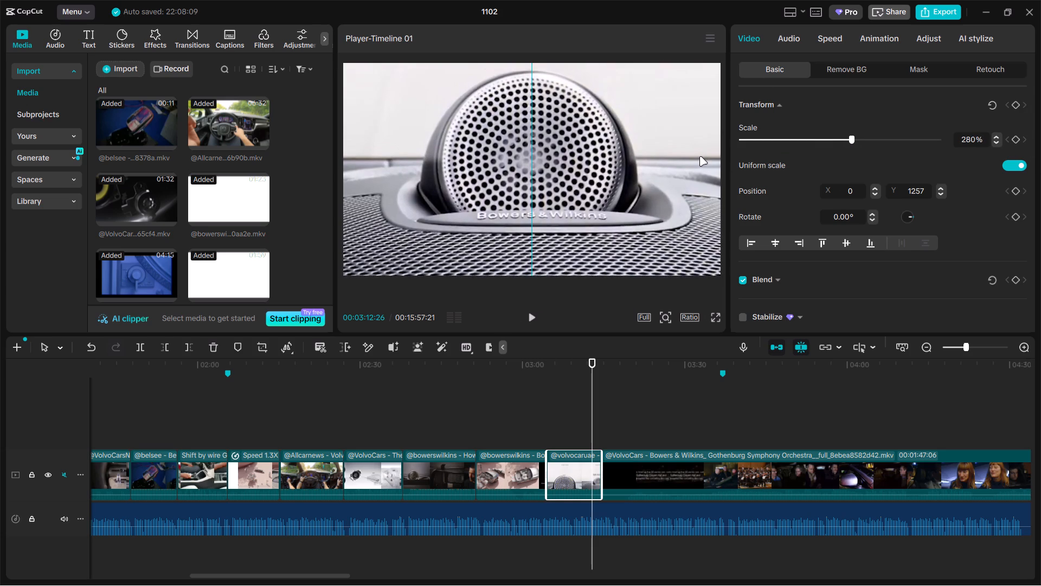
left_click_drag(699, 156, 699, 158)
Examine the VolvoCars Gothenburg Symphony Orchestra clip through to its end for usable shots.
left_click(633, 413)
left_click_drag(633, 415, 664, 417)
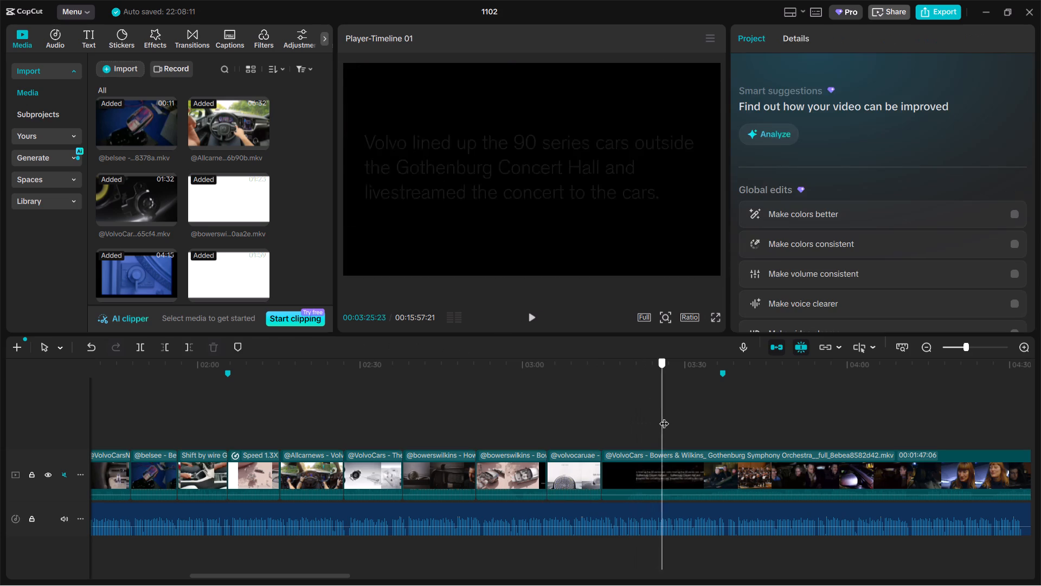
left_click_drag(664, 417, 808, 423)
left_click_drag(798, 432, 769, 479)
left_click(764, 480)
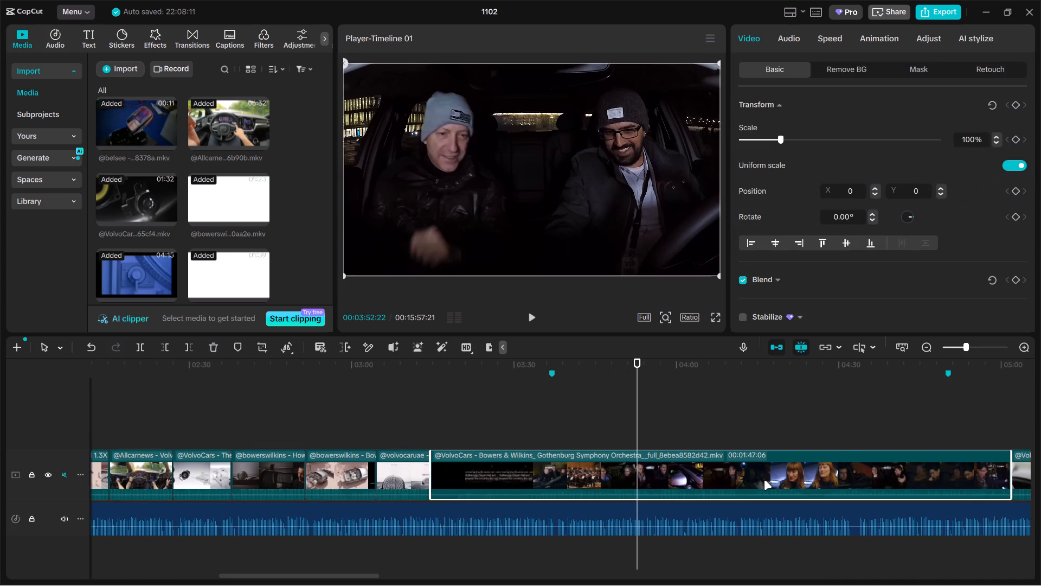
scroll(764, 480, "down", 4, "ctrl")
left_click_drag(631, 415, 650, 415)
left_click_drag(648, 416, 777, 421)
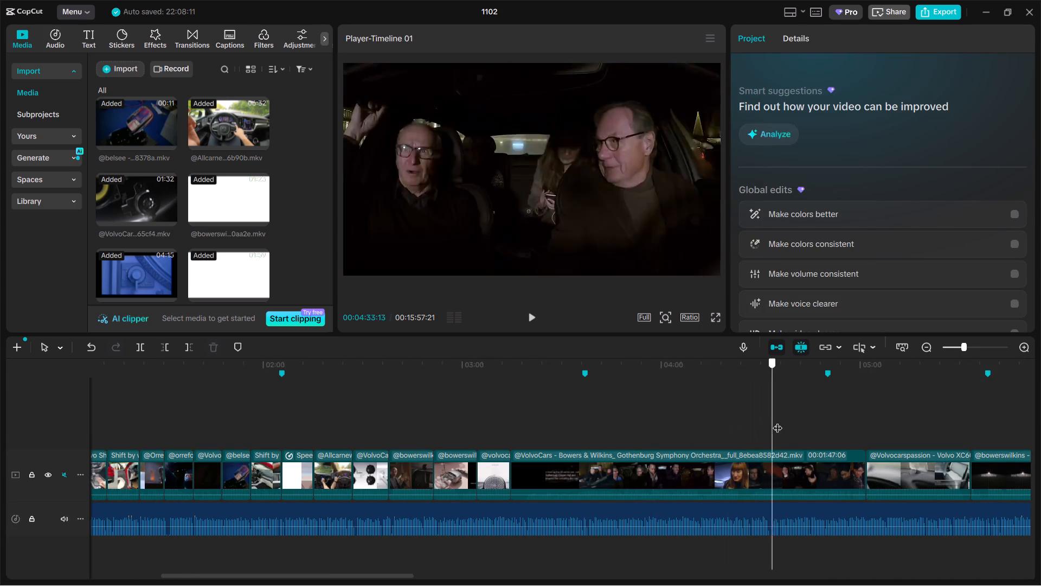
left_click_drag(777, 421, 849, 426)
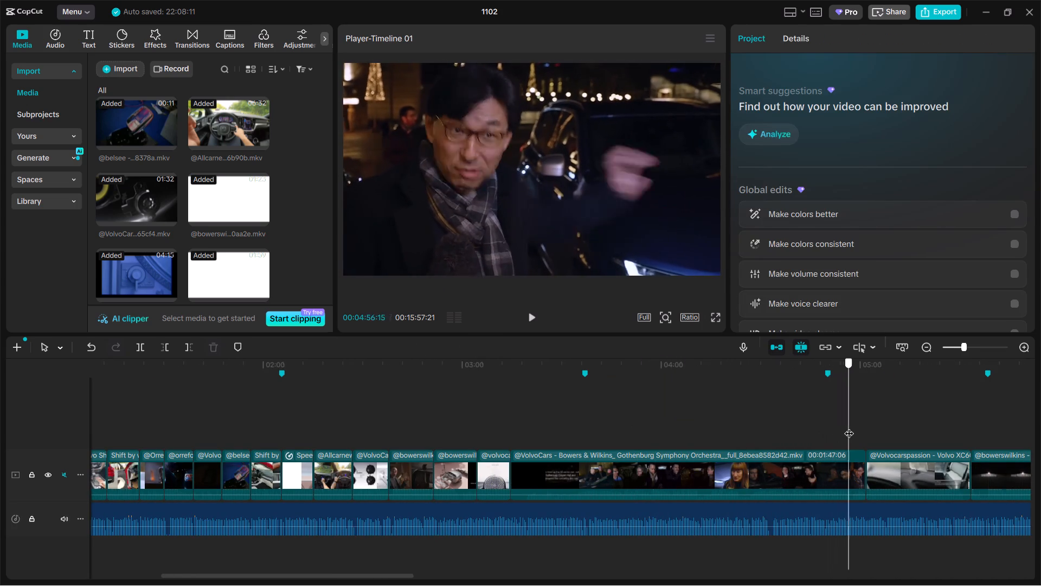
Split the VolvoCars Gothenburg Symphony Orchestra clip at the marker, 00:03:37:00, and delete the part before the cut.
left_click_drag(849, 426, 584, 414)
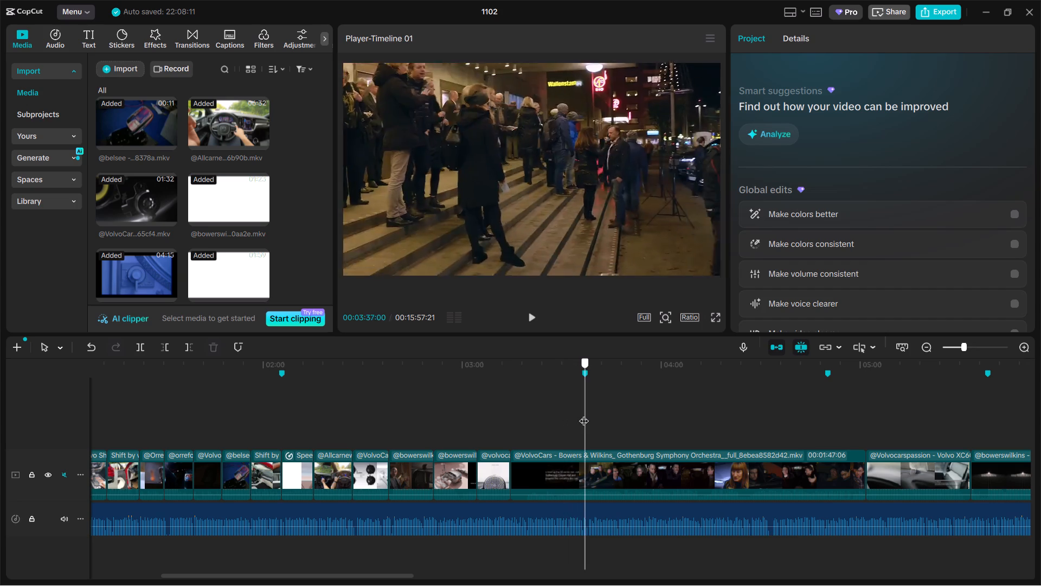
left_click_drag(584, 414, 631, 409)
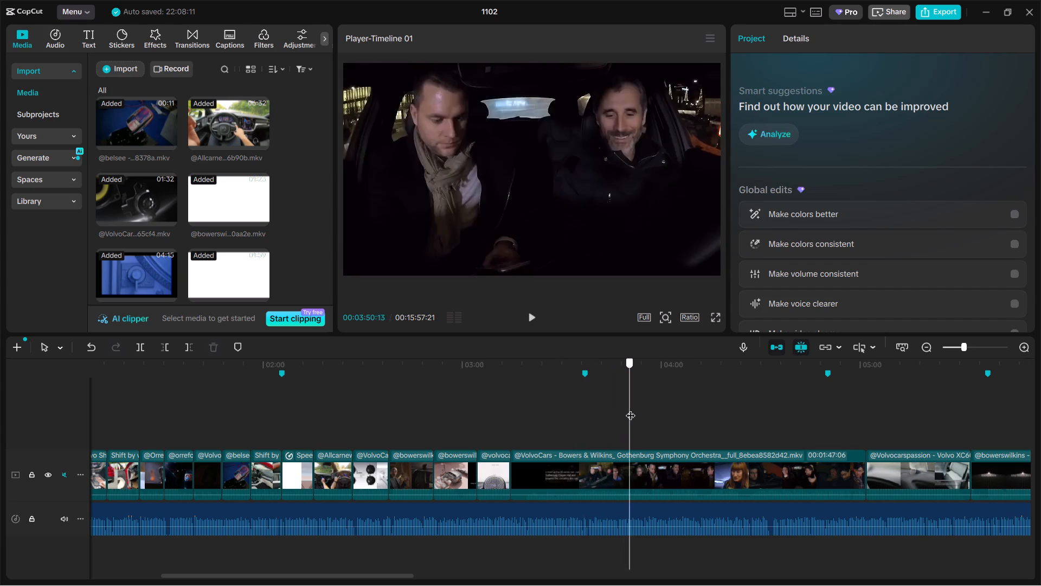
left_click_drag(631, 409, 583, 410)
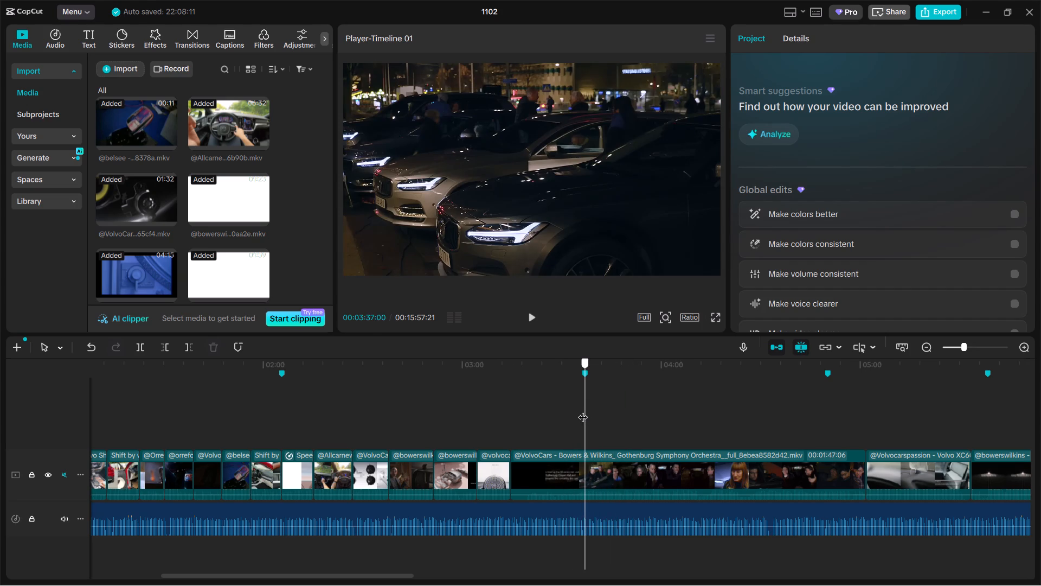
left_click_drag(583, 410, 592, 404)
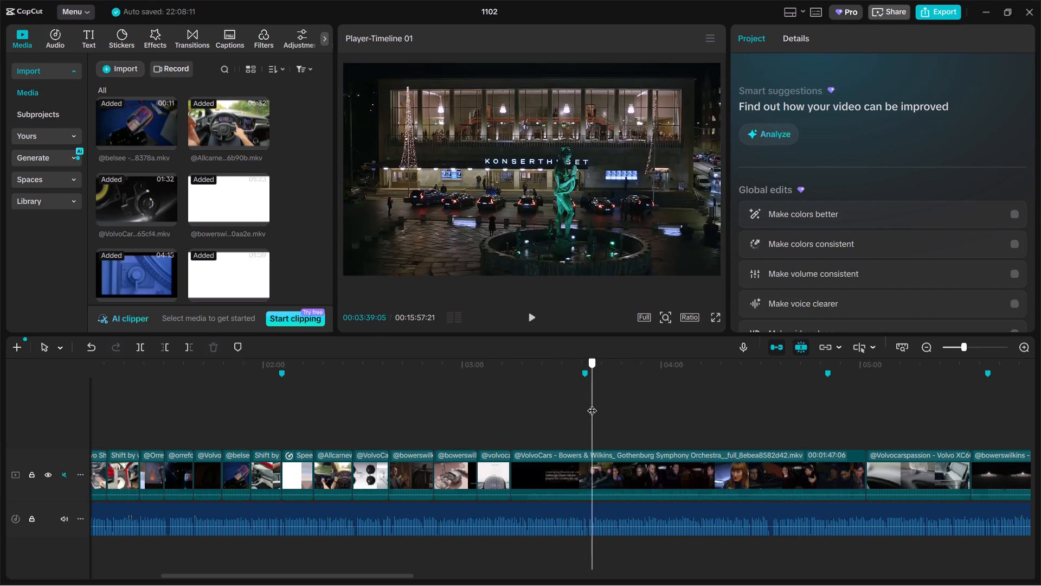
left_click_drag(592, 404, 588, 404)
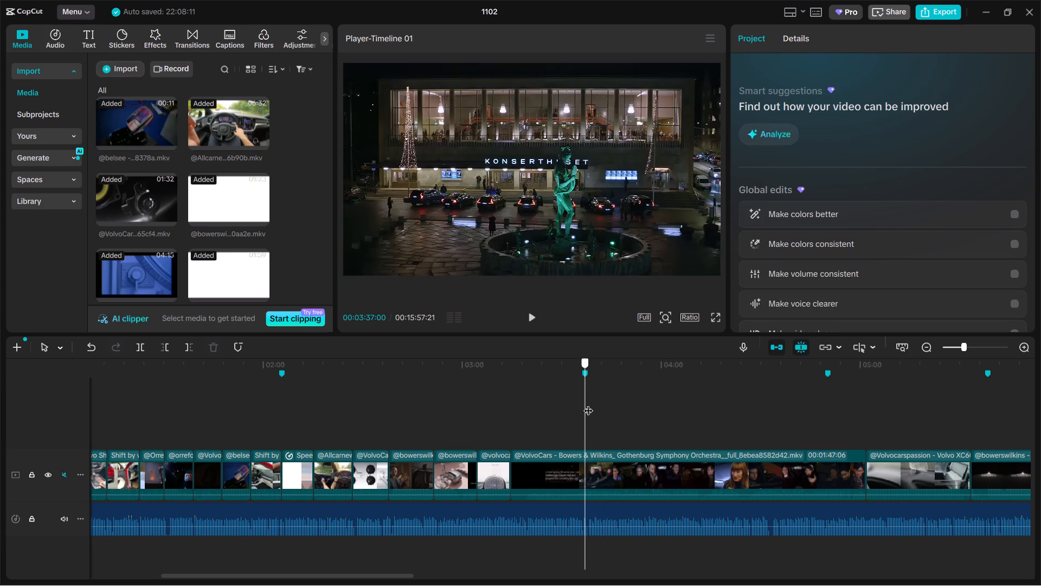
left_click_drag(588, 404, 583, 405)
left_click(606, 479)
key("ctrl+b")
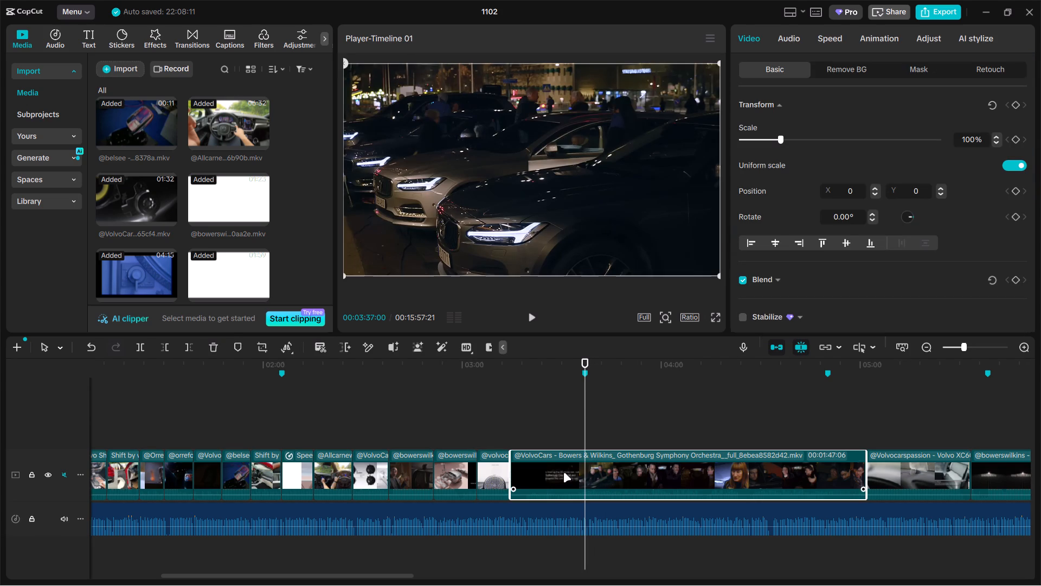
left_click(563, 473)
key("BackSpace")
Split the Gothenburg Symphony Orchestra clip at the Concert Hall dashboard screen shot, 00:03:21:05, and delete its remainder after the cut.
left_click(507, 429)
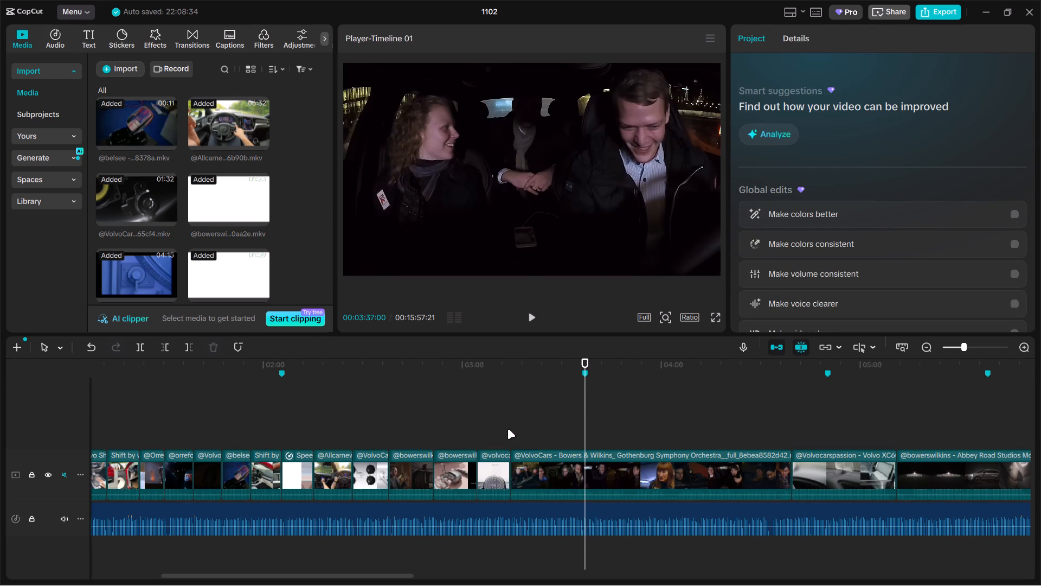
left_click_drag(507, 429, 539, 422)
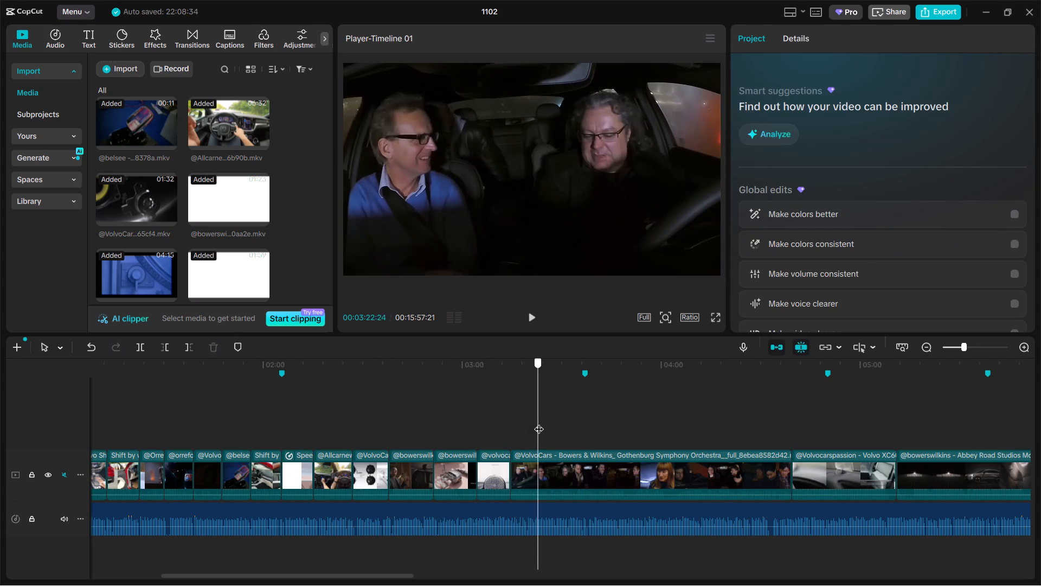
left_click_drag(539, 422, 532, 425)
left_click(574, 481)
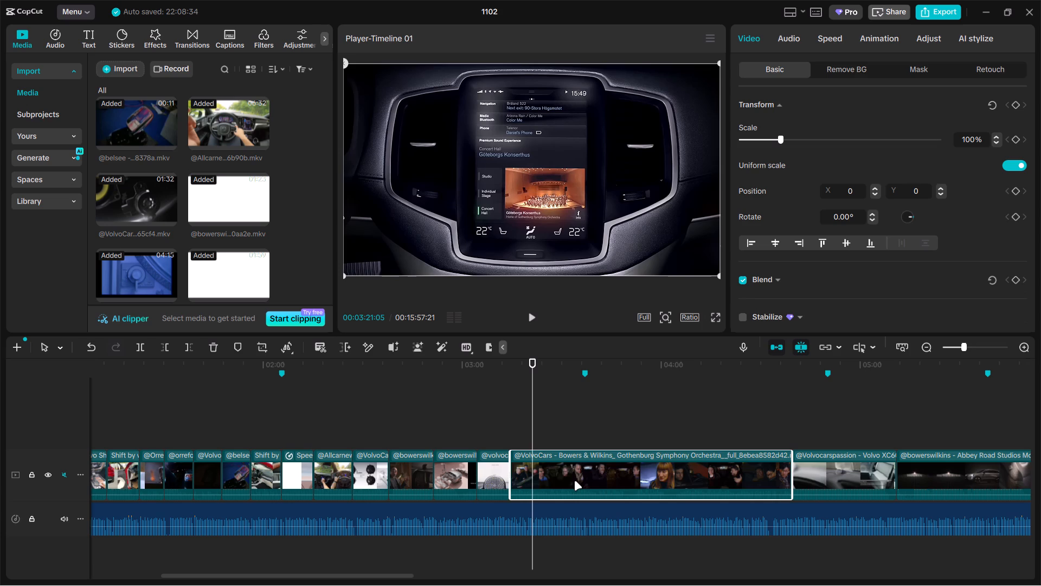
key("ctrl+b")
key("BackSpace")
Split the Volvocarspassion XC60 clip at the door speaker shot, 00:03:30:29, and delete its remainder after the cut.
left_click_drag(526, 425, 542, 425)
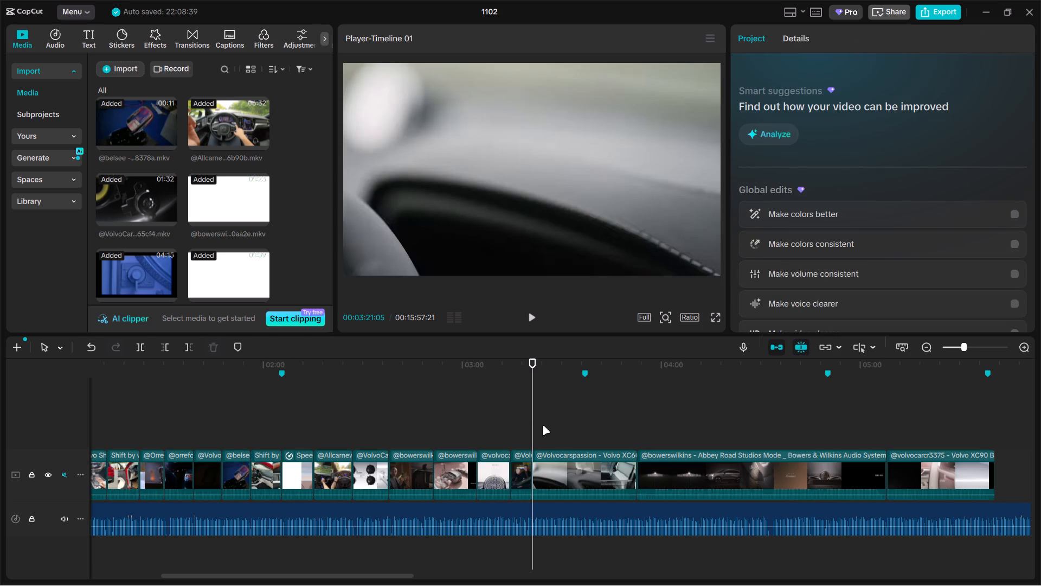
left_click_drag(542, 425, 560, 425)
left_click_drag(558, 427, 542, 428)
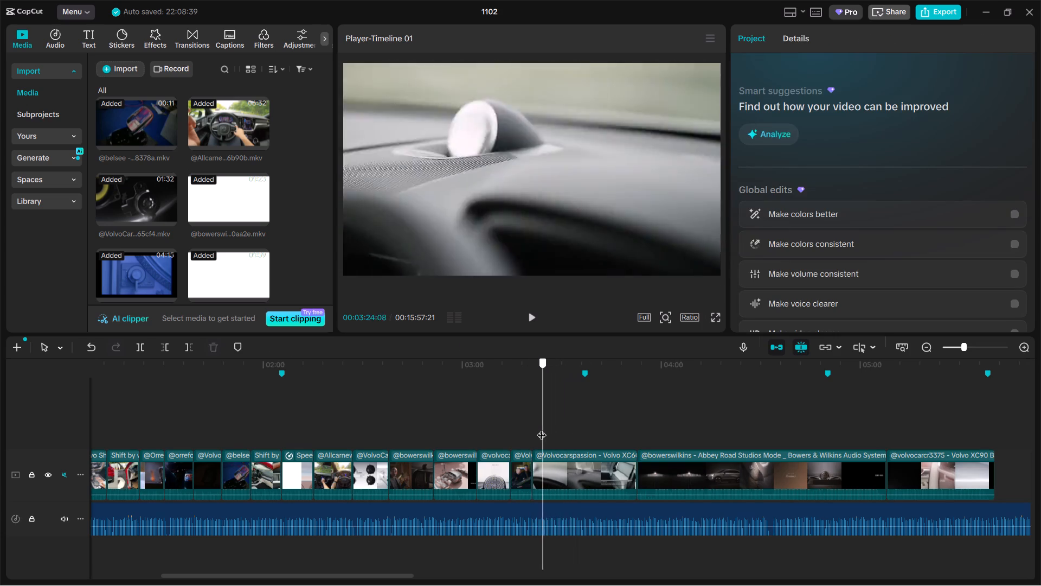
left_click_drag(542, 428, 532, 428)
left_click(548, 468)
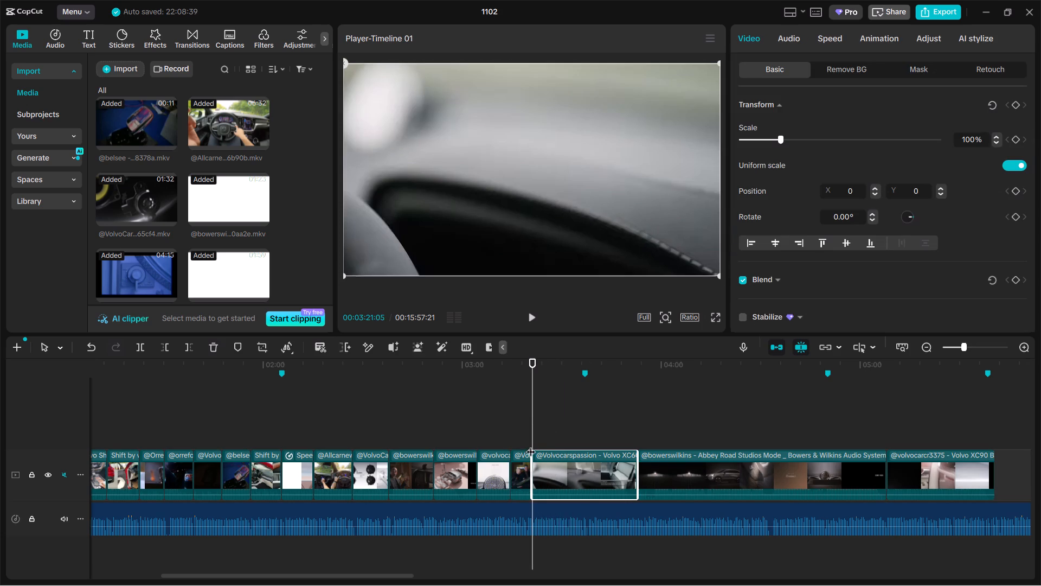
left_click_drag(531, 437, 570, 431)
left_click_drag(570, 431, 565, 434)
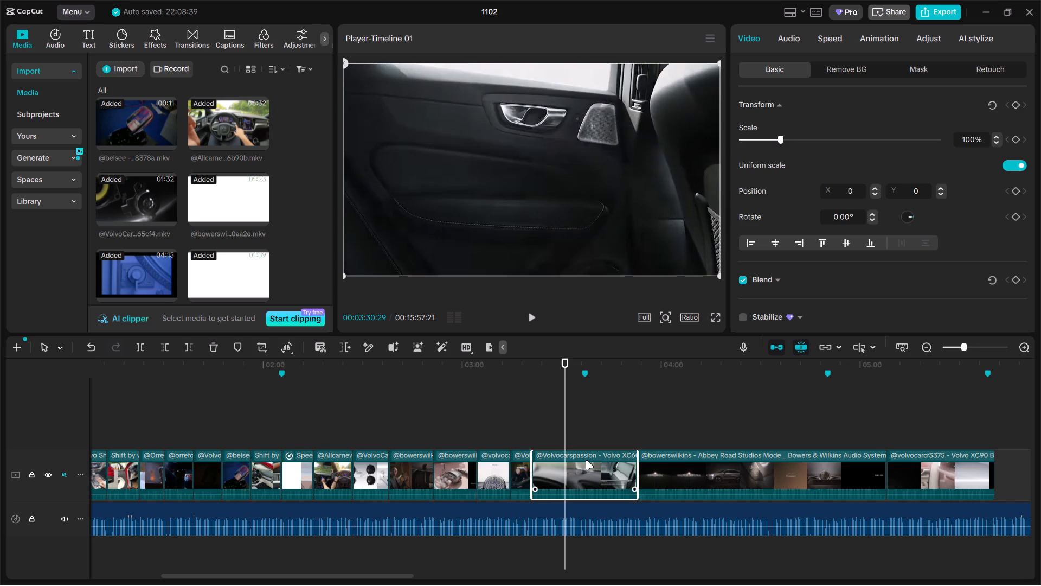
key("ctrl+b")
key("BackSpace")
Split the bowerswilkins Abbey Road Studios Mode clip at 00:03:49:28 and delete the part before the cut.
left_click_drag(568, 428, 620, 426)
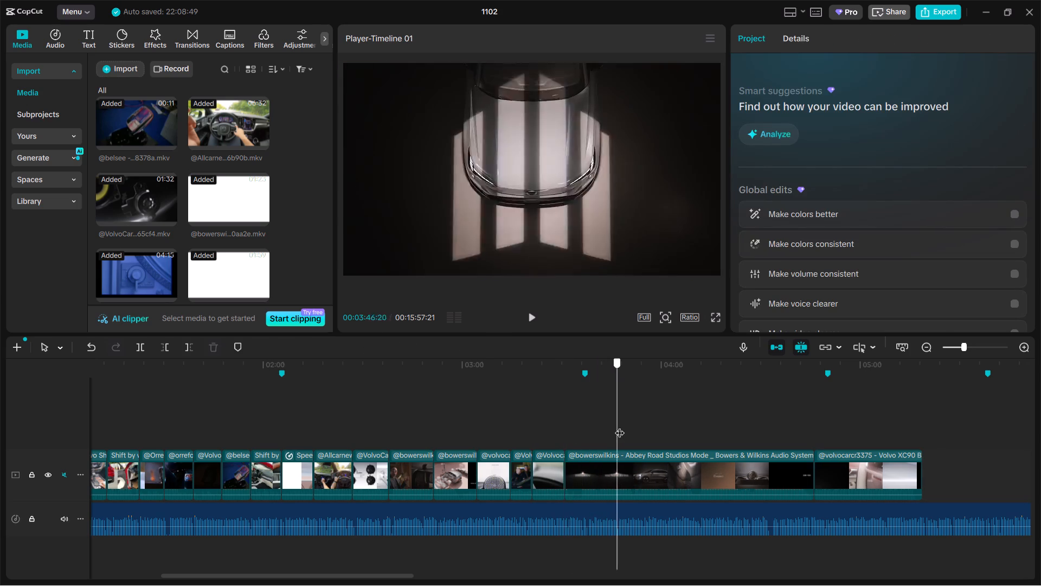
left_click_drag(620, 426, 628, 431)
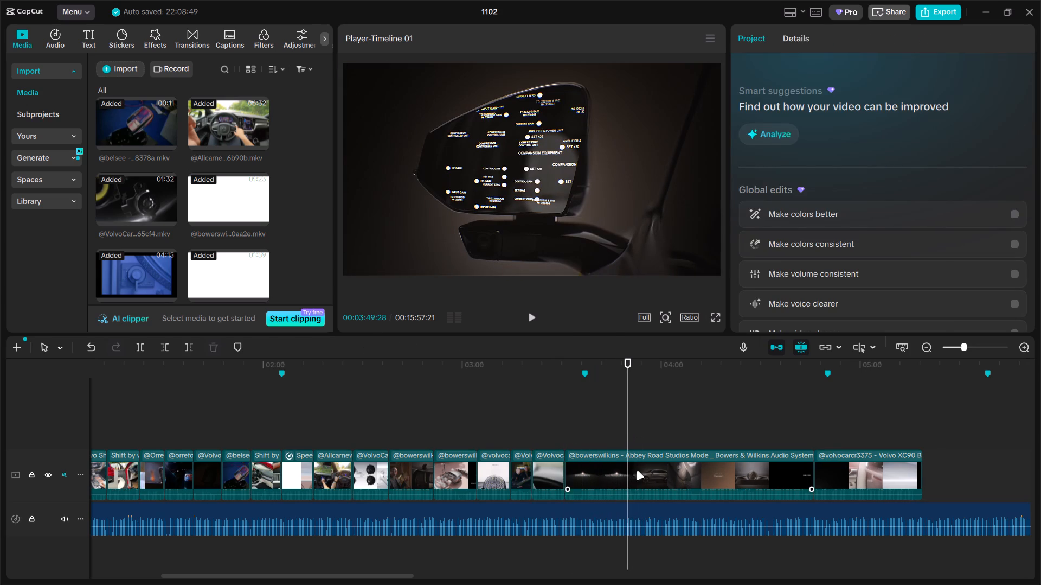
left_click(637, 470)
key("ctrl+b")
left_click(608, 464)
key("BackSpace")
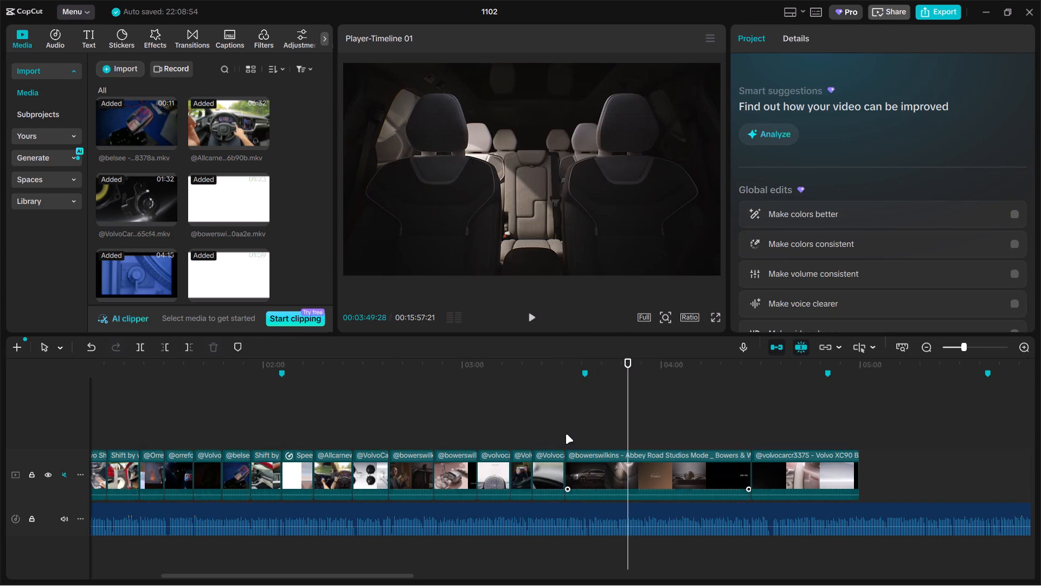
Split the Abbey Road Studios Mode clip at the dashboard screen after the Producer Mode title, 00:03:58:26, and delete the part before the cut.
left_click(564, 433)
left_click_drag(564, 433, 584, 434)
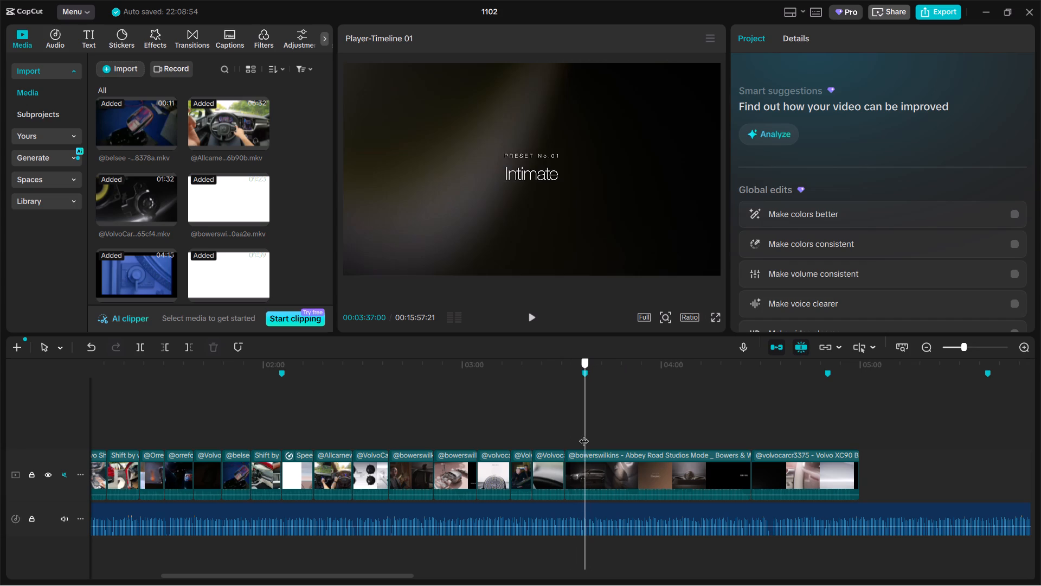
left_click_drag(584, 434, 592, 434)
left_click(593, 475)
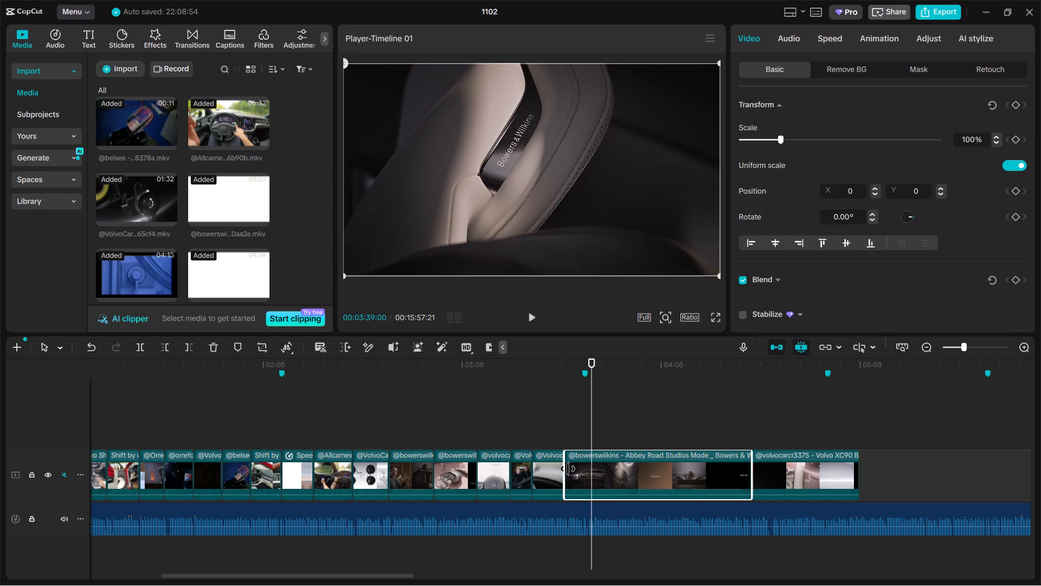
left_click(590, 436)
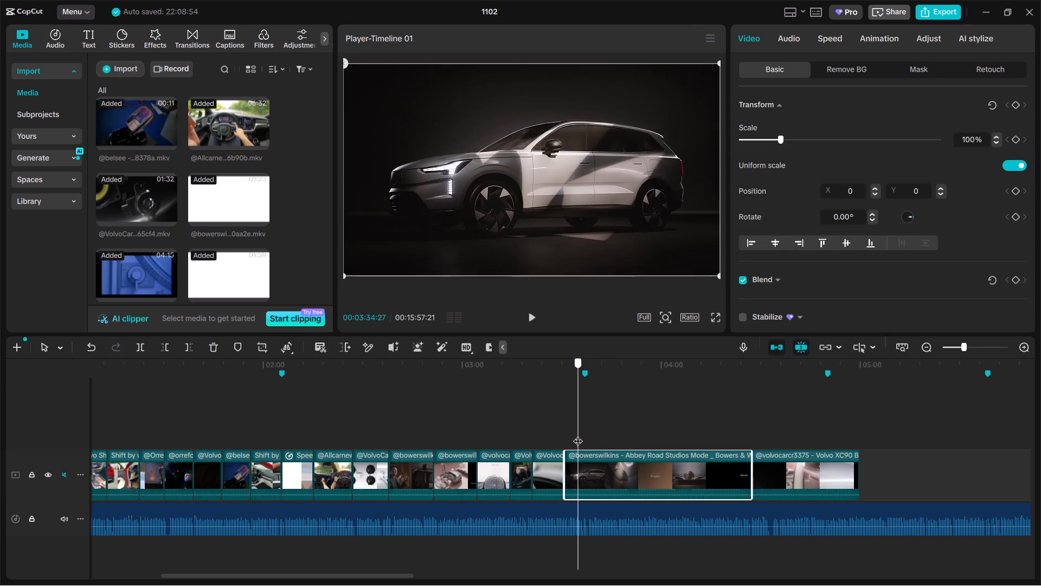
right_click(593, 432, "ctrl")
scroll(592, 433, "up", 6, "ctrl")
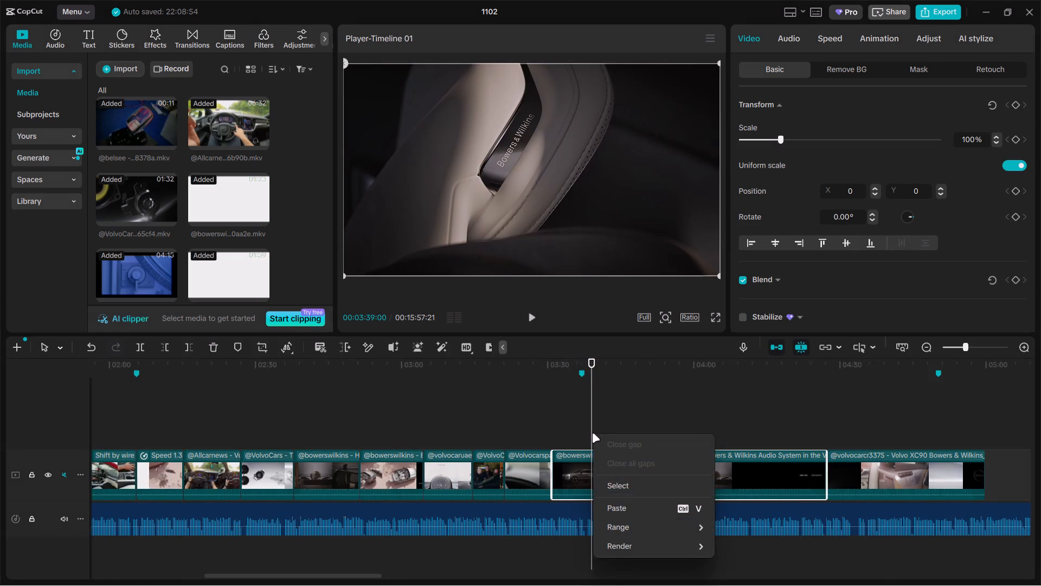
scroll(592, 433, "up", 5, "ctrl")
left_click(615, 414)
scroll(609, 416, "up", 5, "ctrl")
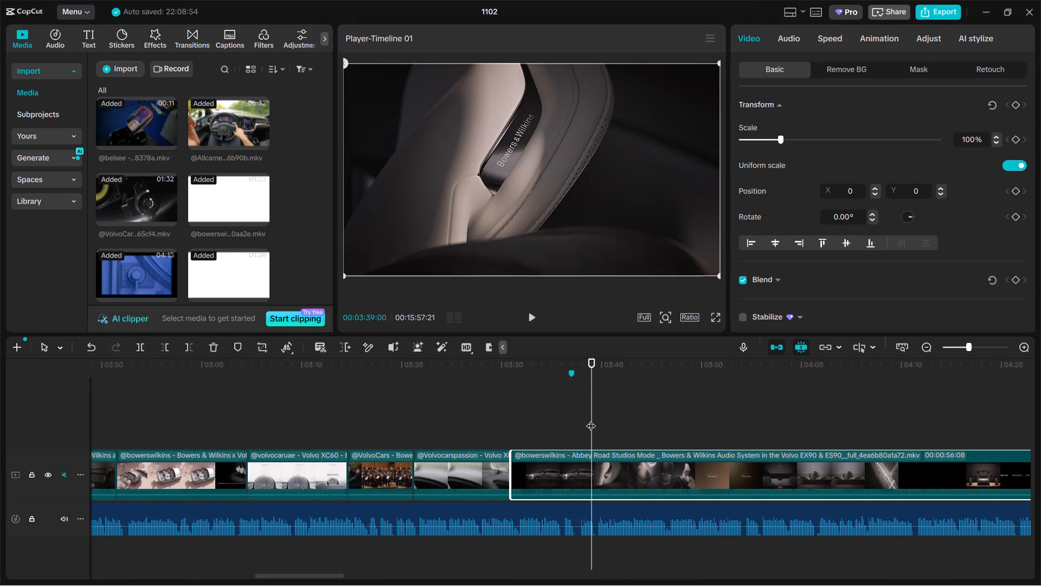
left_click_drag(591, 419, 794, 419)
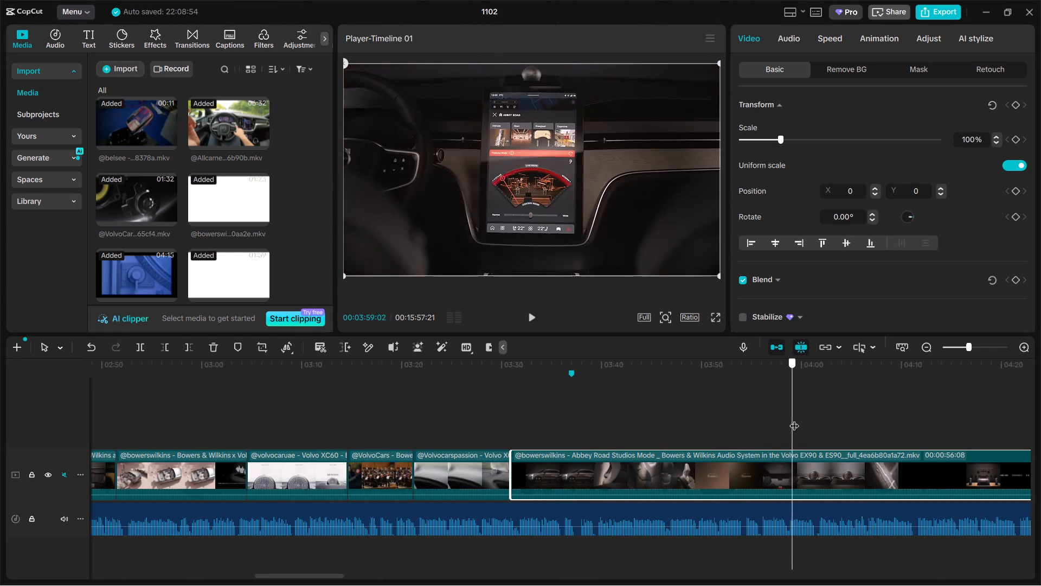
left_click_drag(794, 419, 786, 417)
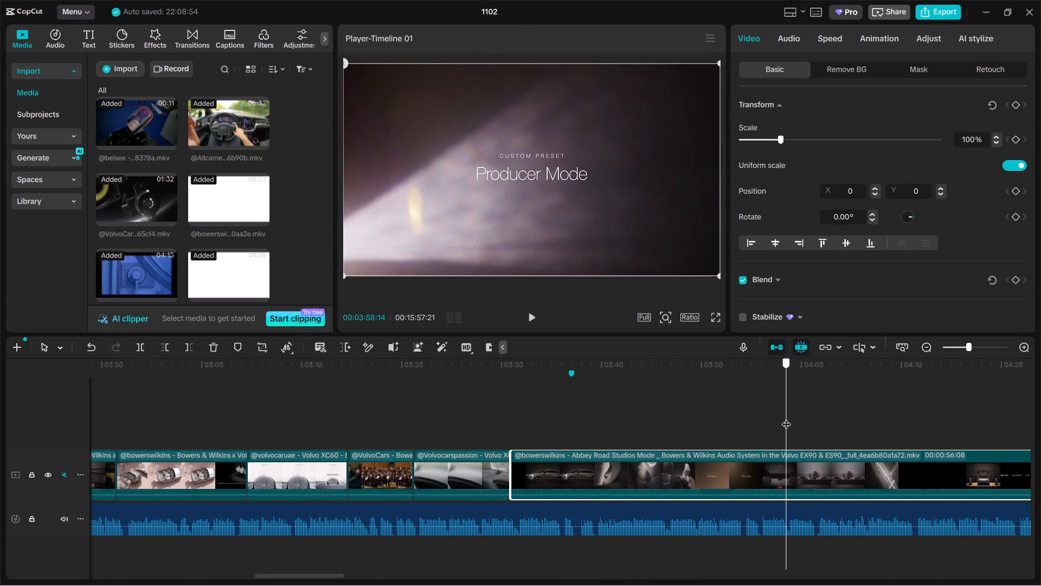
left_click_drag(786, 417, 790, 416)
left_click(774, 462)
key("ctrl+b")
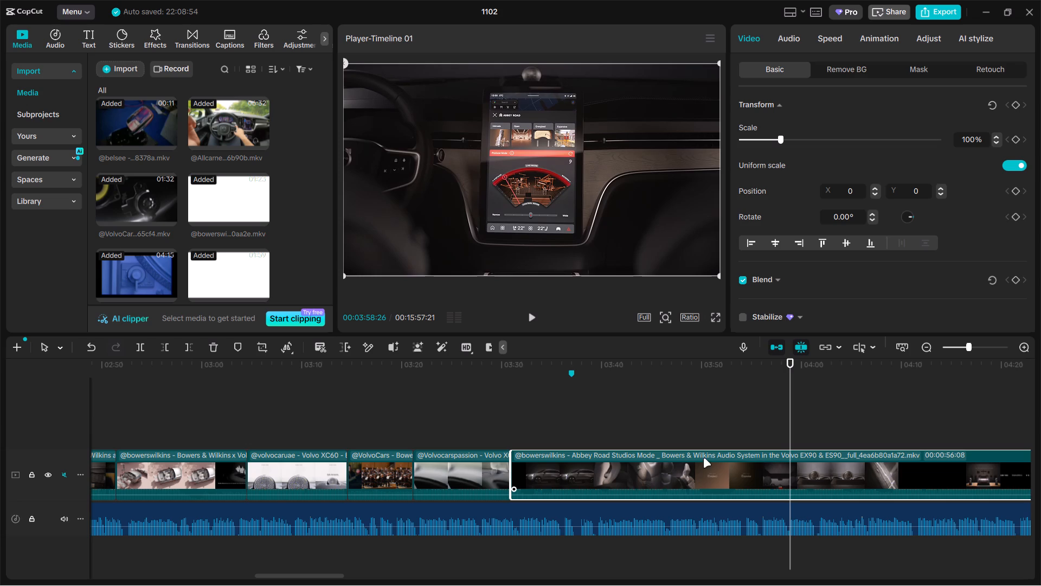
left_click(703, 458)
key("BackSpace")
left_click(513, 431)
left_click_drag(512, 431, 641, 429)
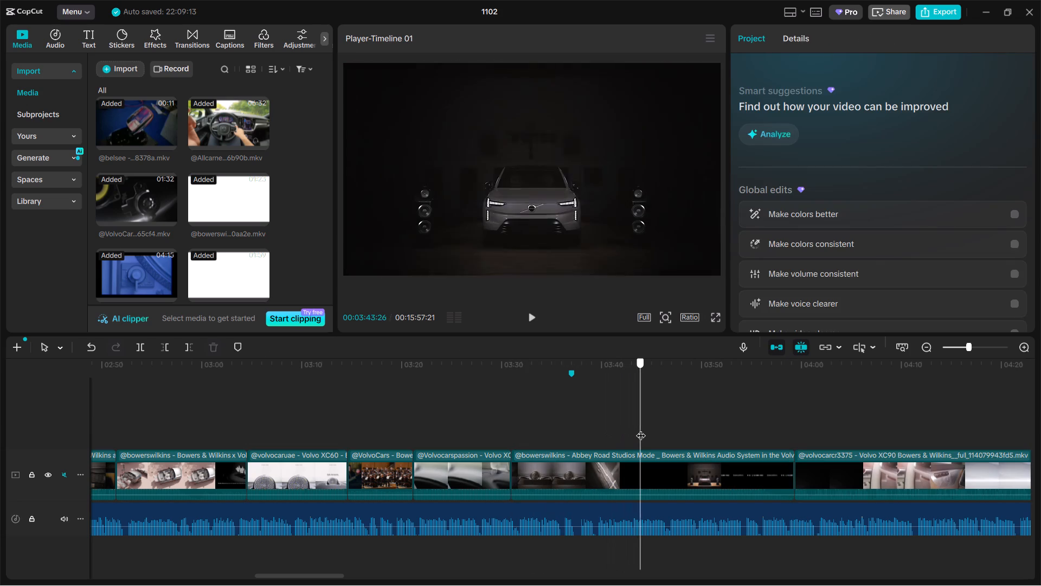
Split the bowerswilkins Abbey Road Studios Mode clip at the dark car-front shot, 00:03:42:21, and delete its remainder after the cut.
left_click_drag(641, 429, 628, 435)
left_click(631, 464)
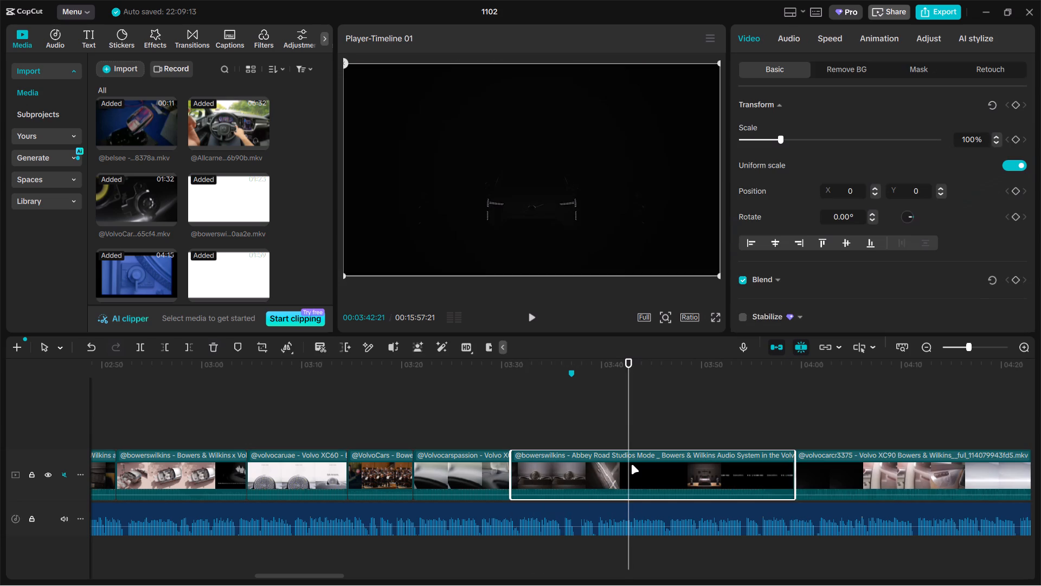
key("ctrl+b")
key("BackSpace")
Split the volvocarcr3375 XC90 clip at the door speaker shot with memory buttons, 00:03:54:27, and delete the part before the cut.
left_click(655, 438)
left_click_drag(655, 438, 709, 434)
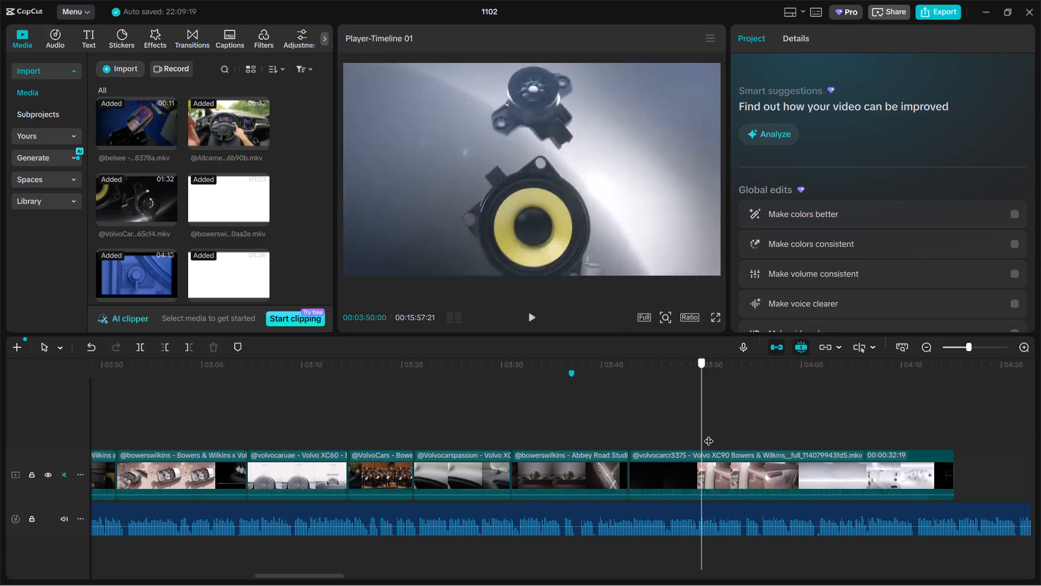
left_click_drag(709, 434, 819, 436)
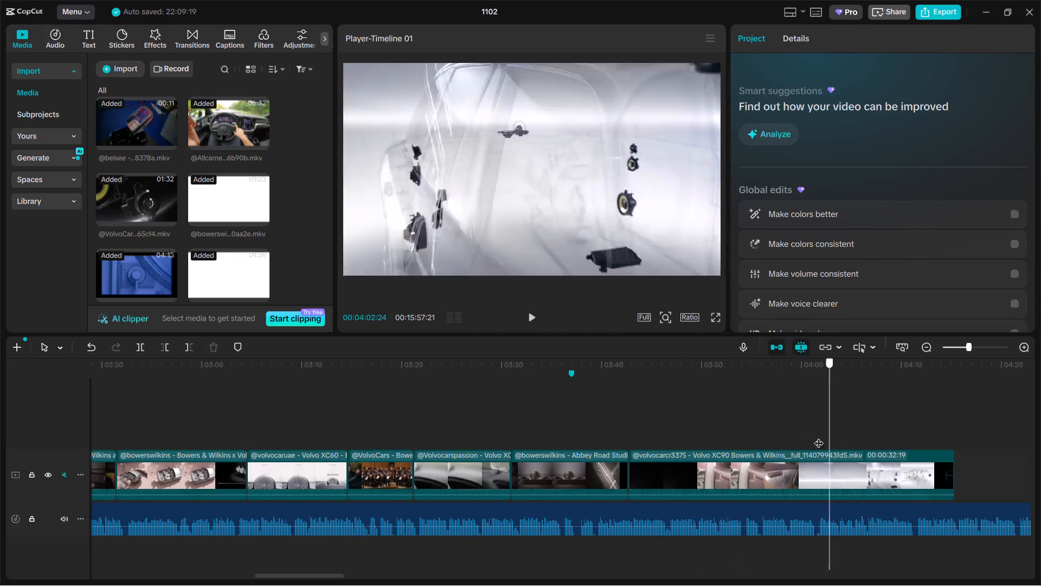
left_click_drag(819, 436, 748, 435)
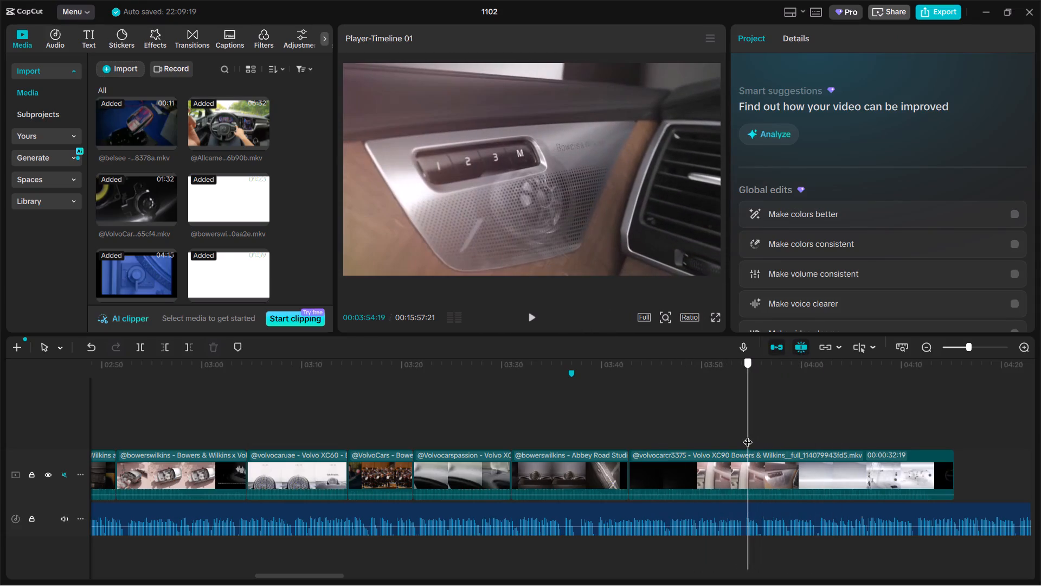
left_click_drag(748, 435, 750, 435)
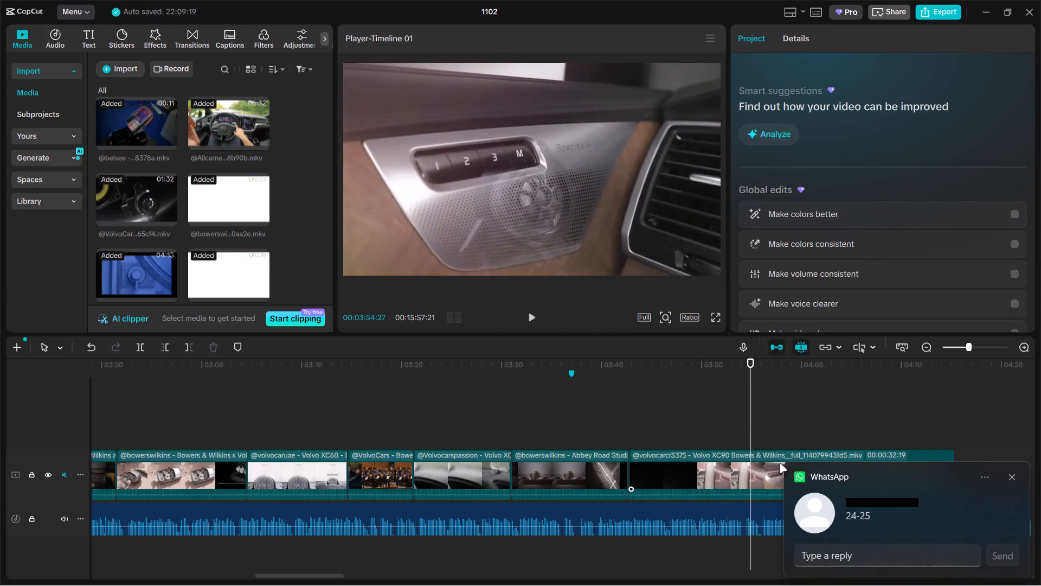
left_click(1014, 477)
left_click(807, 477)
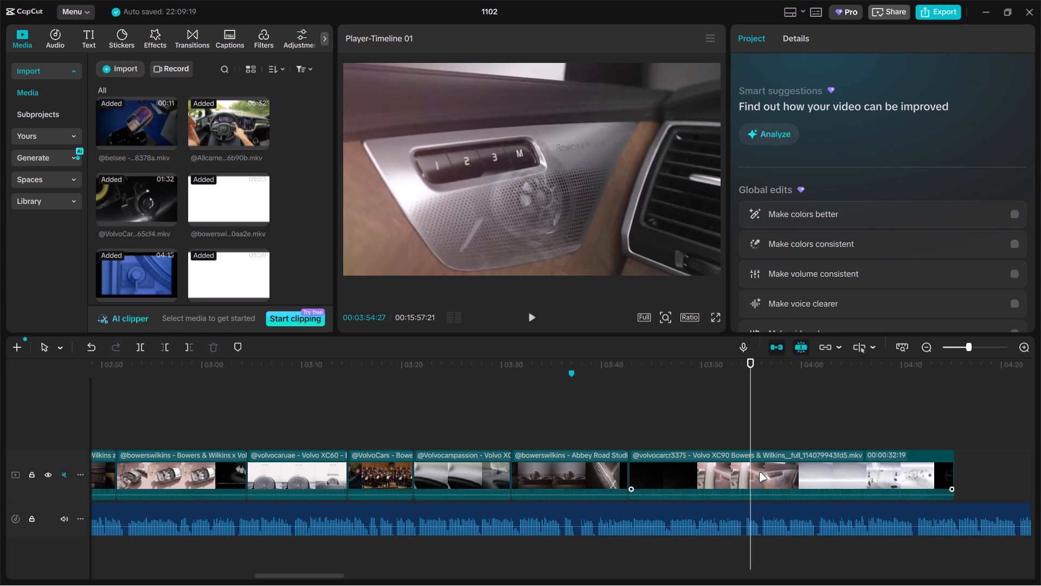
key("ctrl+b")
left_click(738, 468)
key("BackSpace")
Split the volvocarcr3375 XC90 clip at the transparent car body shot, 00:03:51:09, and delete its remainder after the cut.
left_click(705, 427)
left_click_drag(705, 427, 707, 428)
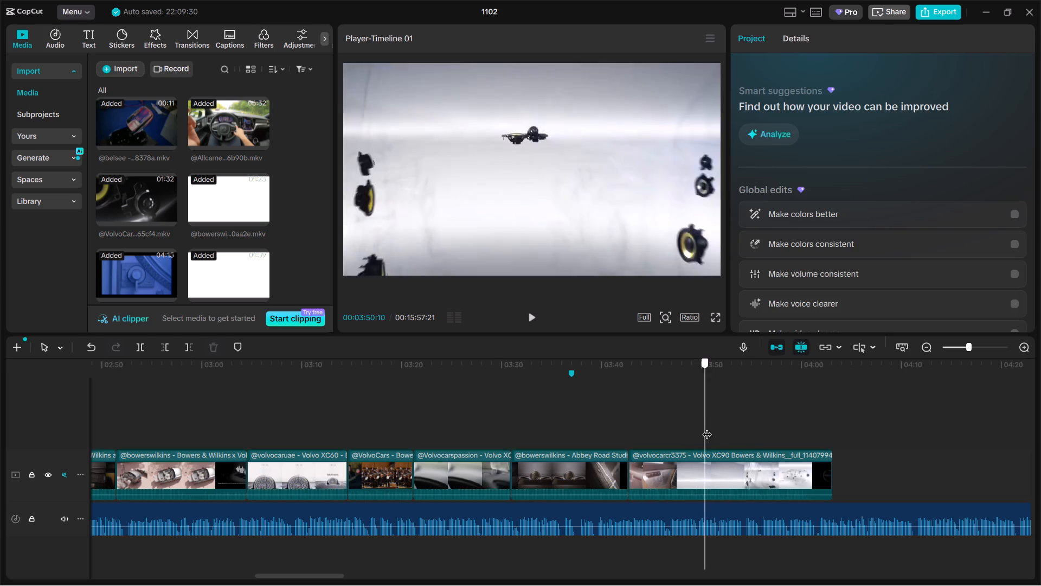
left_click_drag(707, 428, 715, 431)
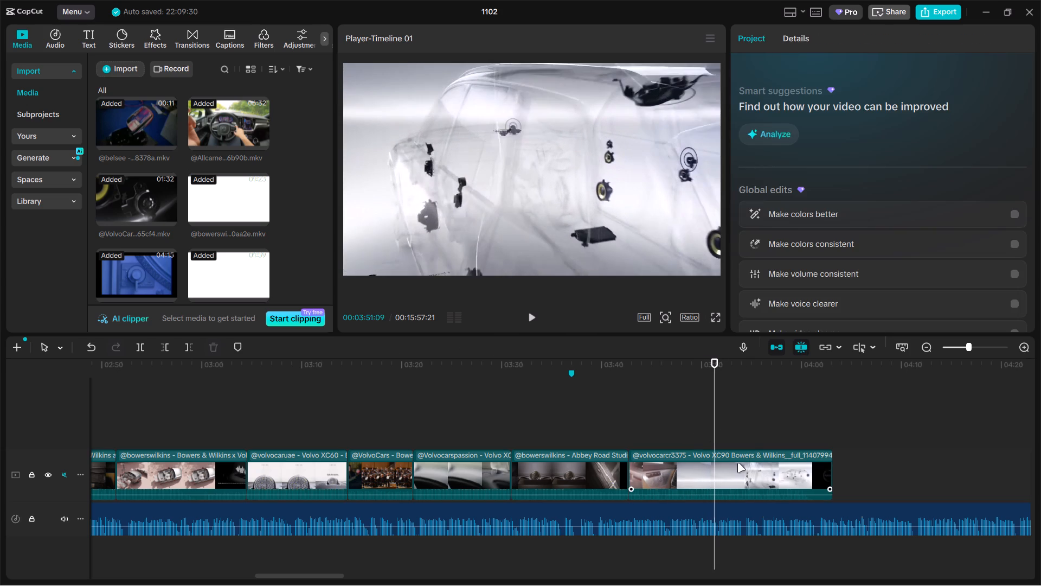
left_click(738, 466)
key("ctrl+n")
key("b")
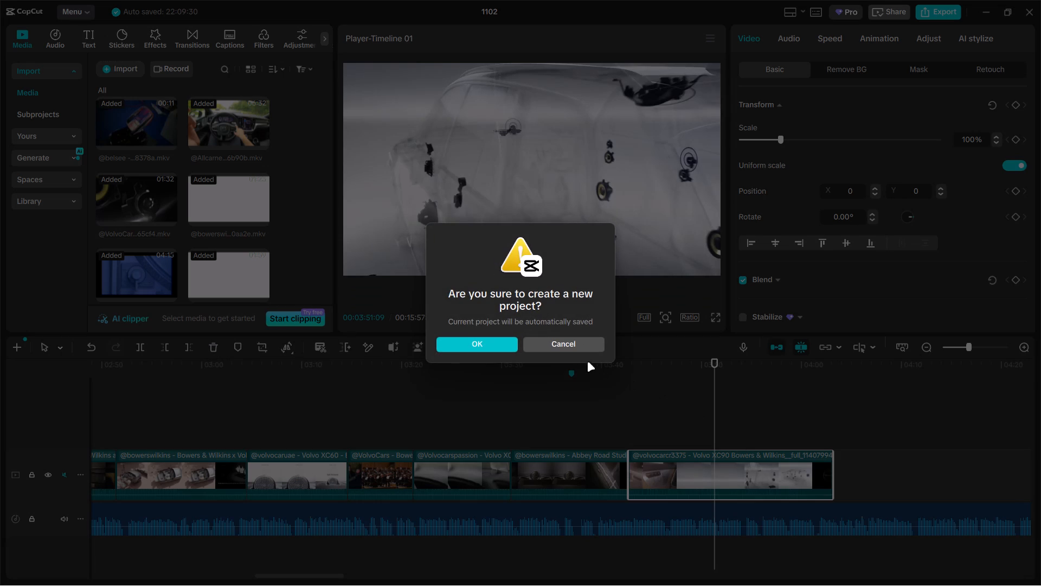
left_click(565, 346)
key("ctrl+b")
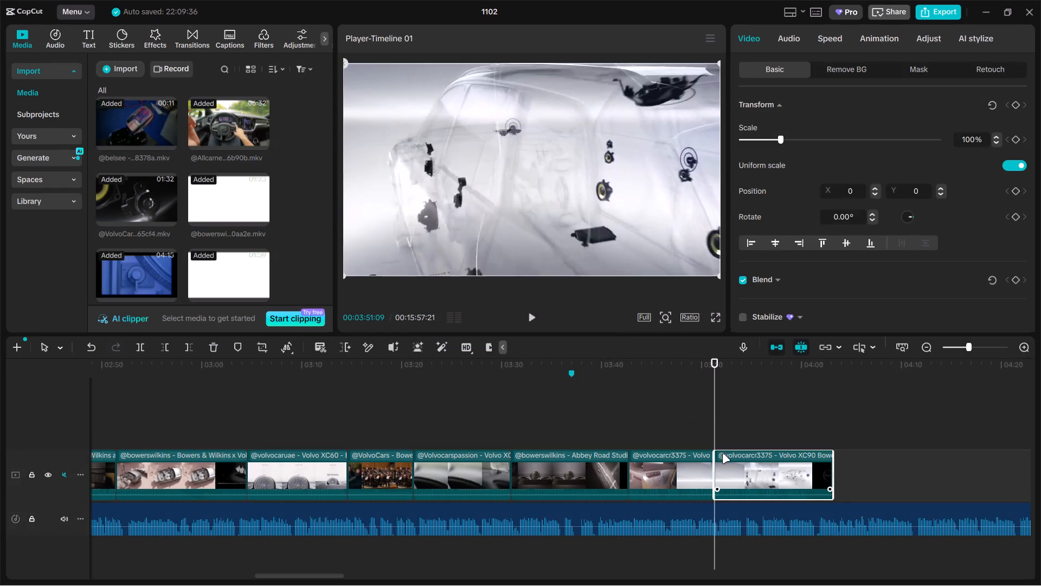
key("BackSpace")
Move the bowerswilkins Abbey Road Studios Mode clip earlier, to directly after the VolvoCars clip that follows the Allcarnews driving clip.
scroll(646, 436, "down", 5, "ctrl")
left_click(691, 435, "ctrl")
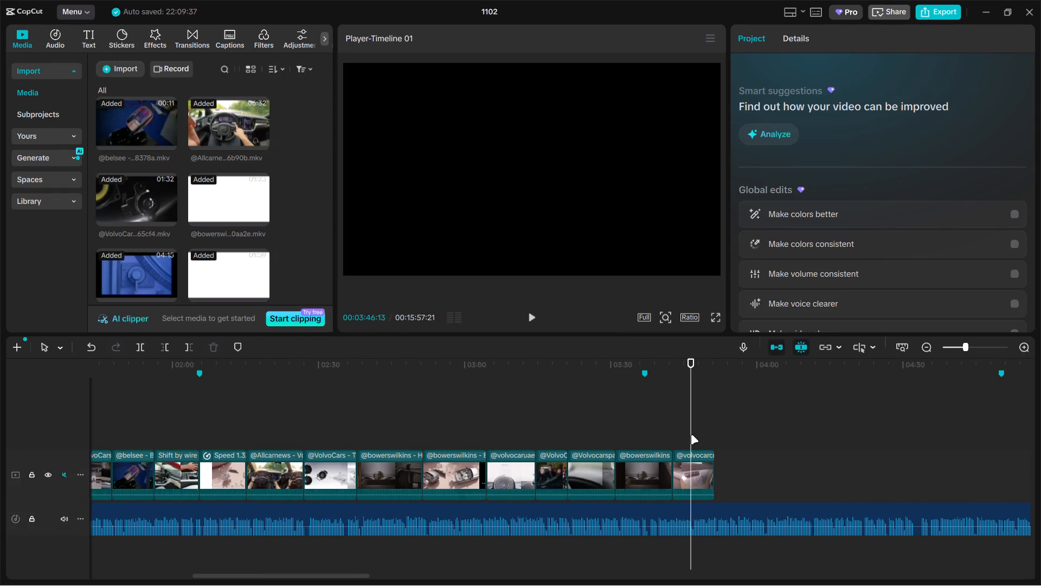
left_click_drag(691, 435, 699, 432)
left_click_drag(656, 466, 505, 463)
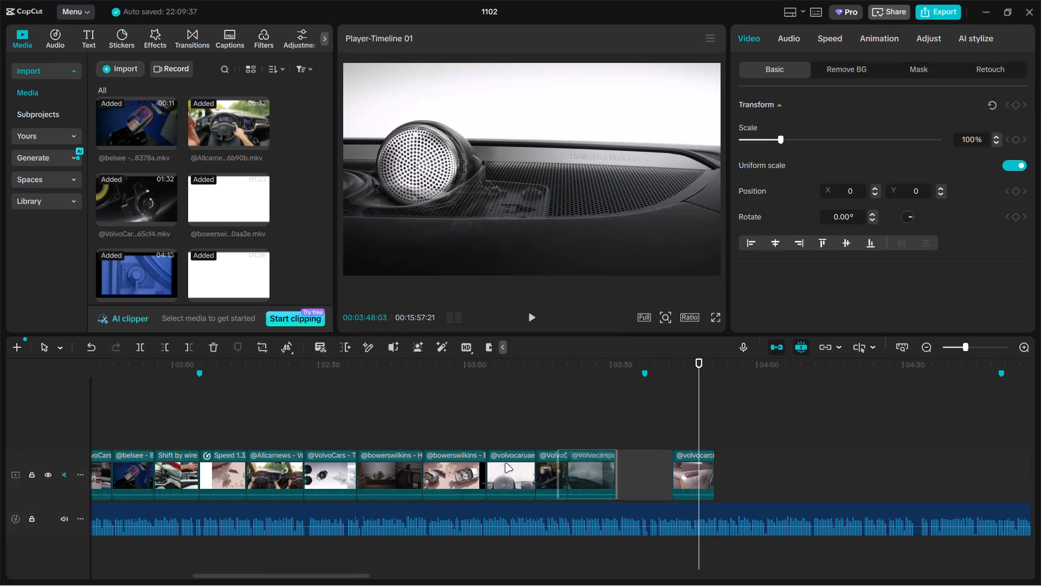
left_click_drag(505, 463, 339, 468)
left_click(339, 468)
Move the Allcarnews driving clip further along the timeline, past the VolvoCars clip and the bowerswilkins Abbey Road clip.
left_click(280, 434)
left_click_drag(280, 434, 276, 434)
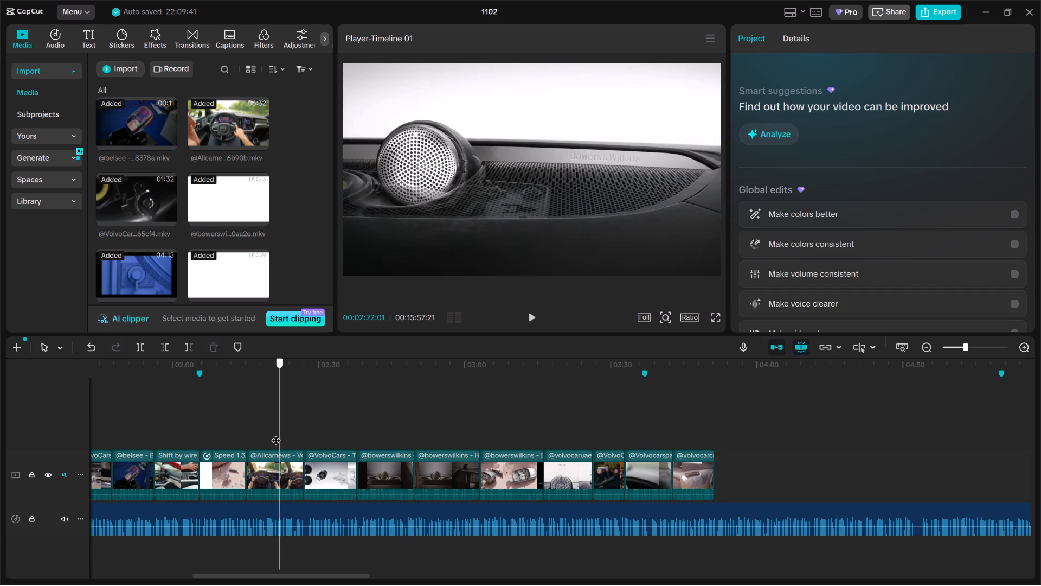
left_click_drag(276, 434, 275, 430)
left_click_drag(277, 463, 437, 463)
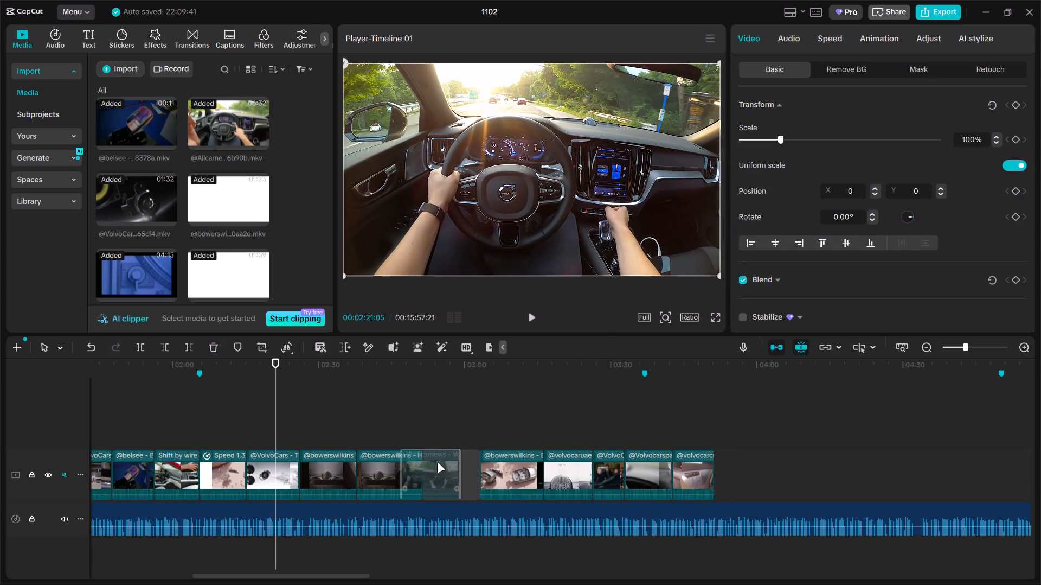
Move the Allcarnews driving clip ahead of the Bowers & Wilkins x Volvo clip, and the bowerswilkins How clip to just before the volvocarcr3375 clip.
left_click_drag(437, 463, 442, 463)
left_click_drag(367, 464, 584, 466)
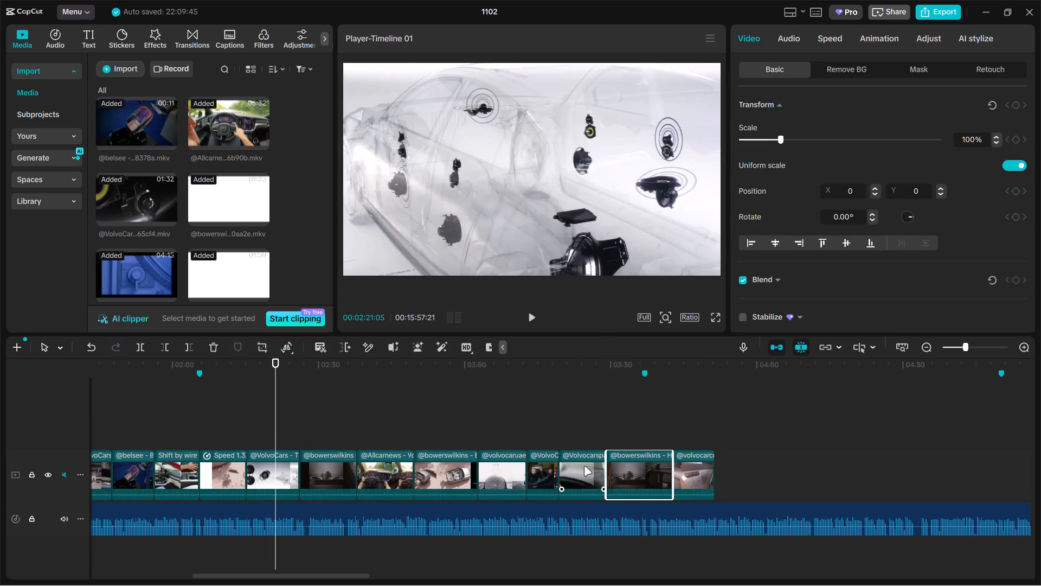
Move the VolvoCars speaker-layout clip behind the bowerswilkins Abbey Road clip, ahead of the Allcarnews driving clip, and check the new order.
left_click(325, 423)
left_click_drag(324, 424, 324, 424)
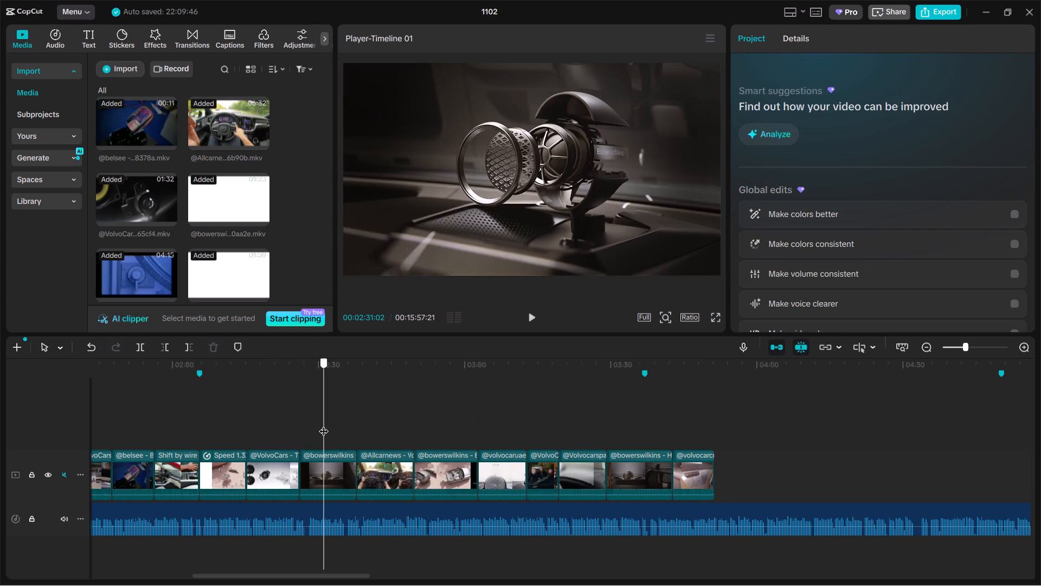
left_click_drag(324, 424, 225, 418)
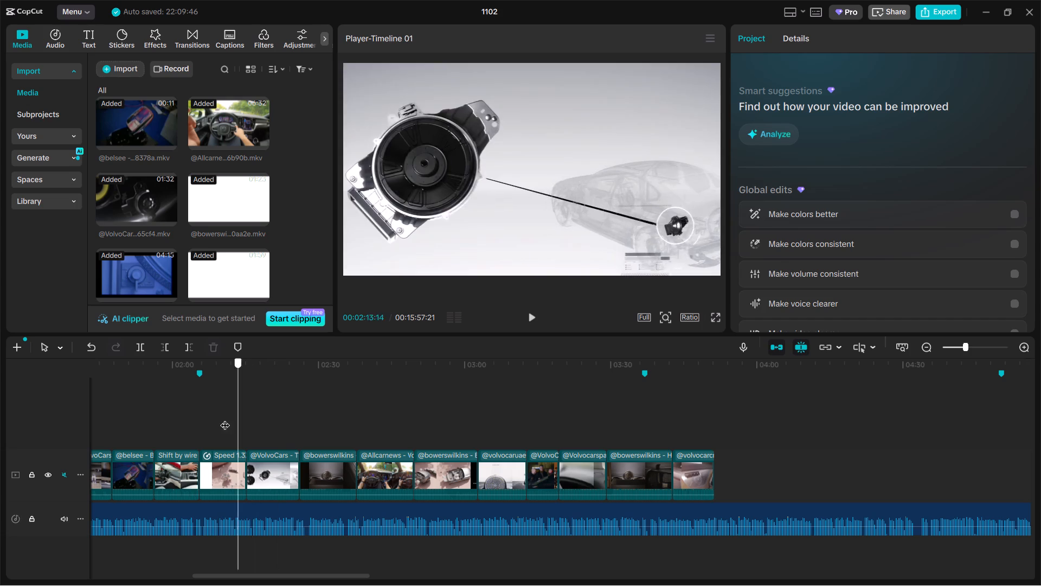
left_click_drag(225, 418, 260, 413)
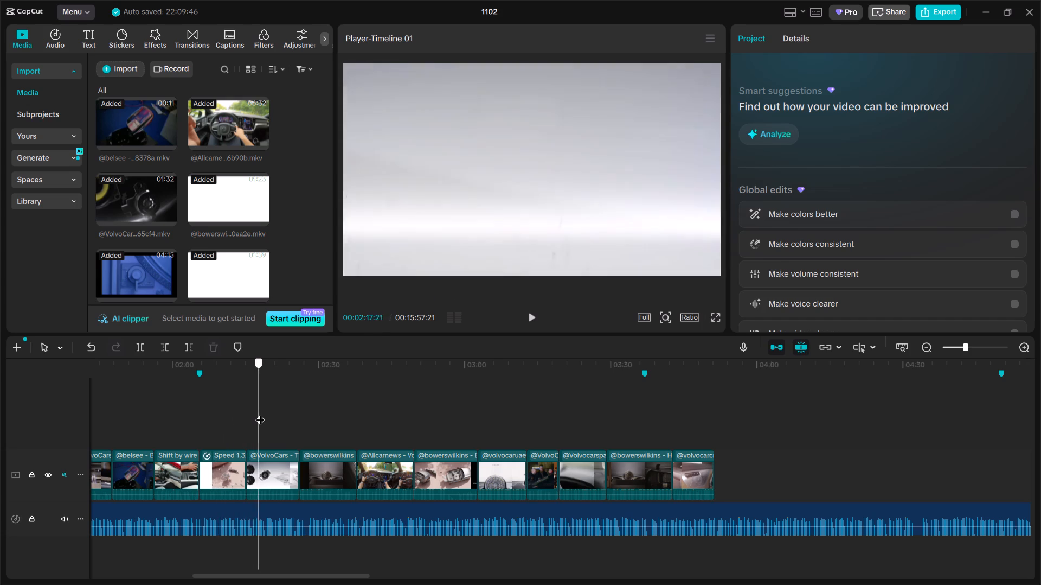
left_click_drag(260, 413, 307, 416)
left_click_drag(283, 458, 292, 458)
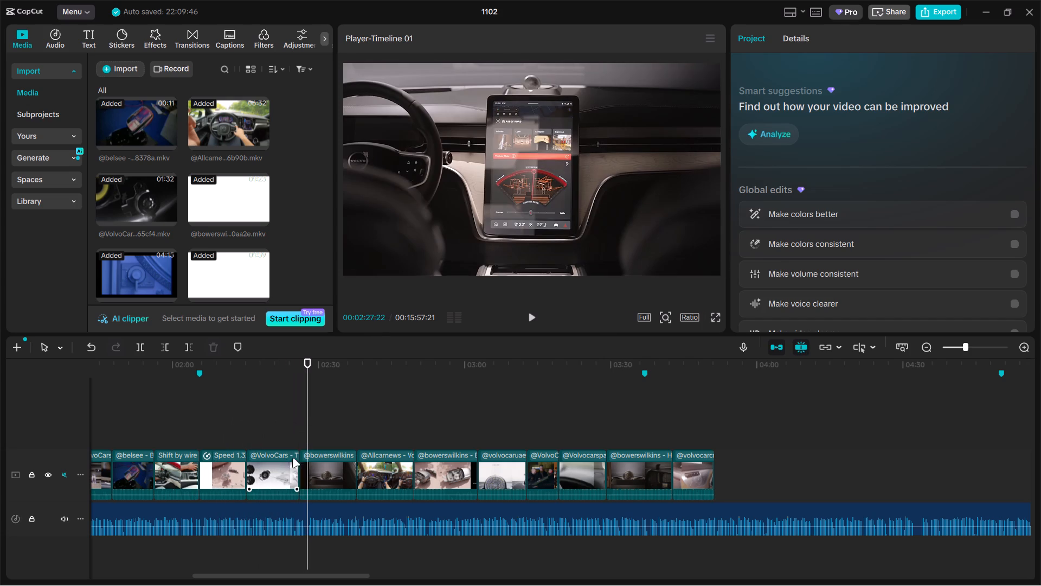
left_click_drag(292, 458, 332, 458)
left_click(271, 431)
left_click_drag(269, 431, 283, 428)
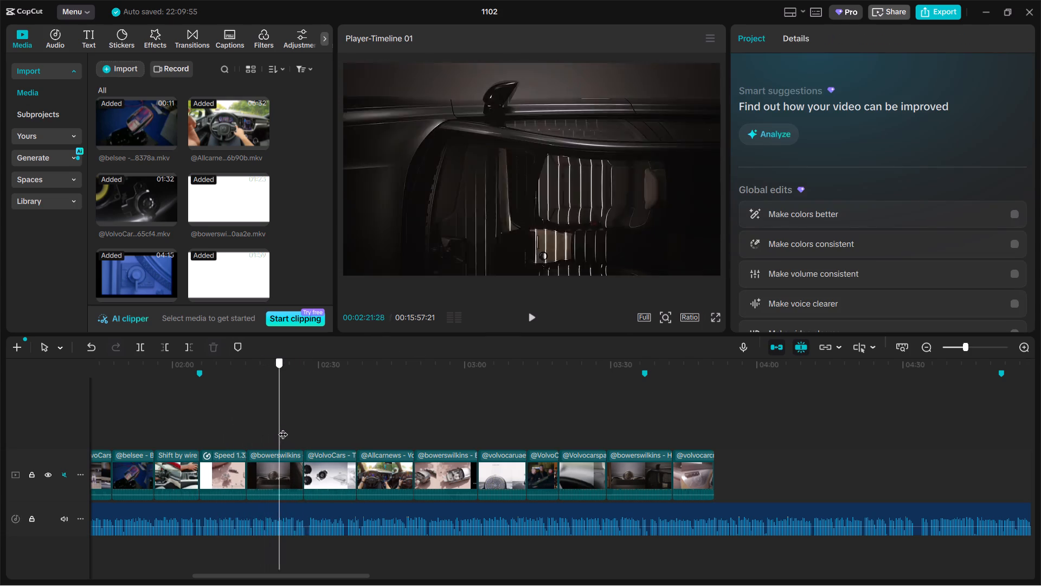
Trim about 3 seconds off the end of the bowerswilkins How clip near the third marker.
left_click_drag(283, 428, 420, 425)
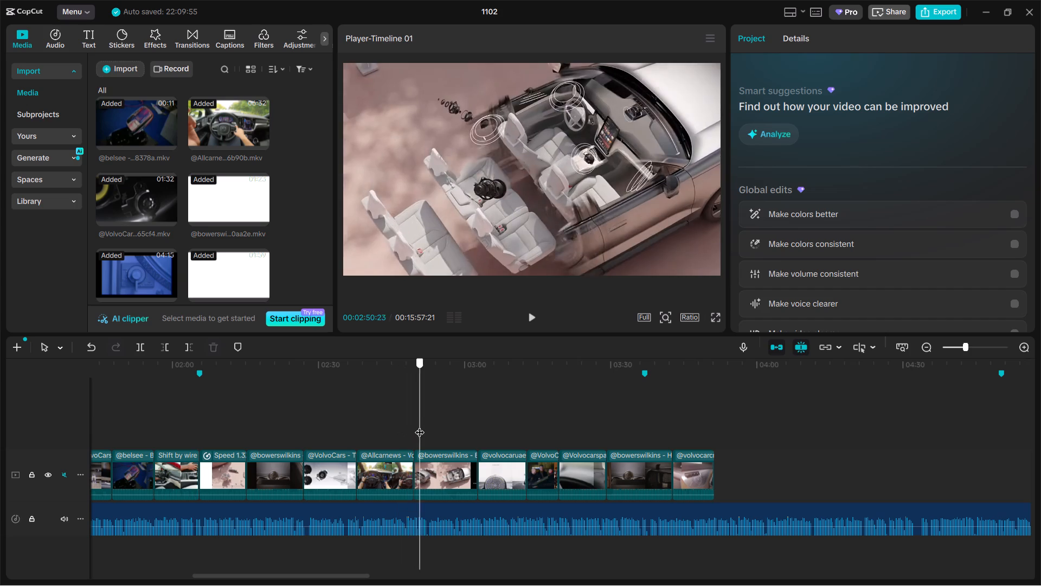
left_click_drag(420, 425, 584, 428)
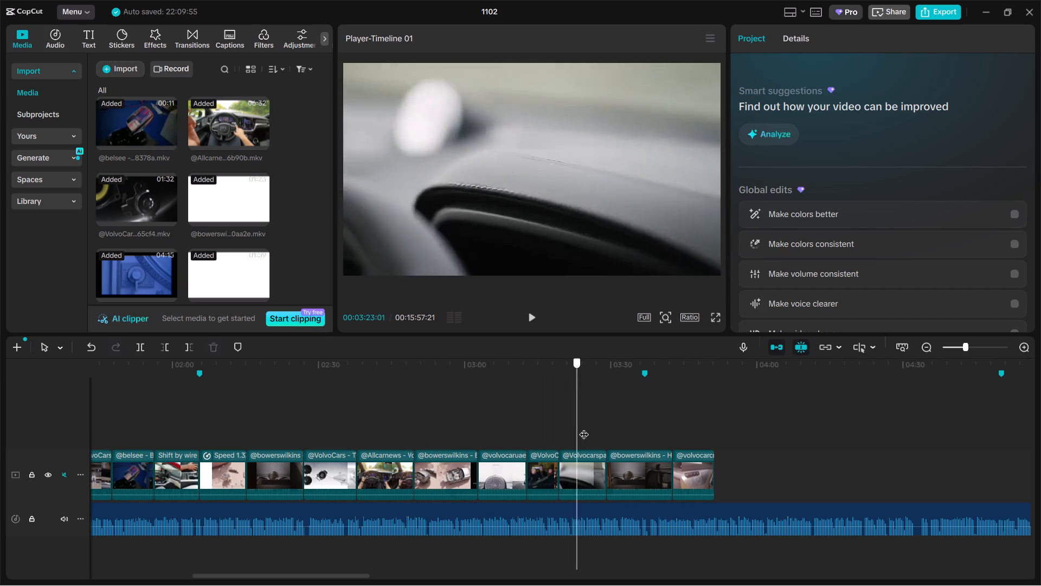
left_click_drag(584, 428, 689, 426)
left_click(639, 437)
left_click(641, 462)
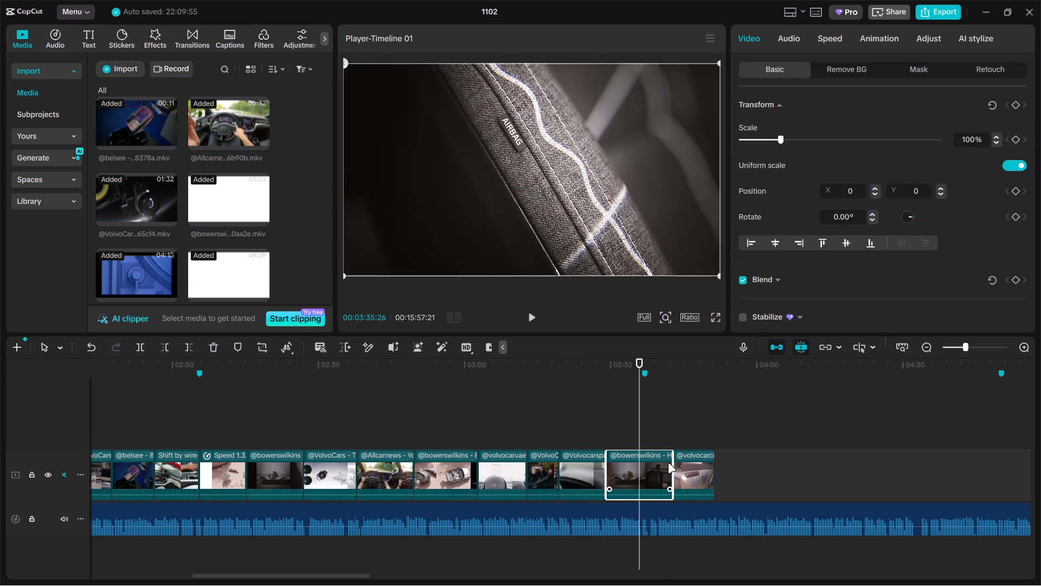
left_click_drag(672, 463, 653, 463)
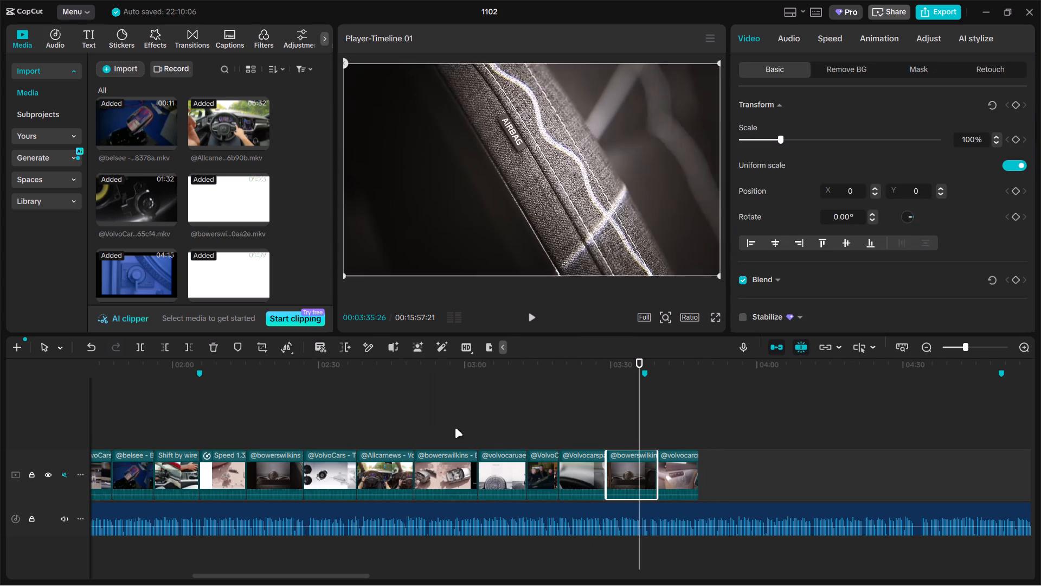
Trim about 3 seconds off the end of the bowerswilkins speaker-layout clip that follows the Allcarnews driving clip.
left_click(429, 424)
left_click(434, 463)
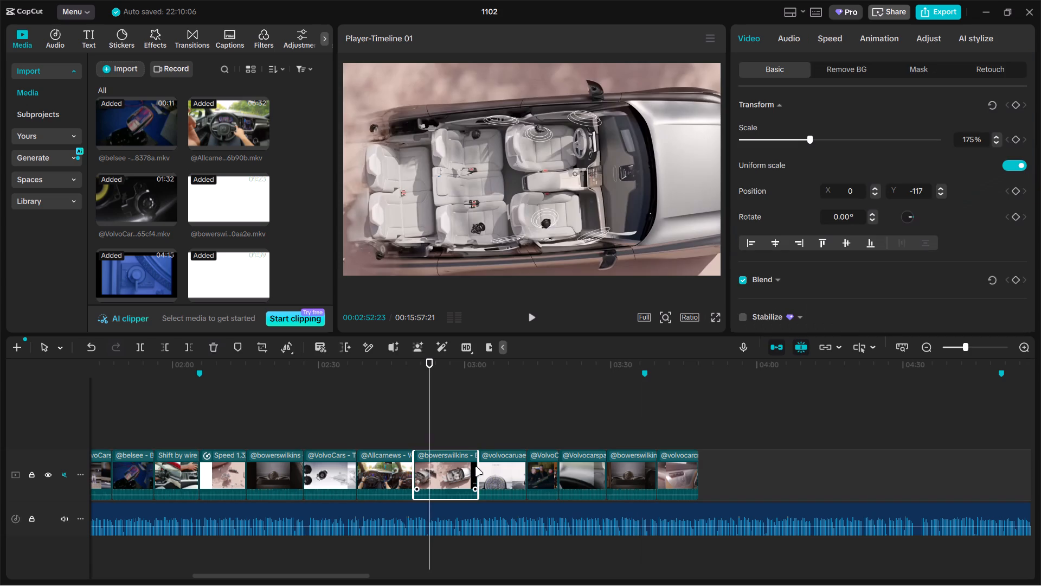
left_click_drag(475, 467, 462, 467)
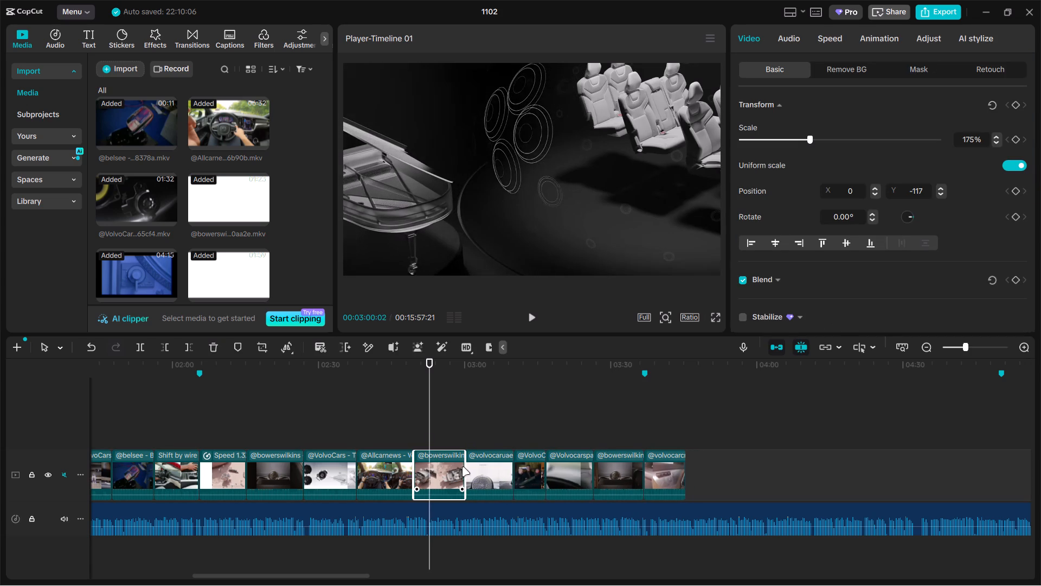
left_click_drag(462, 467, 460, 467)
left_click_drag(427, 430, 450, 425)
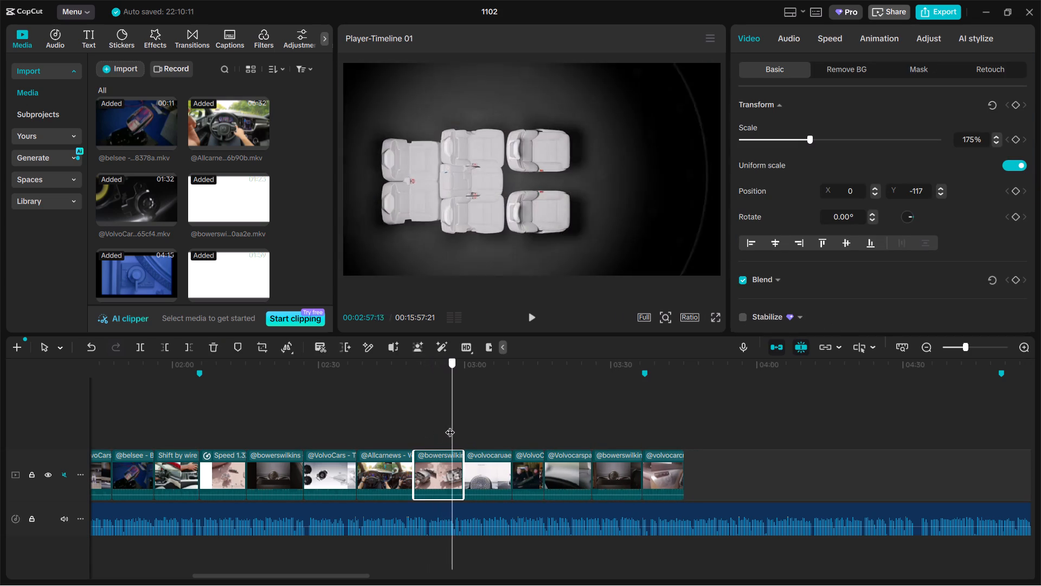
left_click_drag(450, 425, 365, 418)
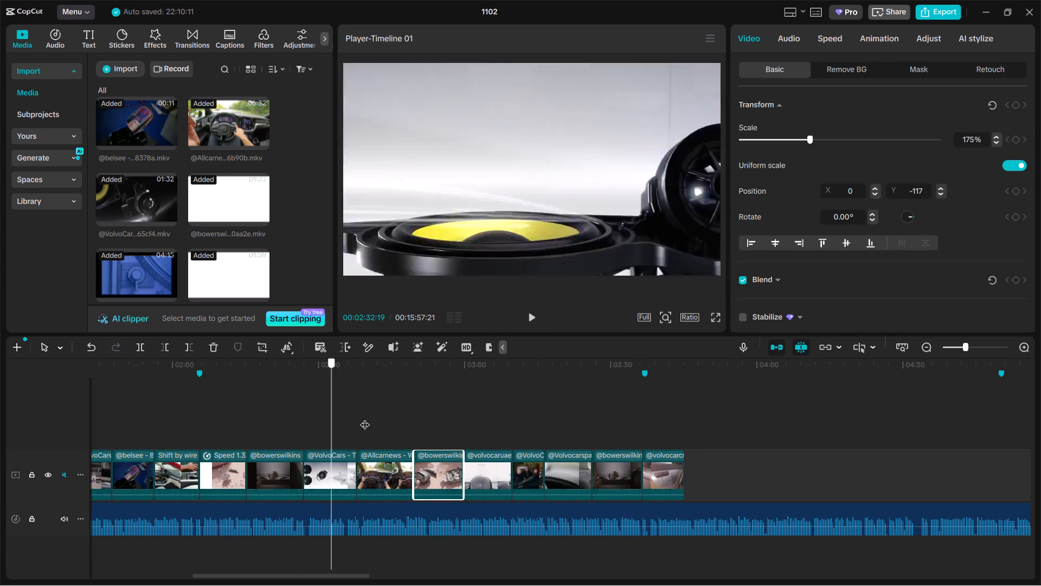
left_click_drag(365, 418, 447, 423)
Set the speed of all clips from the bowerswilkins Abbey Road clip through the last volvocarcr3375 clip to 1.10x and check the end against the marker.
left_click_drag(225, 421, 281, 436)
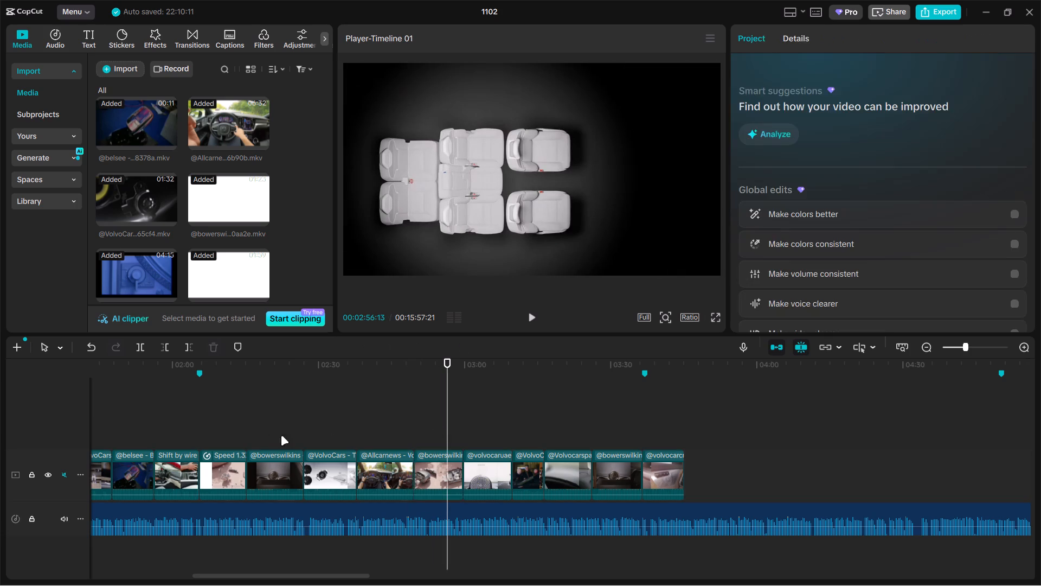
left_click_drag(281, 436, 646, 474)
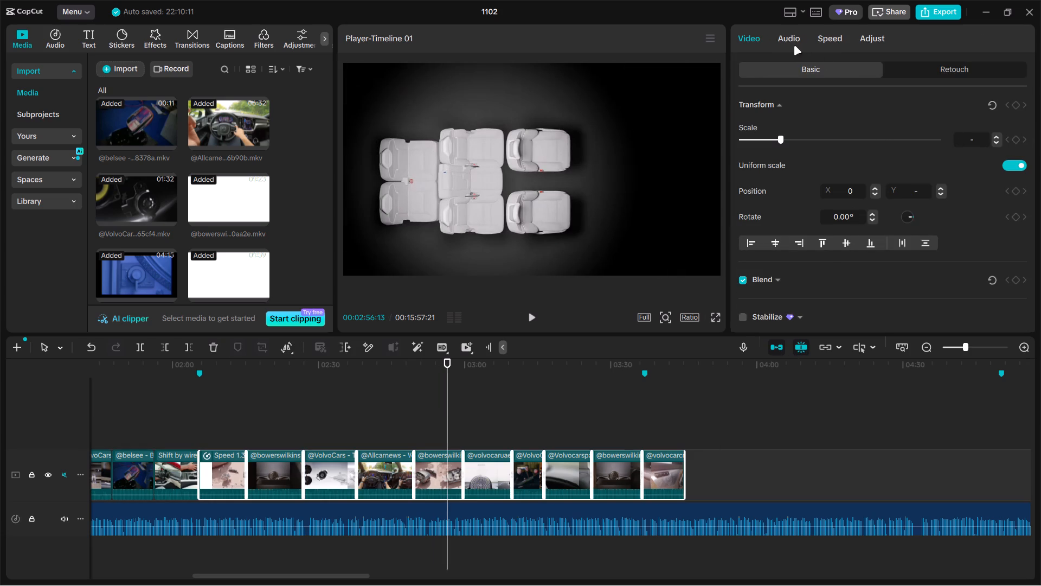
left_click(227, 466, "ctrl")
left_click(828, 41)
left_click(1020, 120)
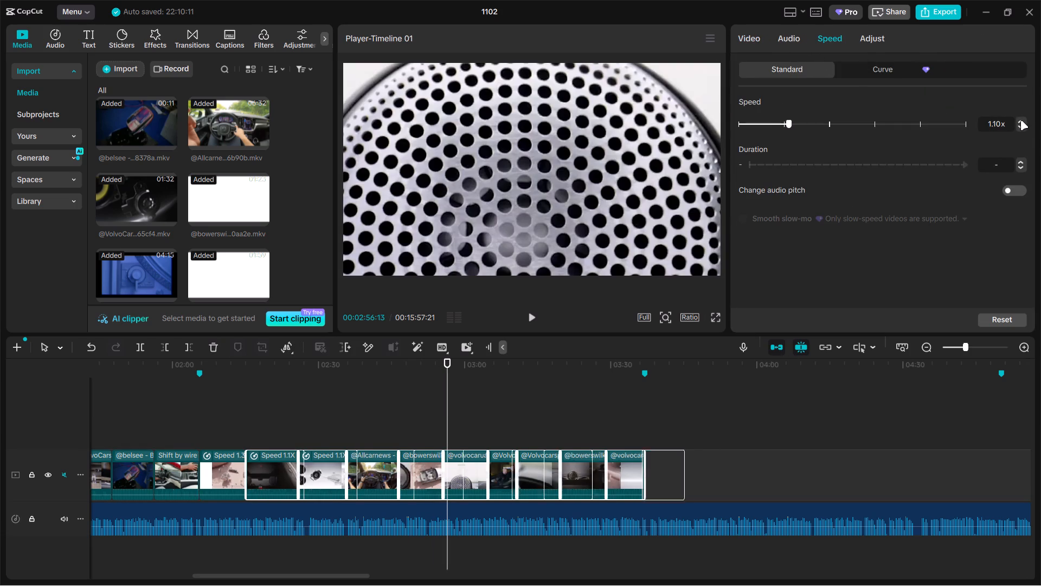
left_click(633, 412)
scroll(712, 432, "up", 6, "ctrl")
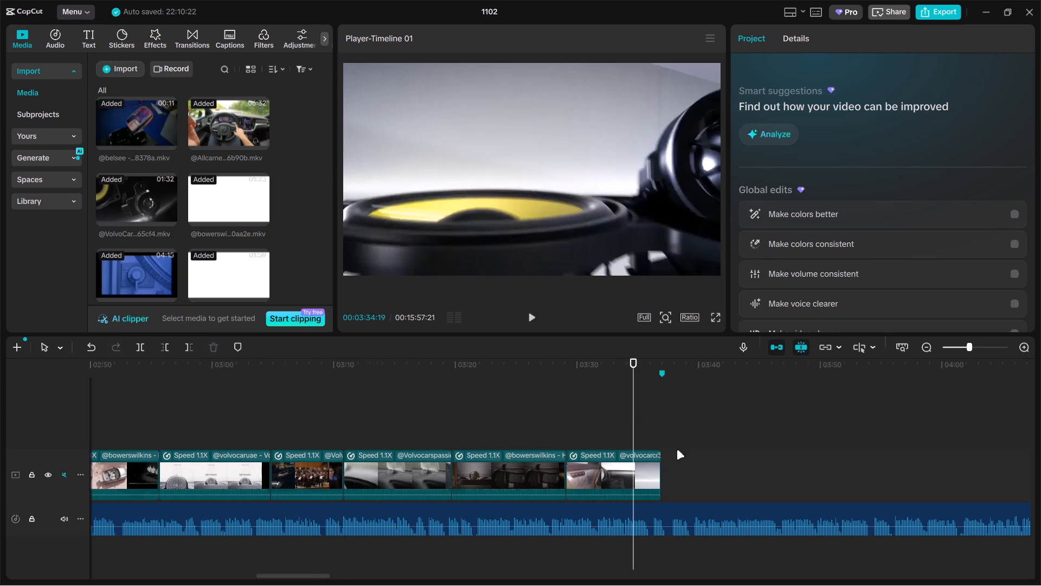
left_click(653, 465)
left_click(661, 463)
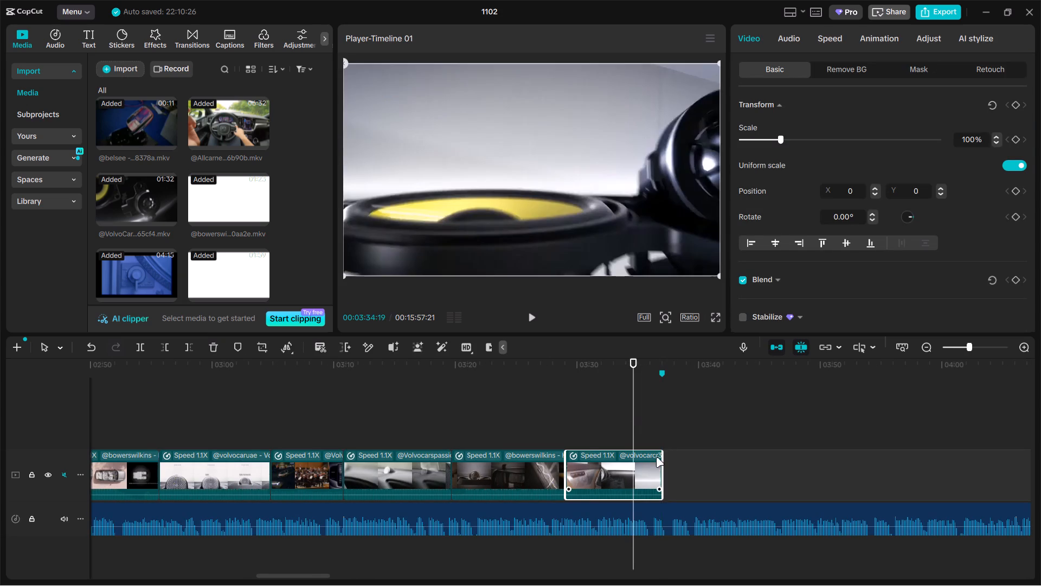
scroll(656, 456, "down", 6, "ctrl")
Review the sped-up audio section by skimming through its clips and playing the ending up to the third marker.
left_click(560, 429)
left_click_drag(560, 429, 596, 430)
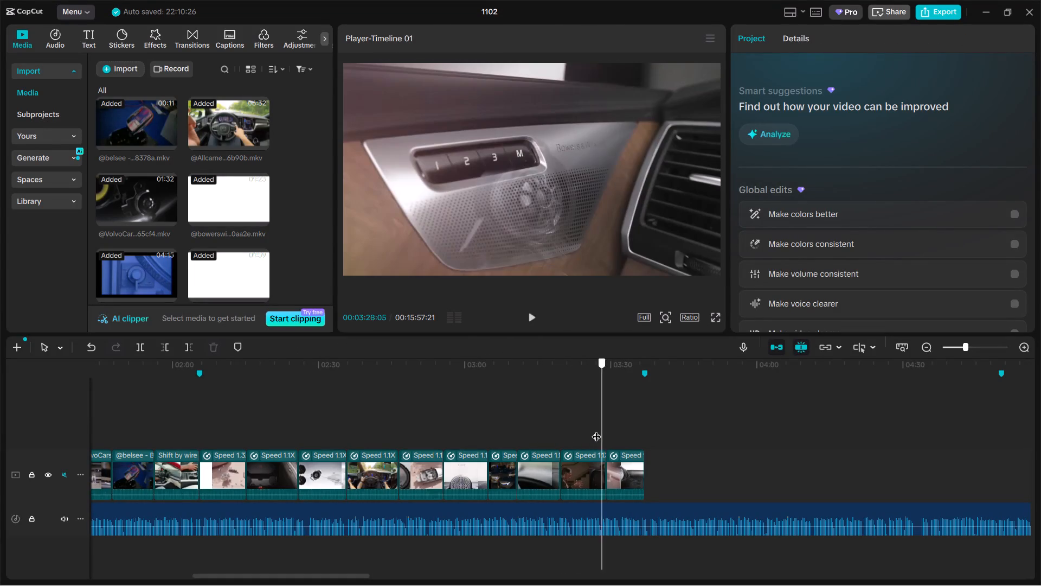
left_click_drag(596, 430, 519, 426)
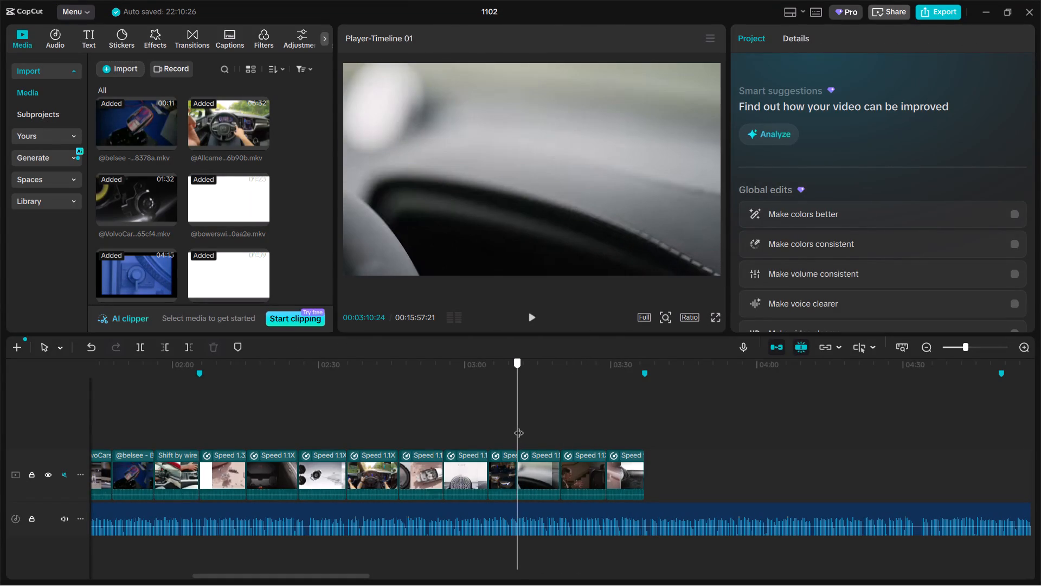
left_click_drag(519, 426, 564, 426)
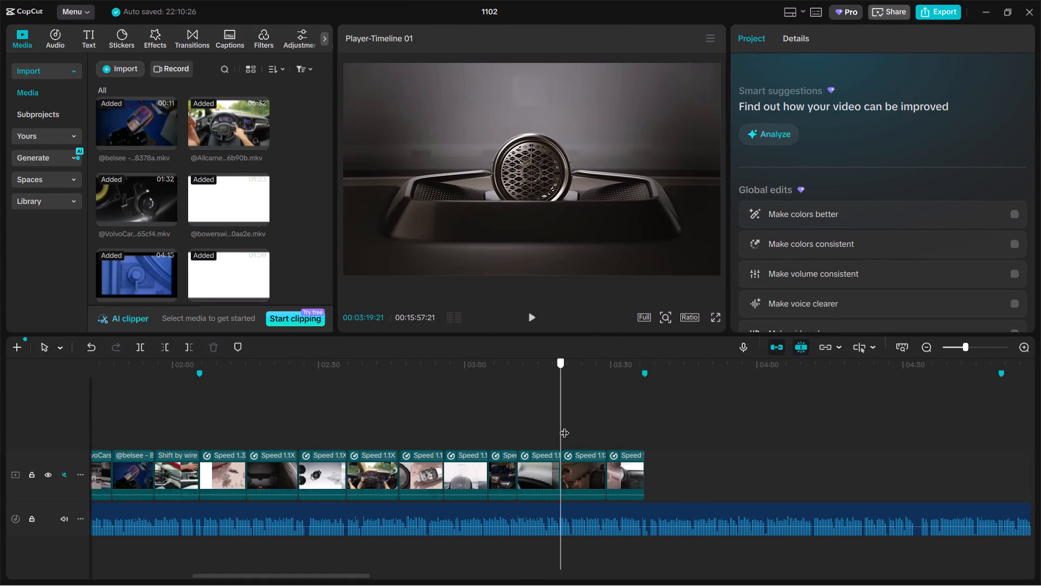
left_click_drag(564, 426, 350, 402)
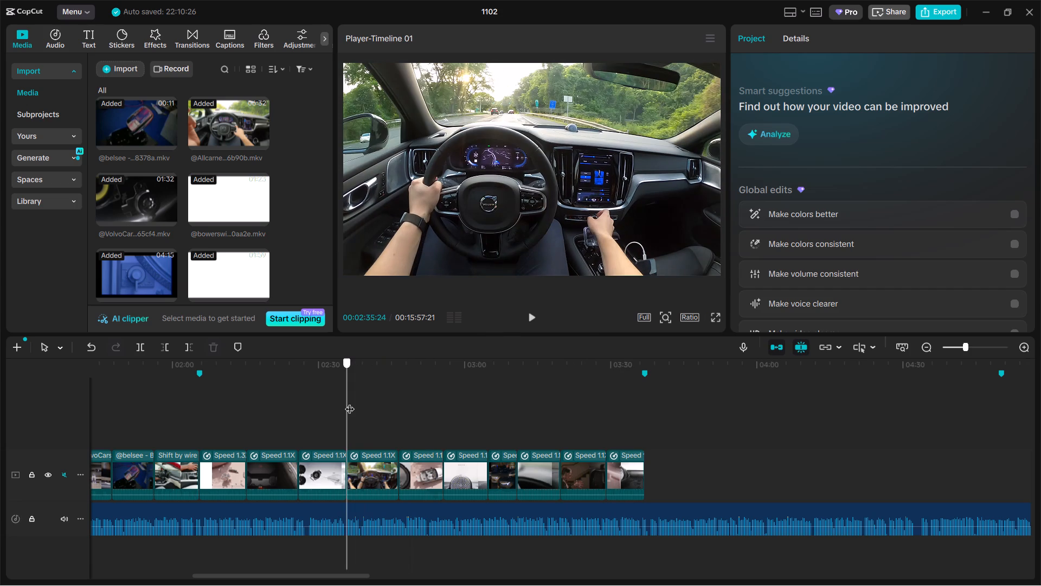
left_click_drag(350, 402, 401, 402)
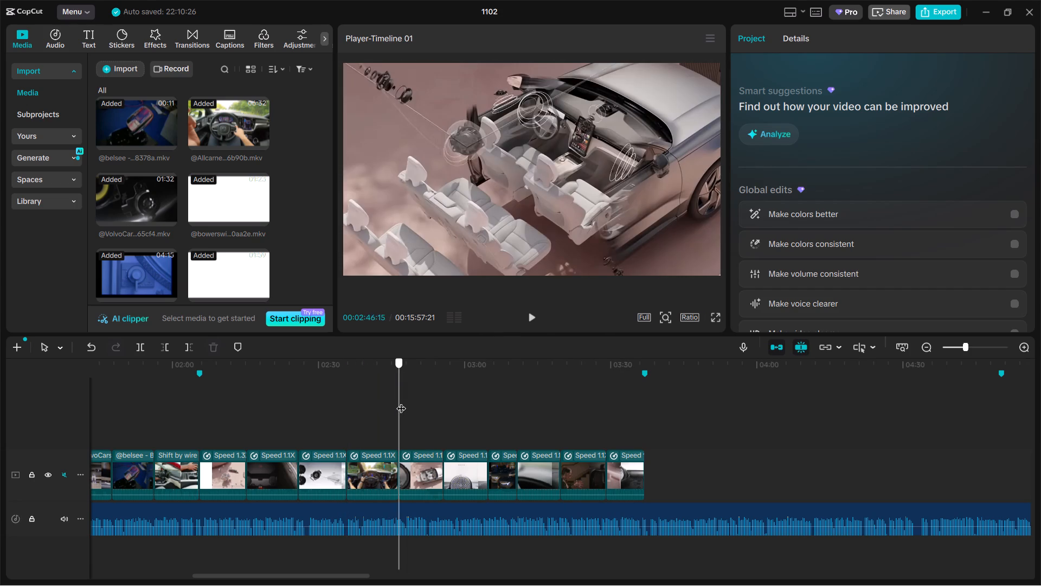
left_click_drag(401, 402, 636, 422)
key("space")
left_click(635, 423)
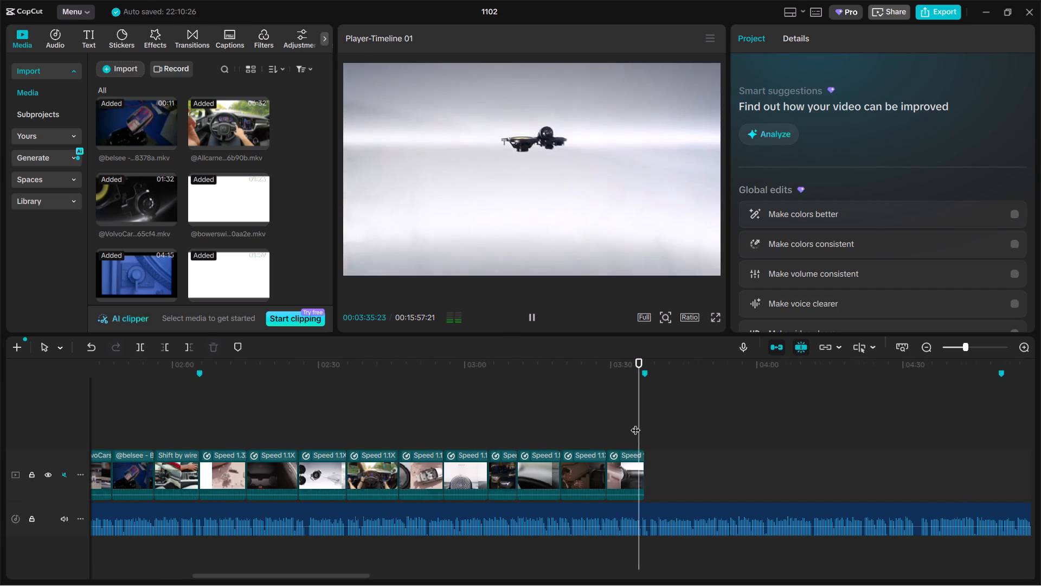
key("space")
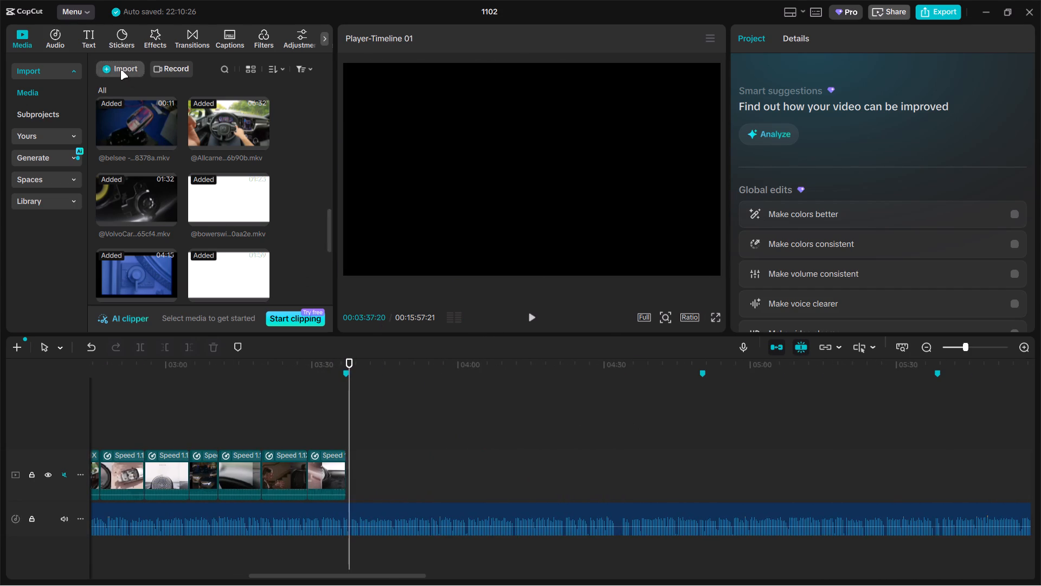
Import all six media files from folder 10 inside the EDIT folder.
left_click(120, 70)
left_click(165, 103)
left_click(83, 31)
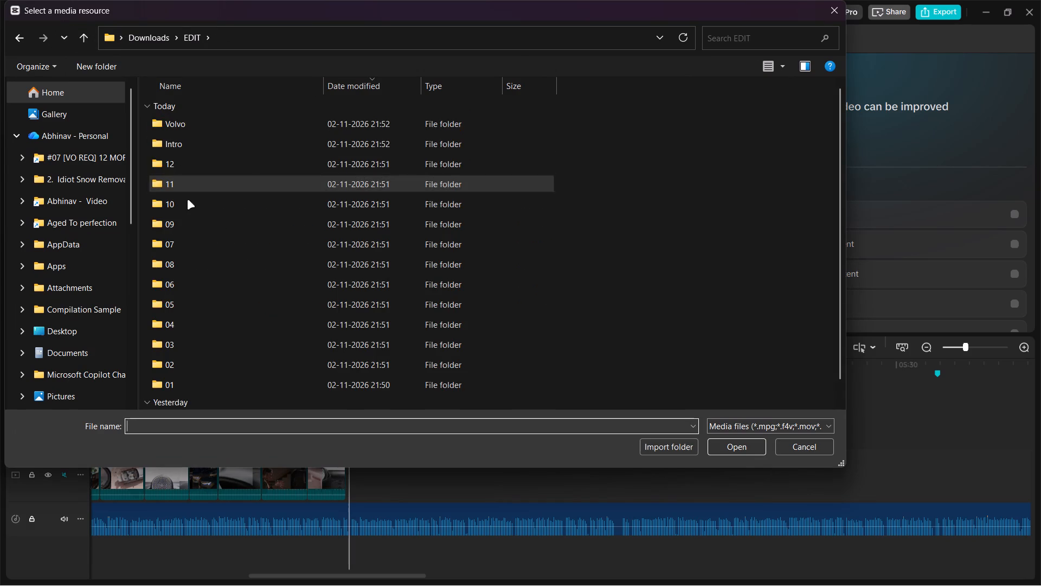
double_click(187, 201)
key("ctrl+a")
key("Return")
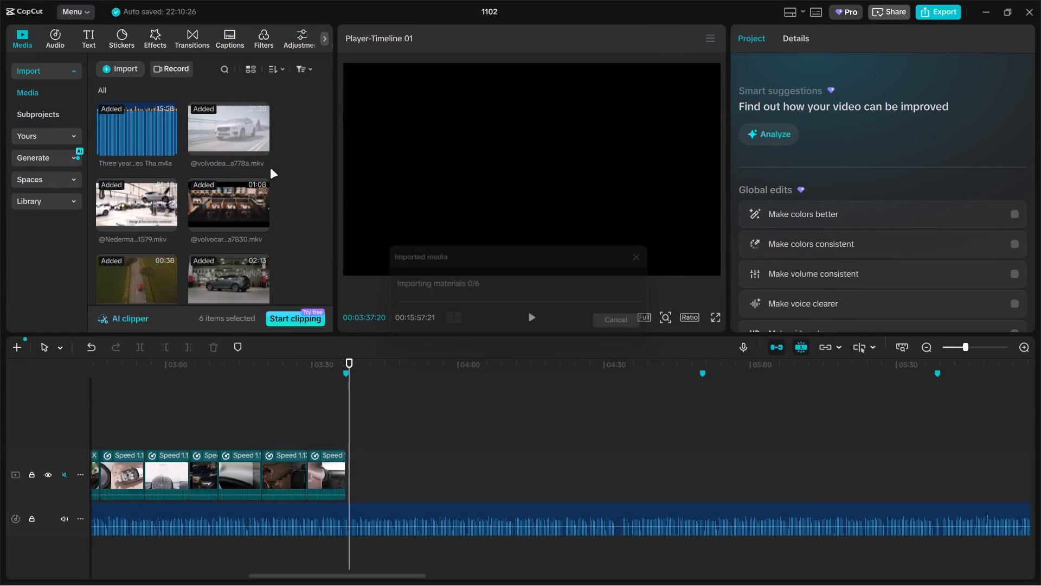
Place the six imported clips on the main track directly after the last volvocarcr3375 clip, starting with the which tyre repair kit video.
left_click_drag(208, 131, 416, 456)
scroll(428, 394, "down", 4, "ctrl")
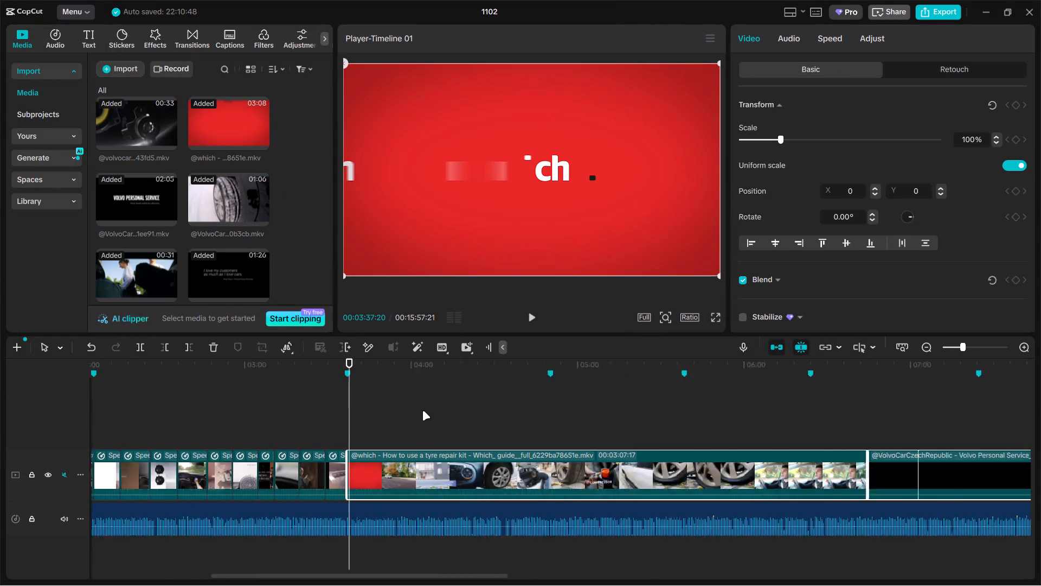
scroll(422, 411, "down", 7, "ctrl")
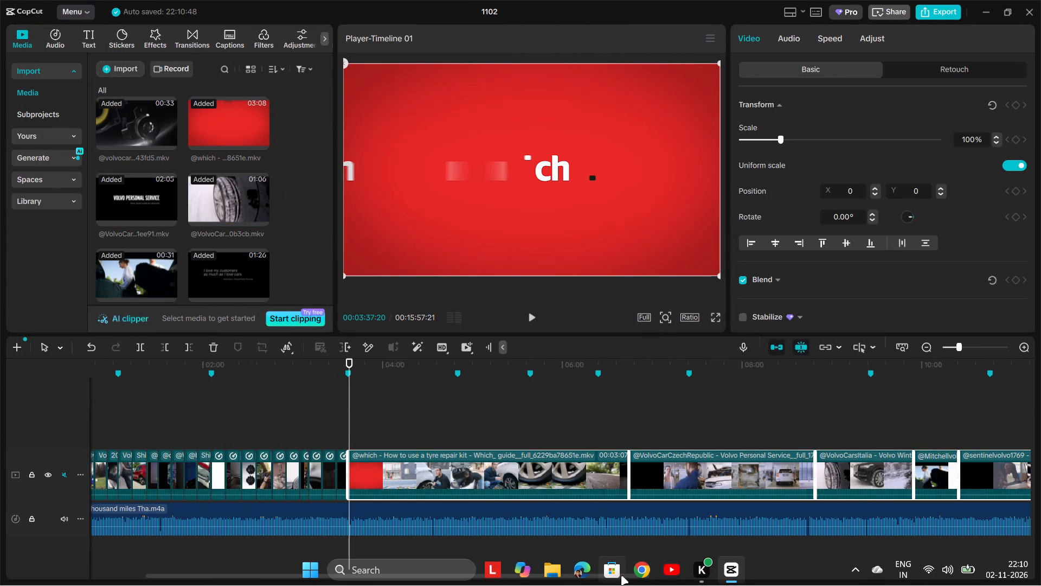
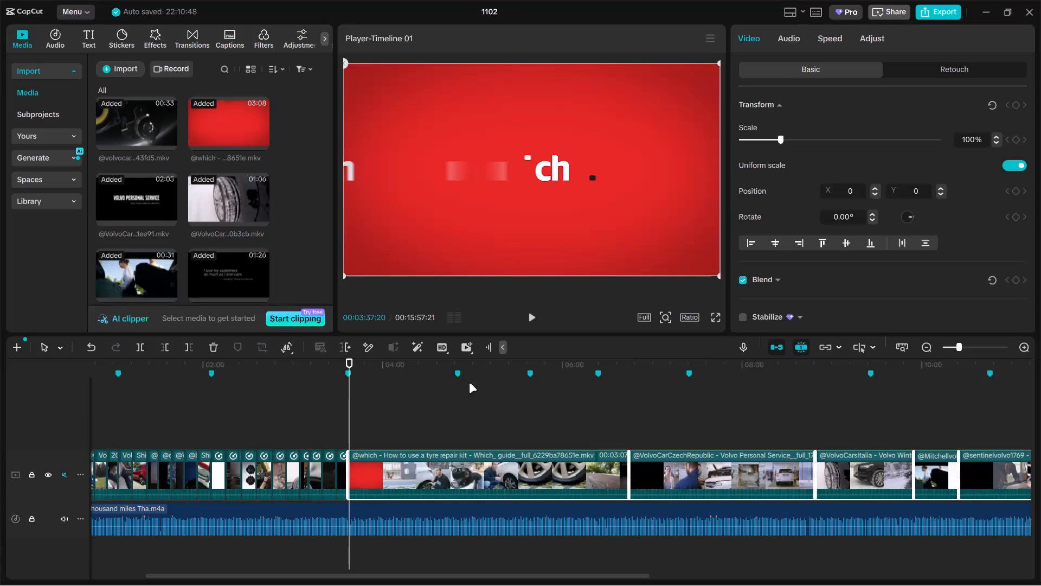
Skim the edited footage leading up to the third marker and look into the which tyre repair kit clip that follows it.
left_click(544, 437)
left_click_drag(545, 437, 176, 429)
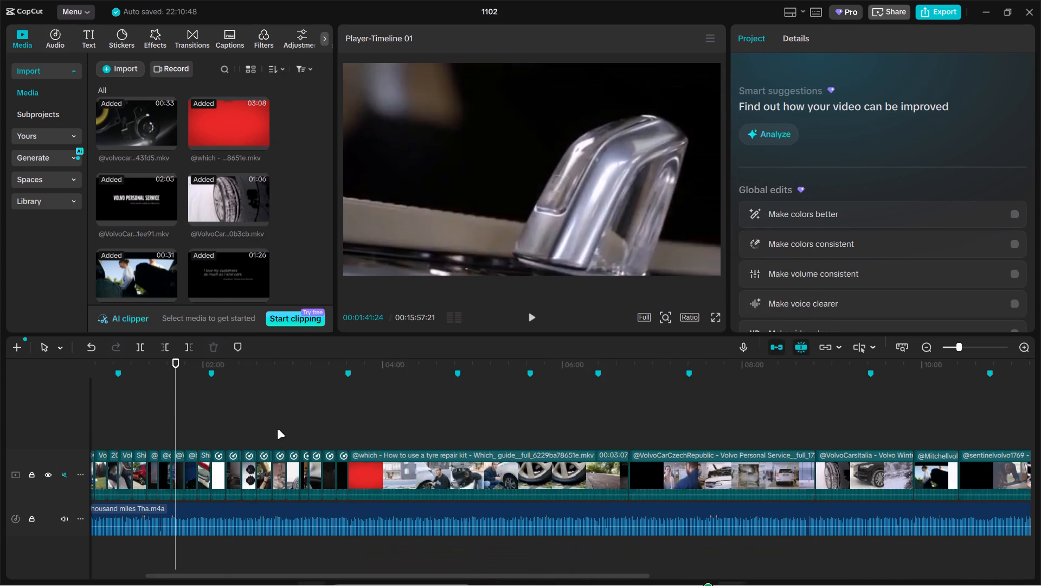
scroll(276, 431, "up", 8, "ctrl")
left_click(309, 425)
left_click_drag(309, 425, 574, 417)
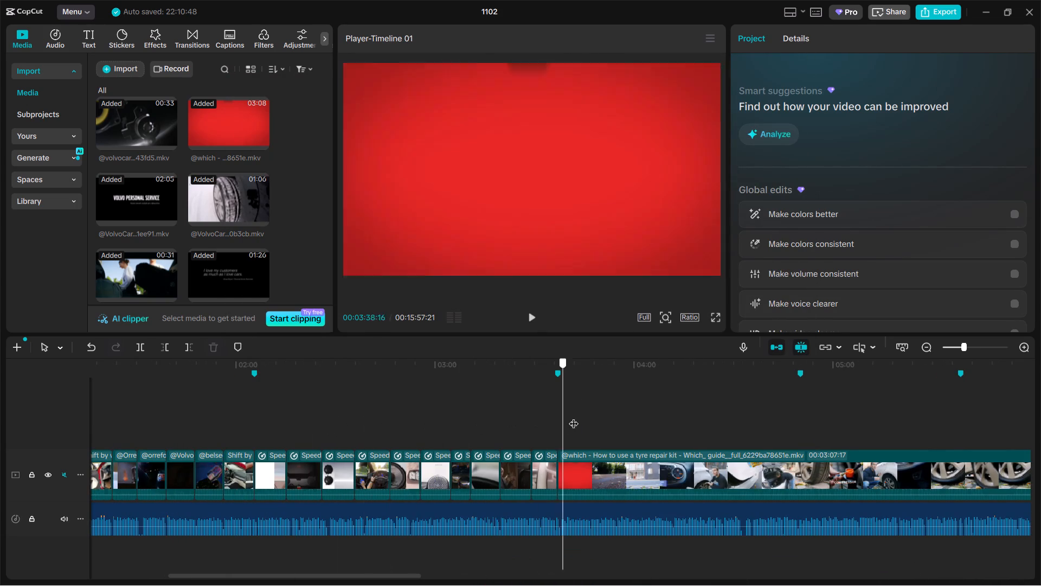
left_click_drag(574, 417, 545, 421)
double_click(545, 431)
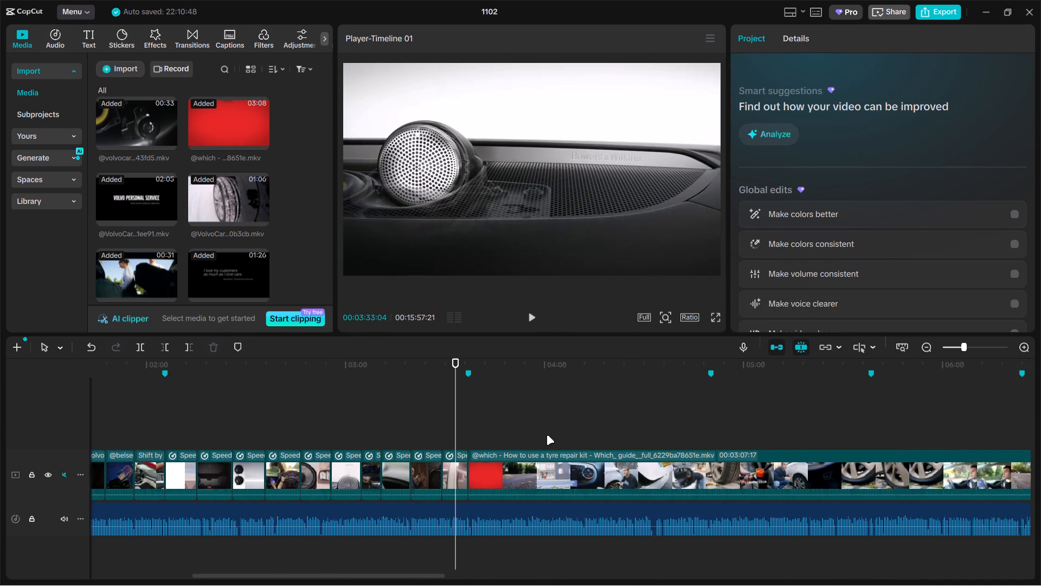
left_click(547, 436)
scroll(546, 436, "up", 3, "ctrl")
left_click_drag(530, 440, 522, 443)
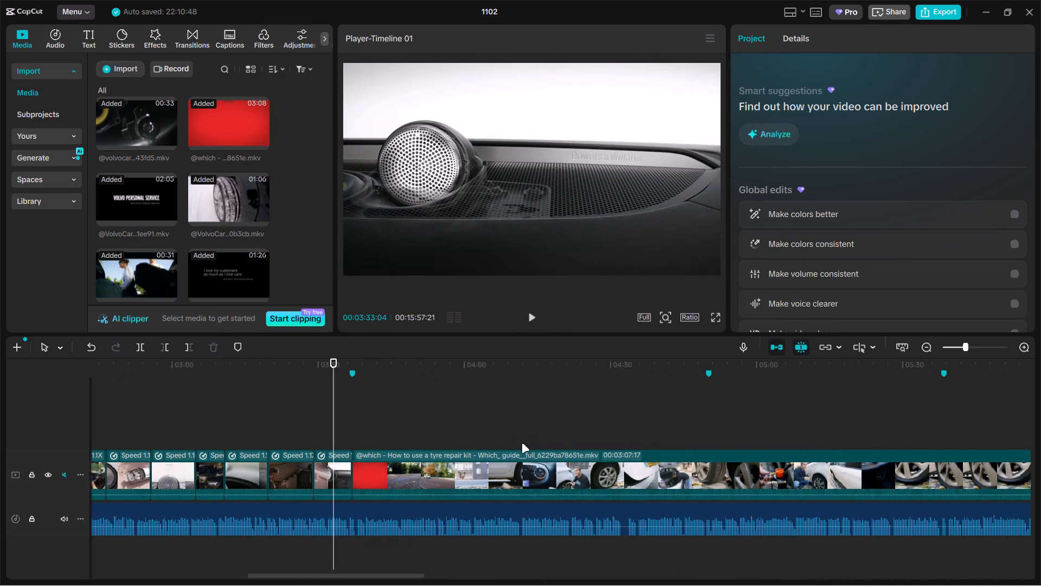
left_click_drag(522, 443, 520, 443)
left_click_drag(517, 443, 497, 448)
left_click_drag(496, 448, 490, 451)
scroll(485, 451, "up", 2, "ctrl")
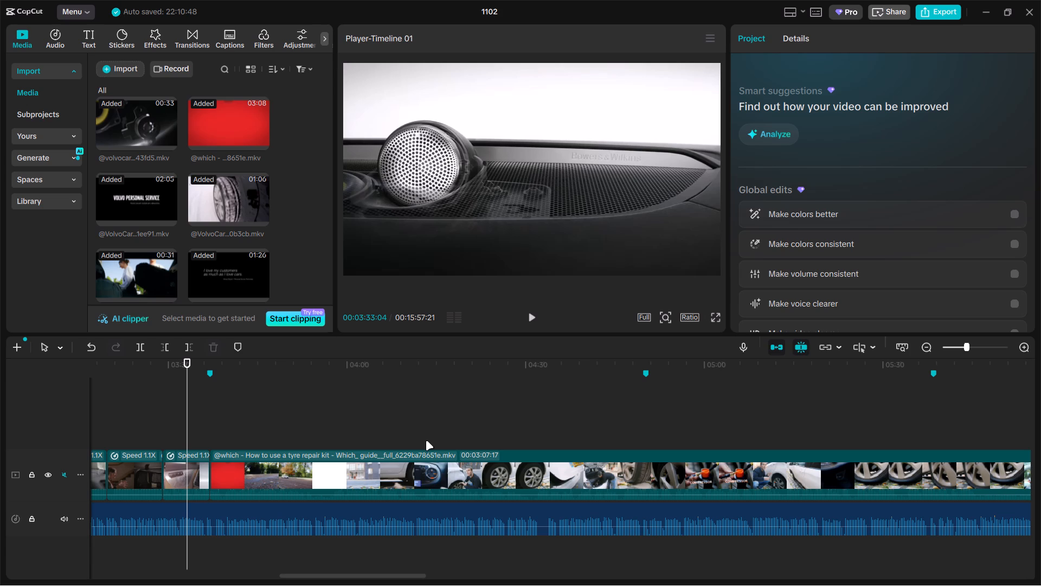
left_click(517, 411)
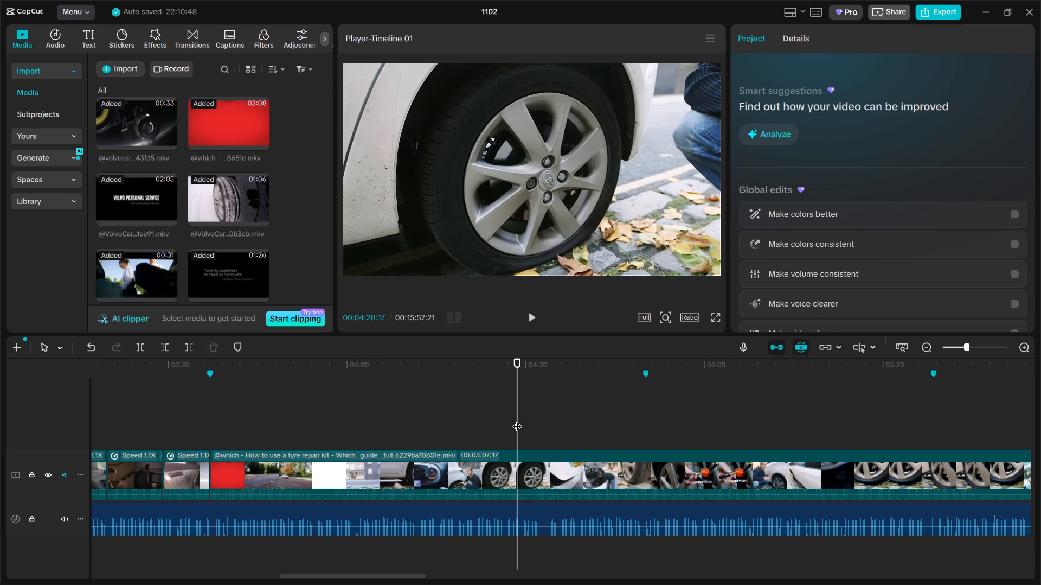
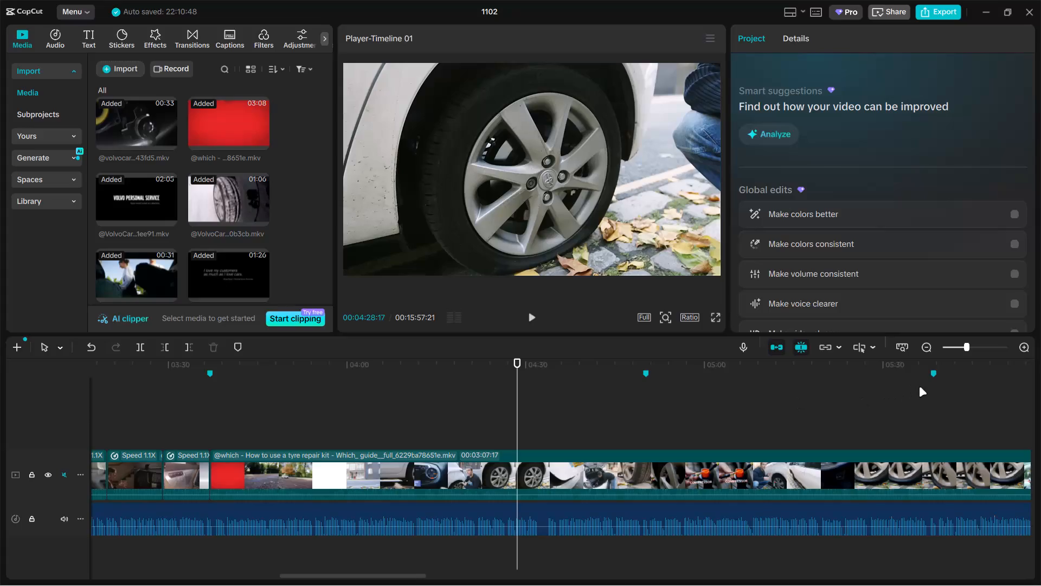
Preview the which tyre repair kit footage at about 05:30, shortly before the last marker in view.
left_click(889, 402)
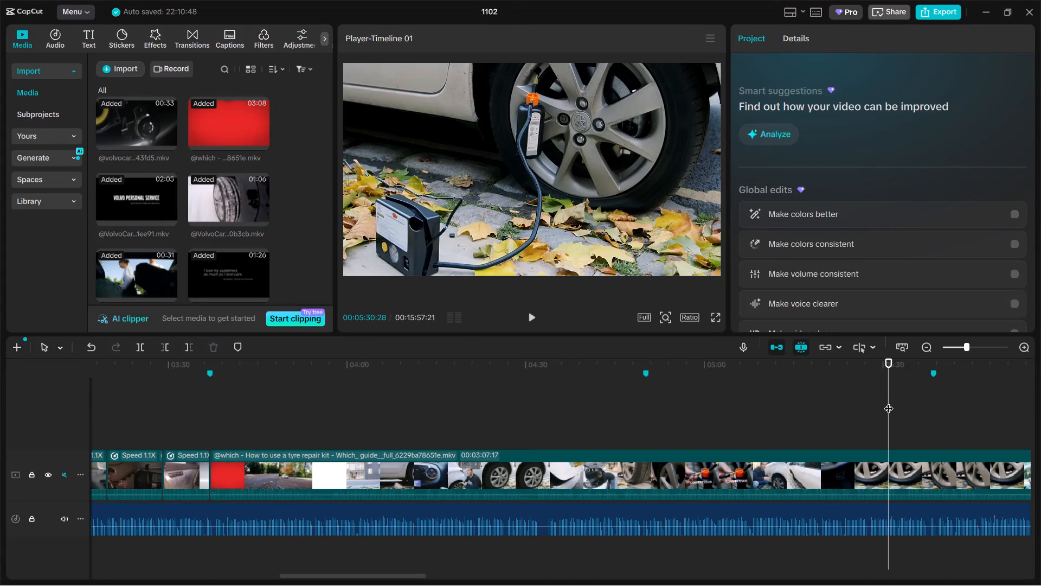
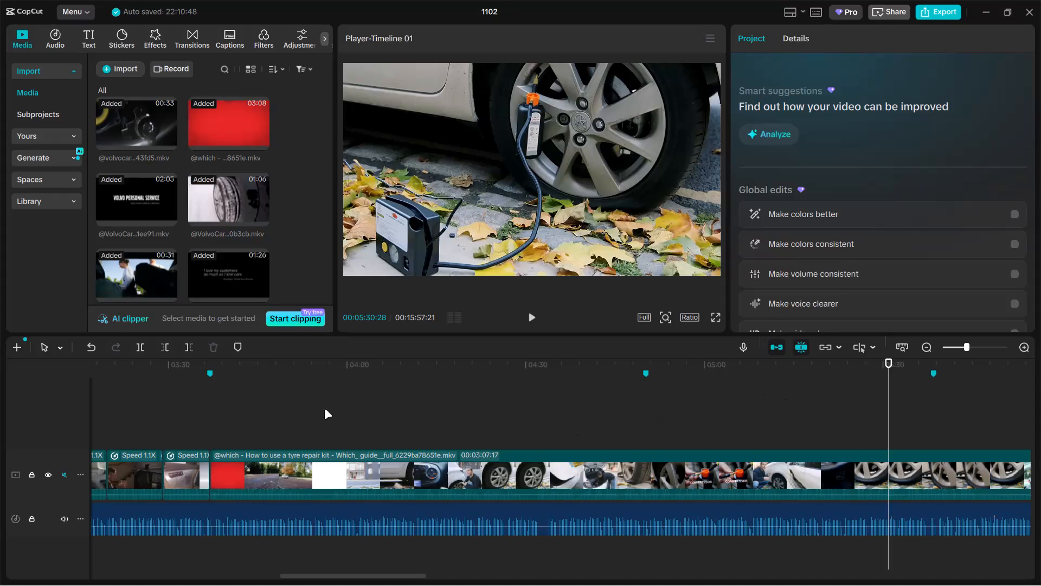
Review the which tyre repair kit footage from its start at the 03:37 marker to about 05:27.
left_click(290, 422)
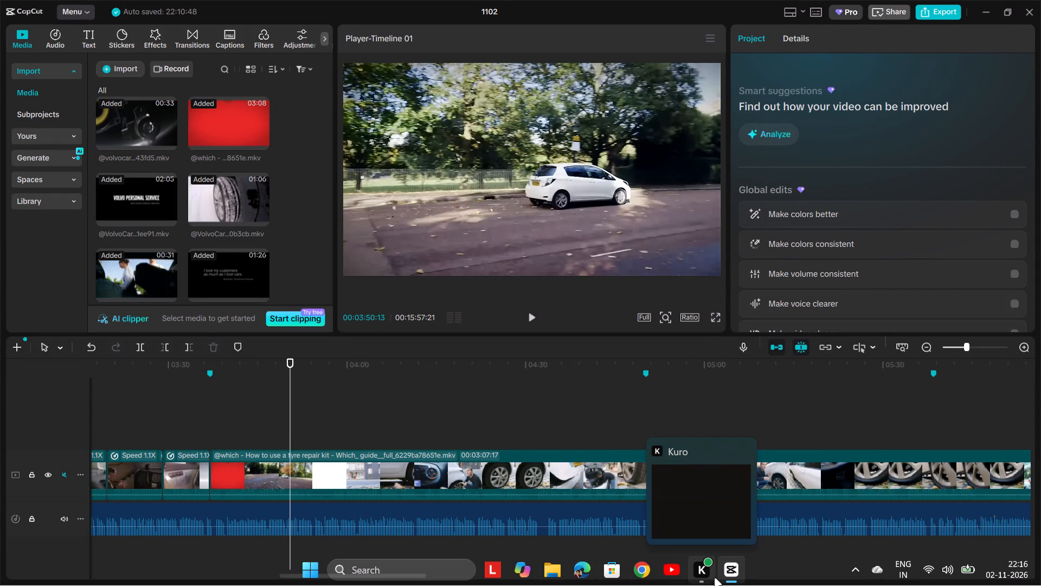
left_click(136, 413)
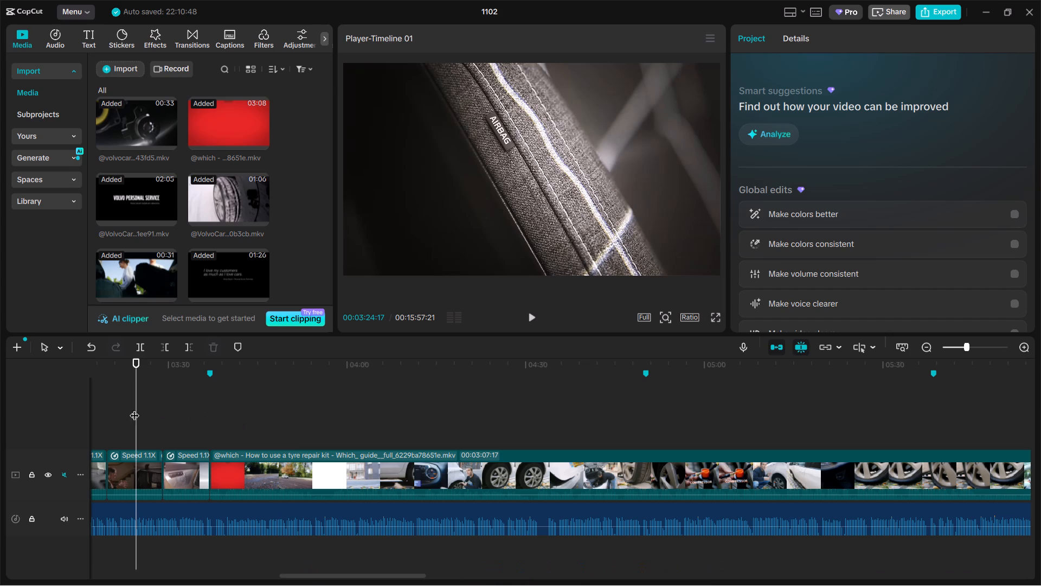
left_click(201, 438)
key("space")
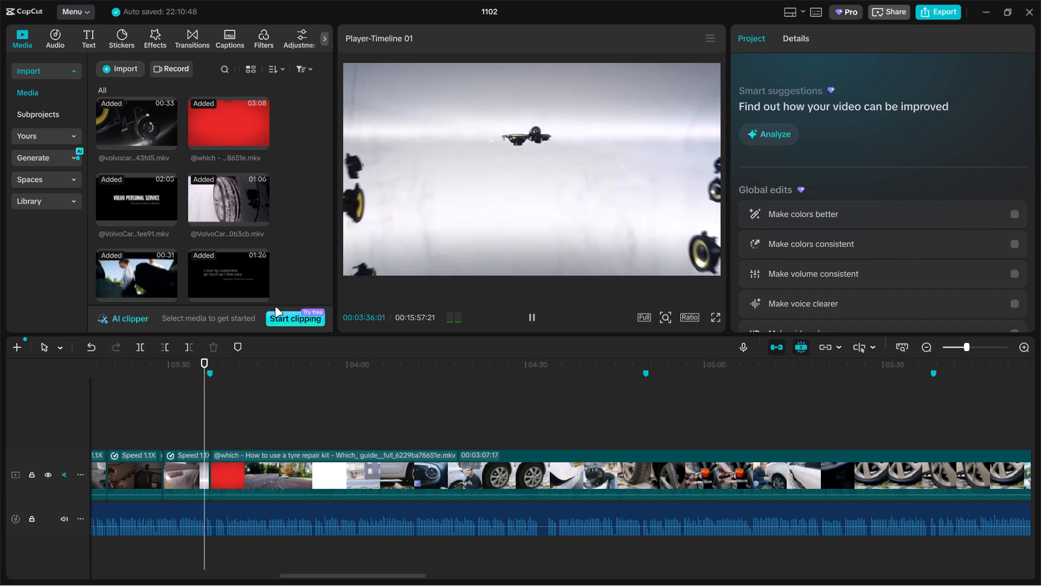
key("space")
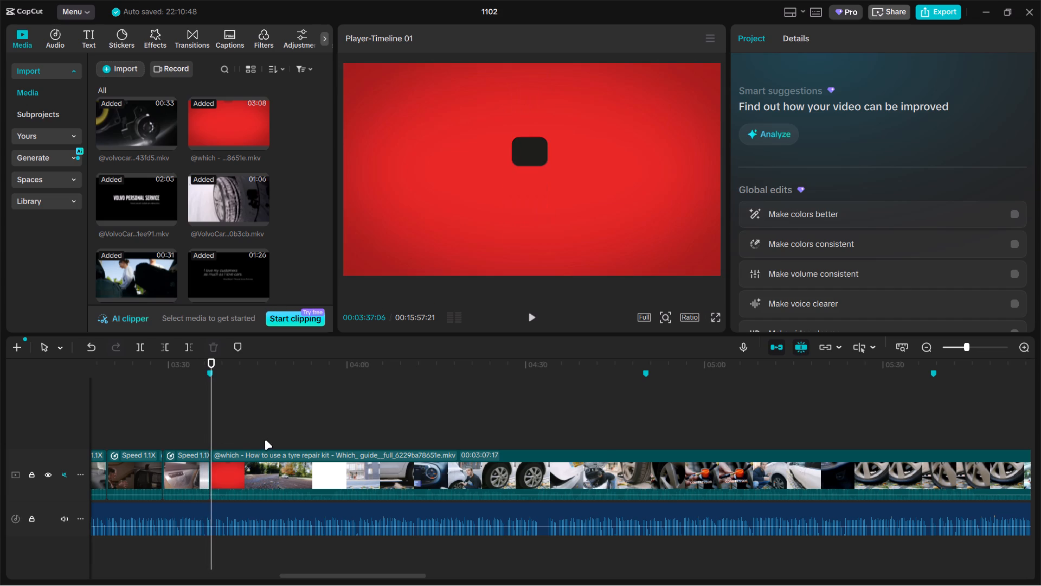
key("space")
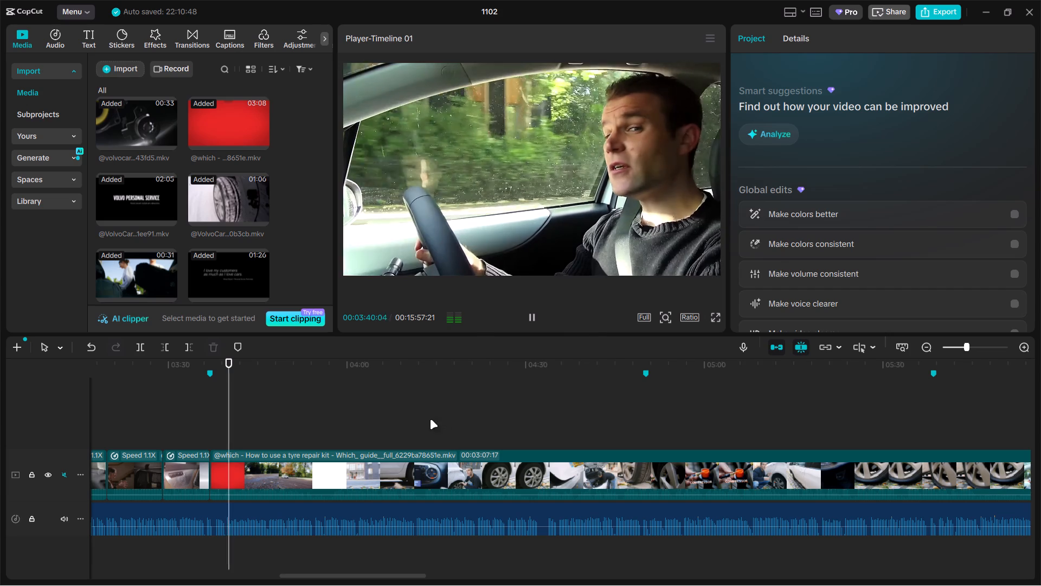
key("space")
left_click(348, 413)
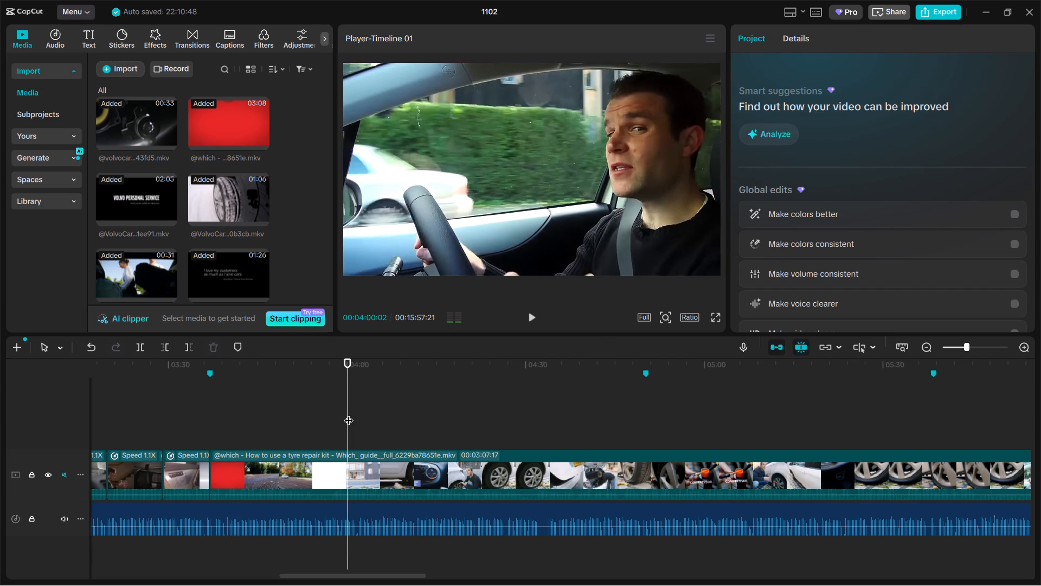
left_click_drag(349, 413, 511, 422)
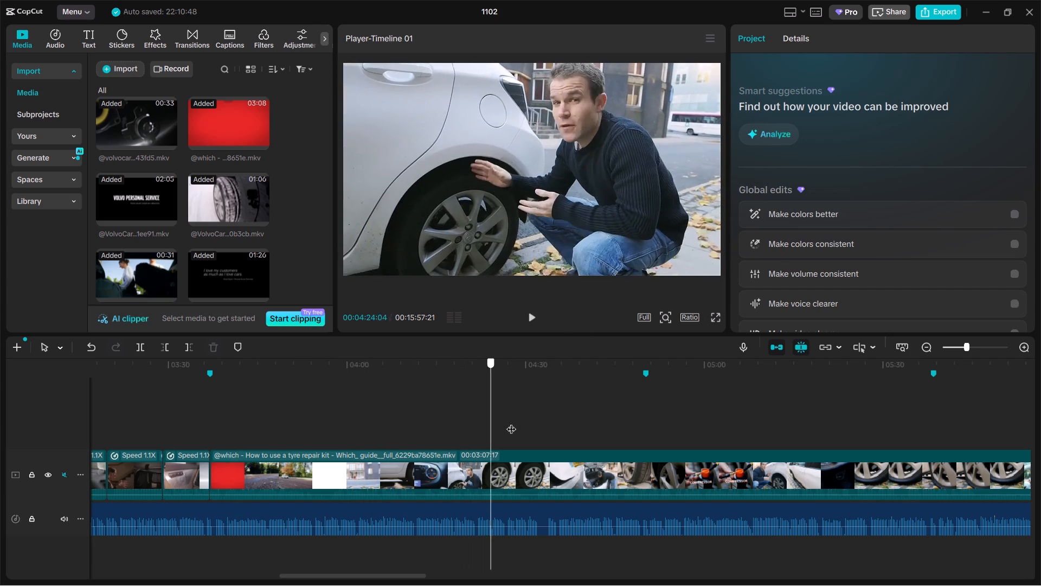
left_click_drag(511, 422, 688, 424)
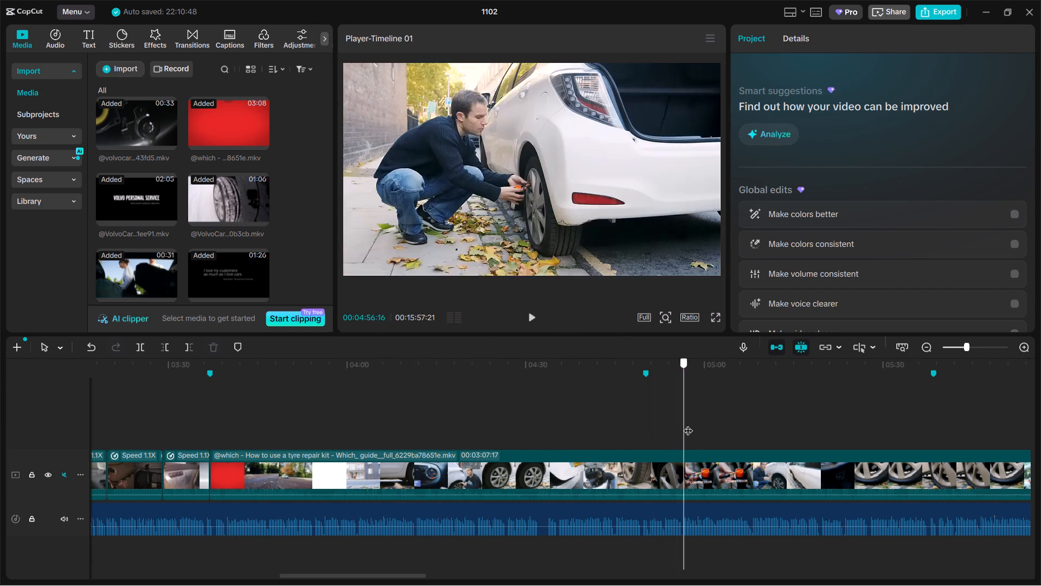
left_click_drag(688, 424, 872, 439)
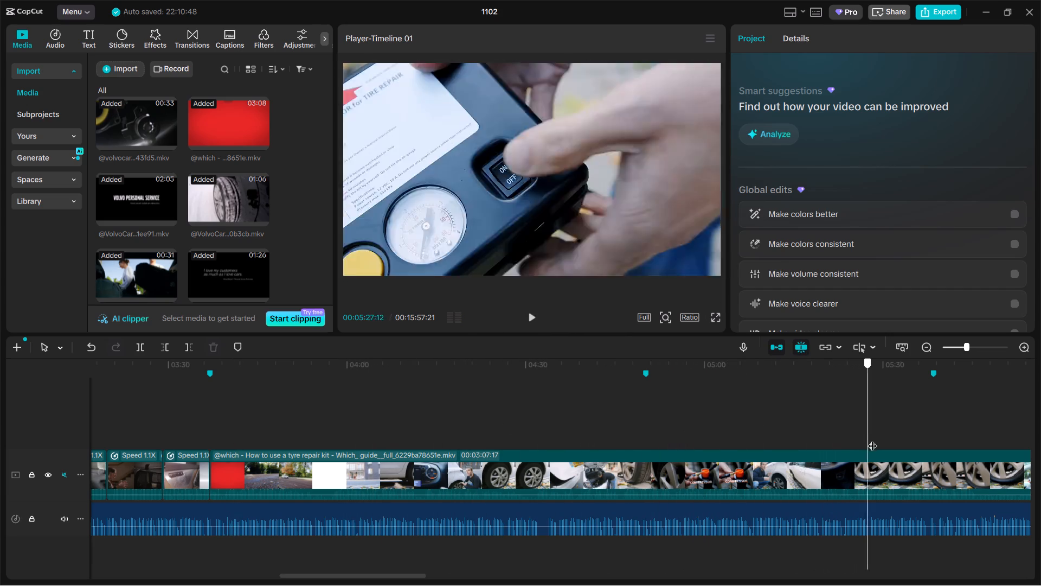
Find the end of the unwanted driving intro and split the which tyre repair kit clip at about 04:02:05.
left_click_drag(872, 439, 386, 438)
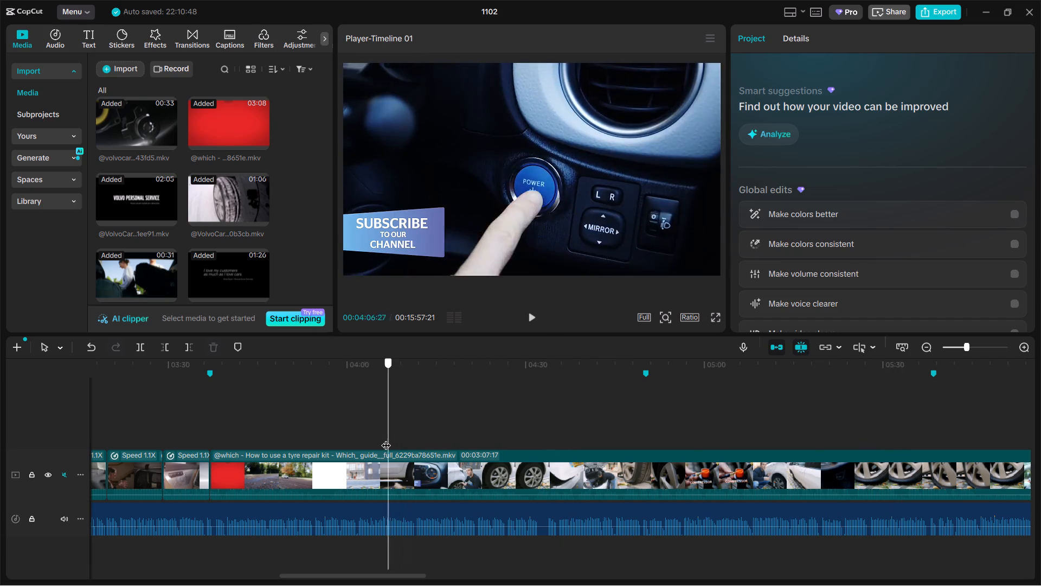
left_click_drag(386, 438, 351, 437)
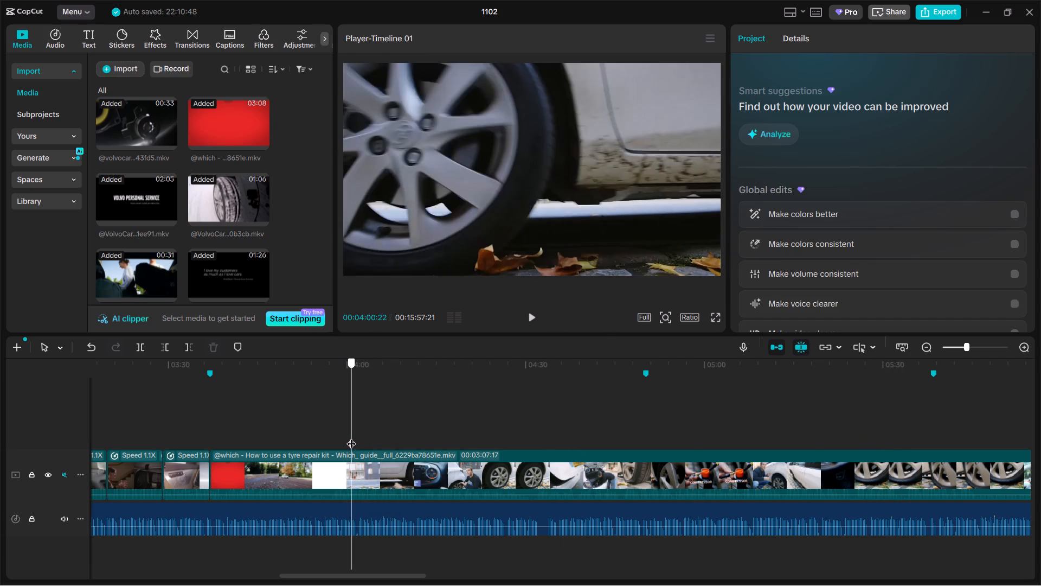
left_click_drag(351, 437, 364, 426)
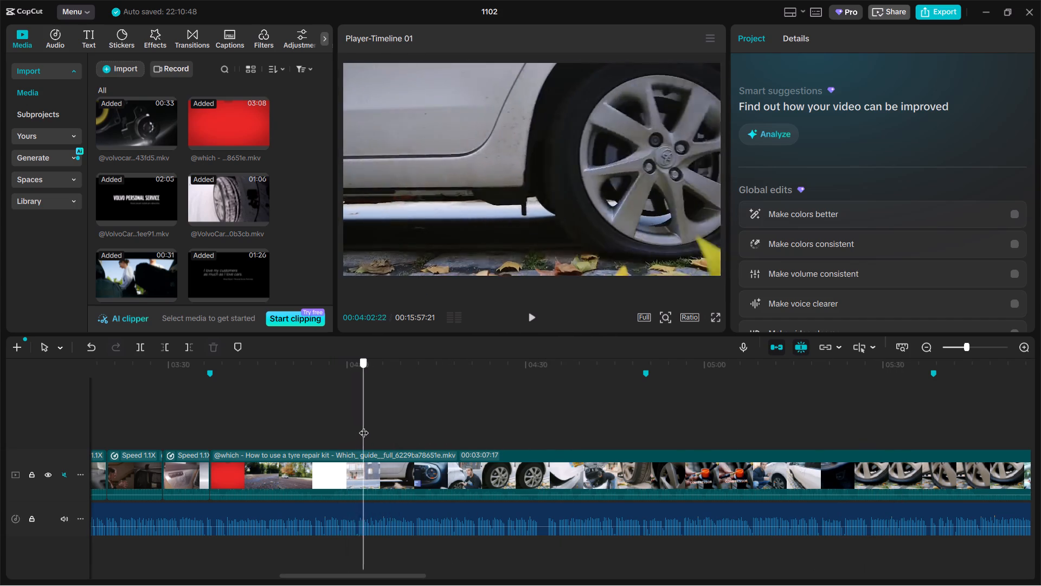
left_click_drag(364, 426, 389, 418)
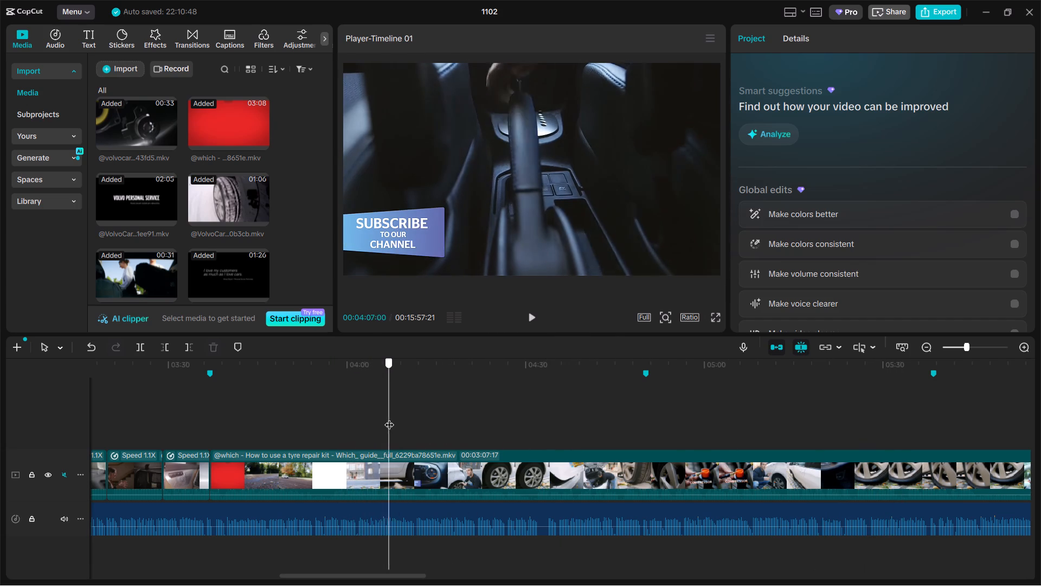
left_click_drag(389, 418, 360, 430)
left_click(357, 504)
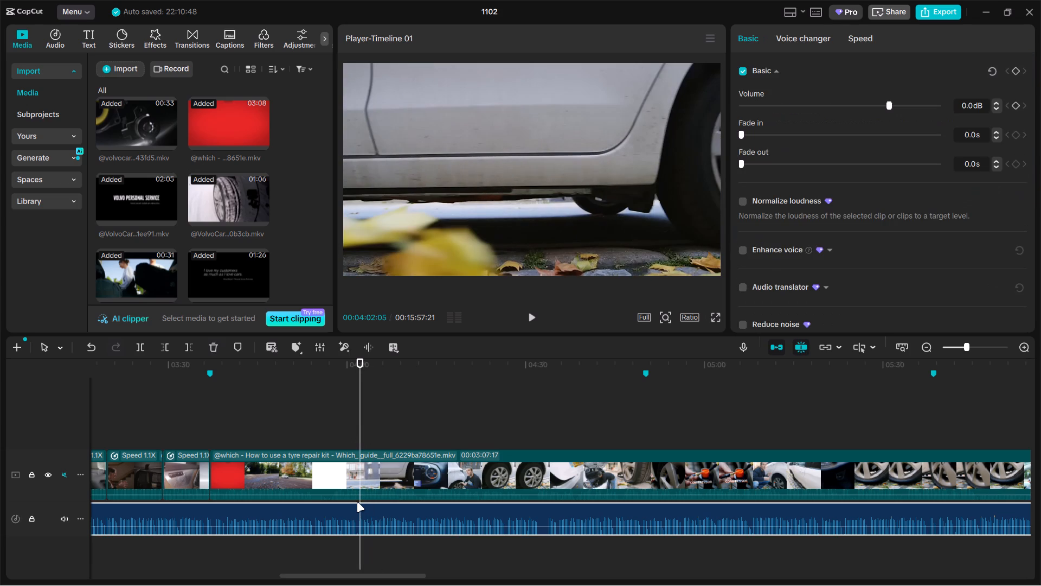
left_click(362, 480)
key("ctrl+b")
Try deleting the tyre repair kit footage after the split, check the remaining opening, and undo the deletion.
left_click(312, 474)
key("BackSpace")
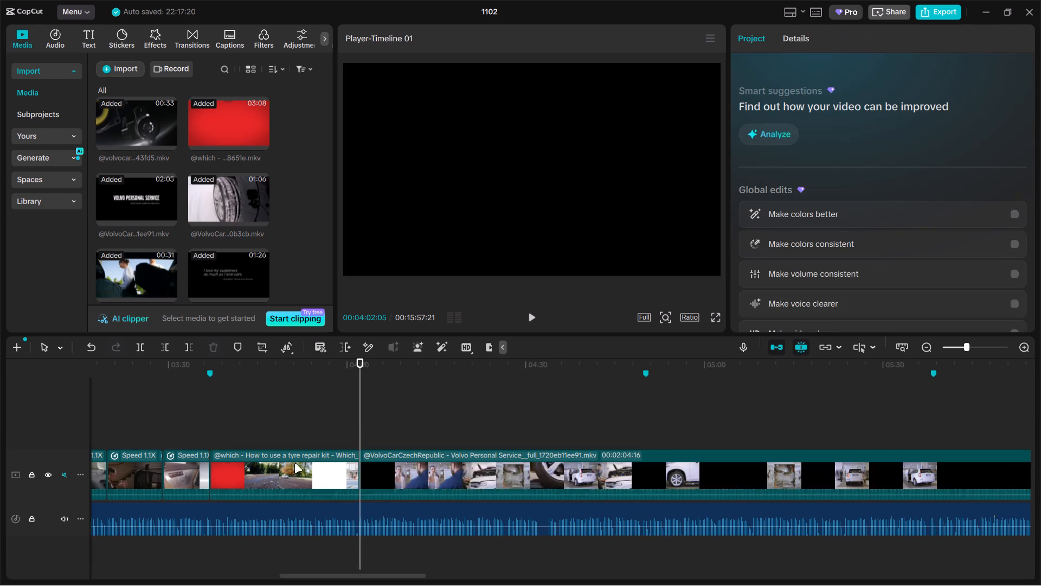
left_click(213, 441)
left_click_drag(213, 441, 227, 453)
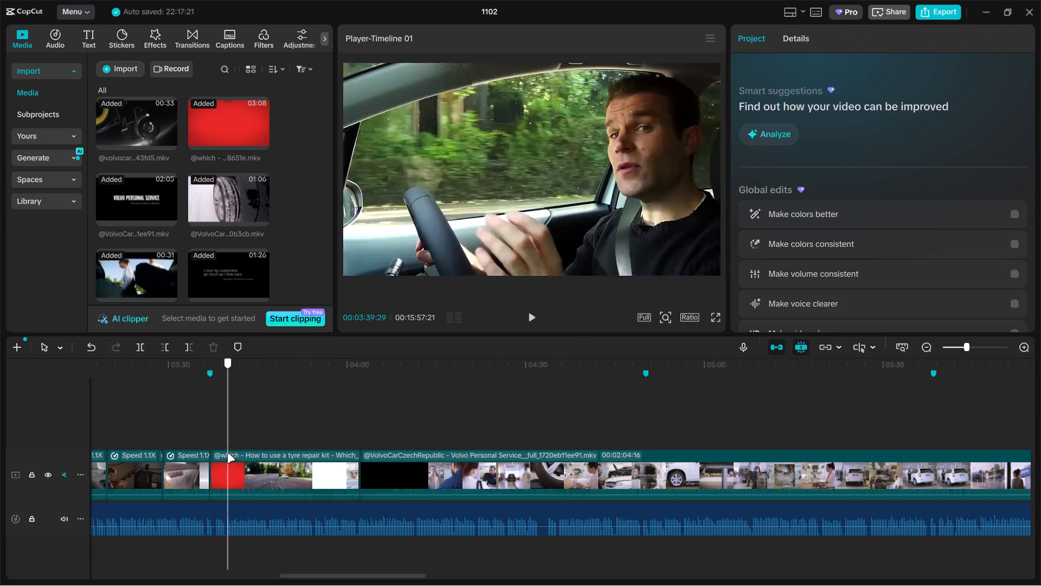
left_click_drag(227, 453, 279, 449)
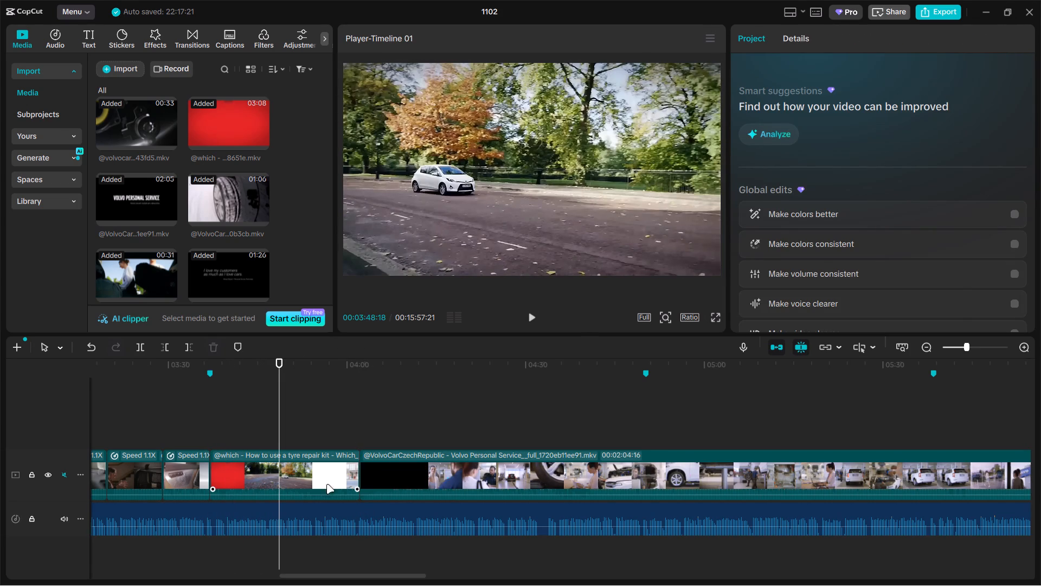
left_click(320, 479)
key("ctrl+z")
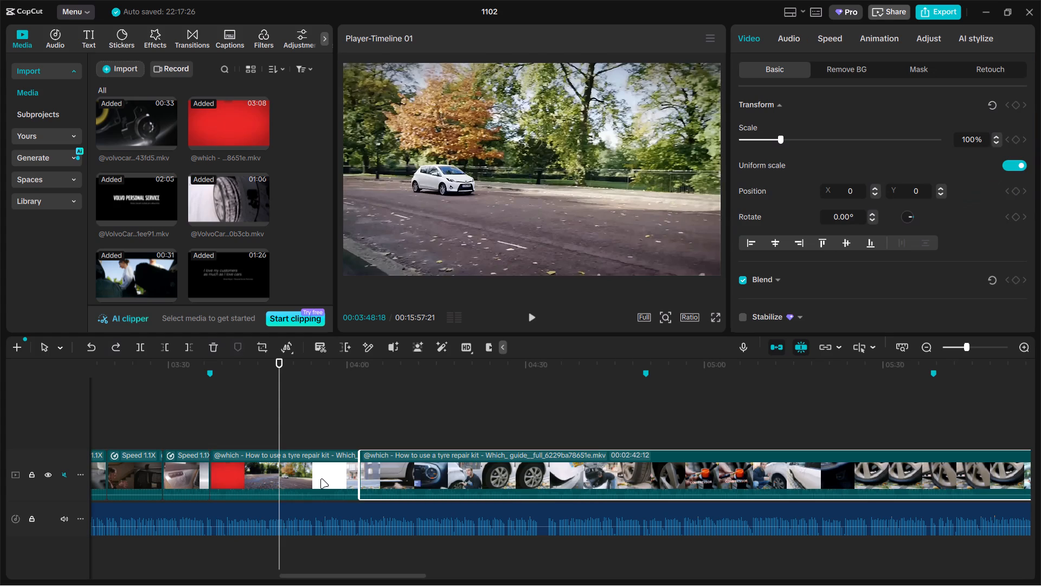
Delete the opening part of the which tyre repair kit clip before the split.
left_click(316, 470)
key("BackSpace")
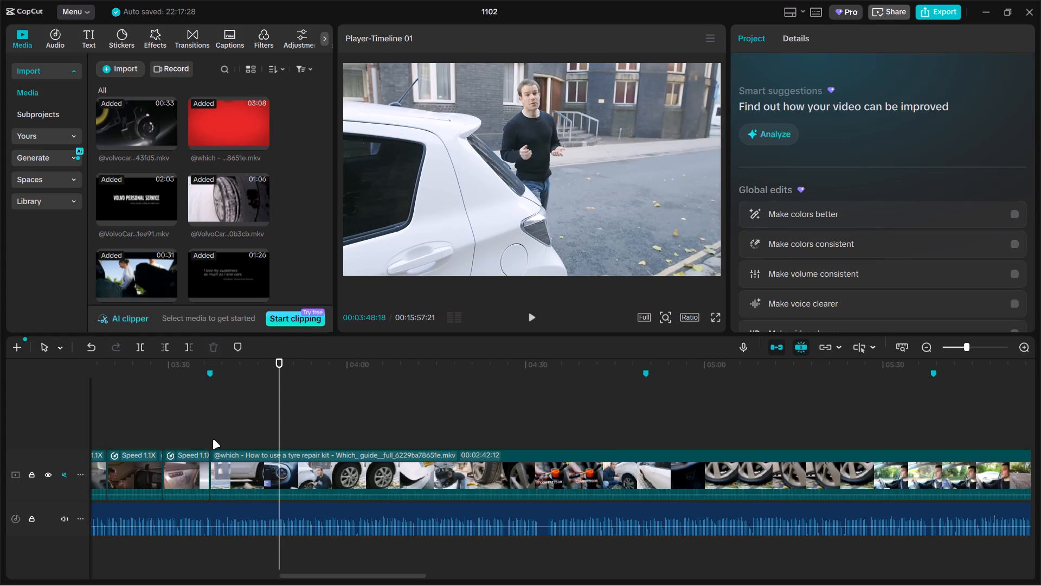
Split the remaining tyre repair kit clip at 03:48:21 and delete the footage after the cut.
left_click(208, 440)
left_click_drag(208, 440, 267, 438)
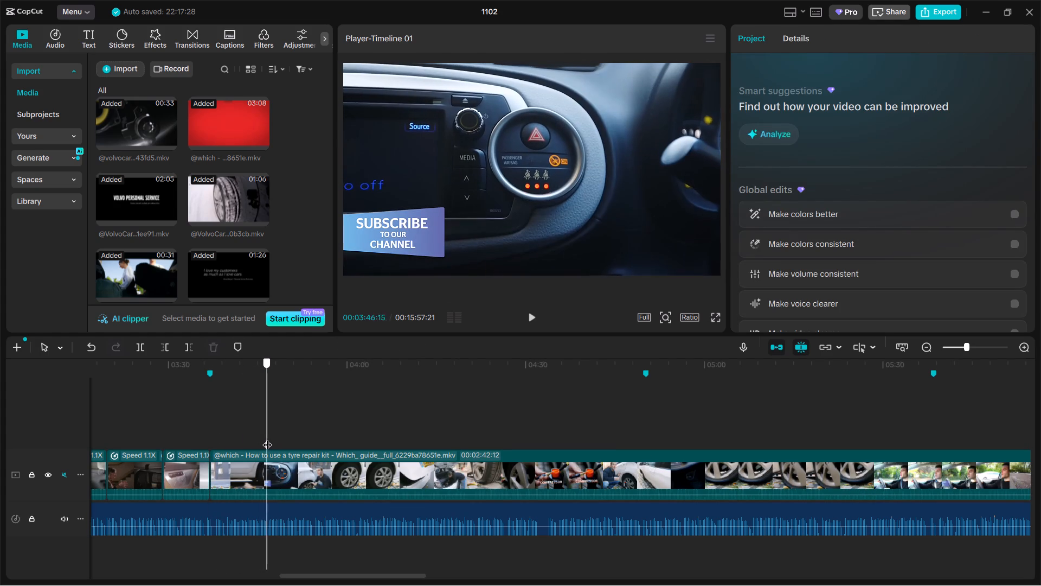
left_click_drag(267, 438, 280, 439)
left_click(295, 472)
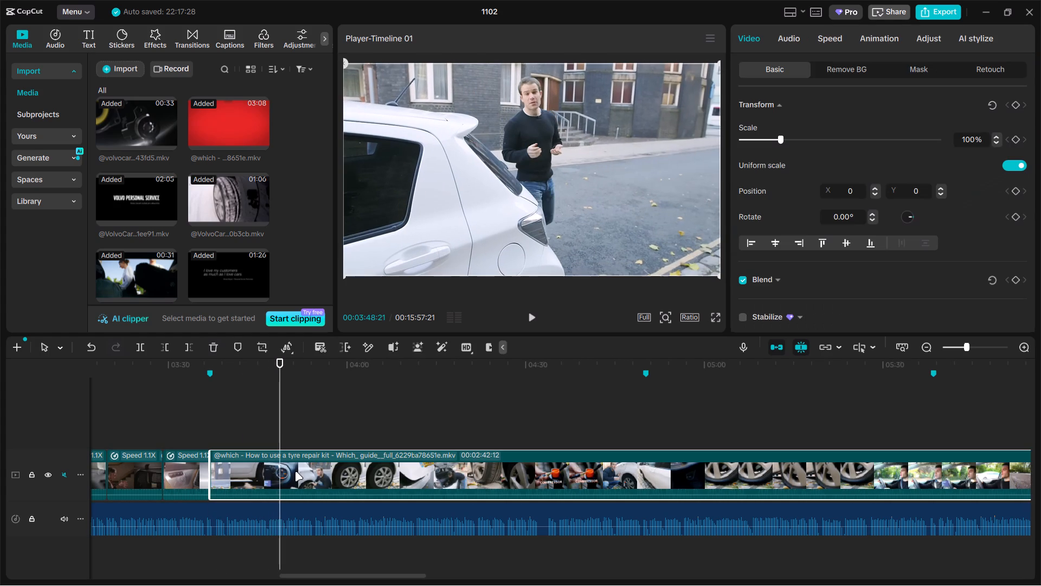
key("ctrl+b")
key("BackSpace")
Split the VolvoCarCzechRepublic Volvo Personal Service clip at 04:40:21 and delete the part before the cut.
left_click_drag(284, 428, 579, 420)
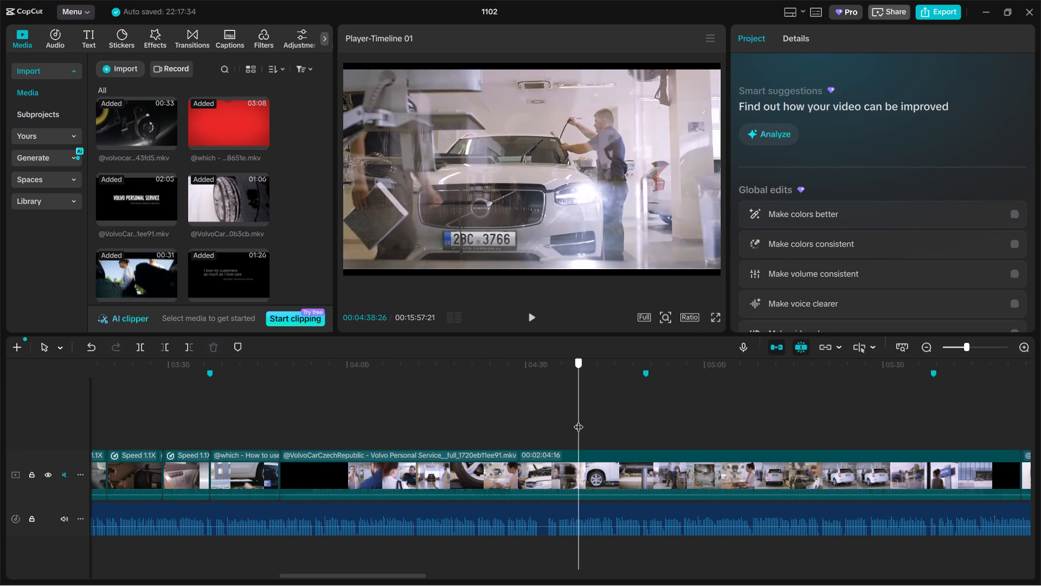
left_click_drag(579, 420, 588, 423)
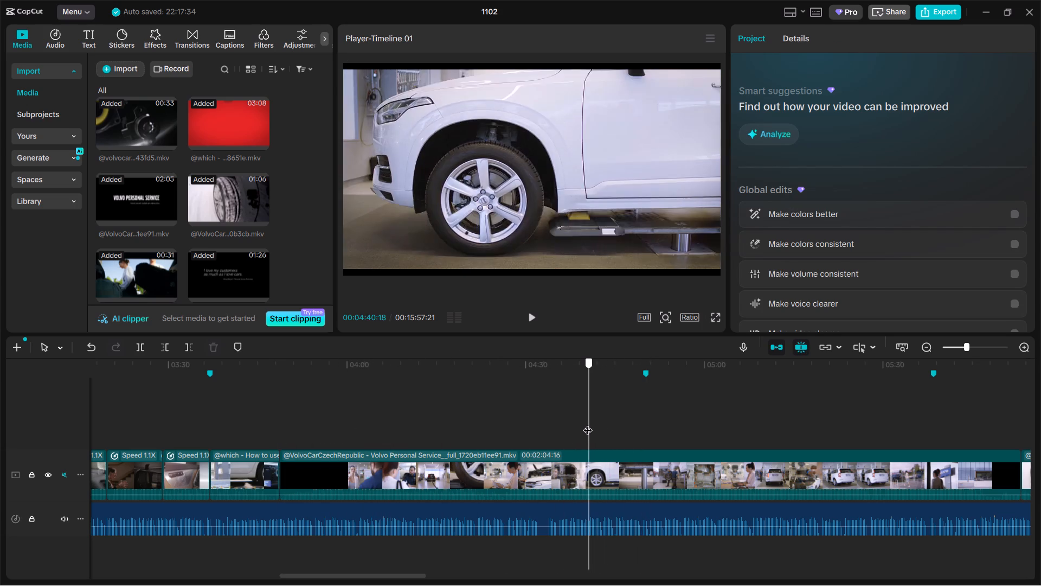
left_click_drag(588, 423, 589, 423)
left_click(582, 474)
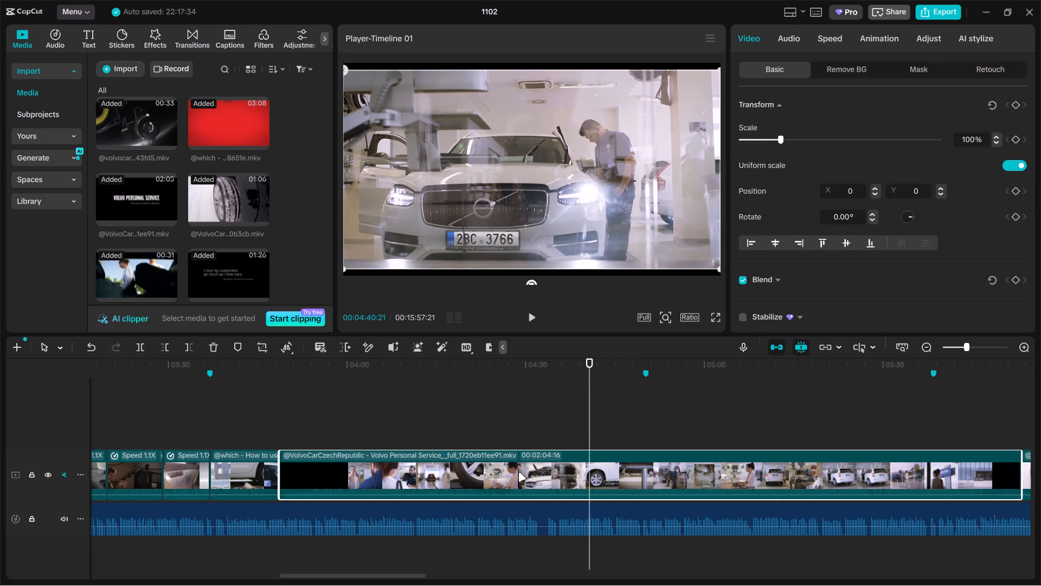
key("ctrl+b")
left_click(489, 476)
key("BackSpace")
Split the VolvoCarCzechRepublic clip at 04:00:19 and delete its remaining footage after the cut.
left_click(351, 441)
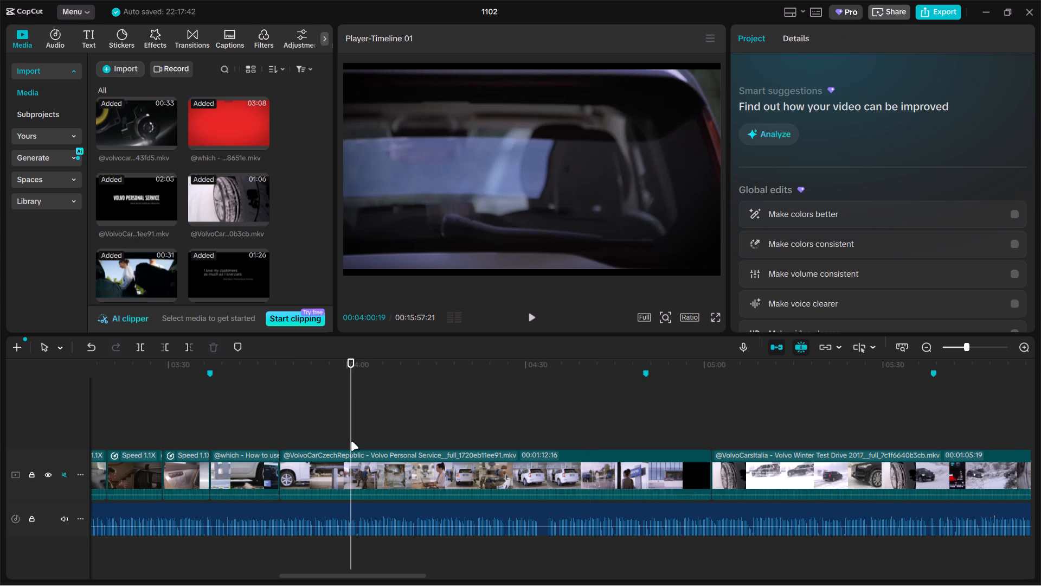
left_click(362, 471)
key("ctrl+b")
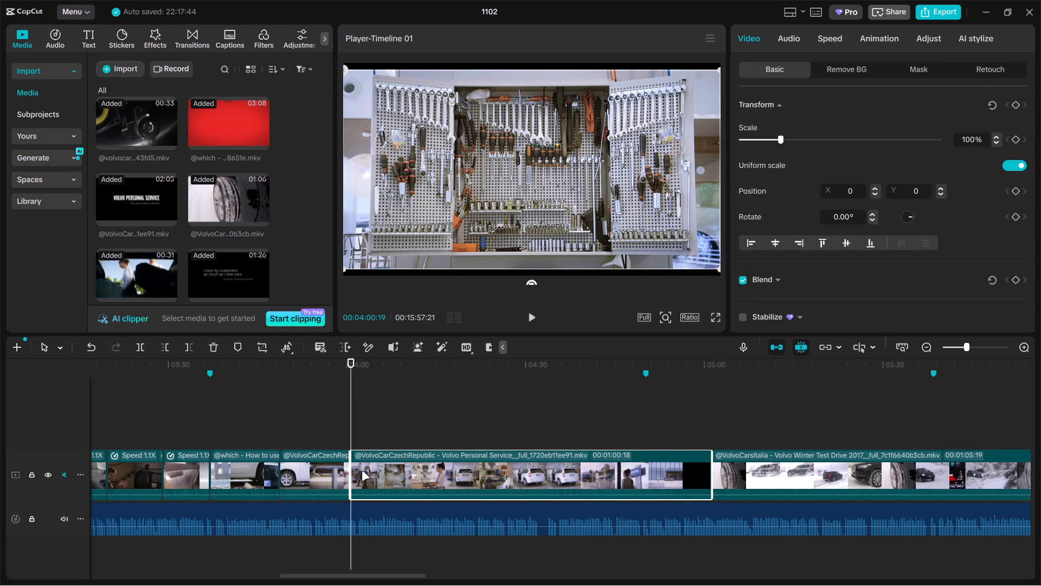
key("BackSpace")
Split the VolvoCarsItalia Winter Test Drive clip at 04:20:25 and delete the part before the cut.
left_click_drag(350, 434, 421, 434)
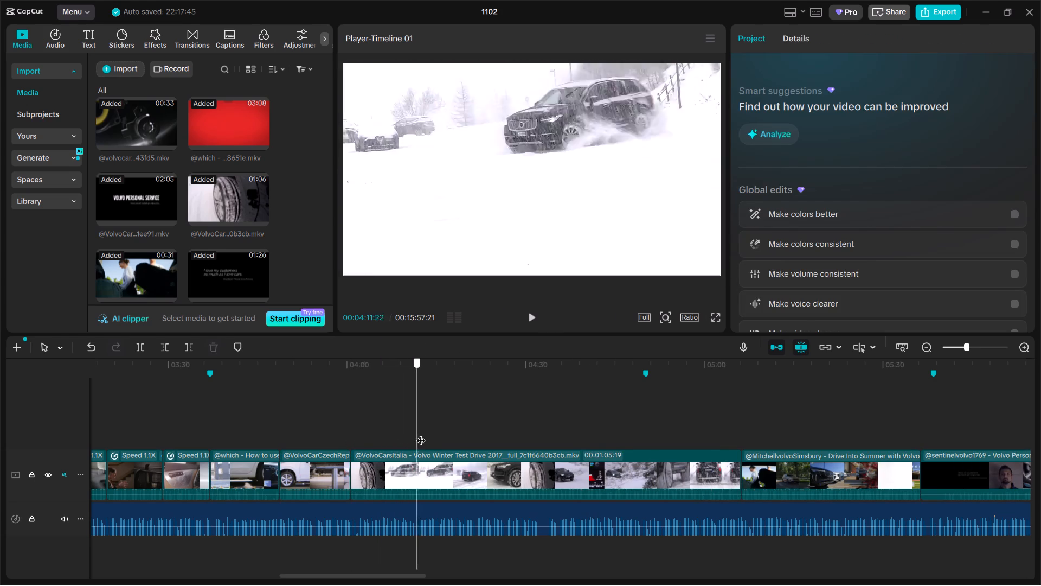
left_click_drag(421, 434, 469, 435)
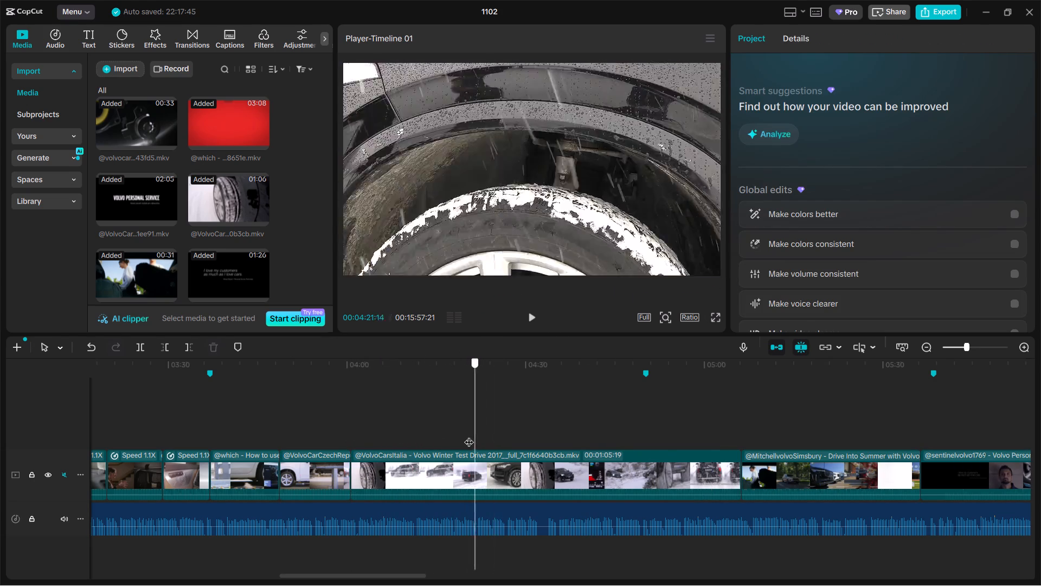
left_click_drag(469, 435, 471, 434)
left_click(469, 464)
key("ctrl+b")
left_click(445, 467)
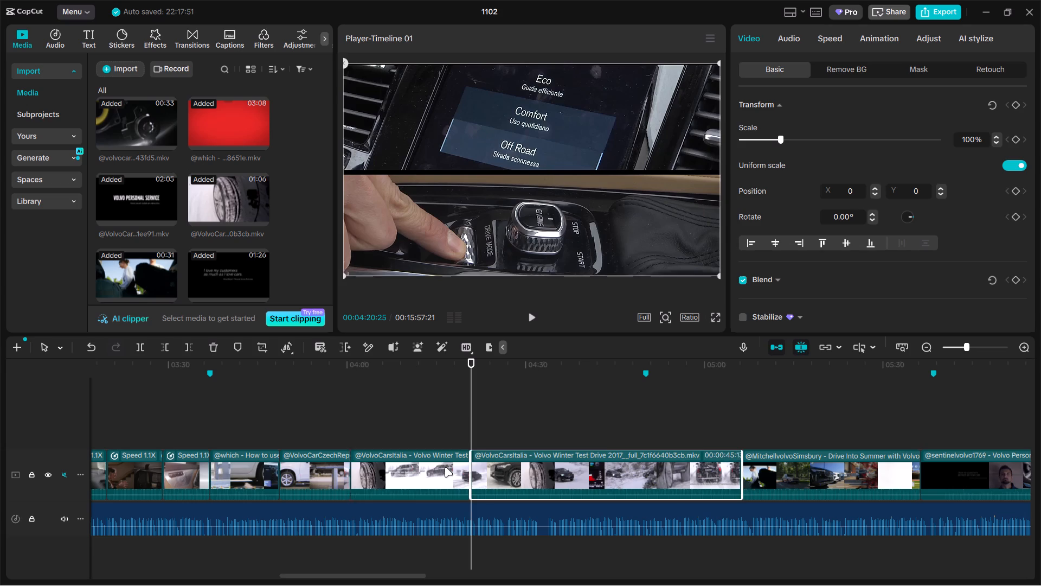
key("BackSpace")
Split the VolvoCarsItalia Winter Test Drive clip at 04:12:06 and delete its remaining footage after the cut.
left_click(407, 436)
left_click_drag(404, 436, 358, 434)
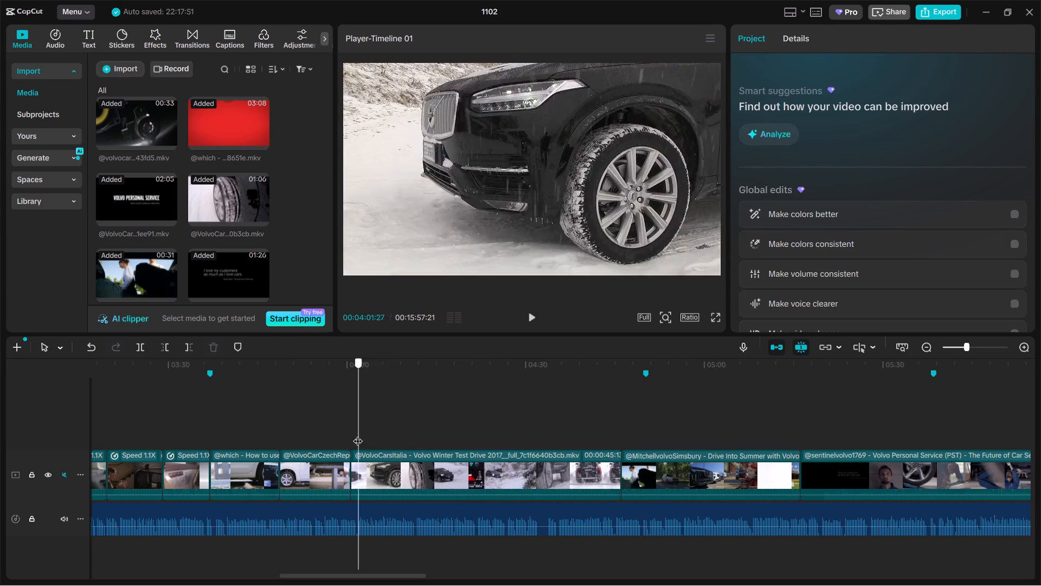
left_click_drag(358, 434, 420, 436)
left_click(432, 466)
key("ctrl+b")
key("BackSpace")
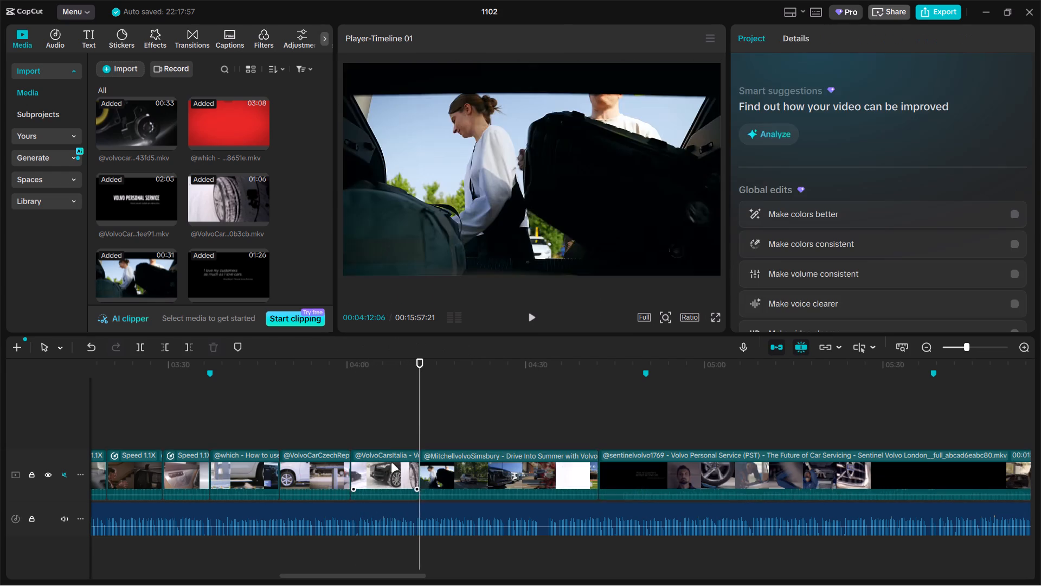
Adjust the scale and position of the trimmed VolvoCarsItalia Winter Test Drive clip in the frame.
left_click(390, 448)
left_click(544, 135)
left_click_drag(771, 147, 816, 144)
left_click_drag(637, 180, 633, 190)
Trim the start of the MitchellvolvoSimsbury Drive Into Summer clip up to the house shot at 04:16:06.
left_click(434, 435)
left_click_drag(433, 435, 446, 433)
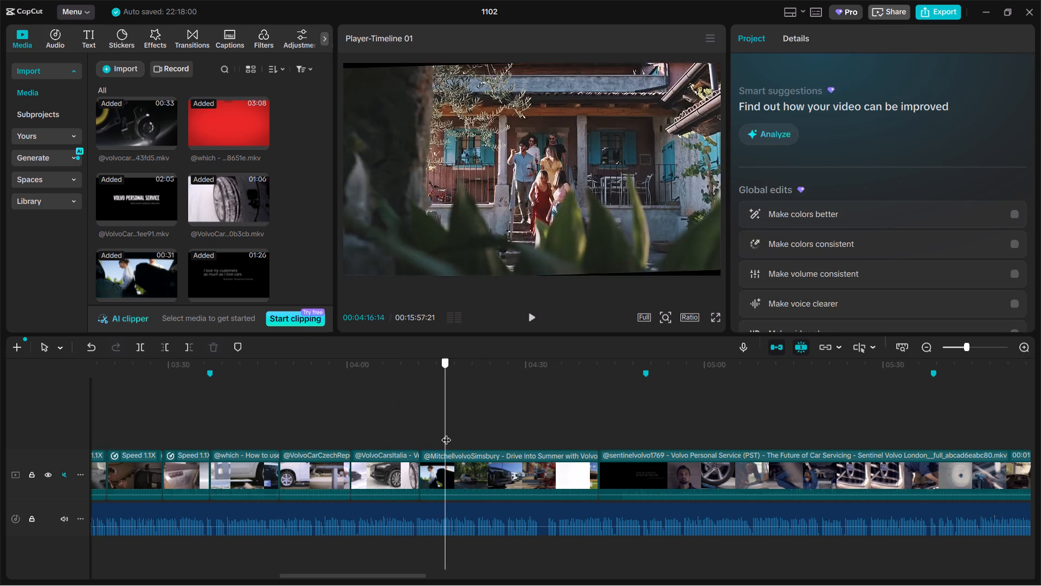
left_click_drag(446, 433, 514, 430)
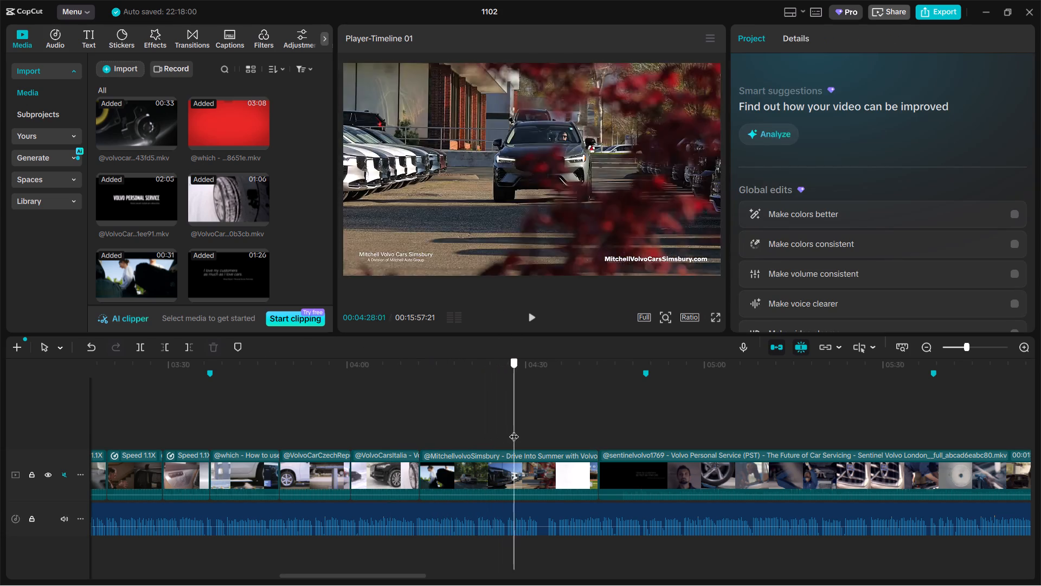
left_click_drag(514, 430, 444, 424)
left_click(444, 463)
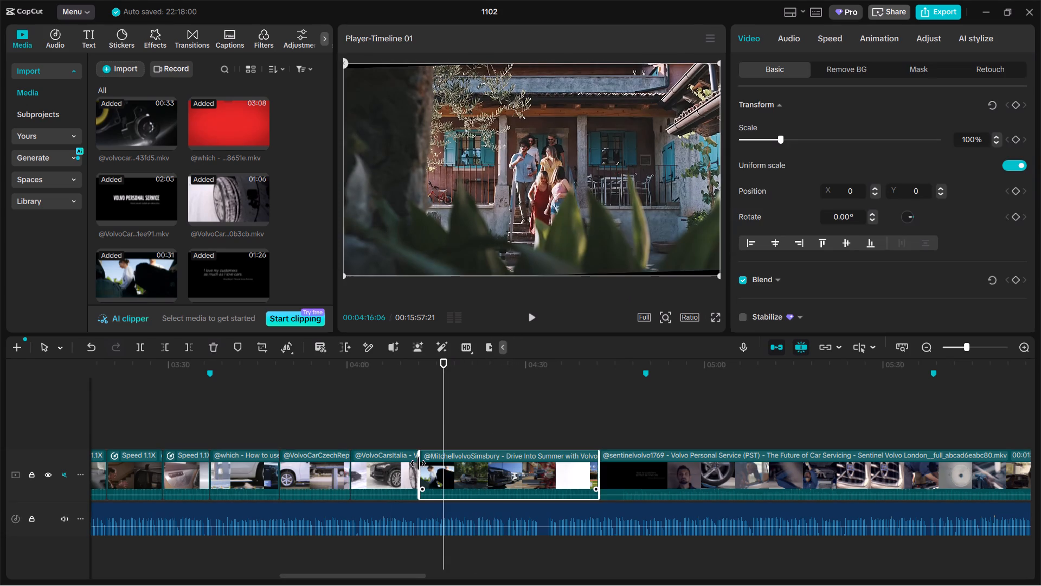
left_click_drag(418, 463, 447, 455)
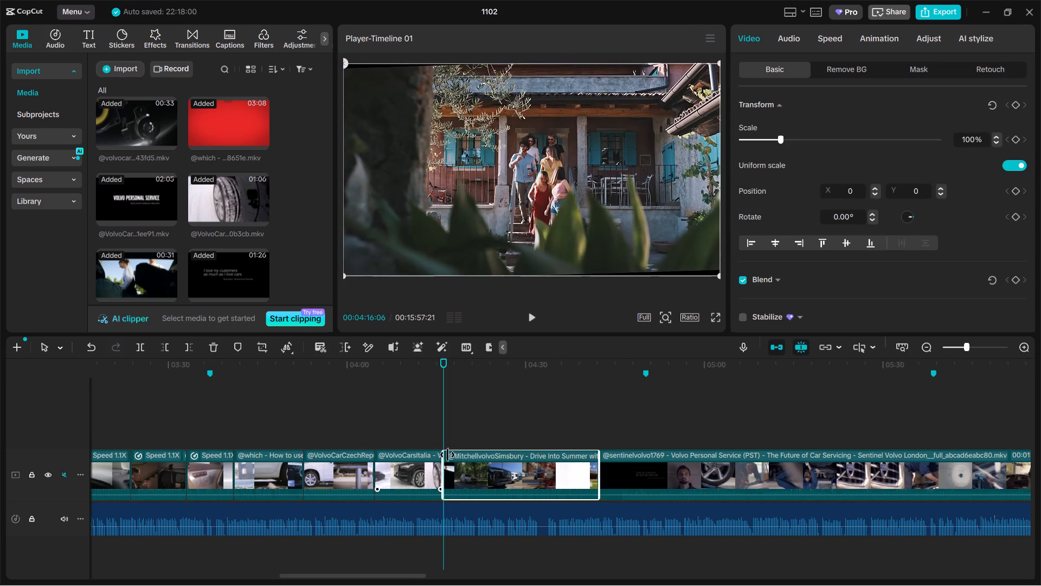
Trim the start of the MitchellvolvoSimsbury Drive Into Summer clip slightly more, split it at 04:23:04 and delete the footage after the cut.
left_click_drag(447, 455, 452, 454)
left_click_drag(442, 433, 465, 431)
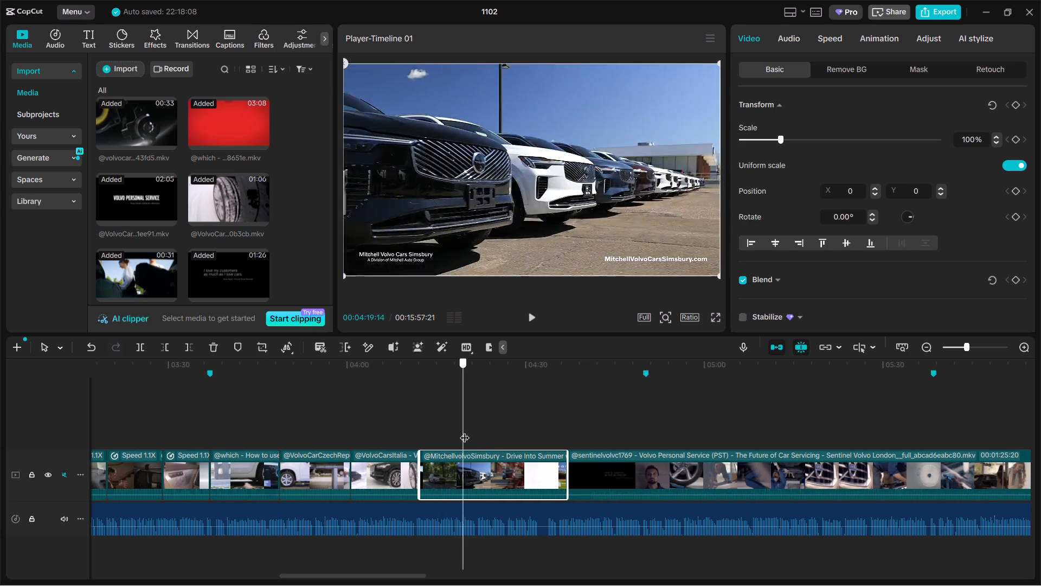
left_click_drag(465, 431, 485, 434)
key("ctrl+b")
key("BackSpace")
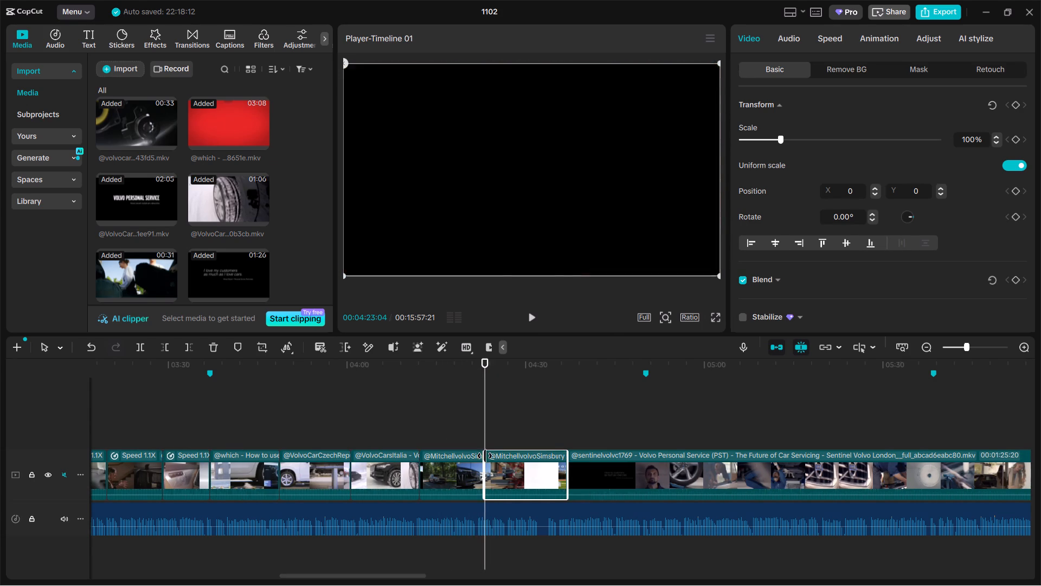
Split the sentinelvolvo1769 Volvo Personal Service clip at 04:47:13, at the scissor-lift shot, and delete the part before the cut.
left_click_drag(481, 445, 467, 444)
left_click(413, 434)
left_click_drag(412, 434, 468, 435)
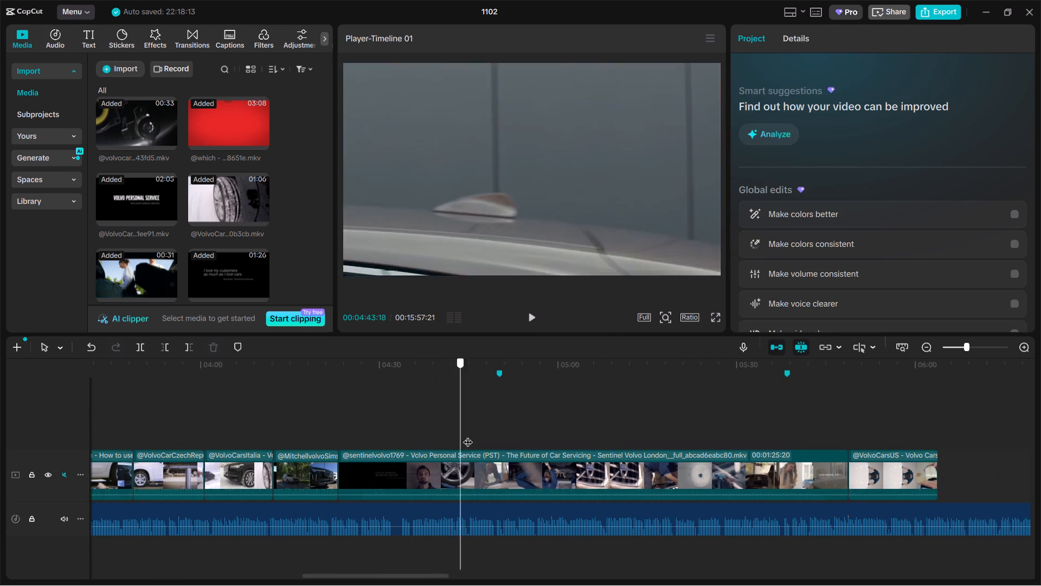
left_click_drag(468, 435, 498, 430)
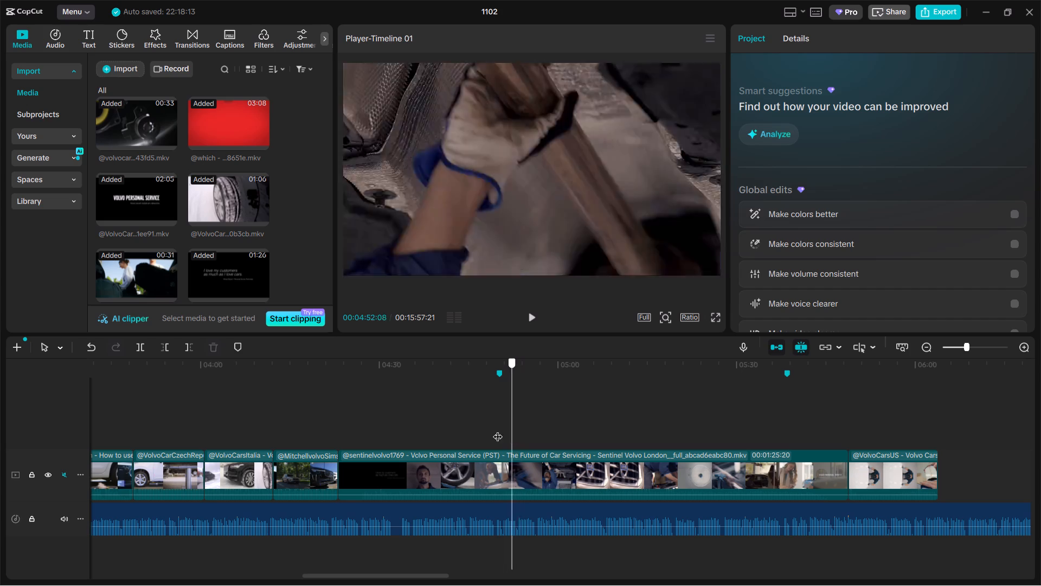
left_click_drag(498, 430, 483, 429)
left_click(481, 463)
key("ctrl+b")
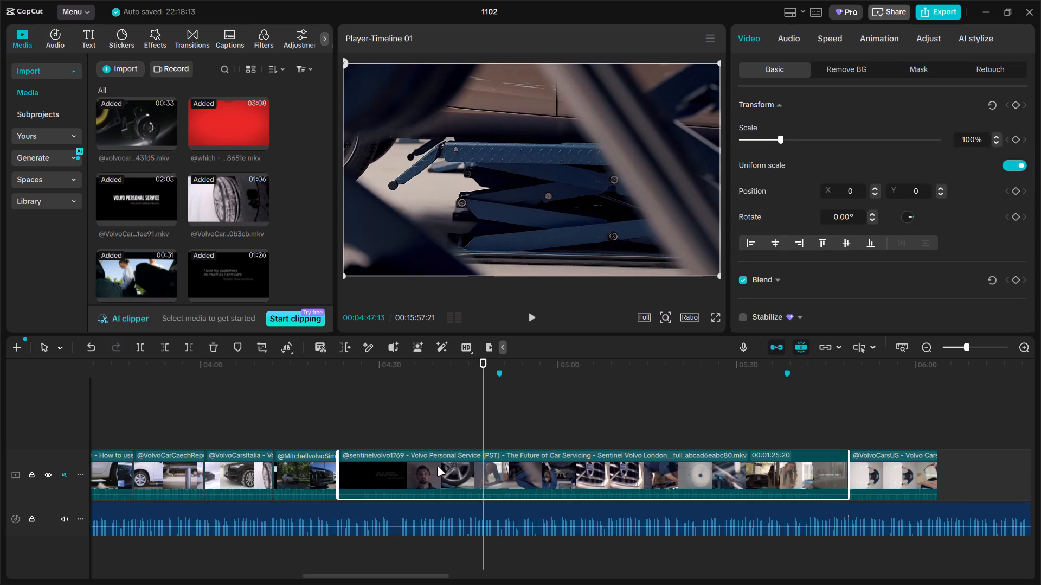
left_click(436, 467)
key("BackSpace")
Split the sentinelvolvo1769 clip at 04:33:04, during the wheel-gun shot, and delete its remaining footage after the cut.
left_click(392, 437)
left_click_drag(392, 437, 395, 436)
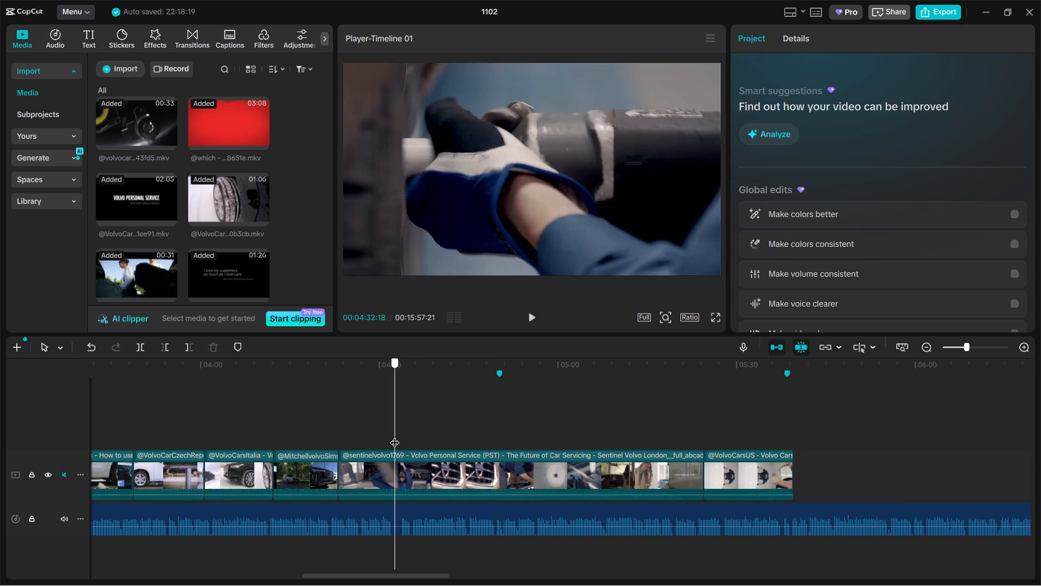
left_click_drag(395, 436, 398, 435)
left_click(410, 469)
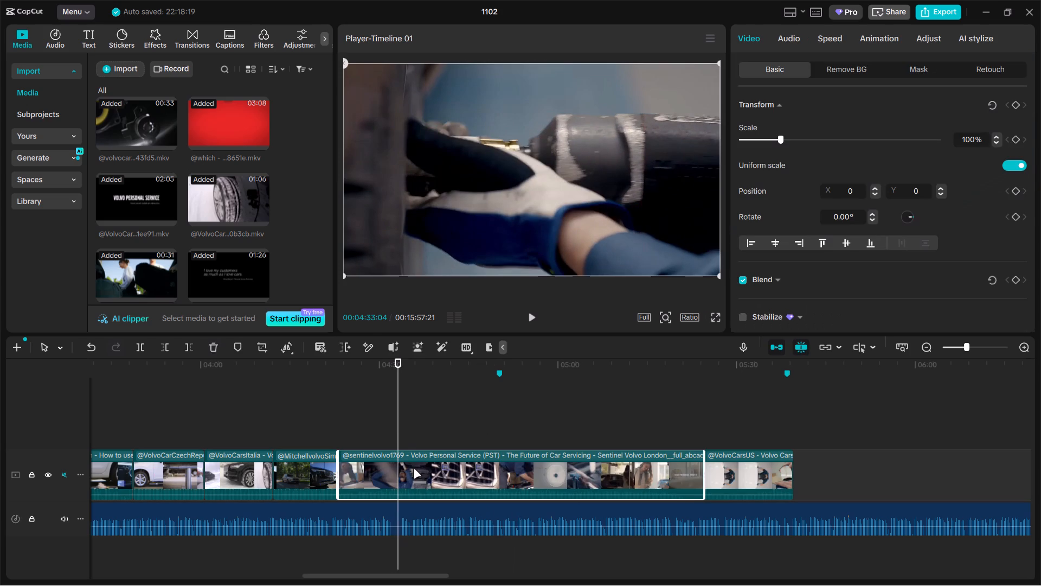
key("ctrl+b")
key("BackSpace")
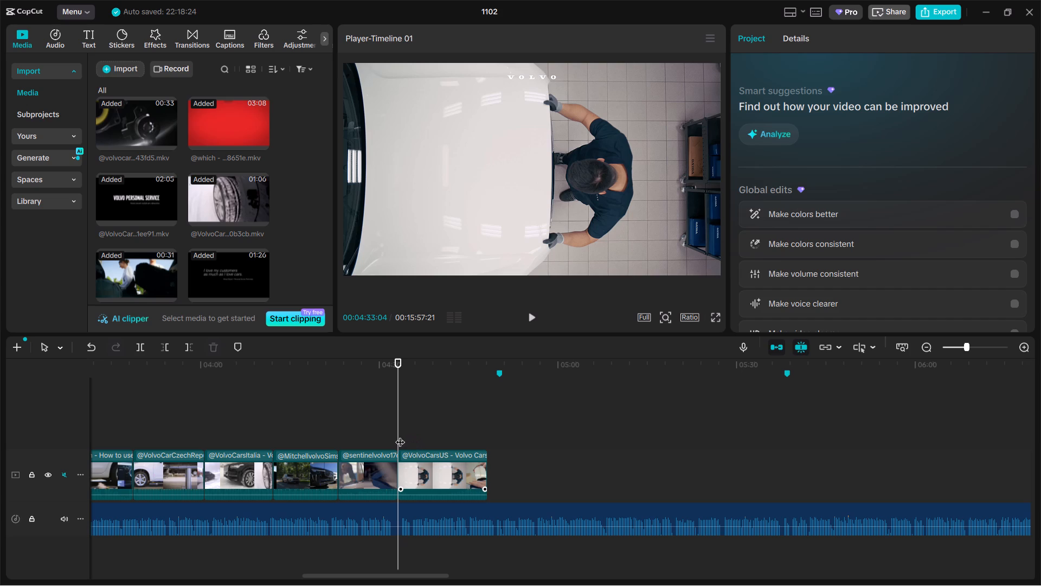
Check the VolvoCarsUS clip's footage and delete the whole clip from the end of the video track.
left_click_drag(399, 435, 467, 437)
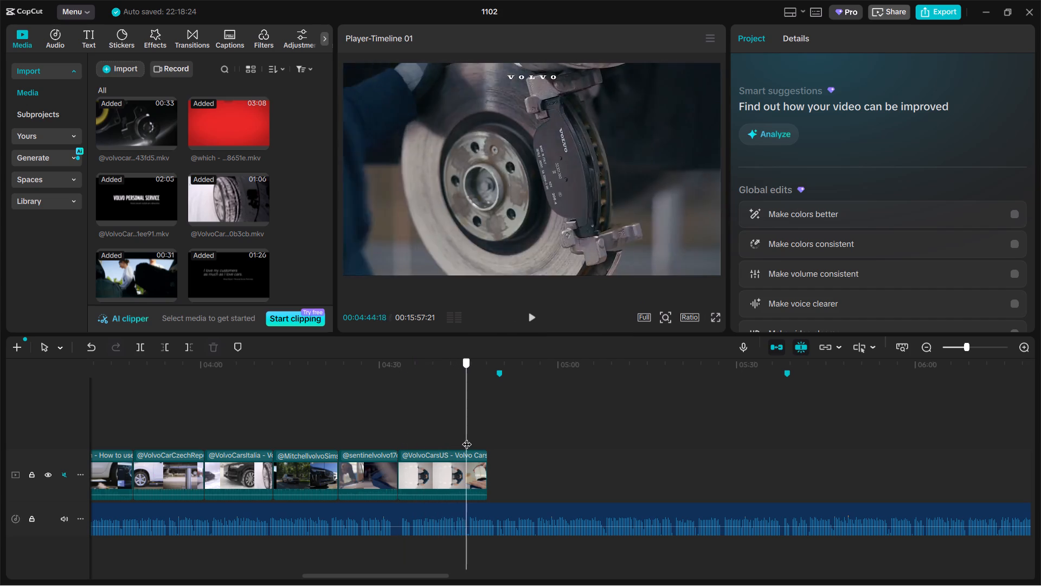
left_click_drag(467, 437, 448, 441)
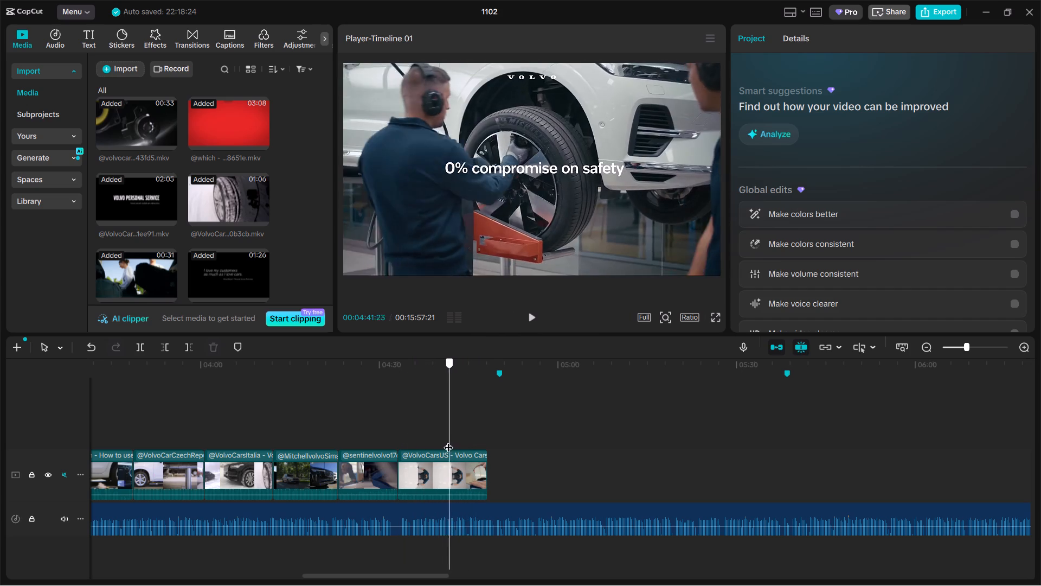
left_click_drag(448, 441, 420, 443)
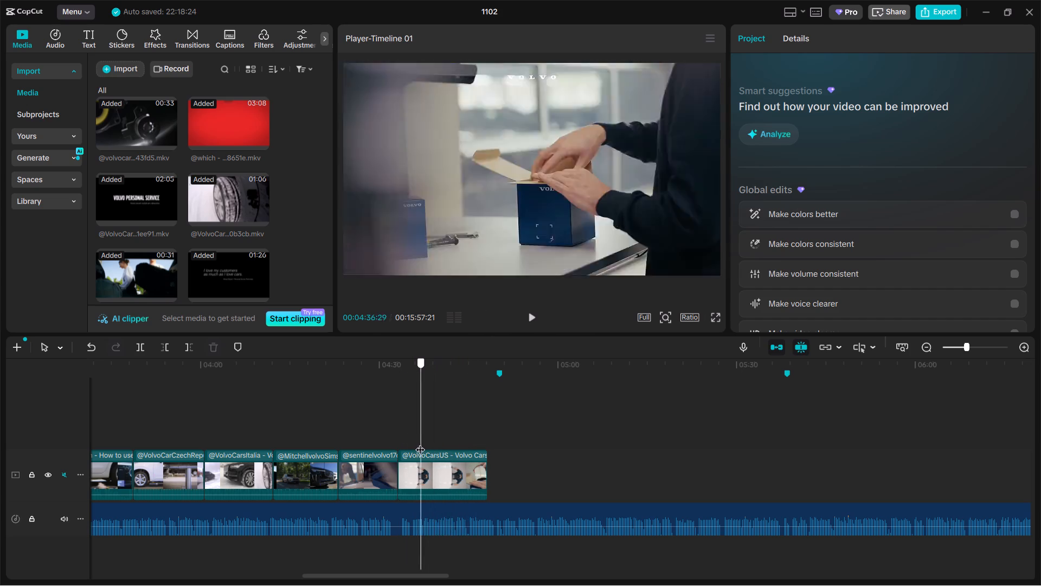
left_click_drag(420, 443, 444, 441)
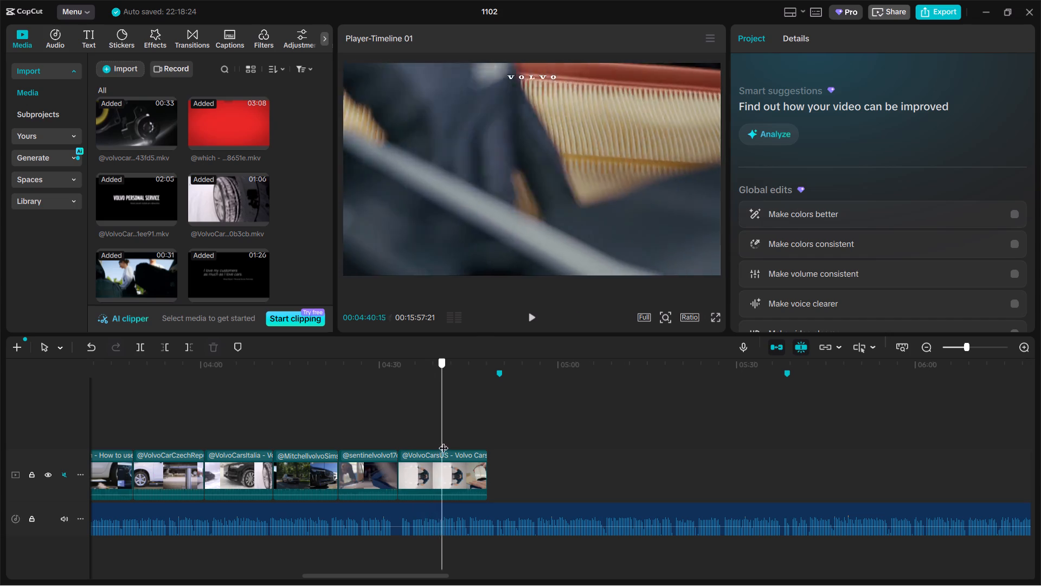
left_click_drag(444, 441, 455, 441)
left_click_drag(458, 441, 475, 439)
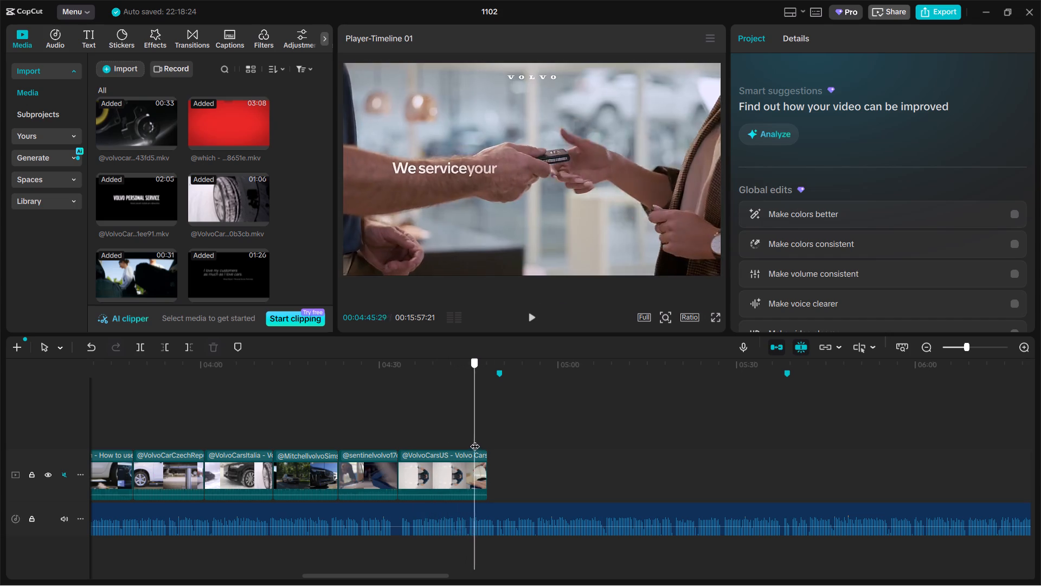
left_click_drag(475, 439, 416, 437)
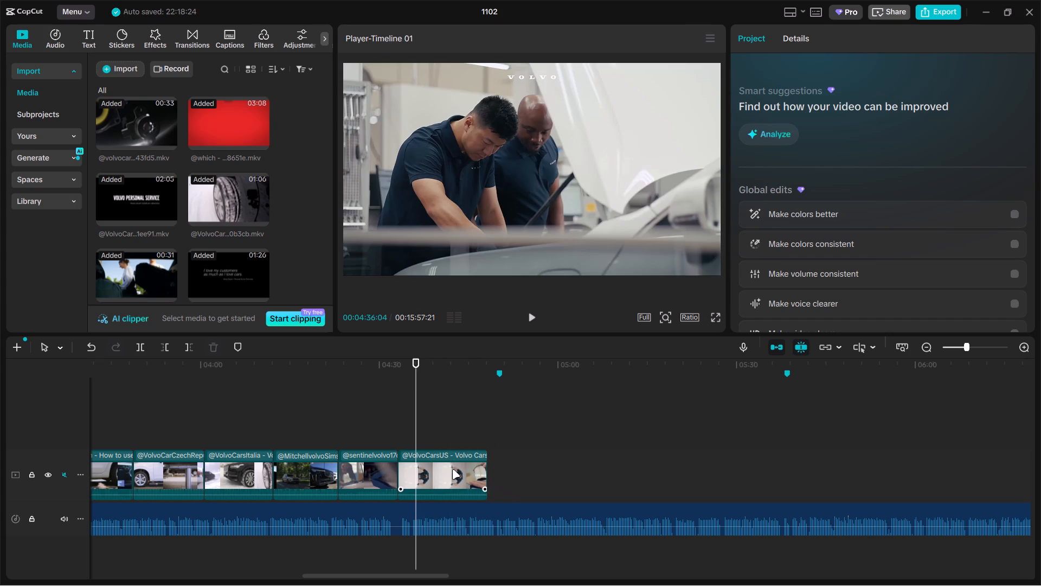
left_click(452, 469)
key("BackSpace")
Browse the imported media and preview the XC60, Volvo EX6, Volvo I V9 and Orrefors clips as candidates for the next shot.
left_click(234, 409)
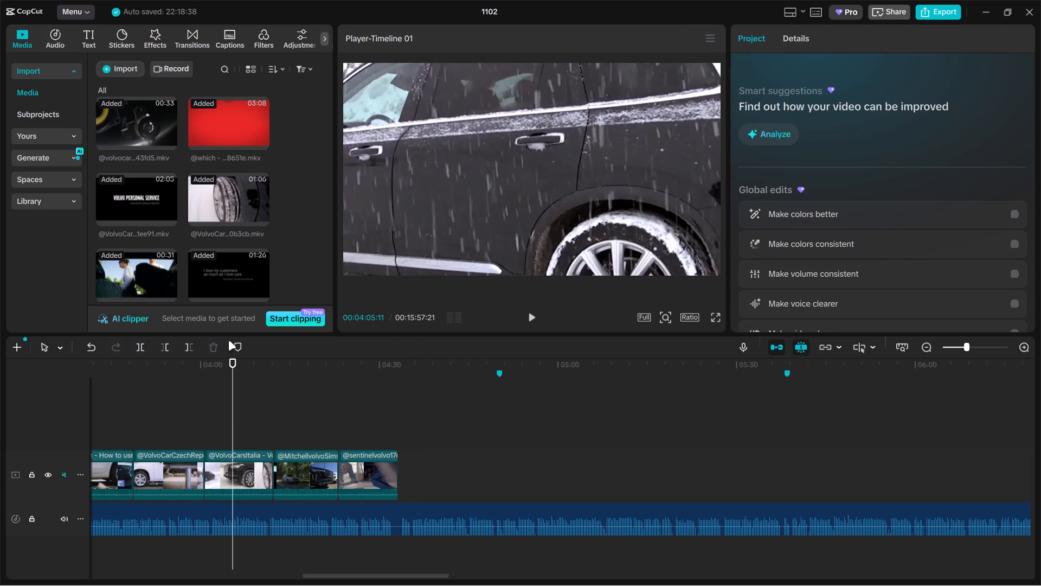
scroll(208, 240, "down", 5)
scroll(155, 224, "up", 15)
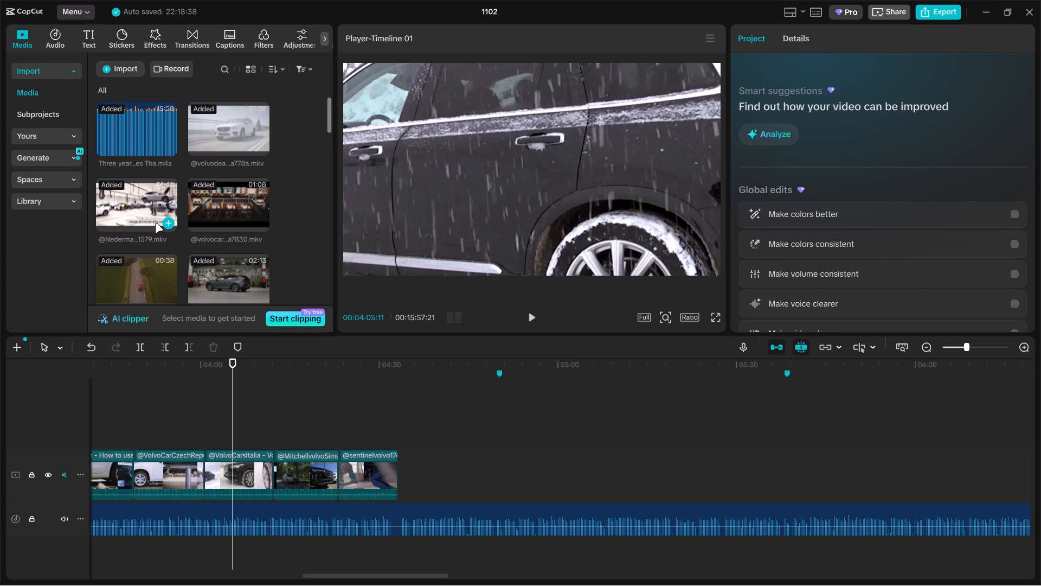
scroll(155, 223, "up", 6)
scroll(187, 222, "down", 2)
left_click(216, 170)
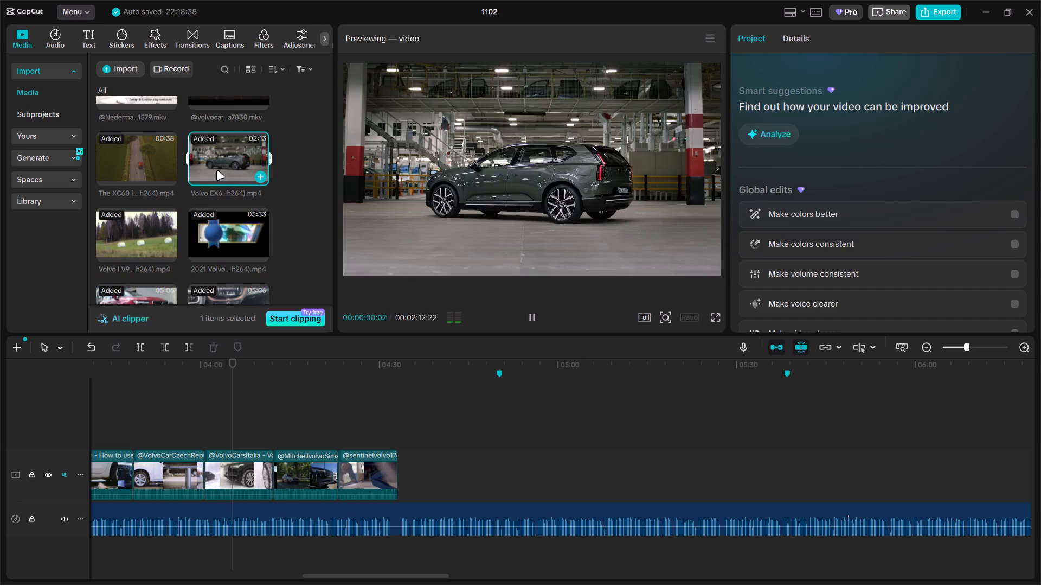
left_click(132, 168)
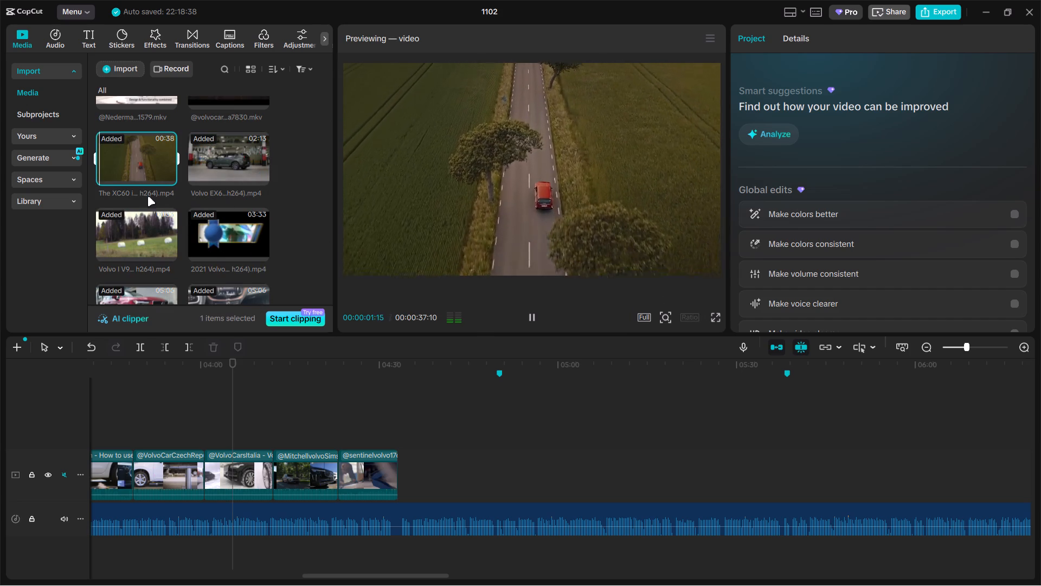
left_click_drag(102, 163, 123, 165)
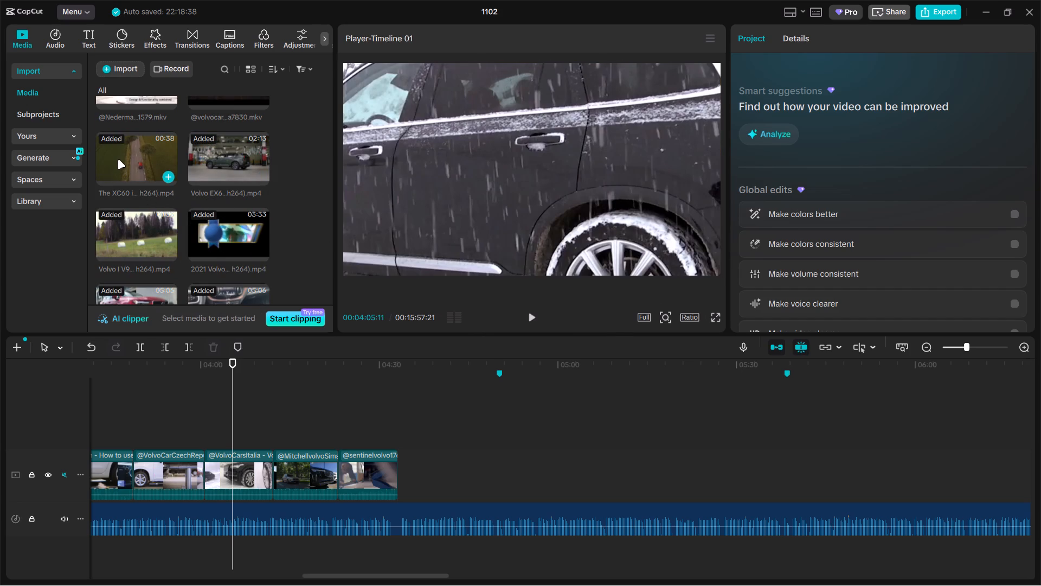
left_click(118, 159)
left_click(119, 158)
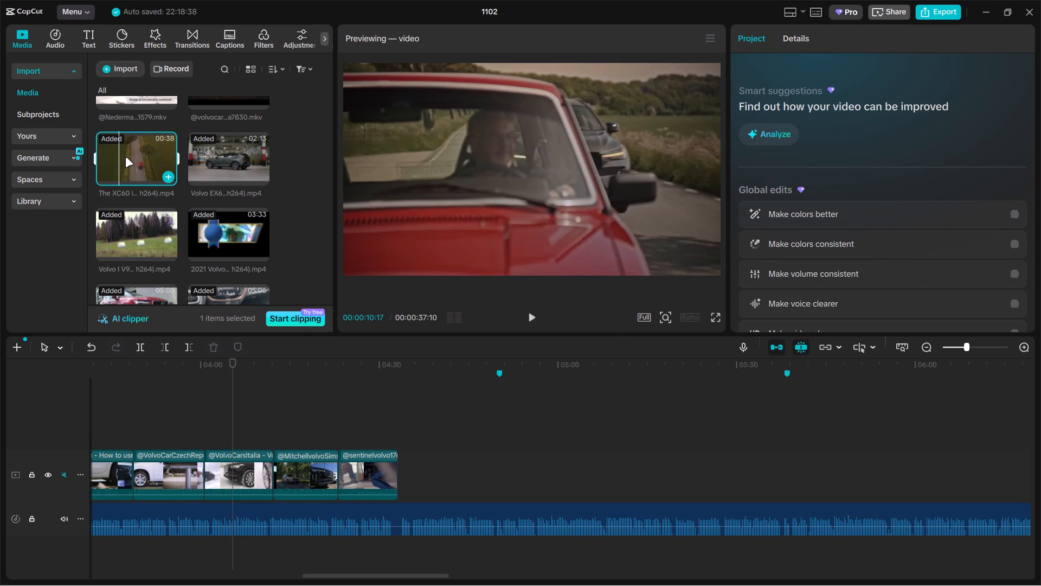
left_click(195, 165)
left_click(224, 159)
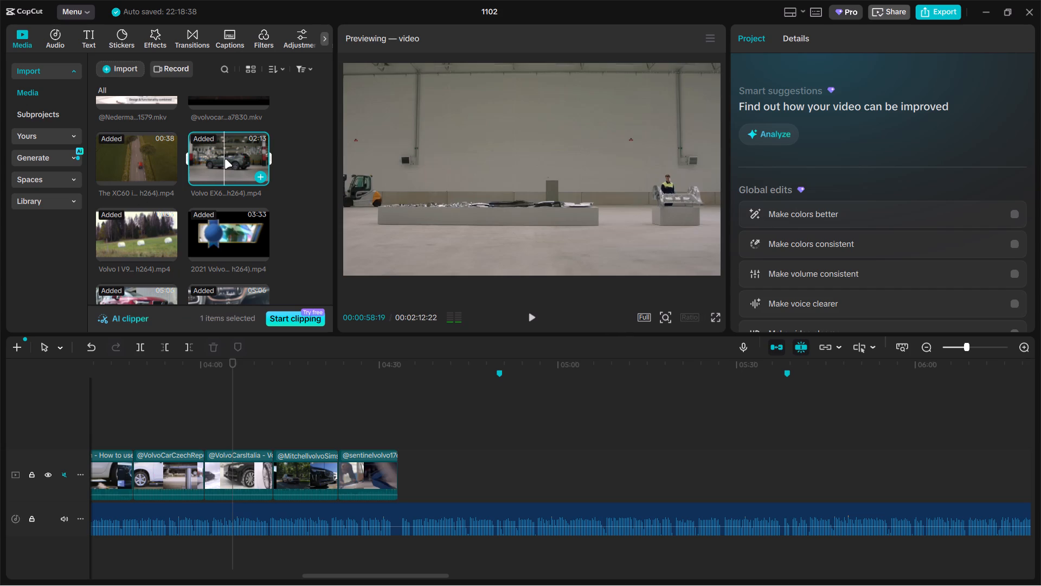
left_click(146, 234)
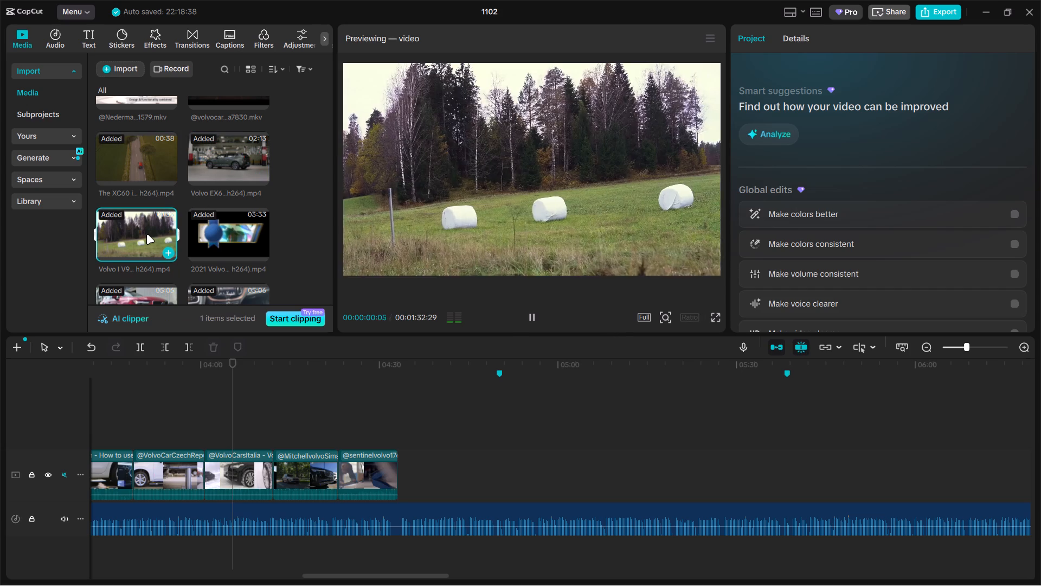
scroll(179, 218, "up", 2)
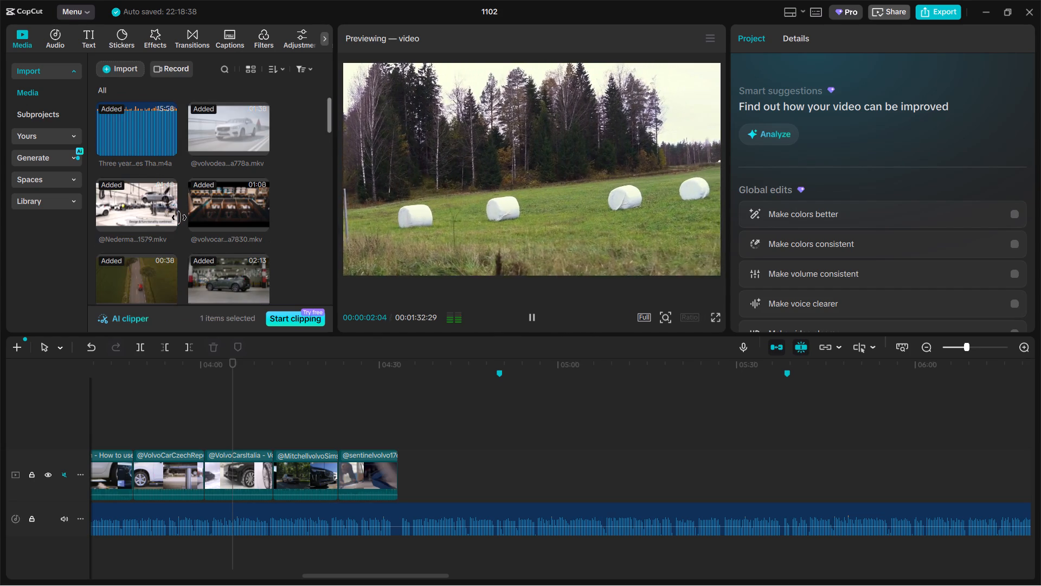
scroll(179, 218, "down", 4)
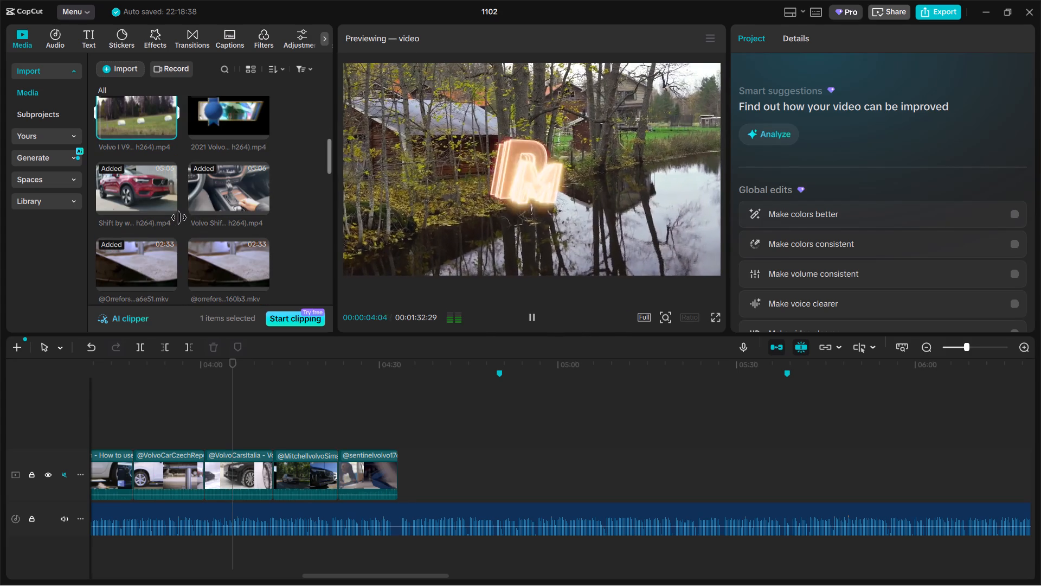
left_click(215, 260)
scroll(204, 234, "down", 2)
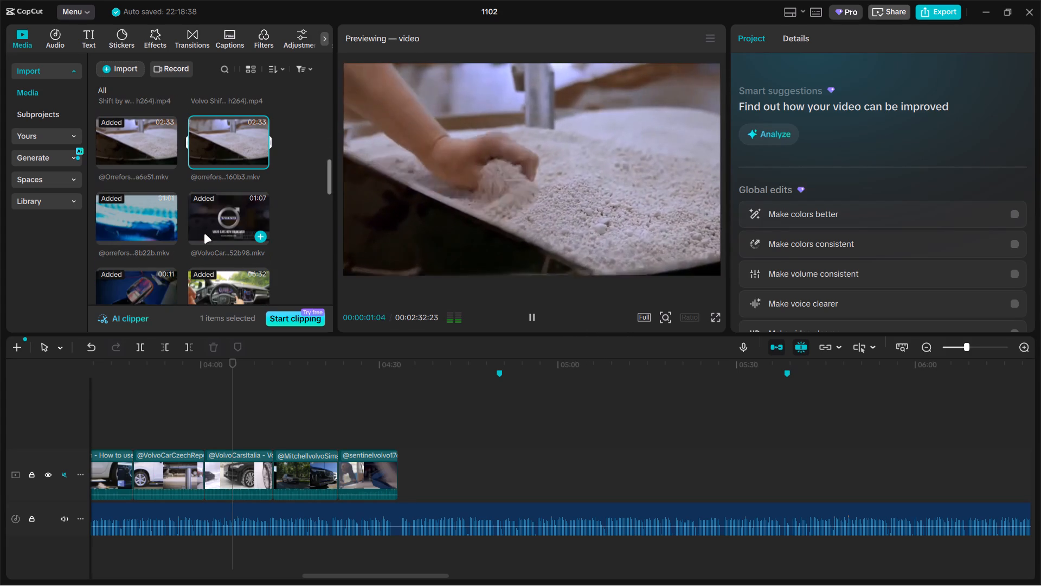
scroll(204, 234, "down", 1)
scroll(204, 234, "up", 5)
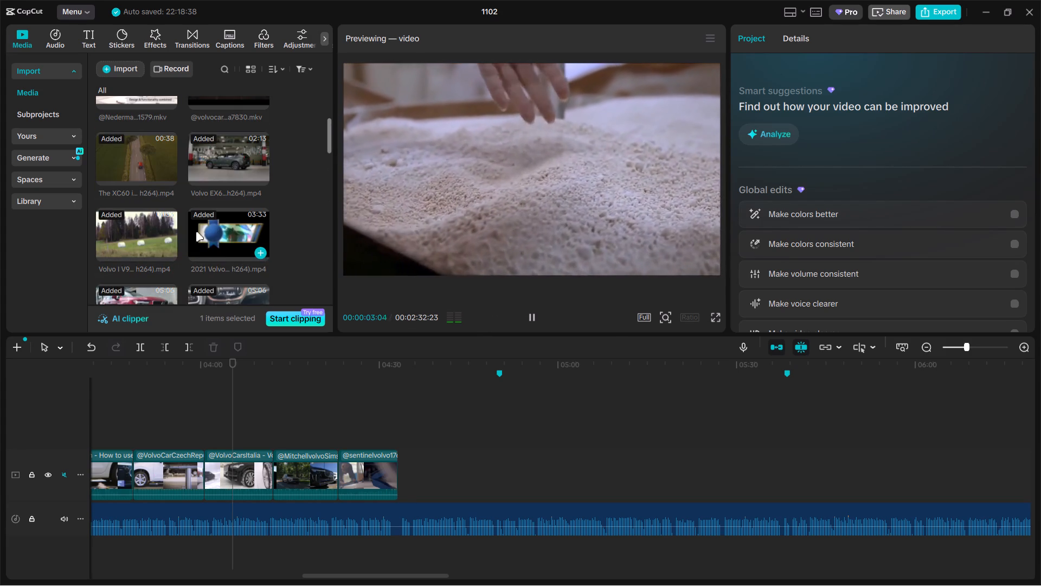
Add the best-selling XC60 clip to the video track directly after the sentinelvolvo1769 clip.
left_click(134, 173)
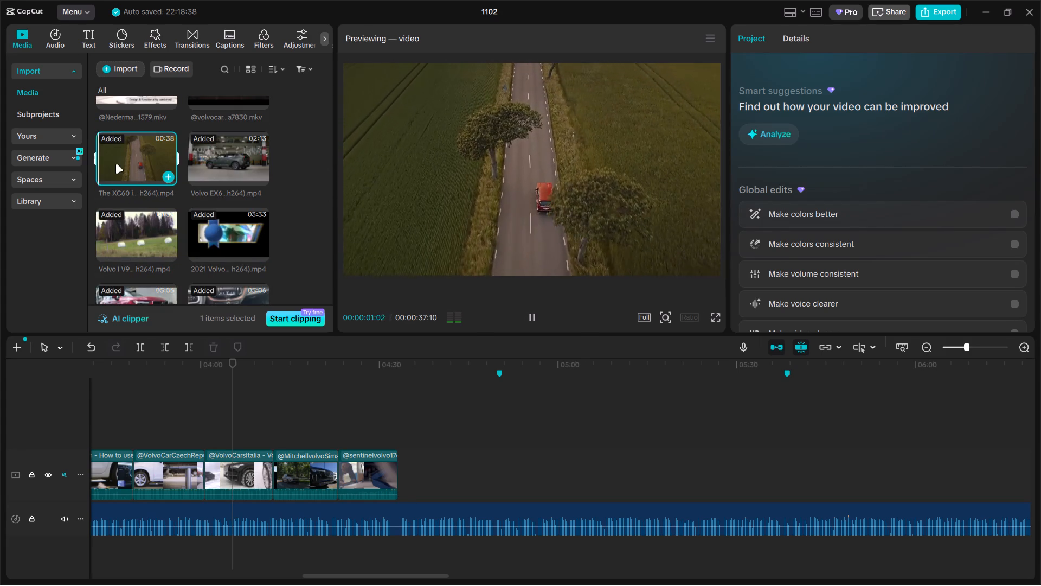
left_click_drag(120, 161, 421, 472)
Split the XC60 clip at 04:59:11, at the rear view of the dark SUV, and delete the part before the cut.
left_click(407, 400)
left_click_drag(407, 400, 476, 407)
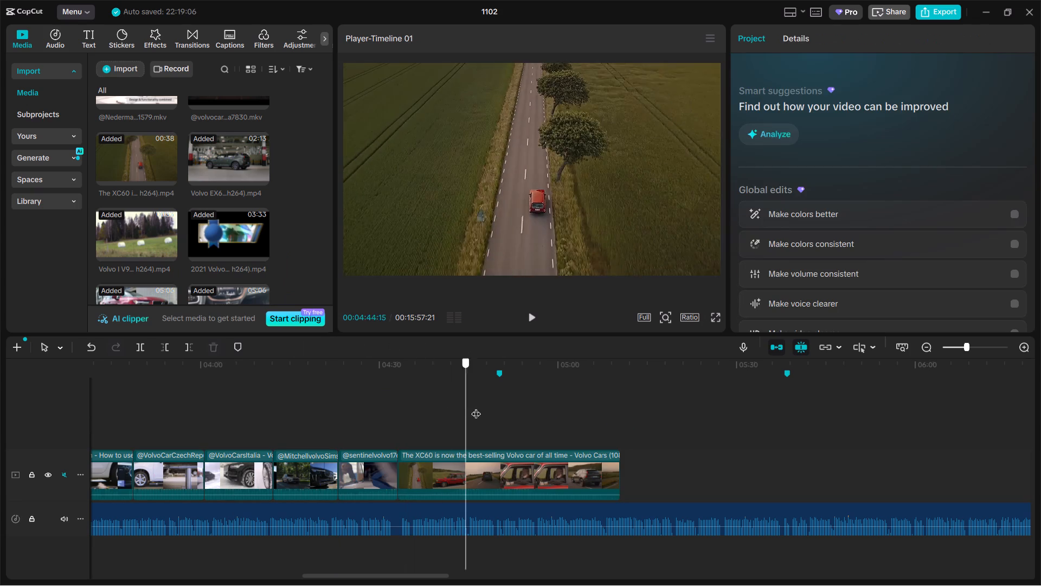
left_click_drag(476, 407, 554, 410)
left_click(555, 475)
key("ctrl+b")
left_click(502, 462)
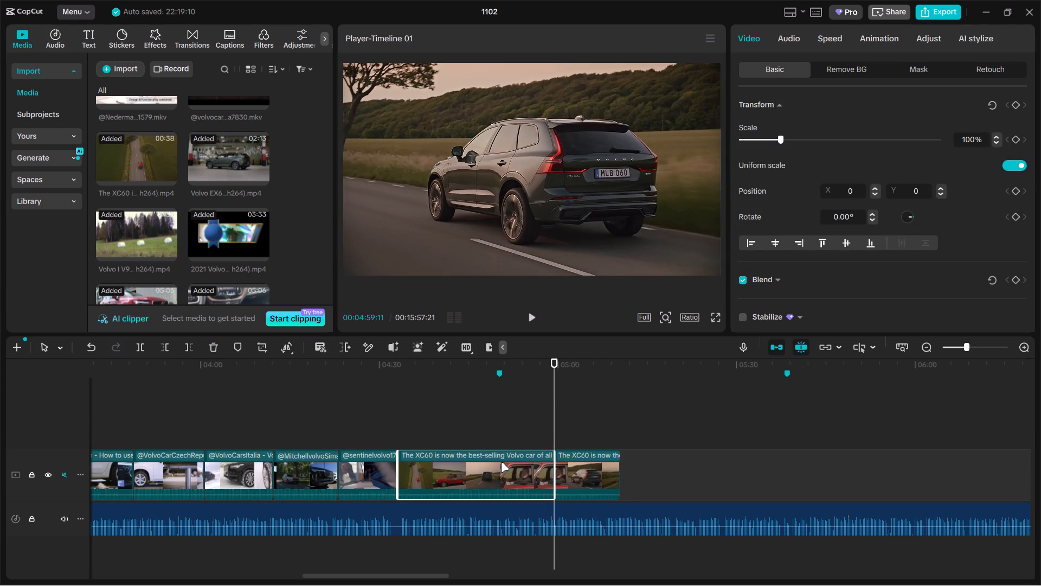
key("BackSpace")
Trim the XC60 clip's end back to 04:37:29 and extend its start to bring back some earlier footage.
left_click(397, 419)
left_click_drag(397, 419, 434, 418)
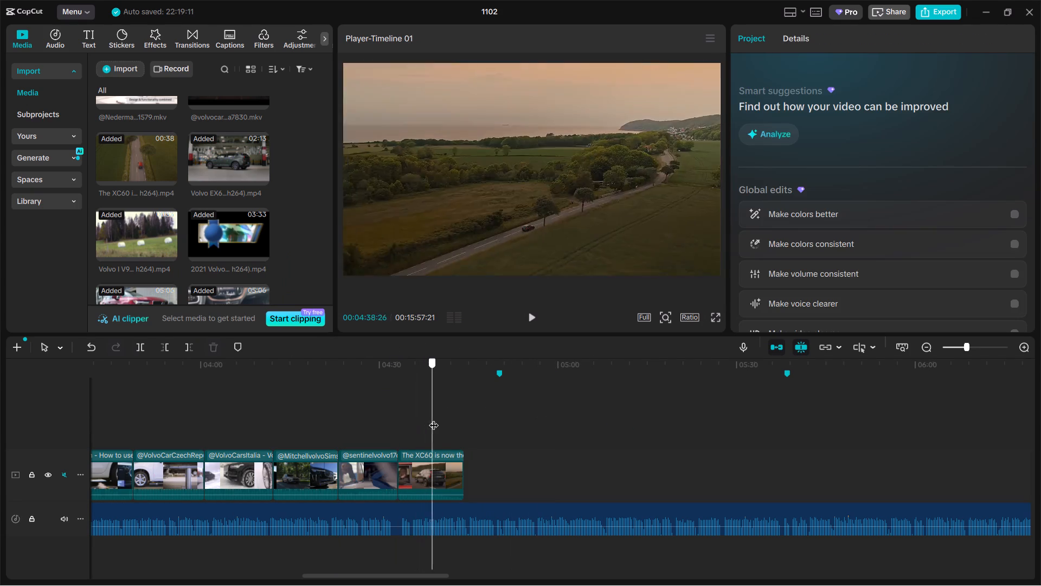
left_click_drag(434, 418, 427, 424)
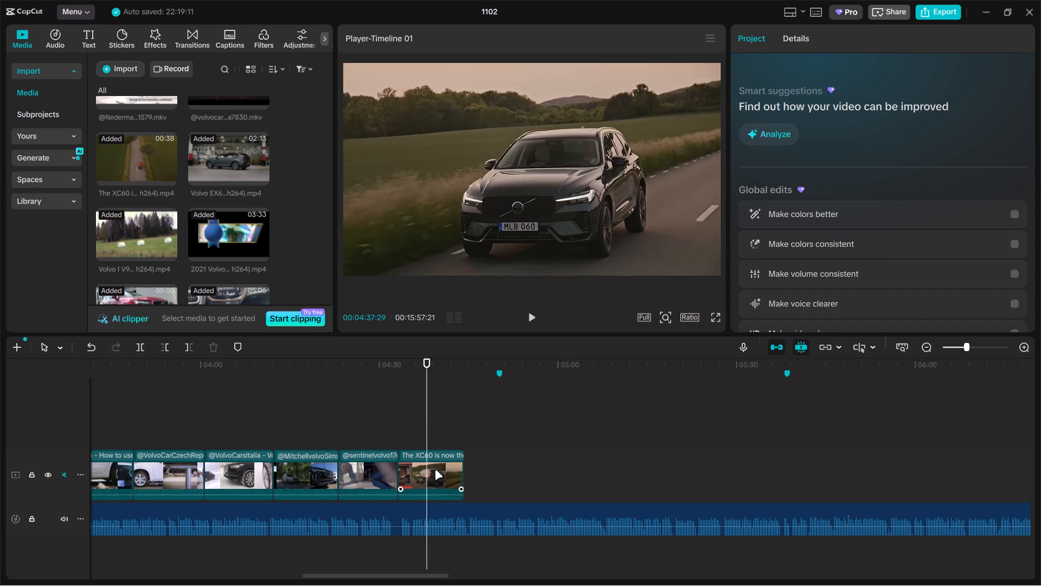
left_click(435, 479)
left_click_drag(463, 472, 422, 470)
left_click_drag(396, 465, 360, 464)
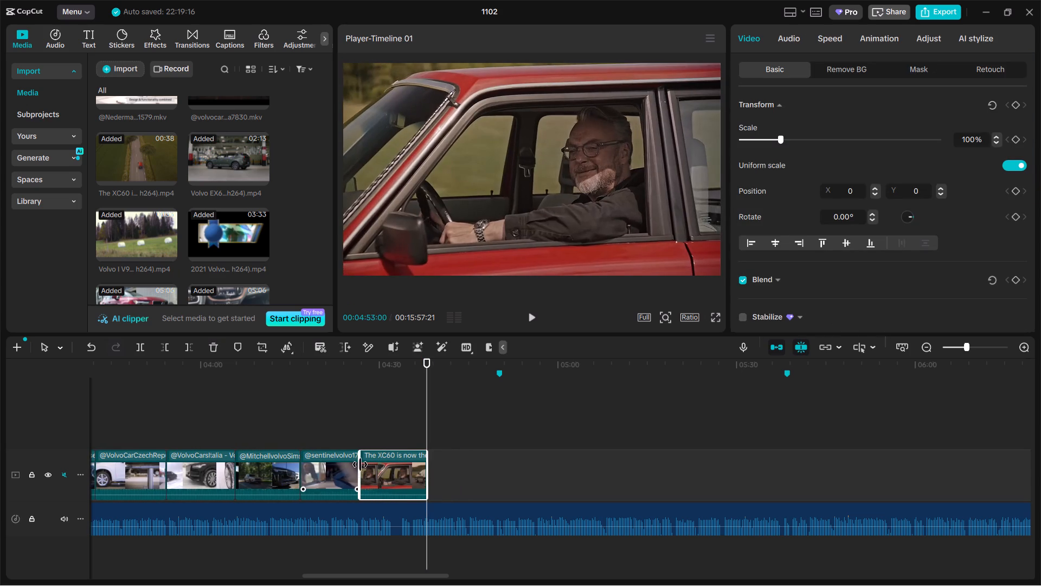
left_click_drag(360, 464, 365, 464)
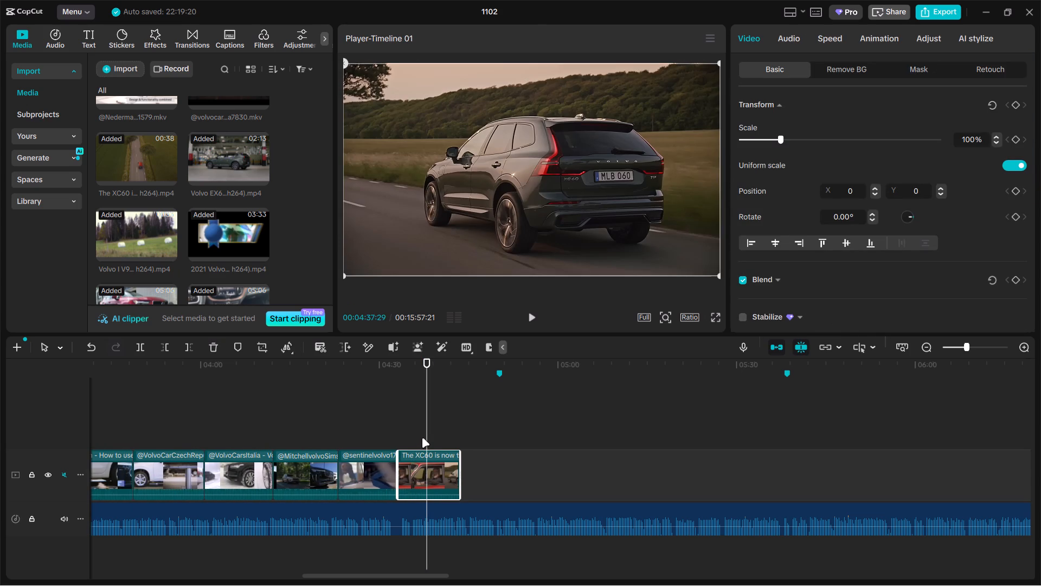
left_click(455, 423)
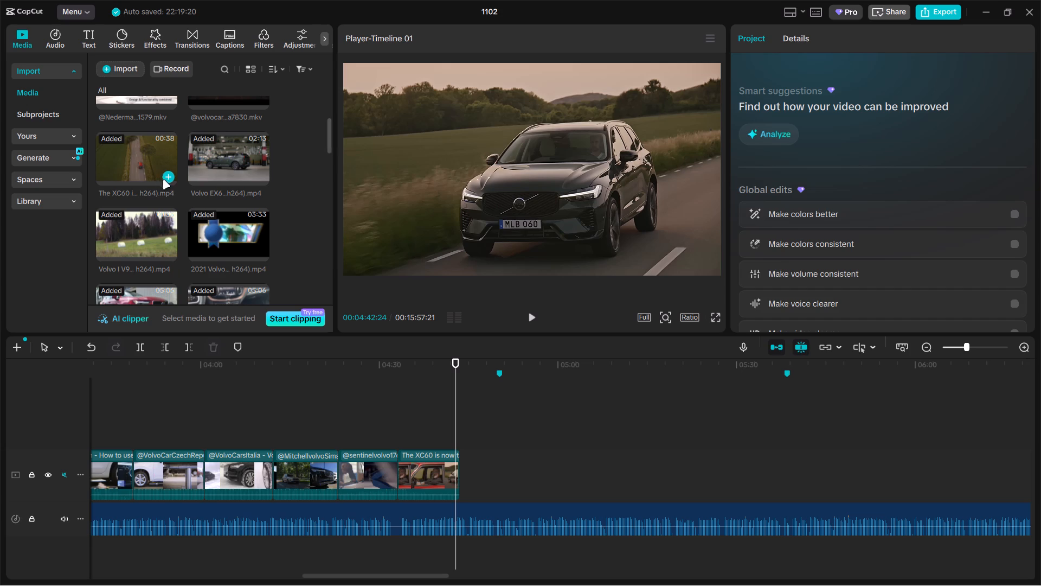
Import the Designing Desire Volvo S90, Charging XC40 Recharge and Volvo V90 Pinnacle videos from the Volvo folder in Downloads/EDIT.
left_click(146, 232)
left_click(116, 71)
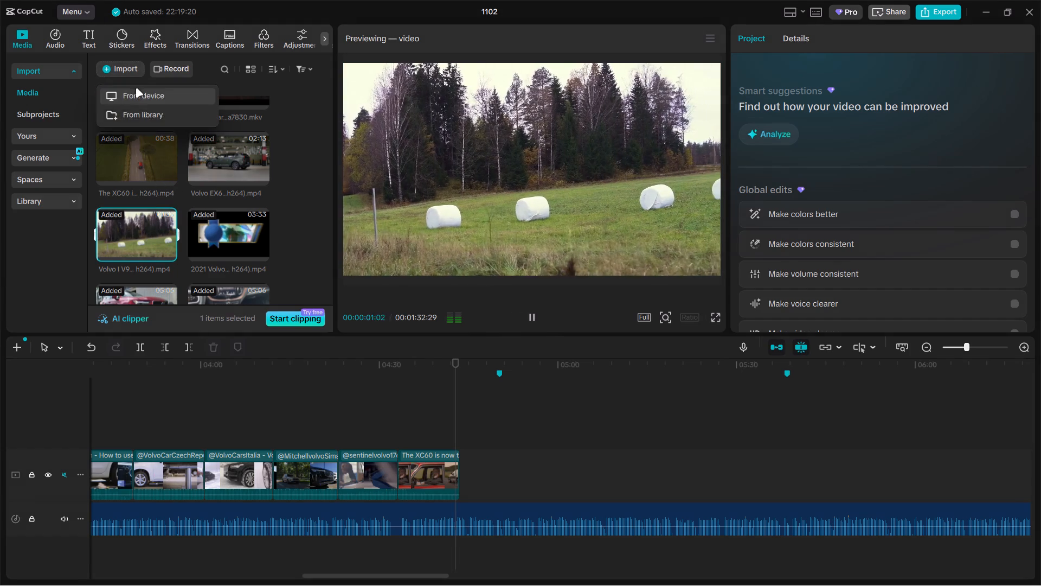
left_click(138, 92)
left_click(88, 42)
scroll(242, 302, "down", 3)
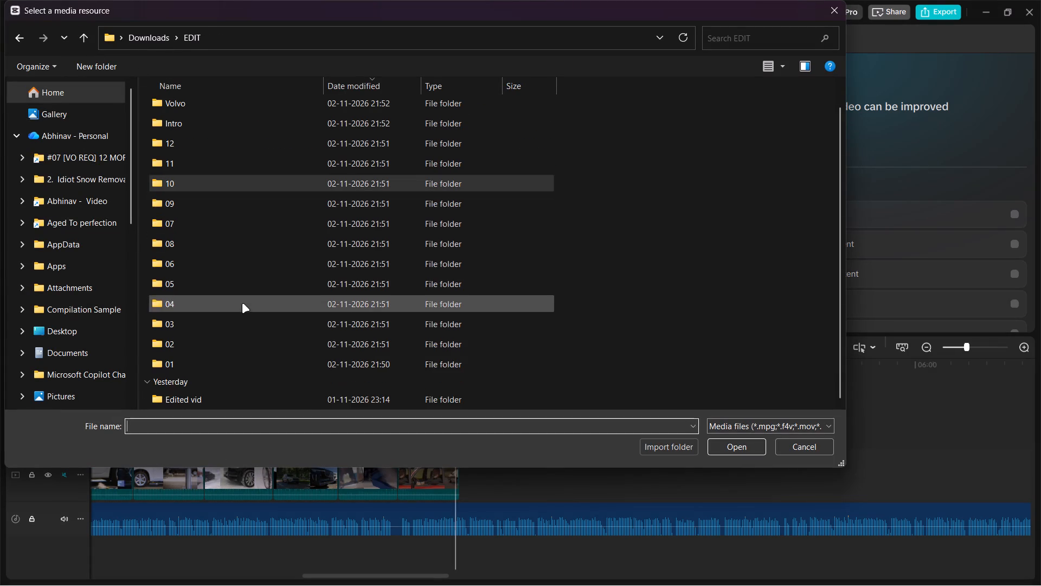
scroll(242, 303, "down", 2)
double_click(197, 109)
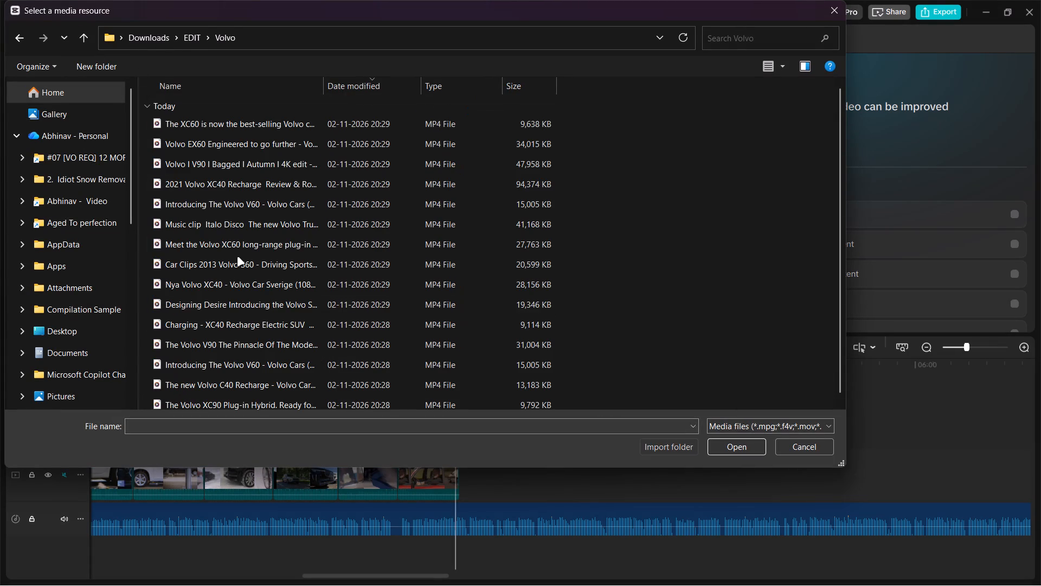
left_click_drag(624, 350, 508, 302)
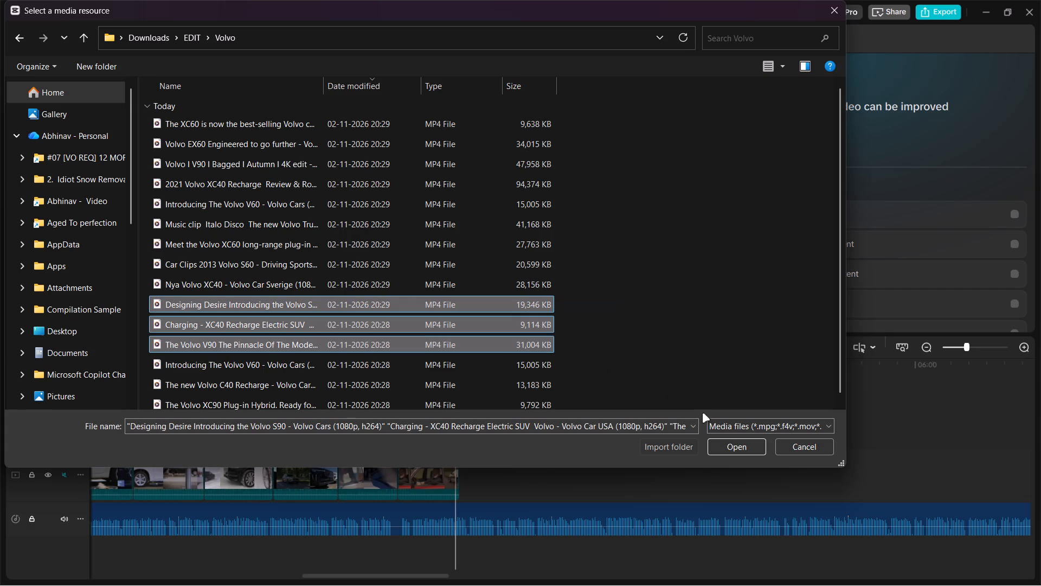
left_click(723, 443)
Preview several moments of the newly imported Designing Desire S90 clip as a candidate for the next shot.
left_click(215, 190)
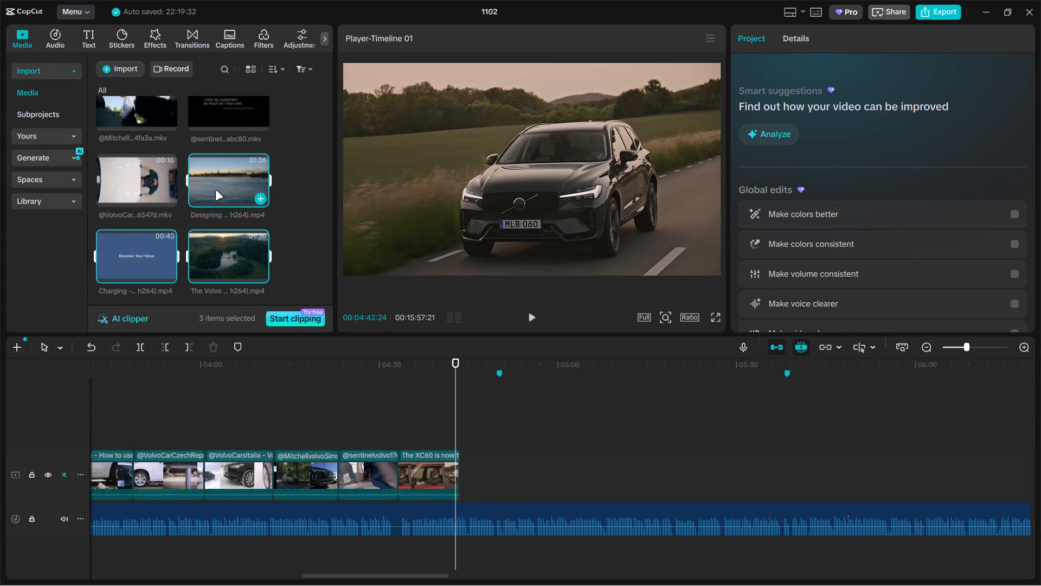
left_click(216, 186)
left_click(233, 184)
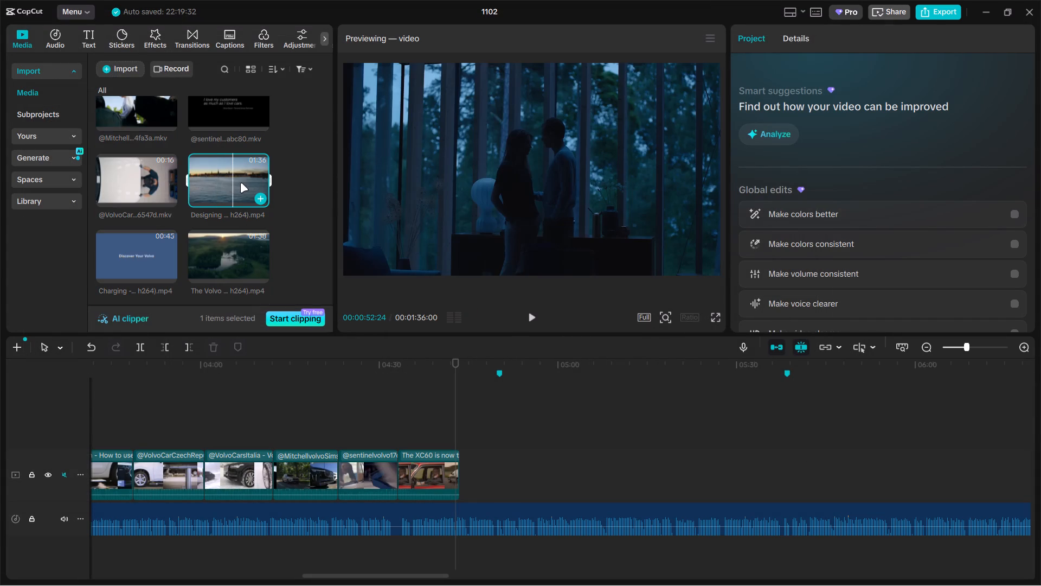
left_click(246, 182)
left_click(252, 180)
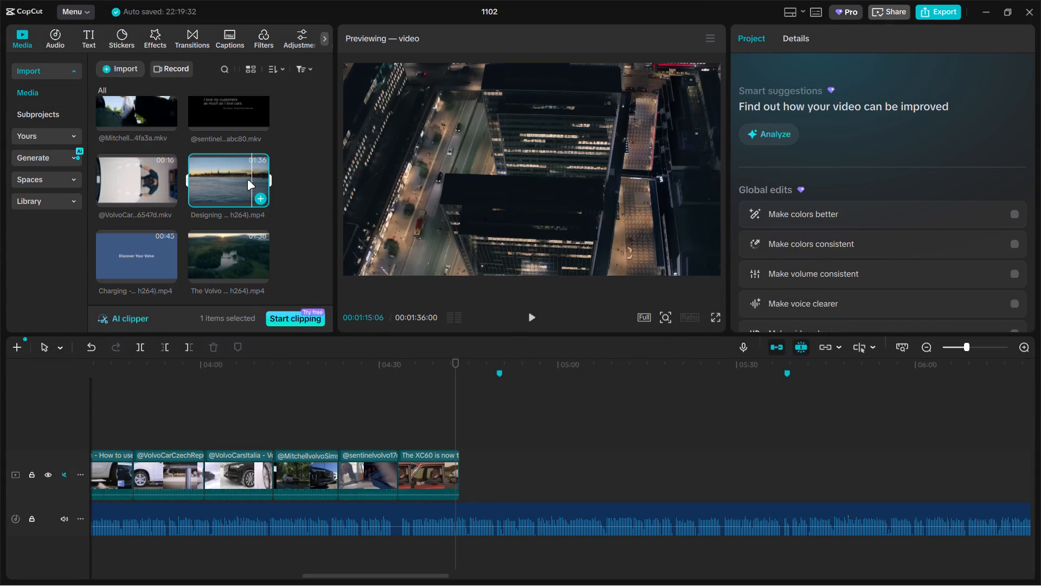
key("space")
Preview the Charging XC40 Recharge clip and add it to the video track directly after the XC60 clip.
left_click(152, 256)
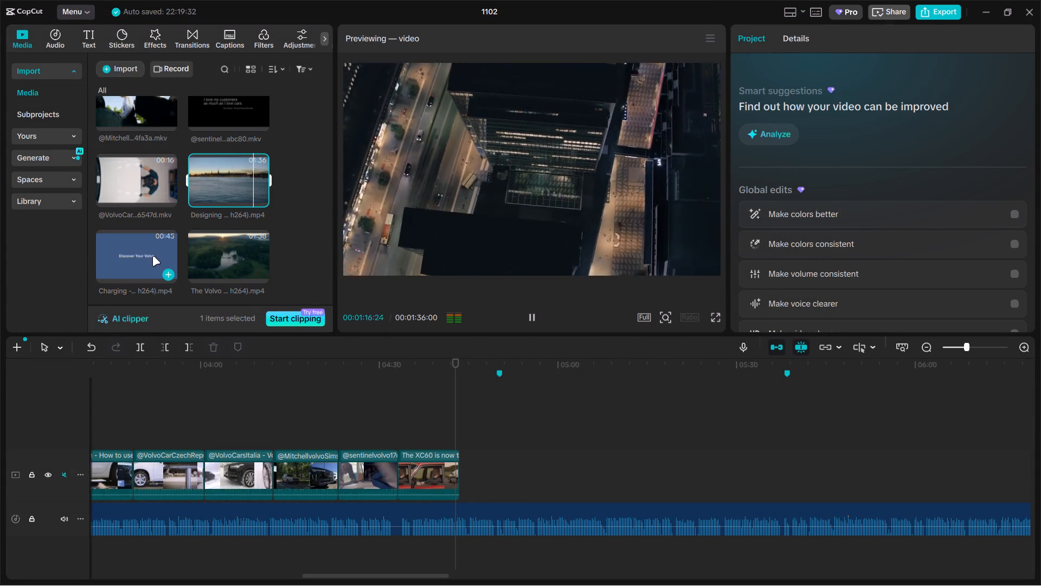
left_click(138, 253)
key("space")
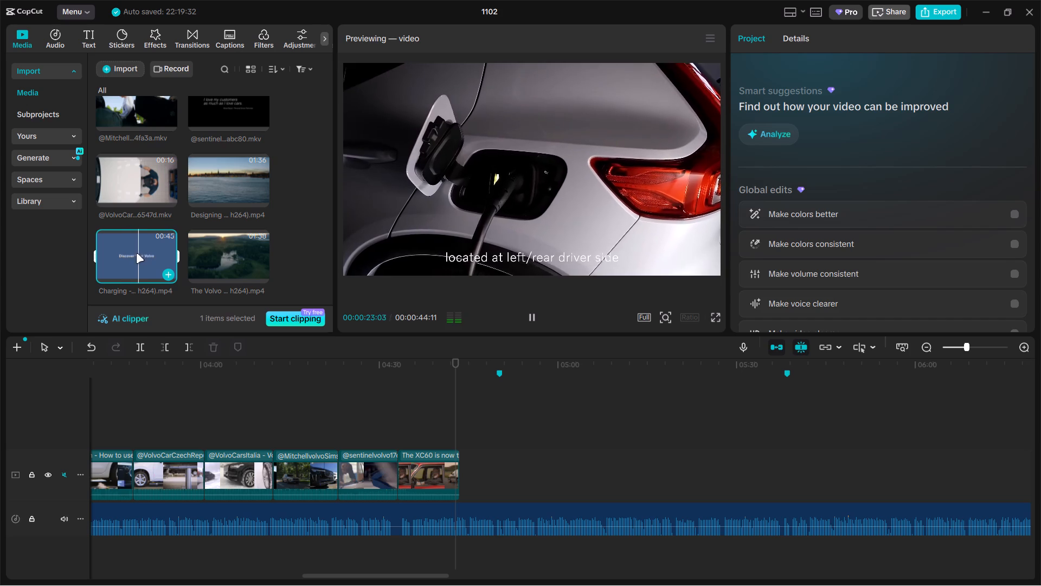
left_click_drag(136, 253, 477, 481)
Split the Charging clip at about 04:58:02, at the plugged-in charging port shot, and delete the part before the cut.
left_click(461, 431)
left_click_drag(461, 431, 491, 430)
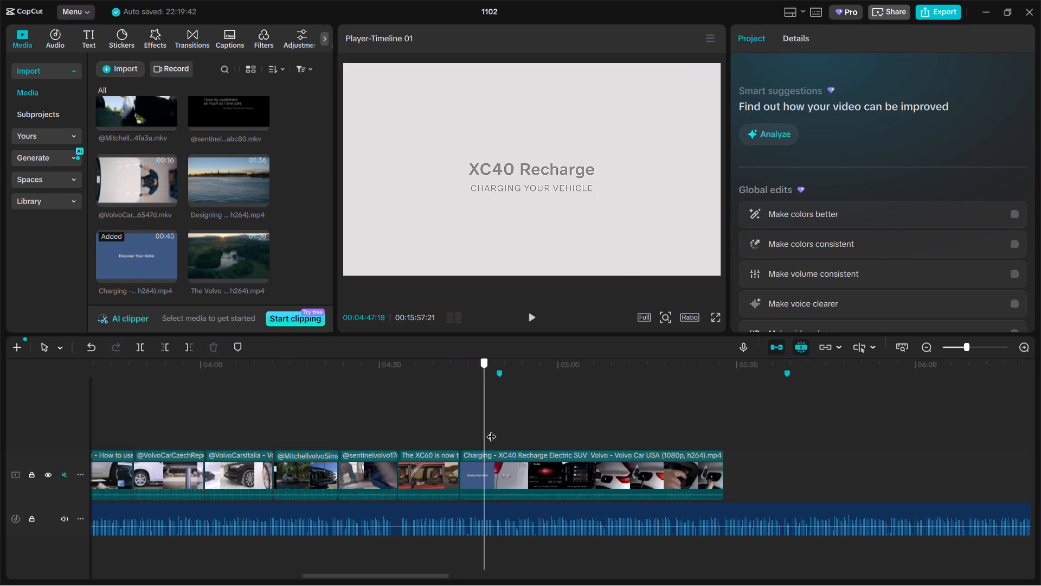
left_click_drag(491, 430, 547, 430)
left_click(551, 469)
key("ctrl+b")
left_click(509, 463)
key("BackSpace")
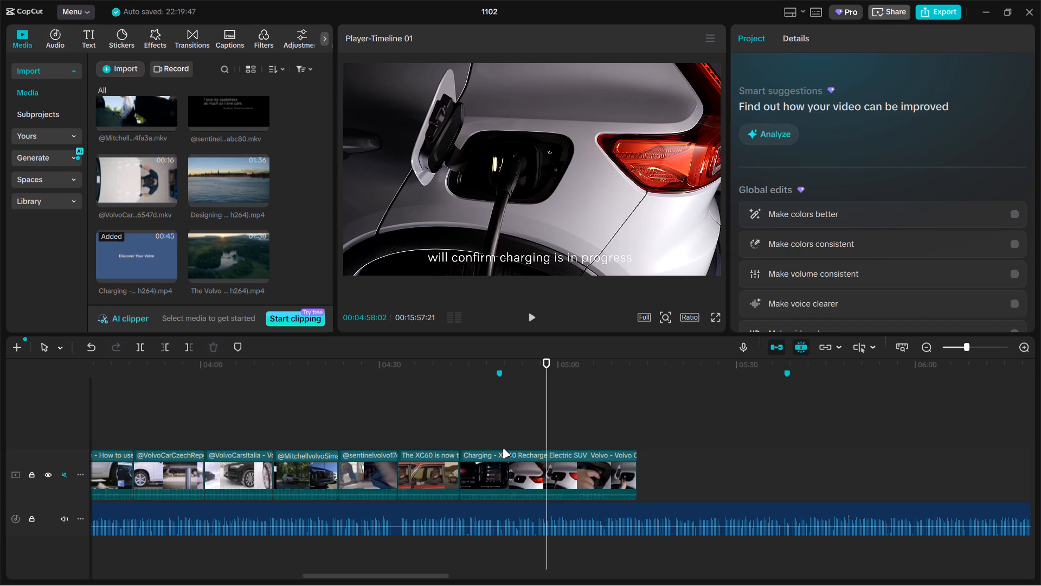
Split the shortened Charging clip at 04:52:27 and delete everything after the cut.
left_click(464, 428)
left_click_drag(464, 428, 491, 427)
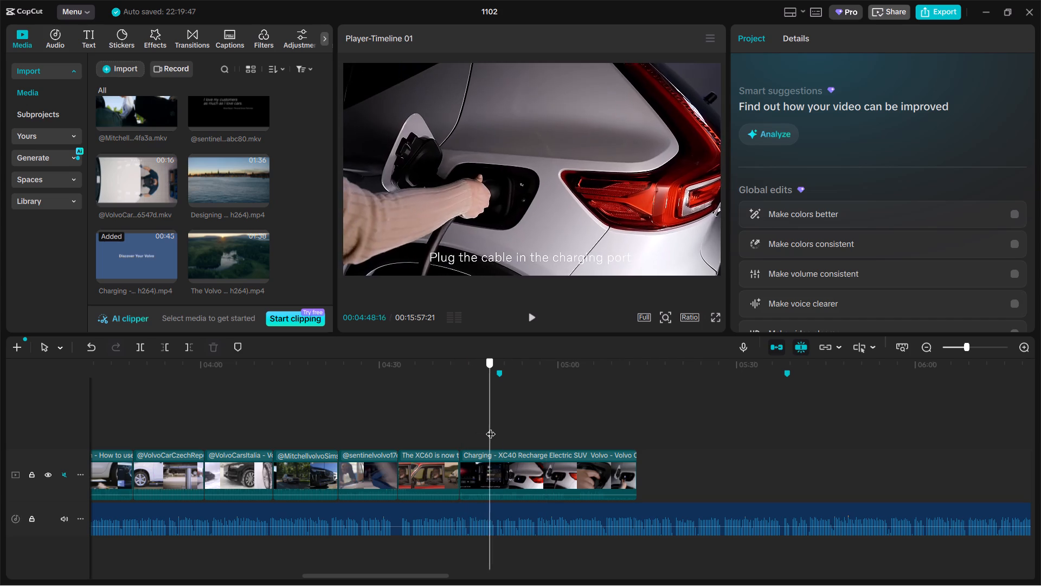
left_click_drag(491, 427, 516, 426)
left_click(533, 477)
key("ctrl+b")
key("BackSpace")
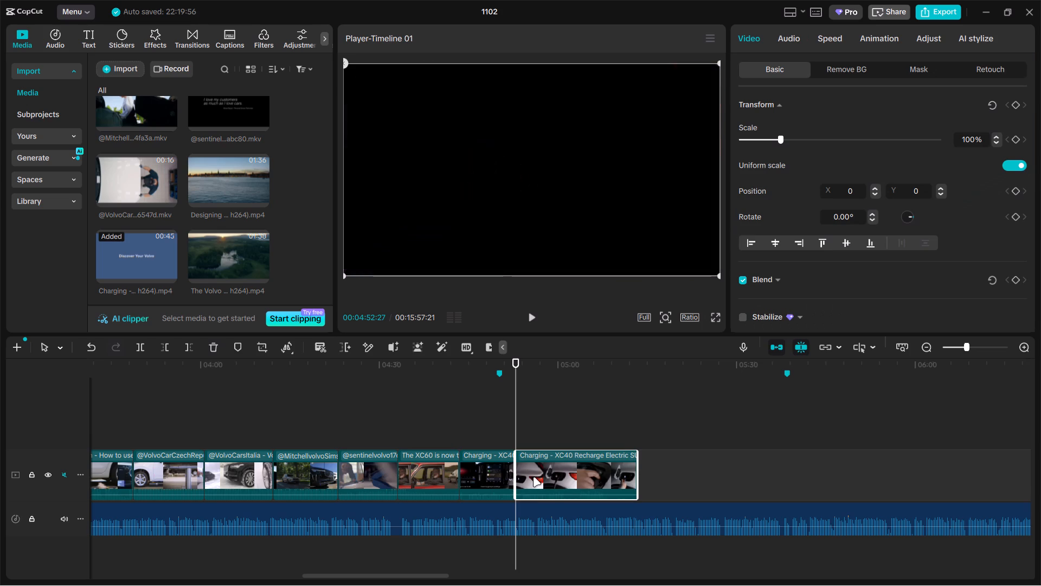
Enlarge the scale of the Charging clip to crop its caption out of the frame.
left_click(491, 431)
left_click(507, 478)
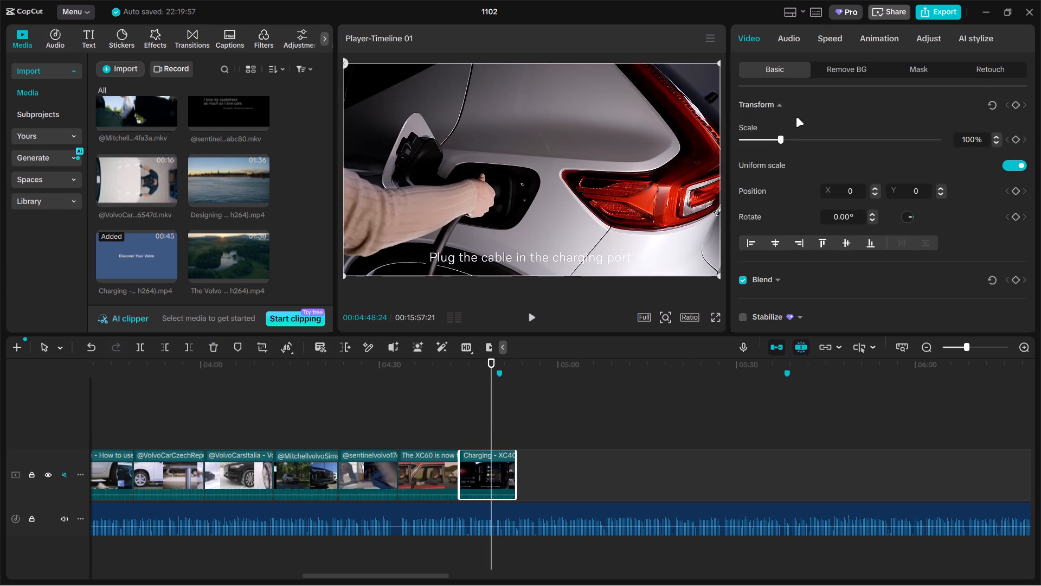
left_click_drag(783, 133, 798, 133)
Review the assembled footage from the marker at 03:37:00 through to the XC60 clip.
left_click(210, 411)
left_click_drag(210, 412, 147, 413)
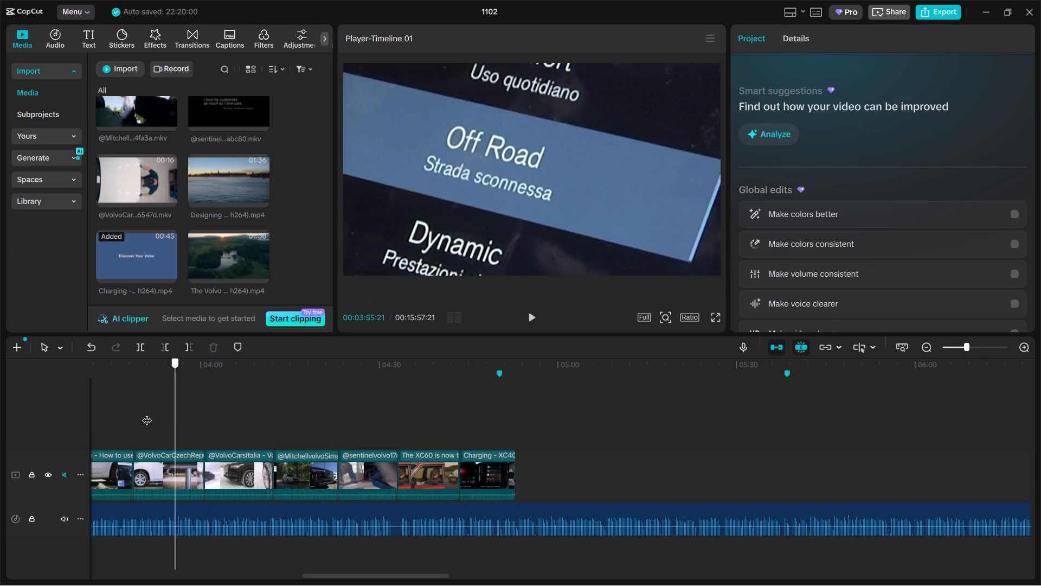
left_click_drag(147, 413, 228, 408)
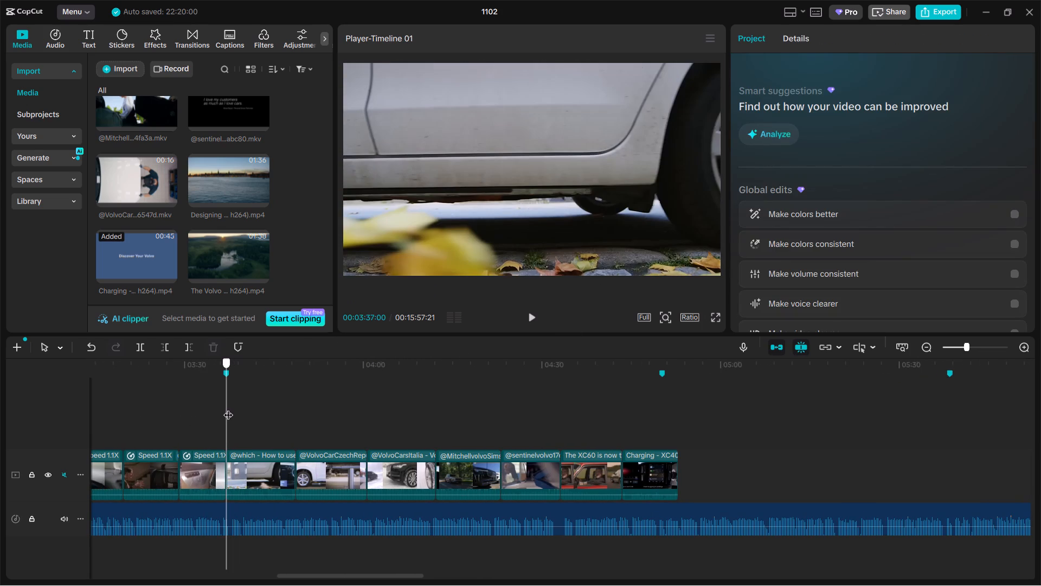
left_click_drag(228, 408, 274, 407)
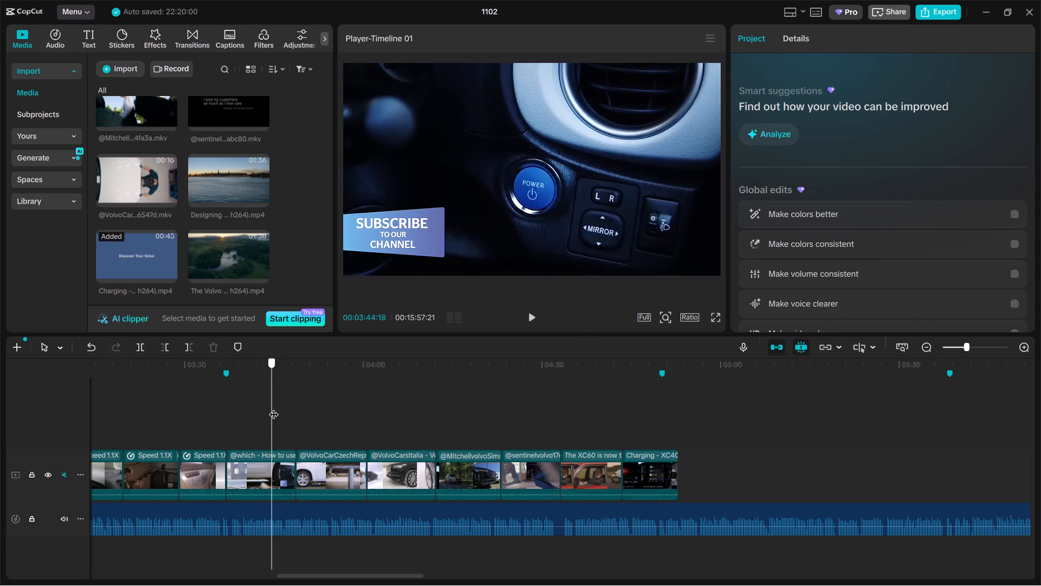
left_click_drag(274, 407, 358, 413)
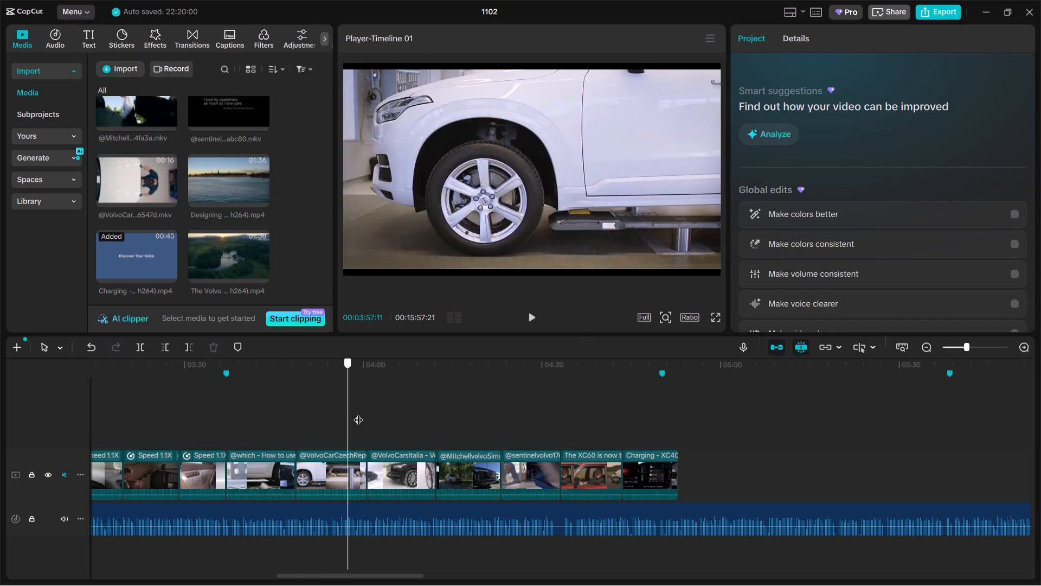
left_click_drag(358, 413, 590, 435)
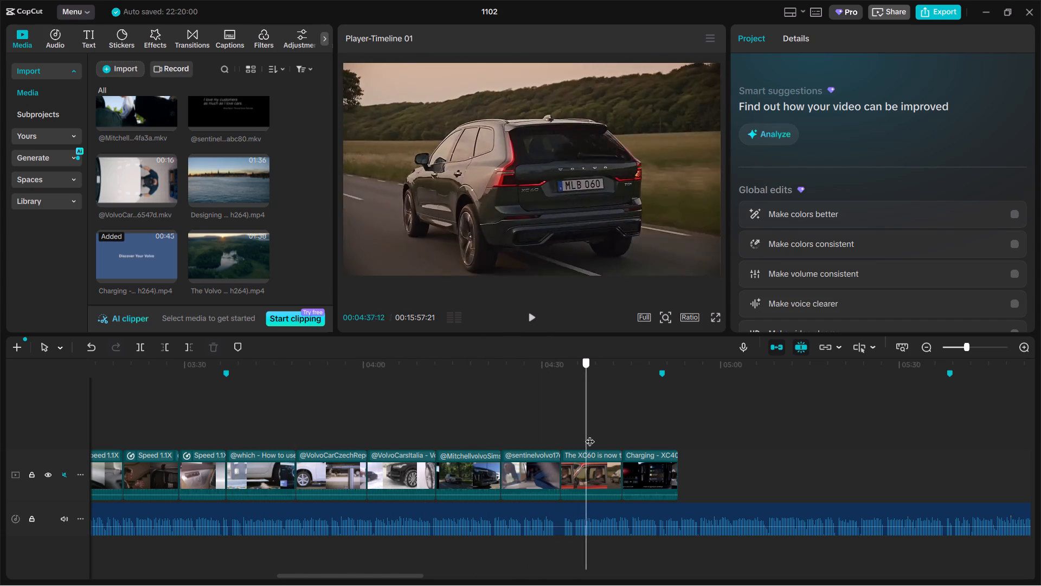
left_click_drag(590, 435, 609, 436)
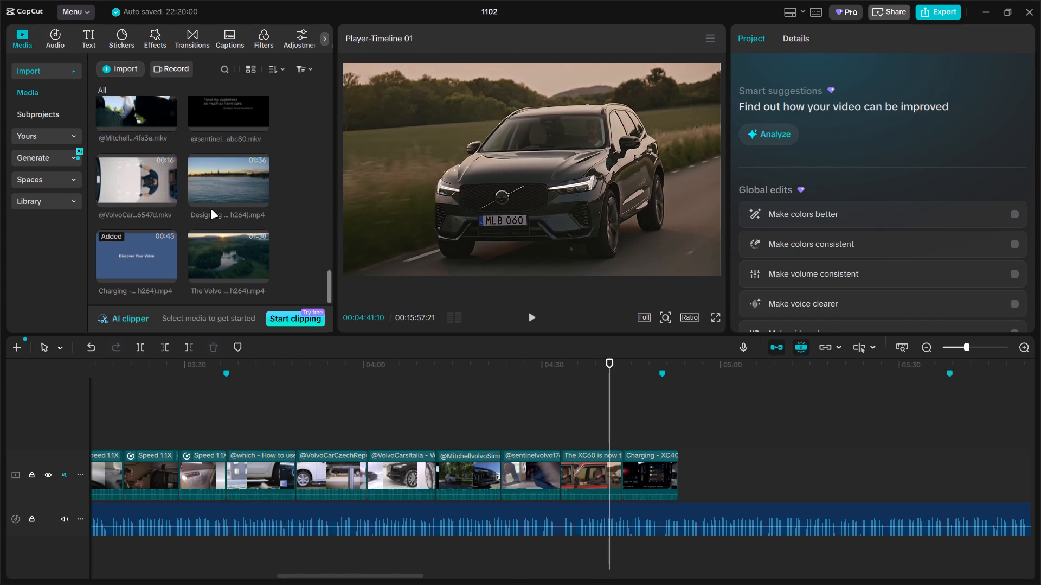
Preview the Volvo V90 Pinnacle clip and add it to the video track directly after the Charging clip.
left_click(224, 251)
left_click(224, 253)
left_click_drag(224, 253, 226, 254)
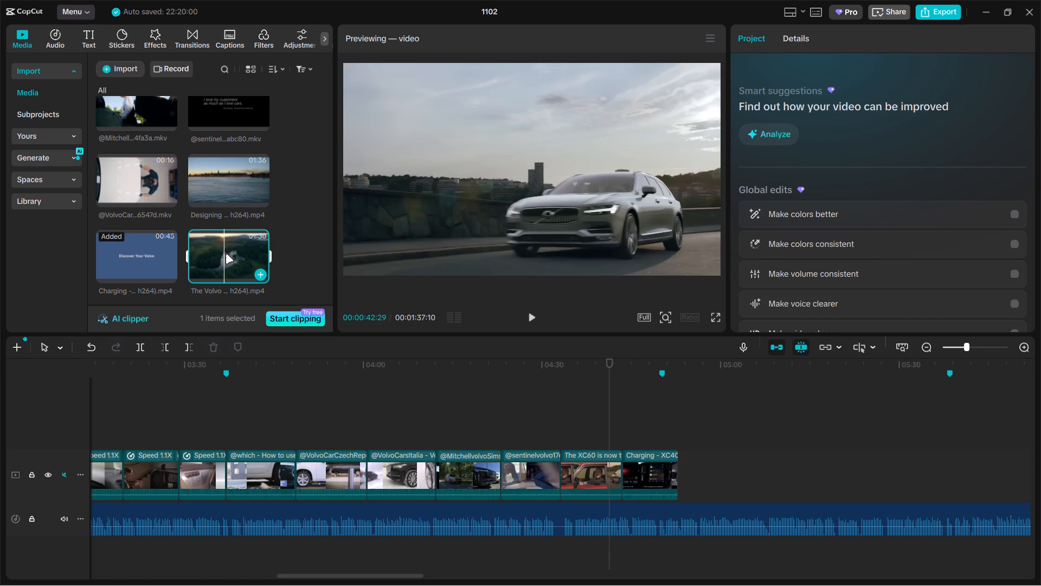
left_click_drag(226, 254, 718, 470)
Split the Volvo V90 clip at 05:10:25, at the front view of the driving car, and delete the part before the cut.
left_click(696, 434)
left_click_drag(696, 434, 773, 431)
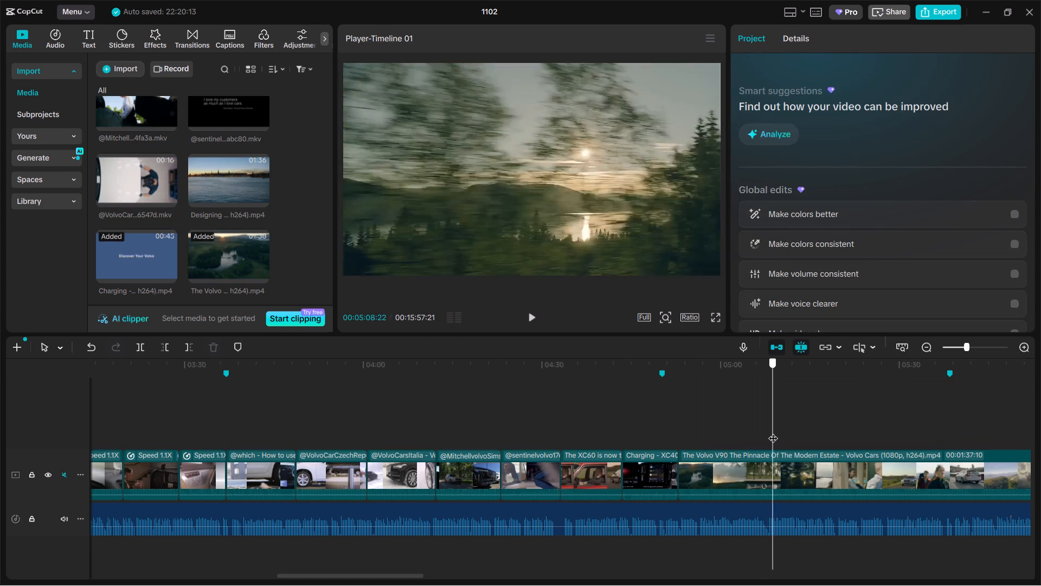
left_click_drag(773, 431, 785, 432)
left_click(795, 467)
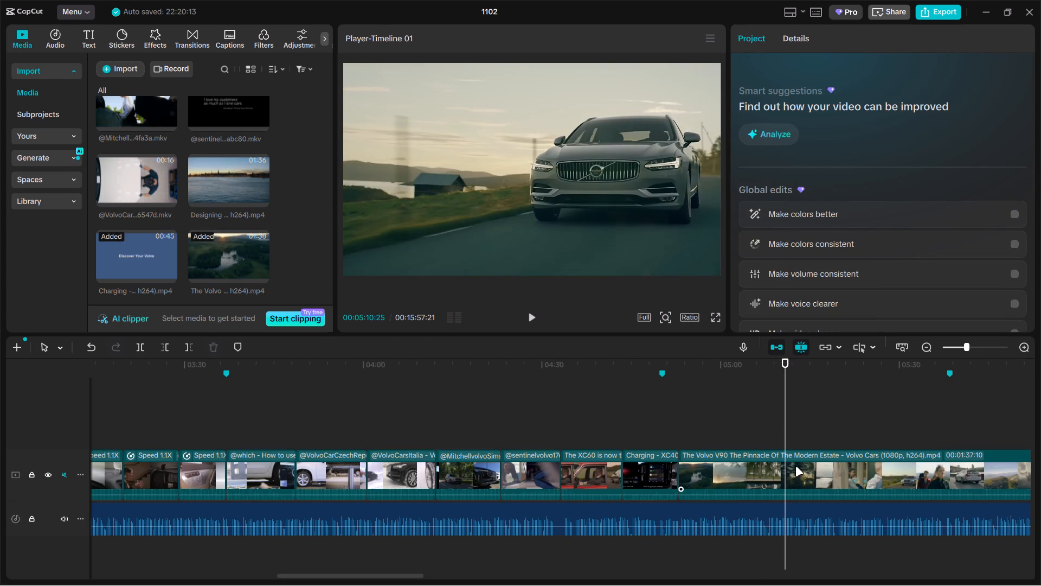
key("ctrl+b")
left_click(729, 450)
left_click(732, 466)
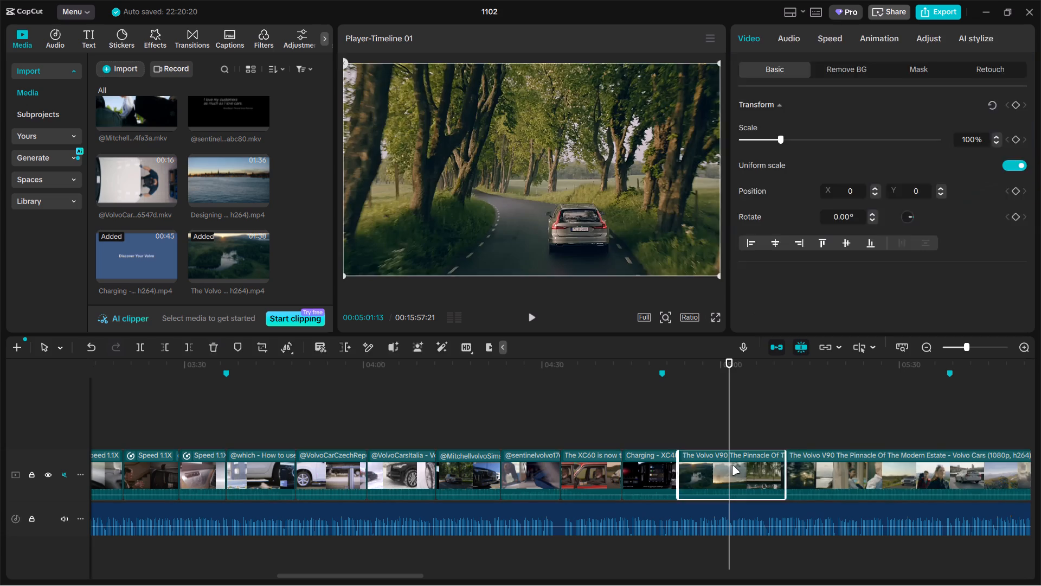
key("BackSpace")
Split the remaining Volvo V90 clip at 05:03:19, at the aerial forest road shot, and delete everything after the cut.
left_click(679, 437)
left_click_drag(679, 437, 725, 433)
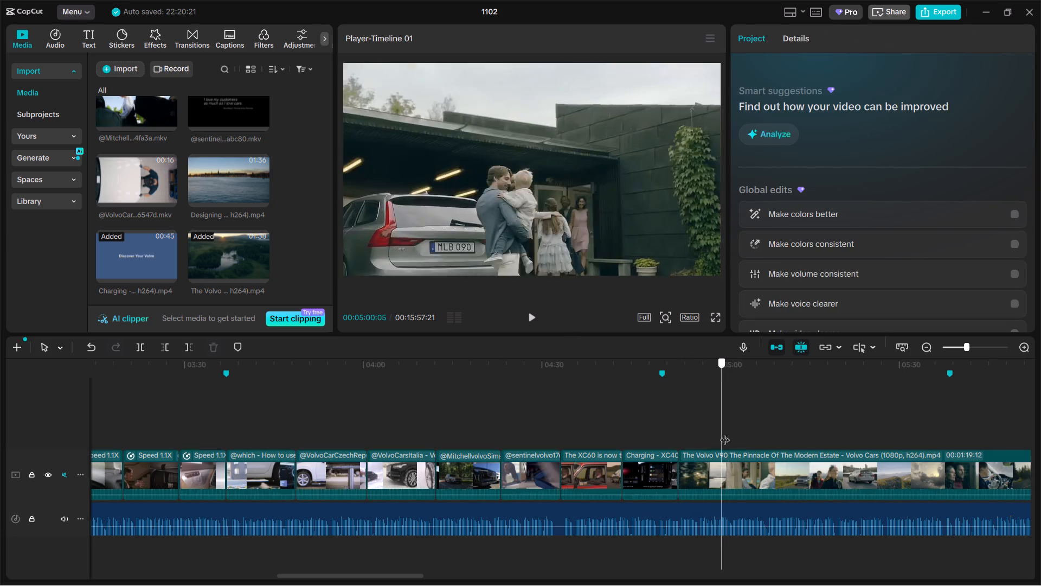
left_click_drag(725, 433, 742, 435)
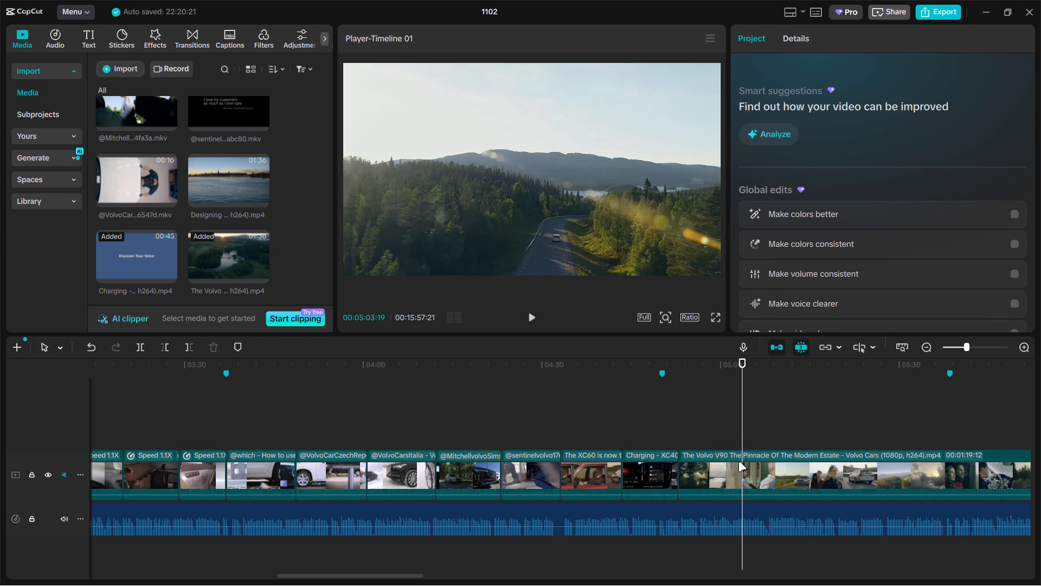
left_click(739, 463)
key("ctrl+b")
key("BackSpace")
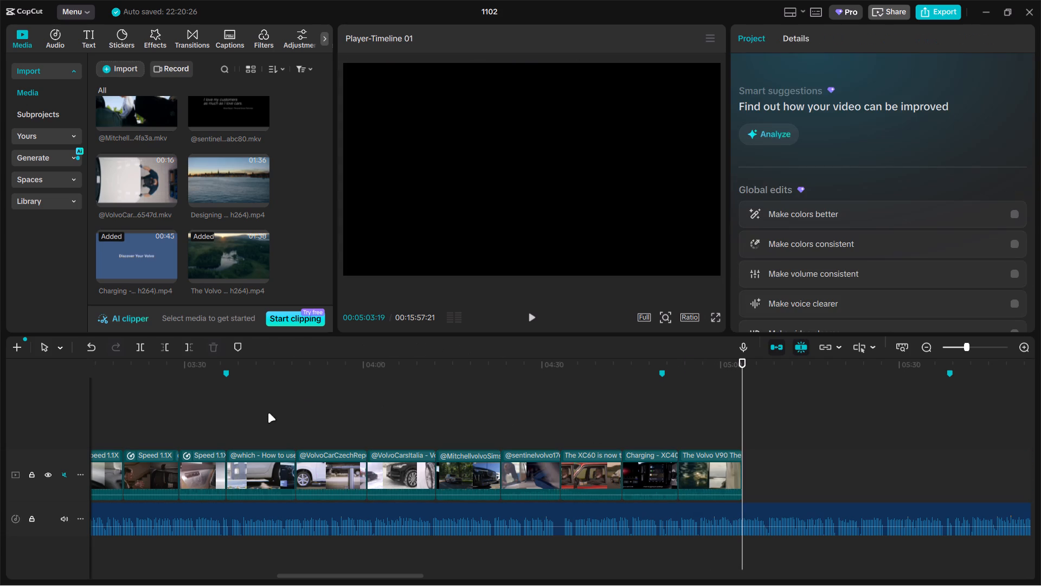
left_click_drag(265, 416, 466, 459)
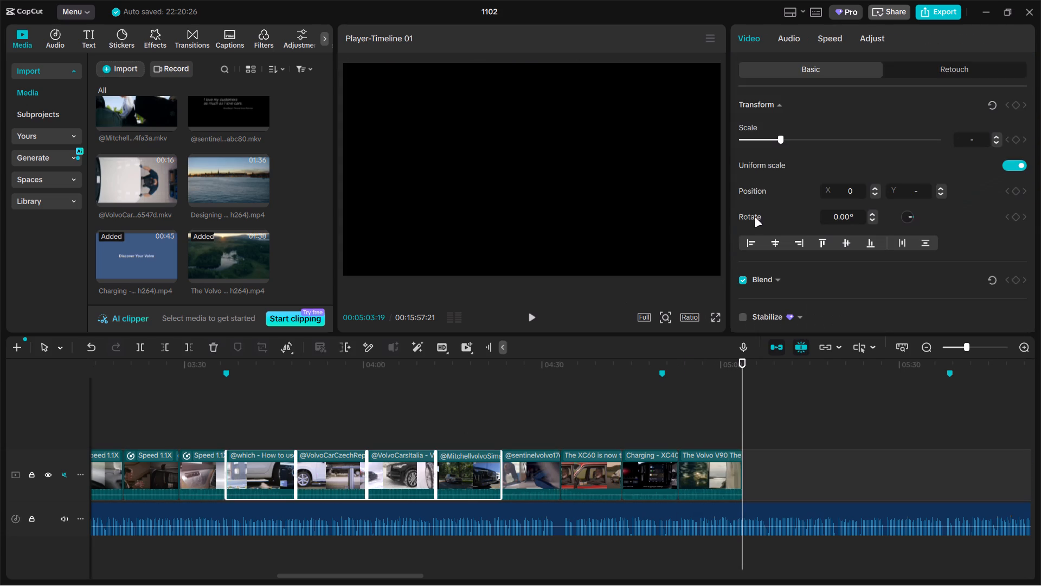
left_click(695, 454, "ctrl")
left_click(822, 43)
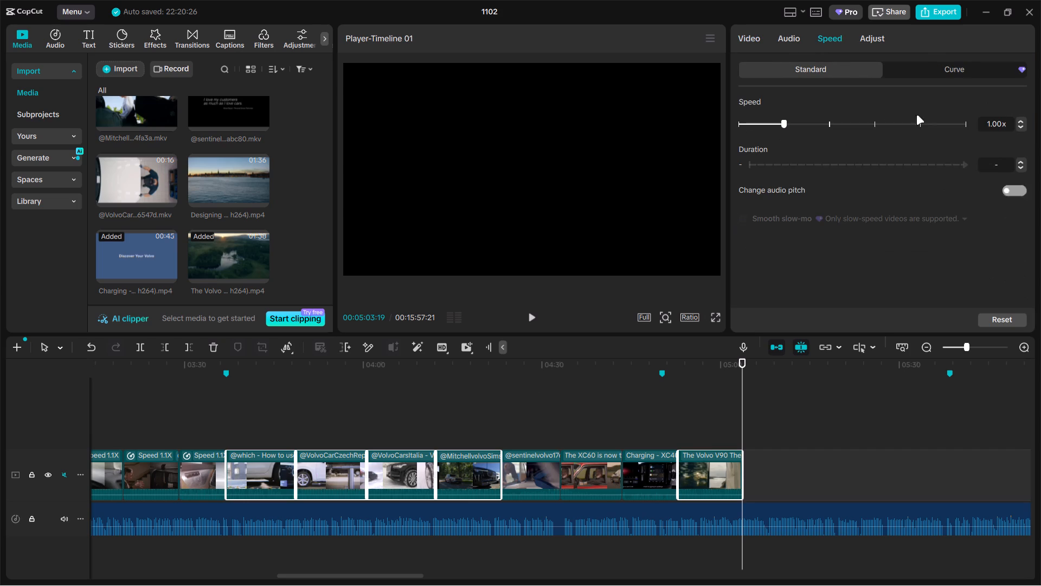
left_click(1018, 122)
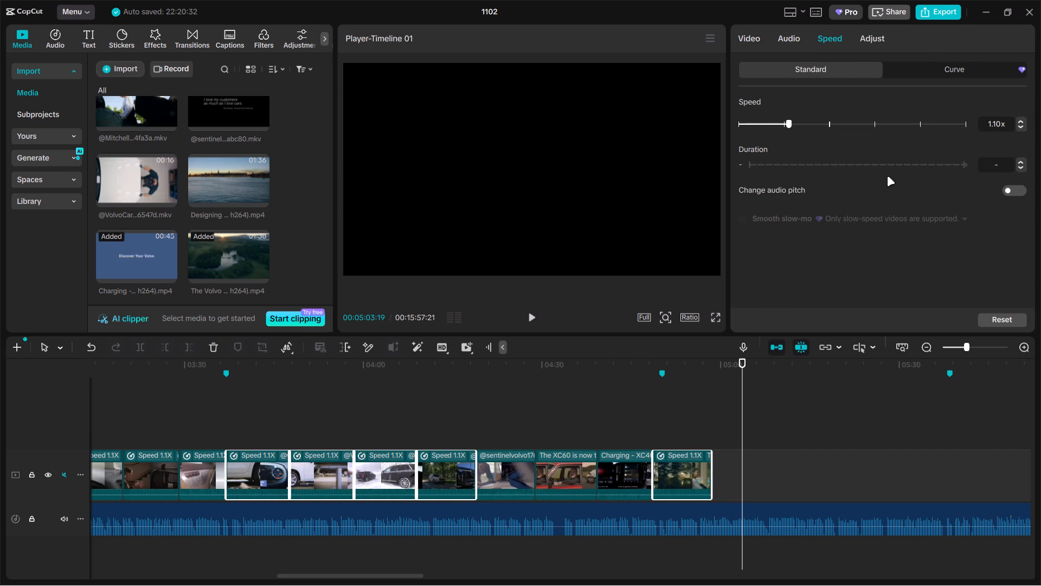
left_click(1021, 120)
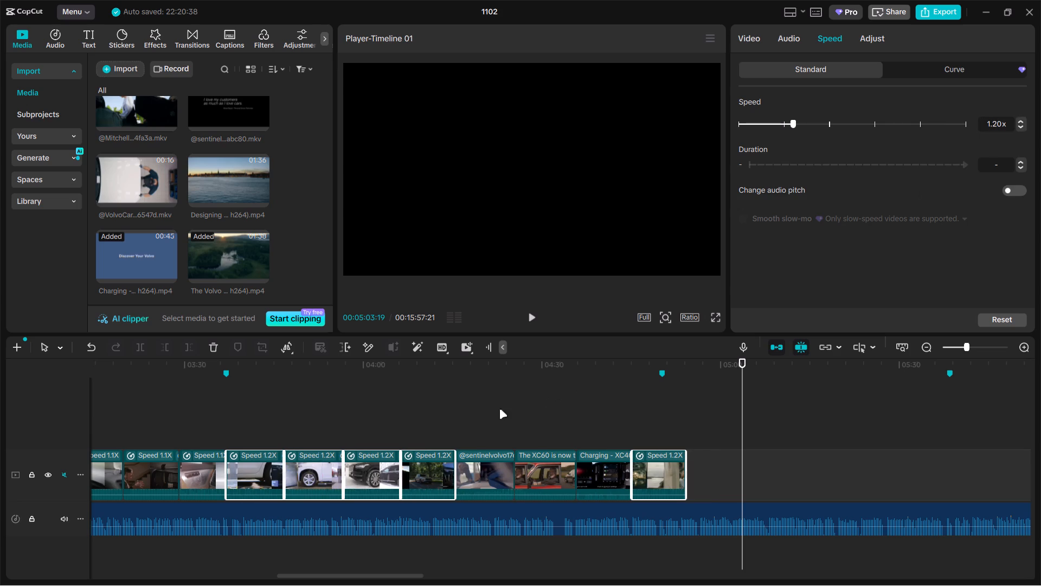
left_click(480, 419)
left_click_drag(480, 429, 608, 480)
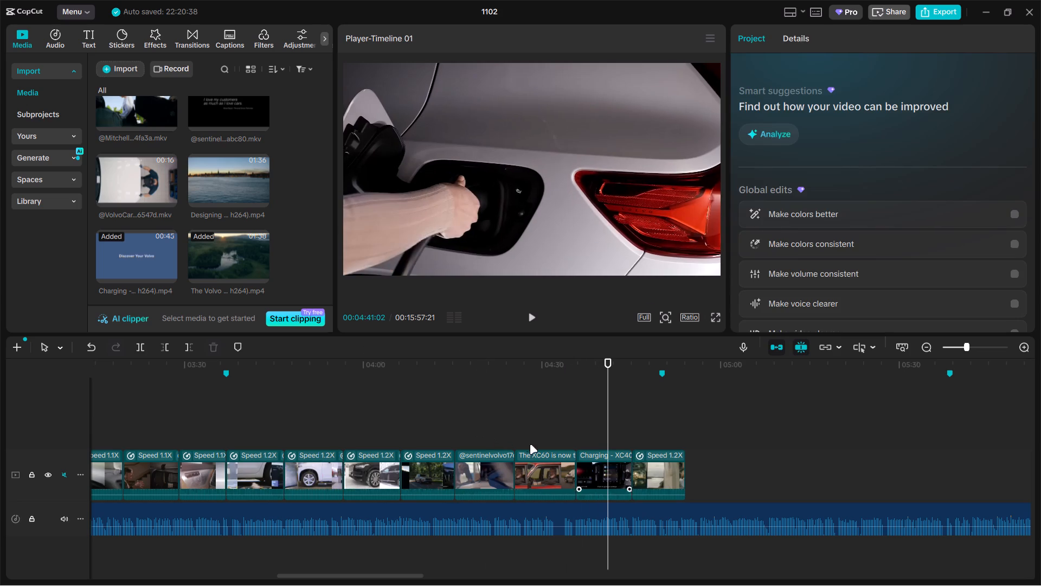
left_click_drag(494, 431, 596, 463)
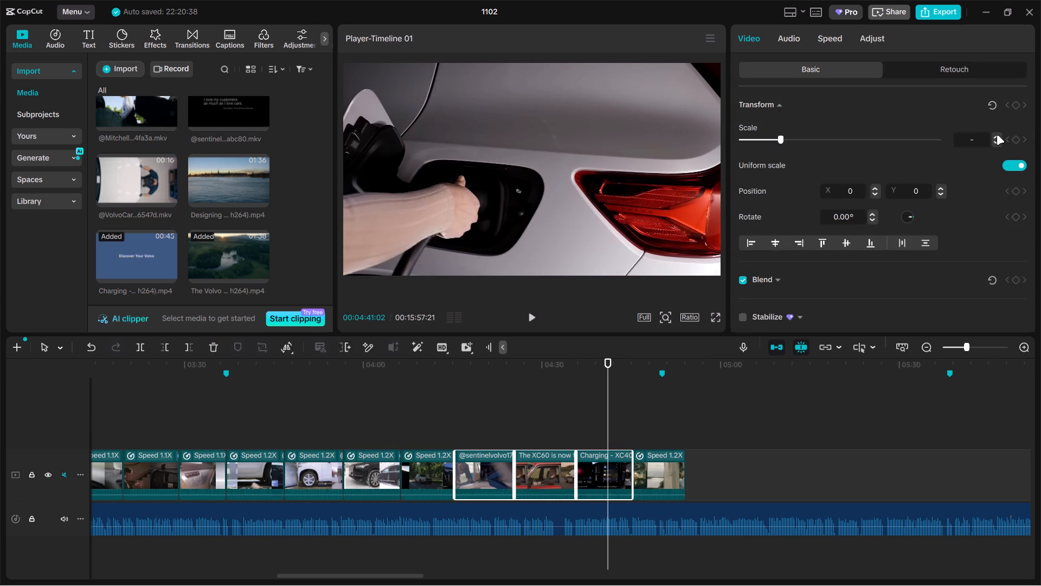
left_click(997, 135)
left_click(997, 135)
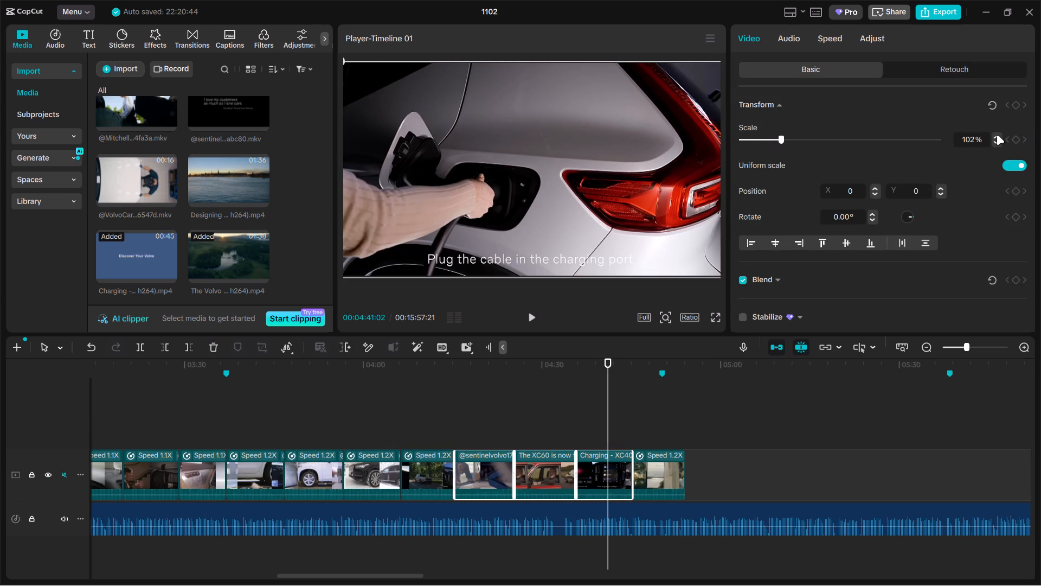
key("ctrl+z")
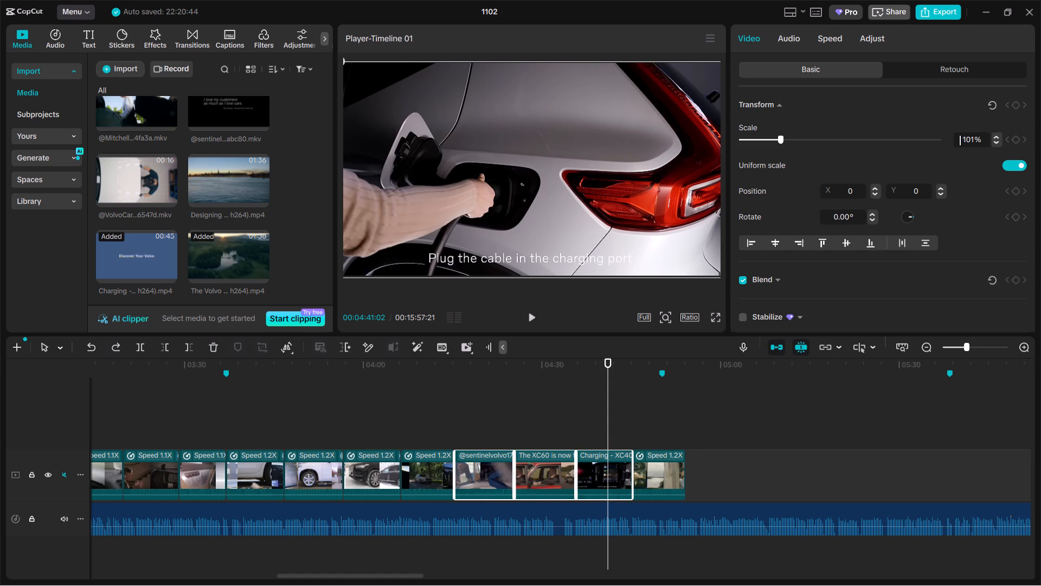
key("ctrl+z")
left_click(789, 41)
left_click(833, 39)
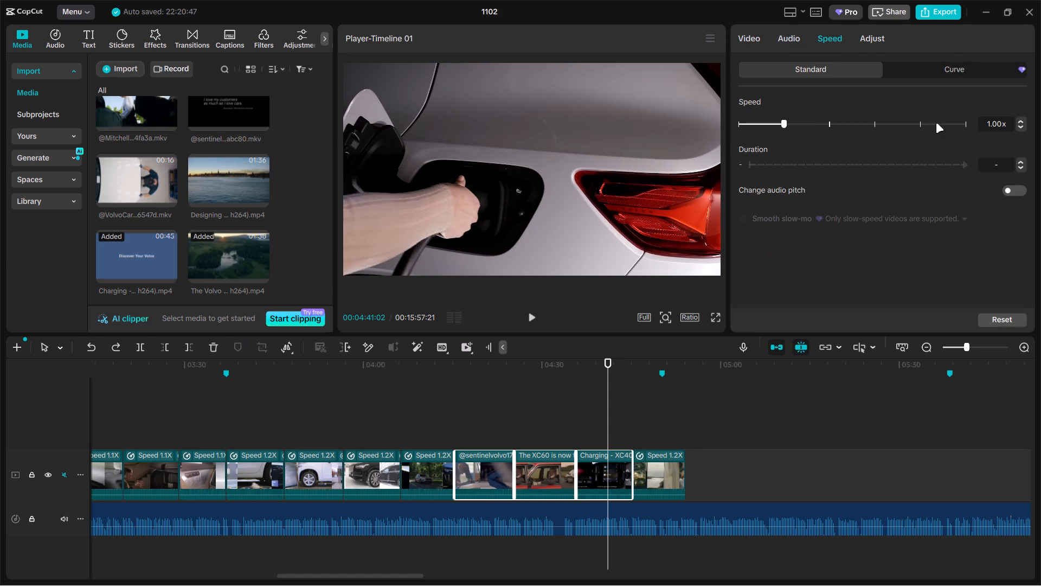
left_click(1021, 120)
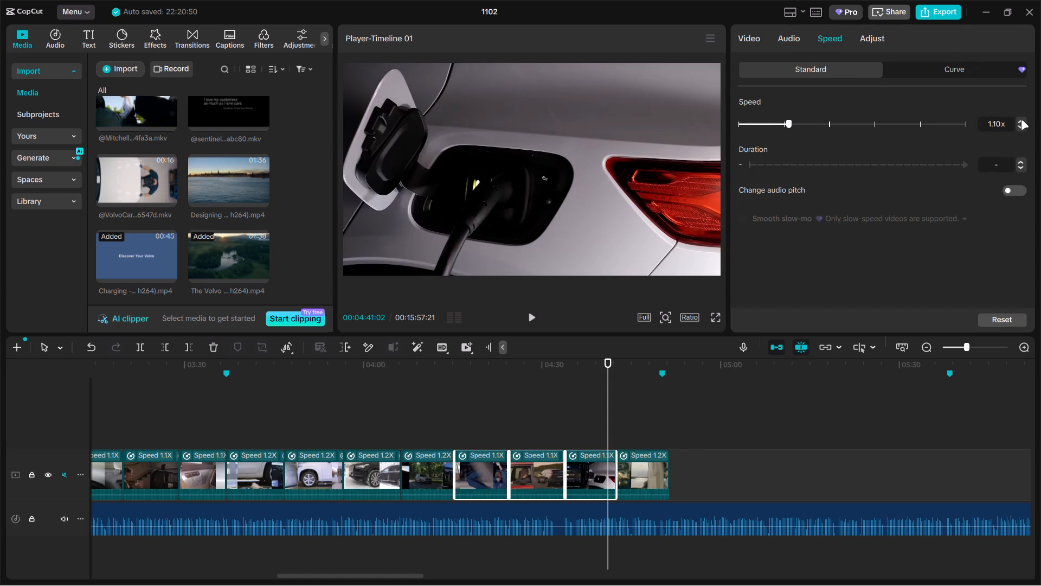
left_click(1021, 120)
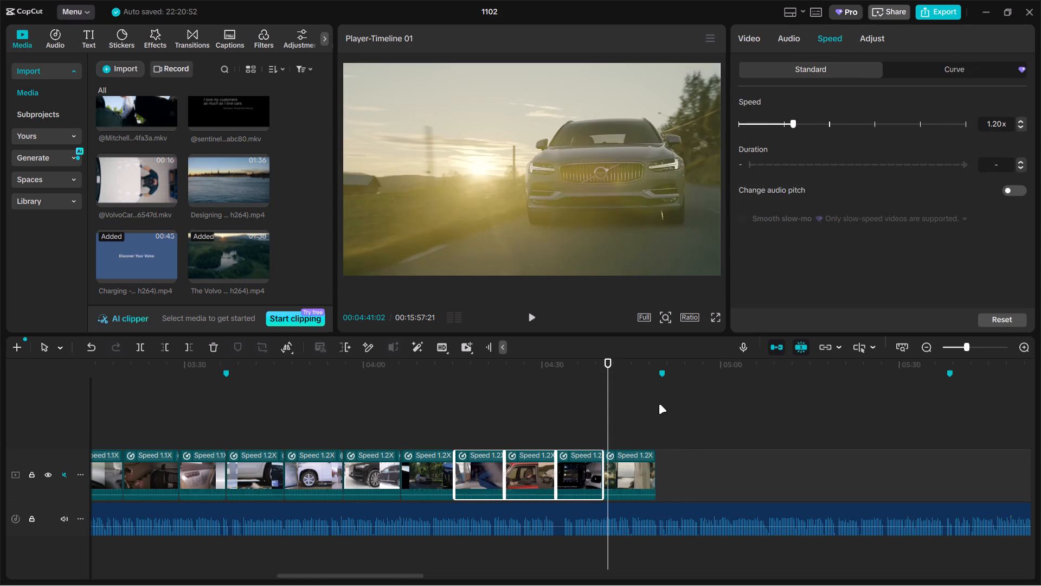
left_click(1023, 129)
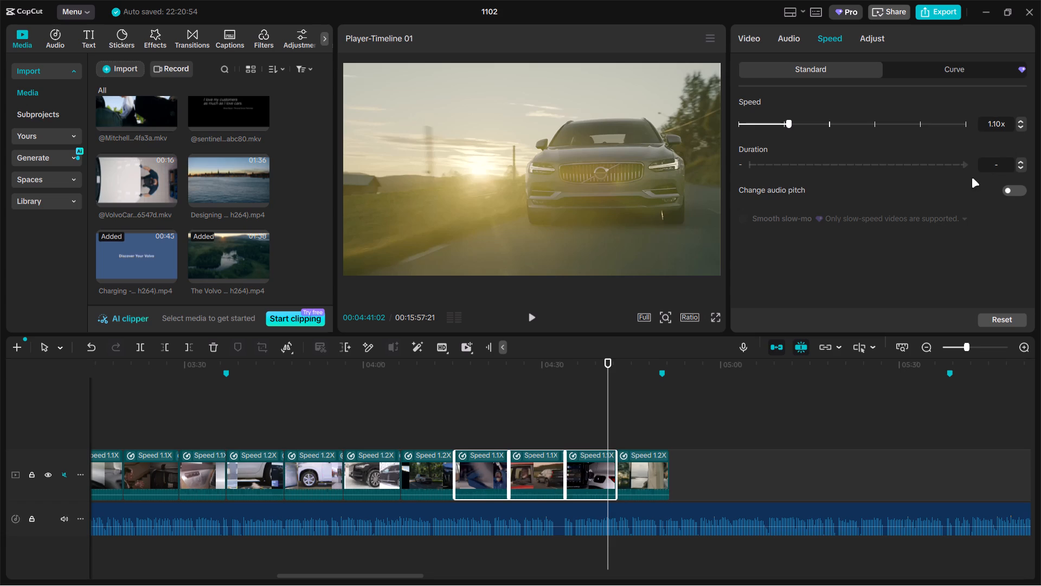
Trim the end of the Volvo V90 Pinnacle clip back to the marker at 04:50:06.
scroll(808, 406, "up", 8, "ctrl")
left_click(718, 422)
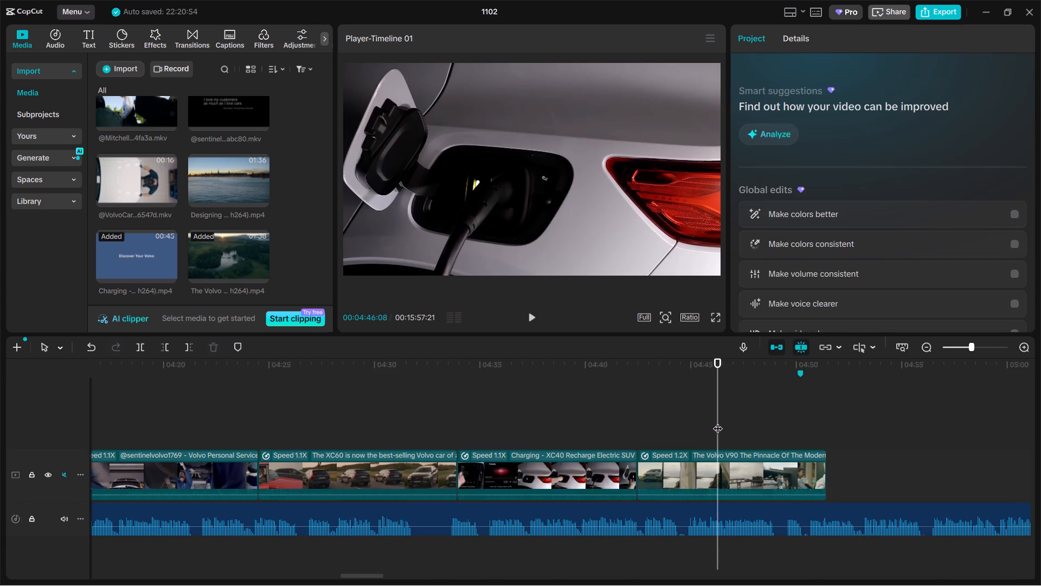
scroll(718, 422, "down", 8, "ctrl")
left_click_drag(340, 431, 780, 475)
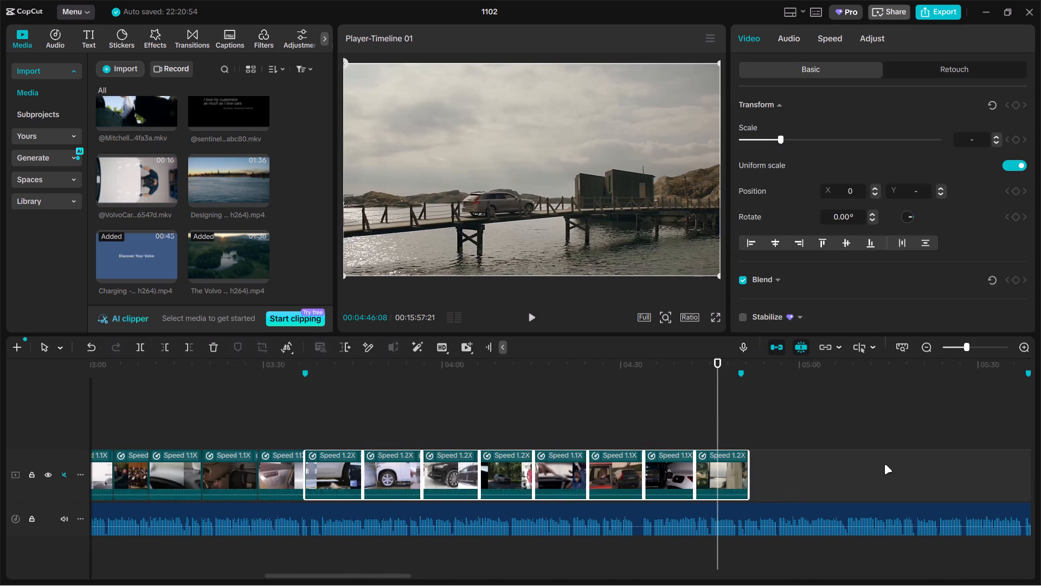
scroll(884, 464, "up", 15, "ctrl")
left_click_drag(718, 412, 782, 413)
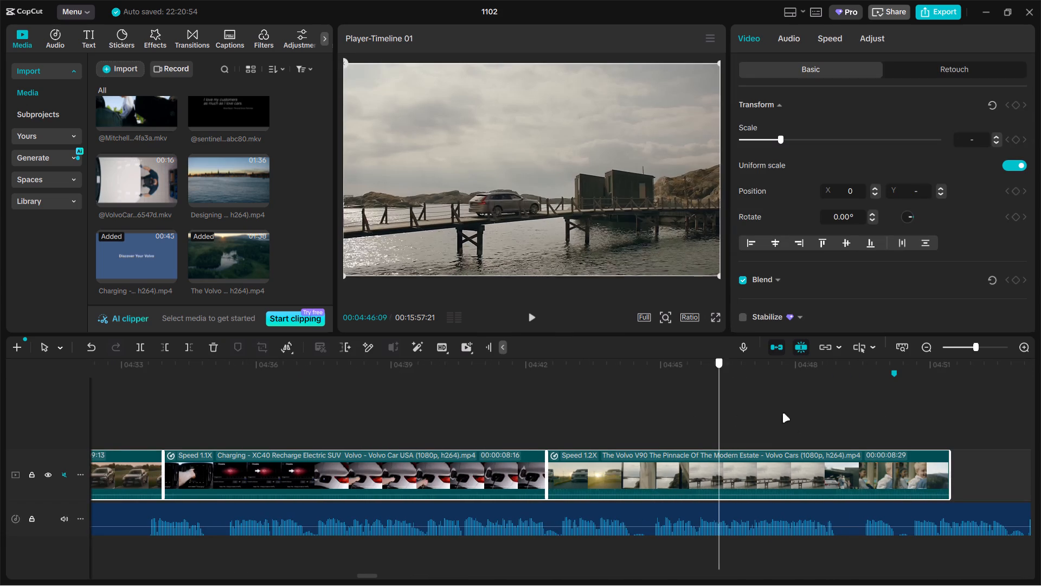
left_click_drag(782, 413, 895, 415)
scroll(902, 428, "up", 6, "ctrl")
left_click_drag(885, 430, 858, 426)
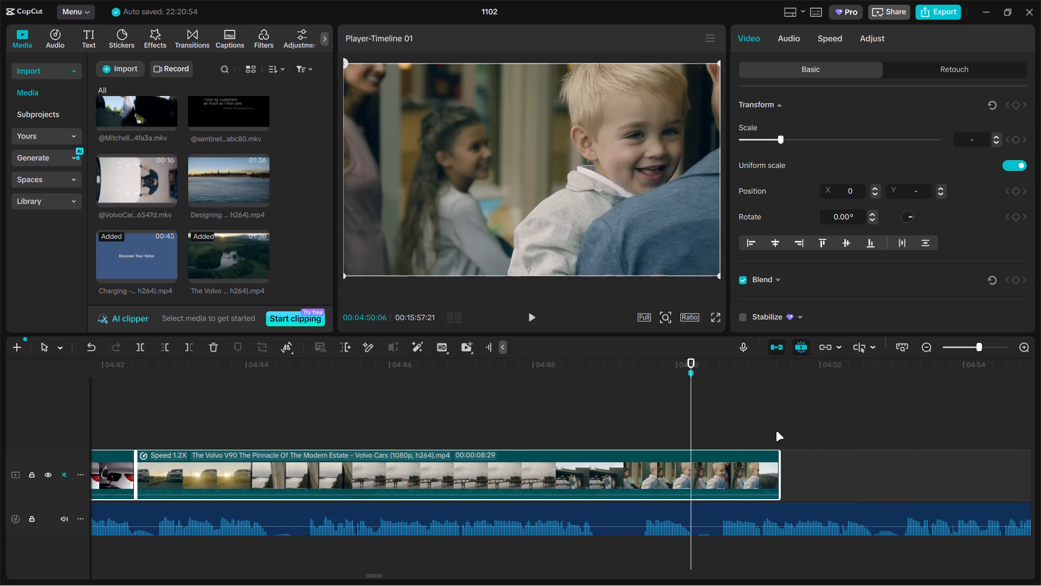
scroll(774, 431, "up", 6, "ctrl")
left_click(770, 430)
scroll(685, 447, "up", 4)
scroll(685, 447, "up", 2, "ctrl")
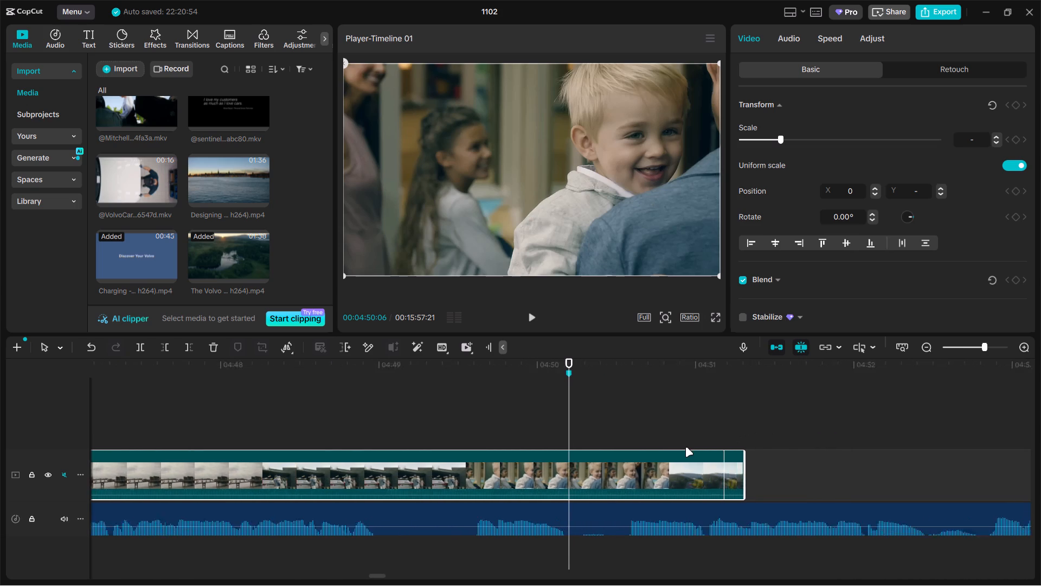
scroll(685, 447, "up", 3, "ctrl")
left_click_drag(829, 473, 798, 472)
left_click(469, 409)
left_click(562, 453)
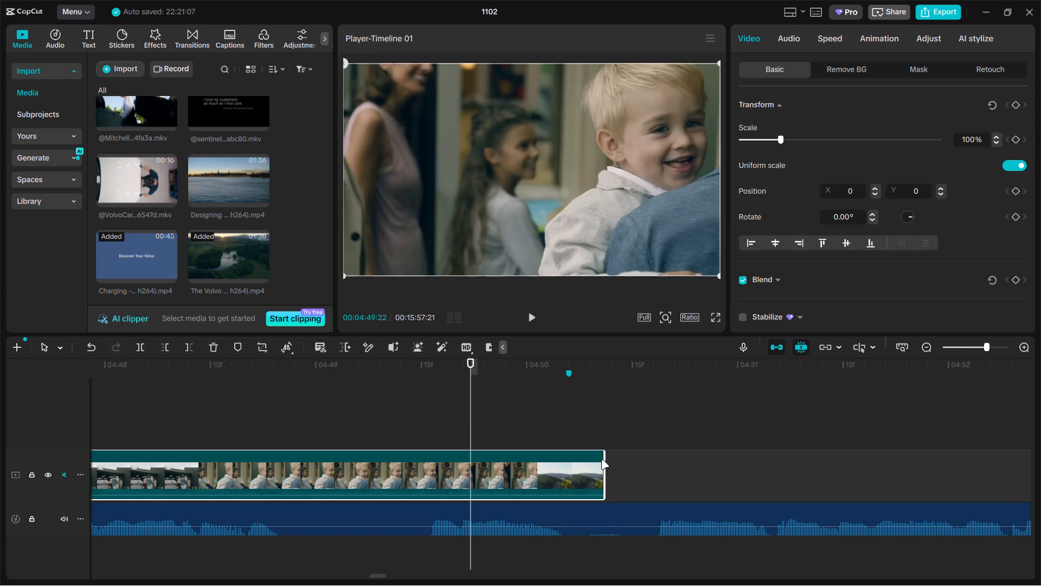
left_click_drag(602, 460, 562, 460)
left_click_drag(562, 460, 567, 460)
Scale the first clip after the 03:37:00 marker to 195% and reposition it to centre the dashboard dial, cropping out the subscribe banner.
scroll(567, 459, "down", 9, "ctrl")
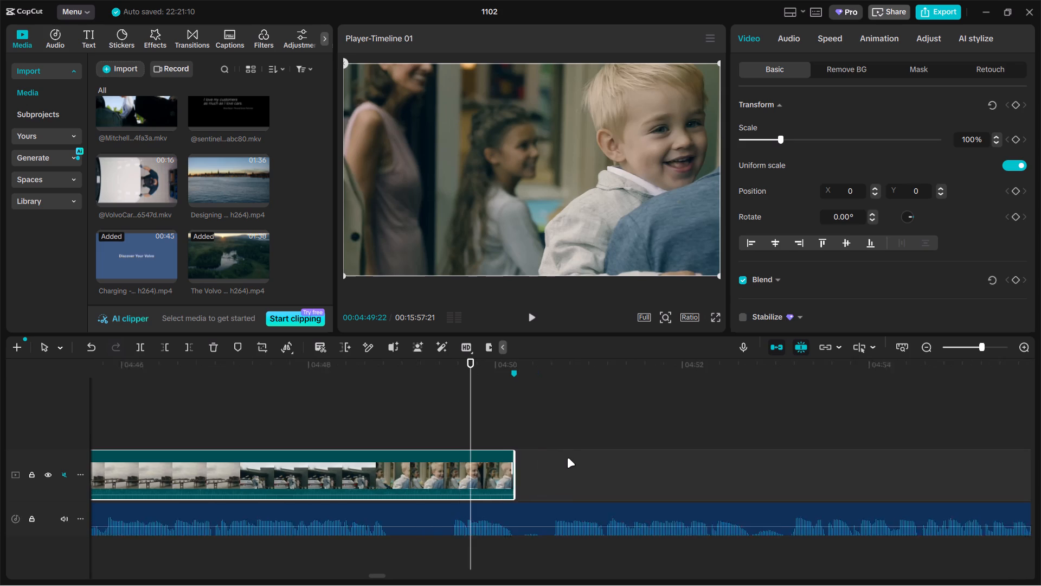
scroll(567, 458, "down", 20, "ctrl")
scroll(567, 458, "down", 1, "ctrl")
left_click(268, 437, "ctrl")
left_click_drag(227, 408, 310, 444, "ctrl")
scroll(303, 442, "down", 3, "ctrl")
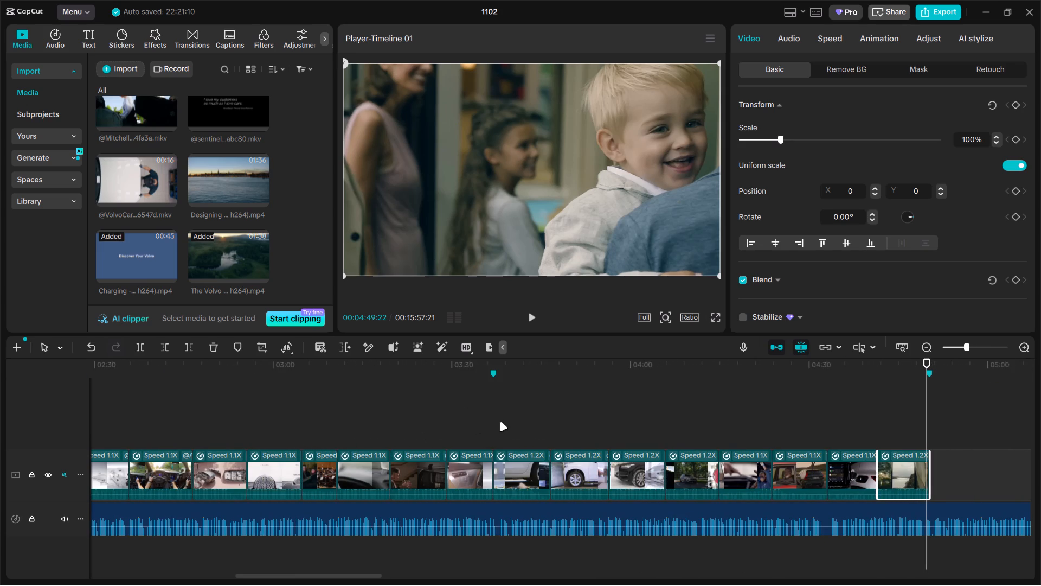
left_click(500, 426)
left_click_drag(500, 426, 494, 429)
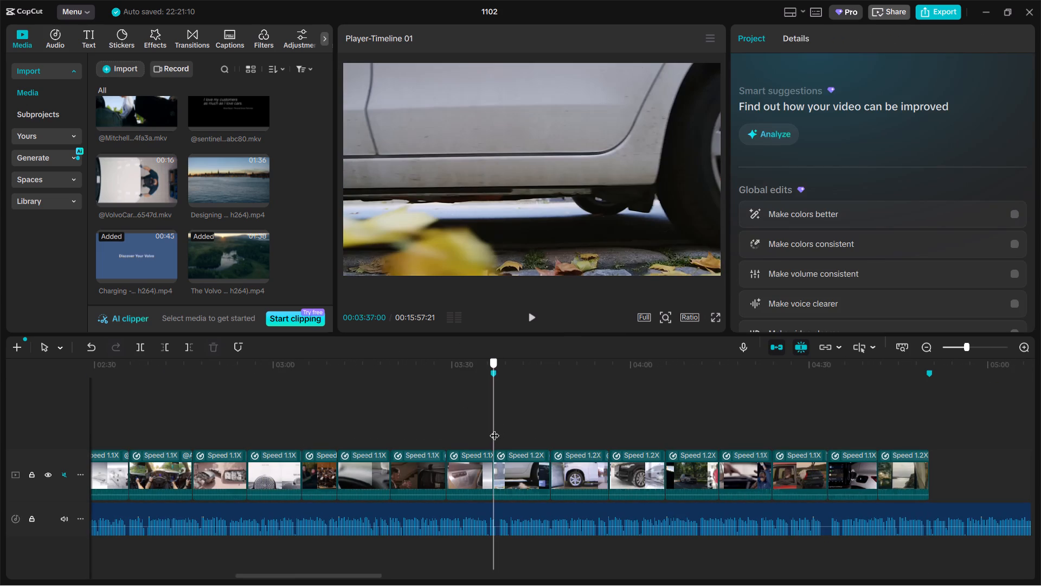
left_click_drag(494, 429, 545, 429)
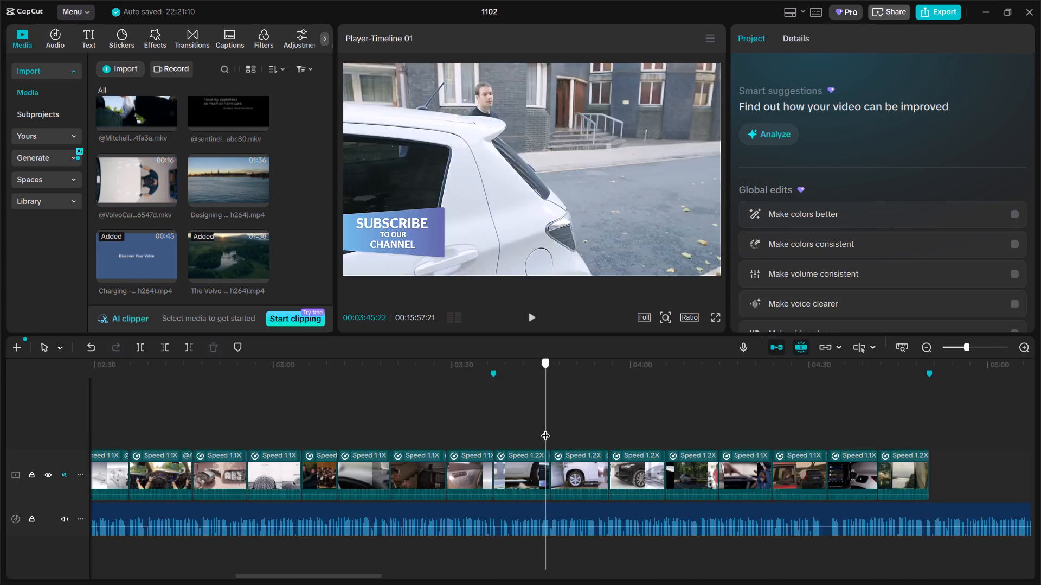
left_click_drag(545, 429, 538, 429)
left_click(540, 175)
left_click_drag(782, 137, 787, 137)
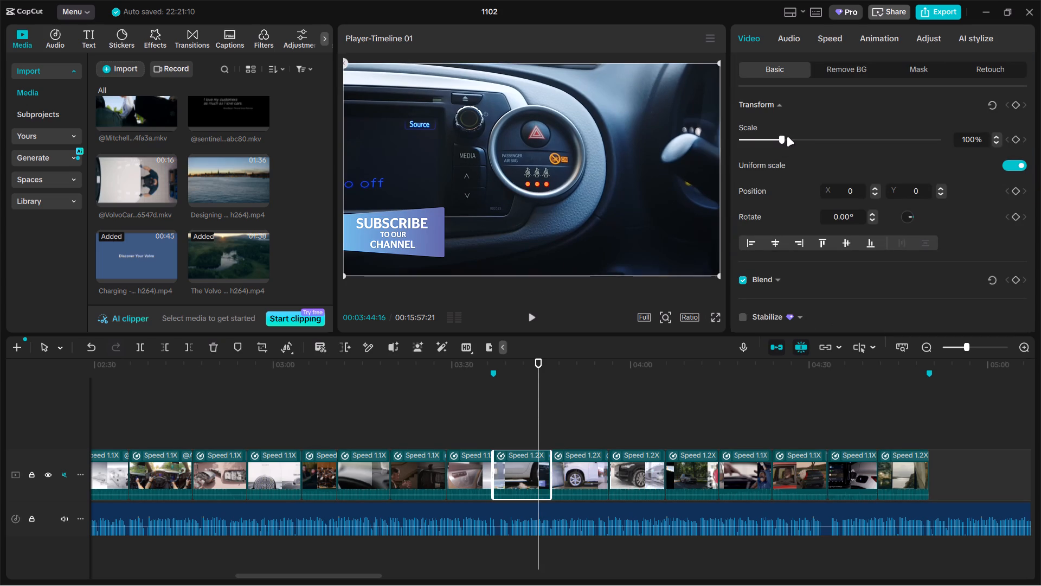
left_click_drag(787, 137, 820, 126)
left_click_drag(552, 142, 525, 169)
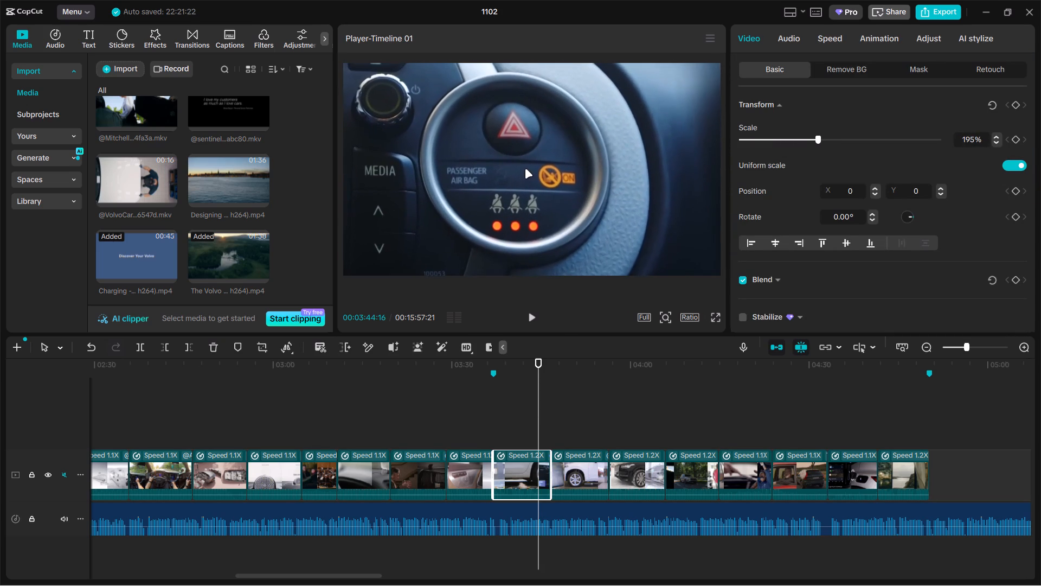
left_click_drag(525, 169, 524, 169)
Scale the section's second clip, with the wheel close-up, to 112% to fill the frame.
left_click(557, 410)
left_click_drag(557, 410, 580, 403)
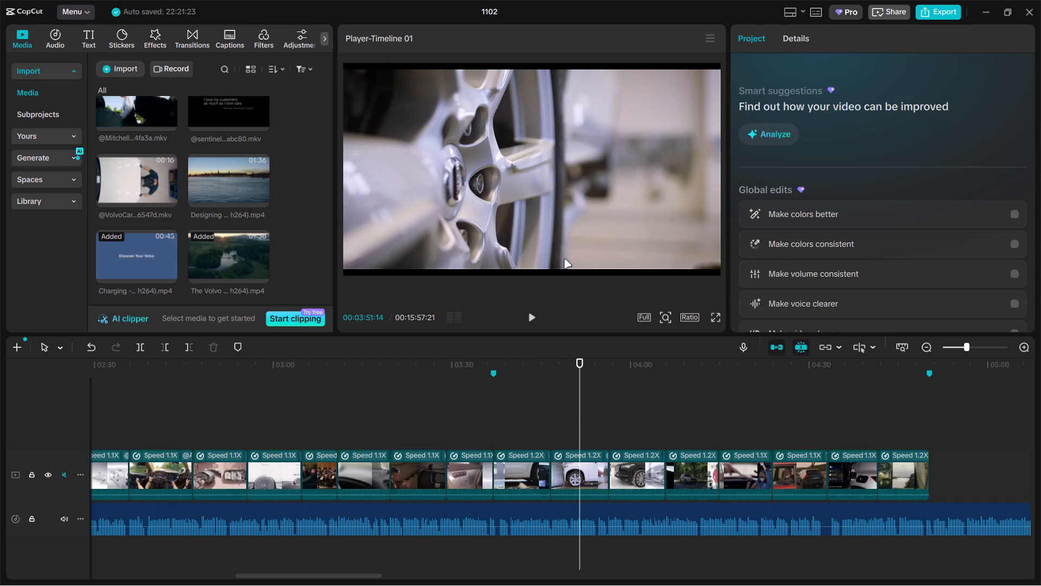
left_click(549, 160)
left_click_drag(780, 141, 785, 139)
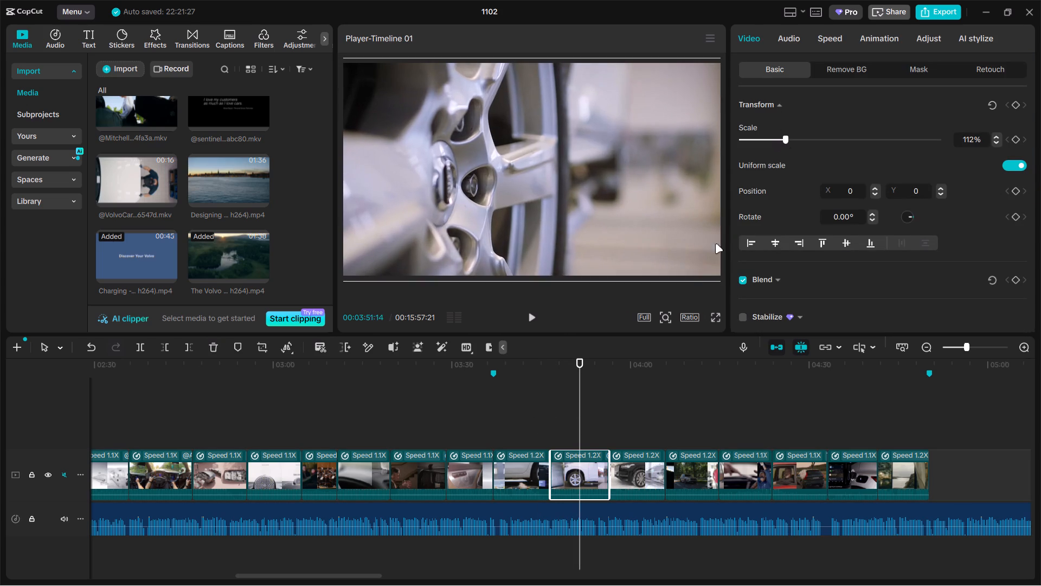
Scale the section's fourth clip, the Mitchell Volvo Simsbury footage, to 297% to crop out its on-screen text.
left_click_drag(626, 402, 621, 405)
left_click(621, 405)
left_click_drag(621, 405, 635, 403)
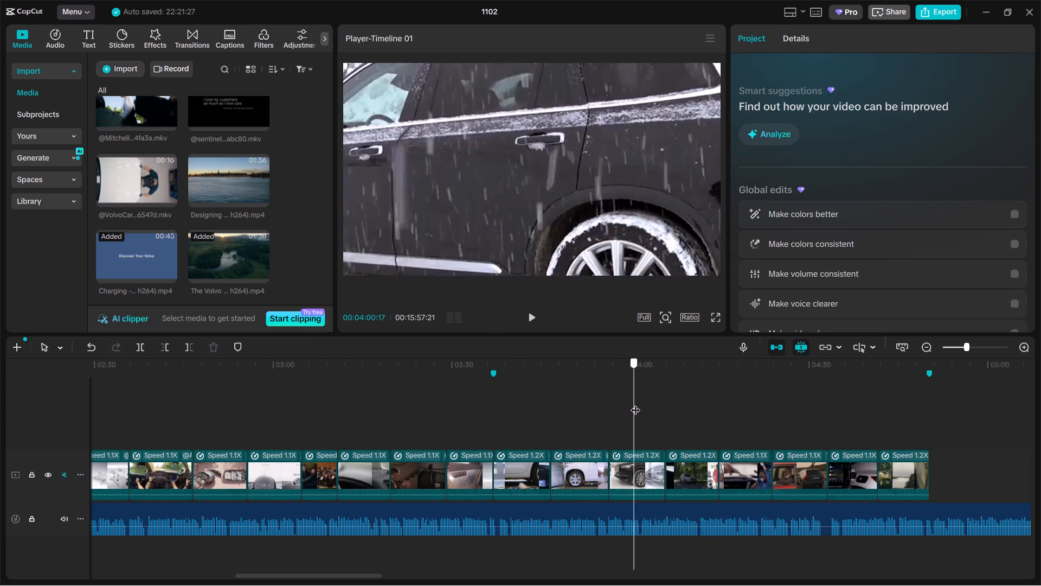
left_click_drag(635, 403, 680, 399)
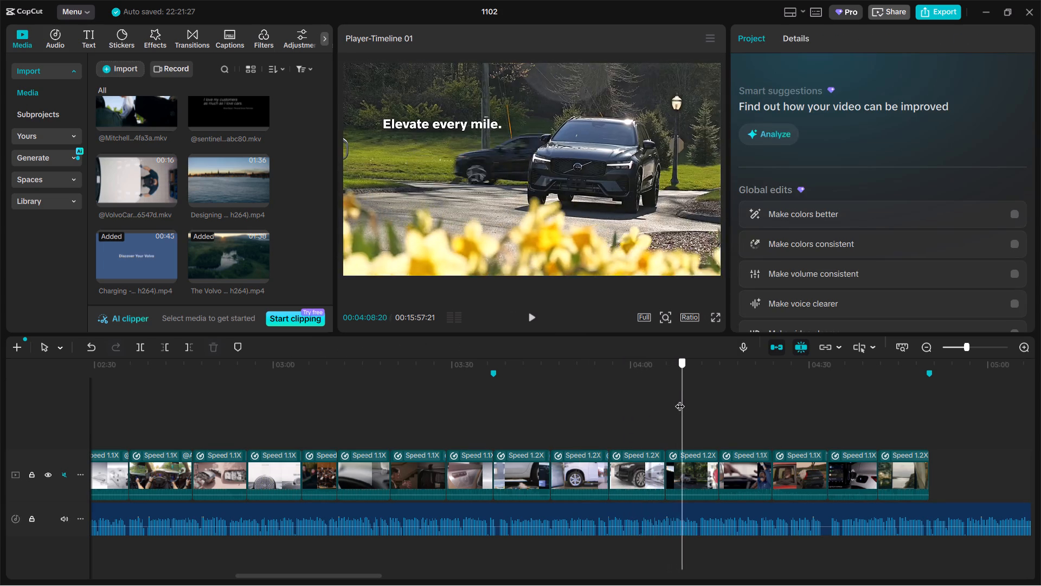
left_click_drag(680, 399, 678, 401)
left_click(680, 460)
key("space")
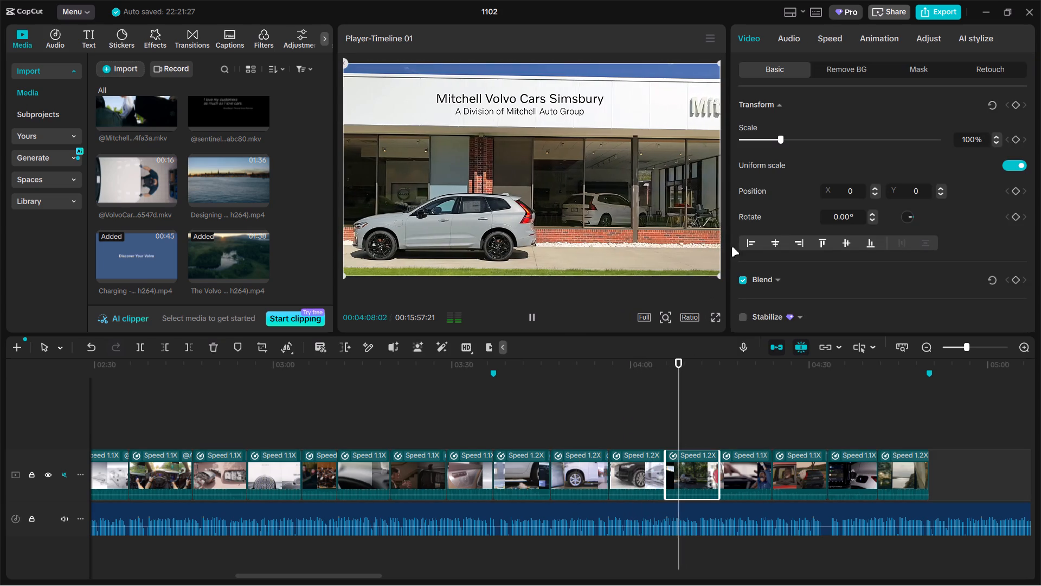
key("space")
left_click_drag(785, 135, 857, 116)
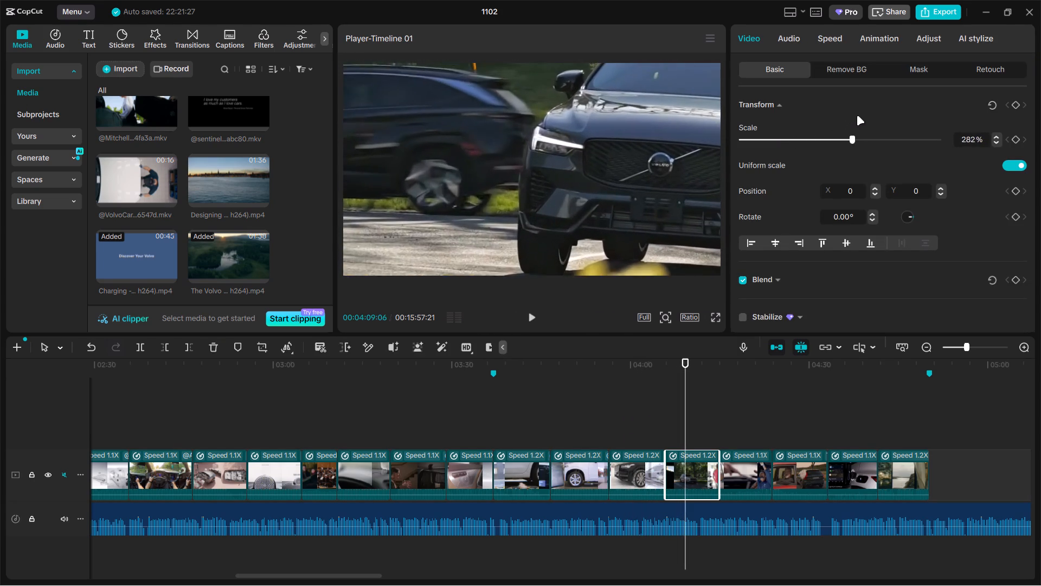
left_click_drag(857, 116, 858, 116)
Review the enlarged Mitchell clip, the neighbouring shots and the playback across the section's end at the 04:50:06 marker.
key("space")
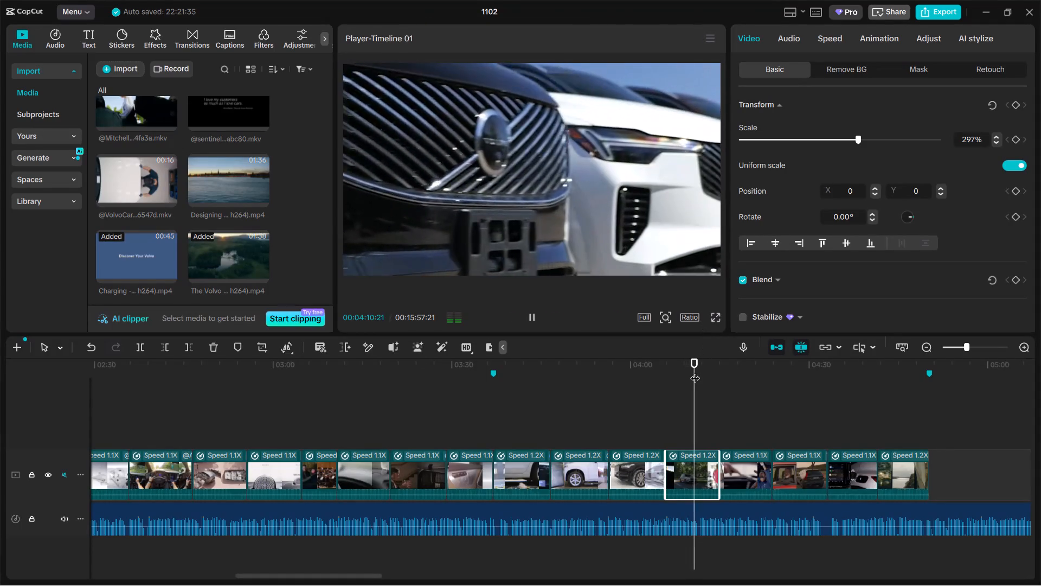
left_click_drag(695, 373, 655, 376)
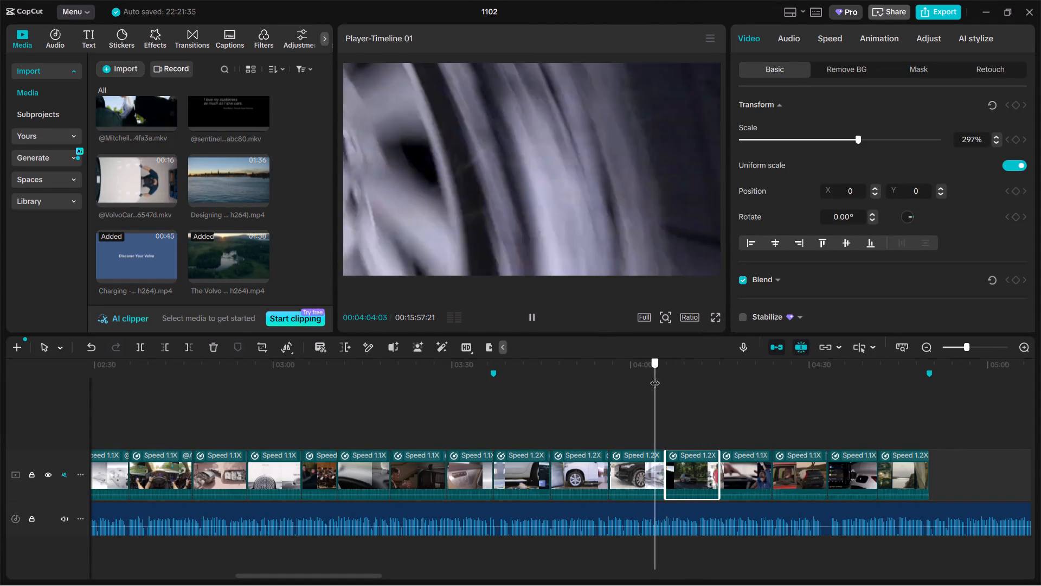
left_click_drag(655, 376, 921, 401)
key("space")
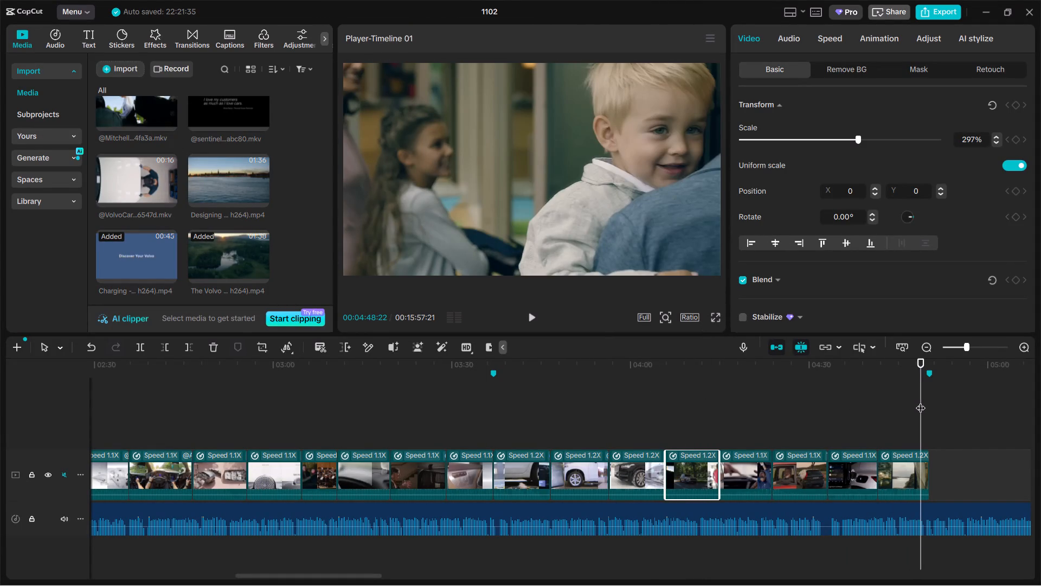
key("space")
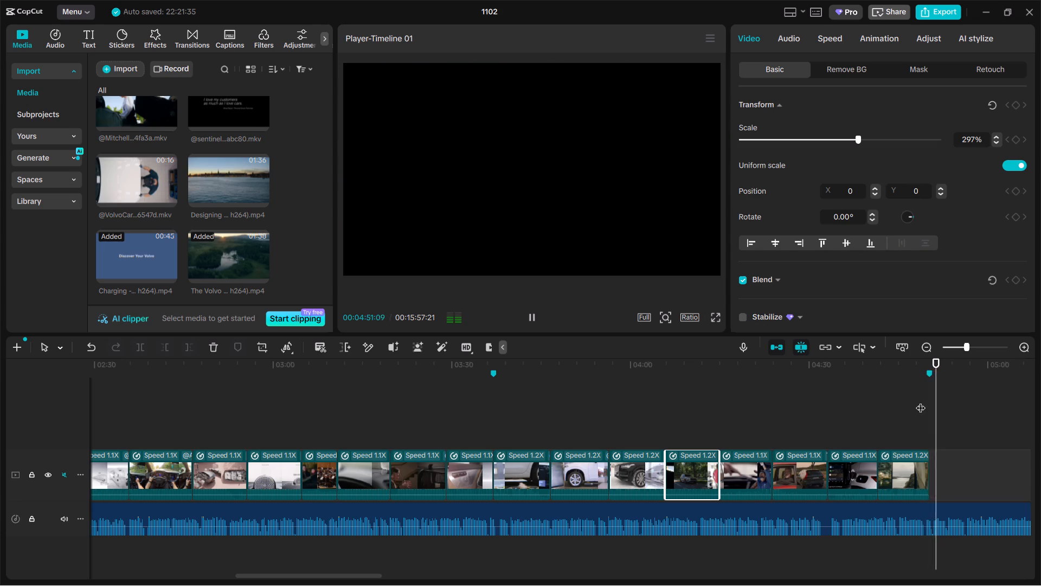
key("space")
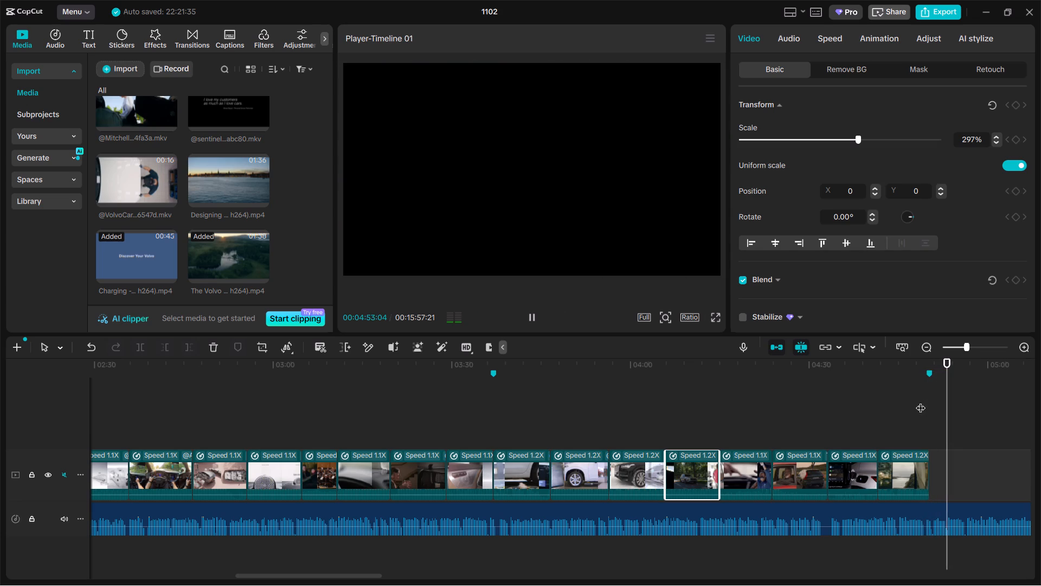
Import all six video files from the EDIT > 09 folder into the project media.
left_click_drag(884, 413, 654, 444)
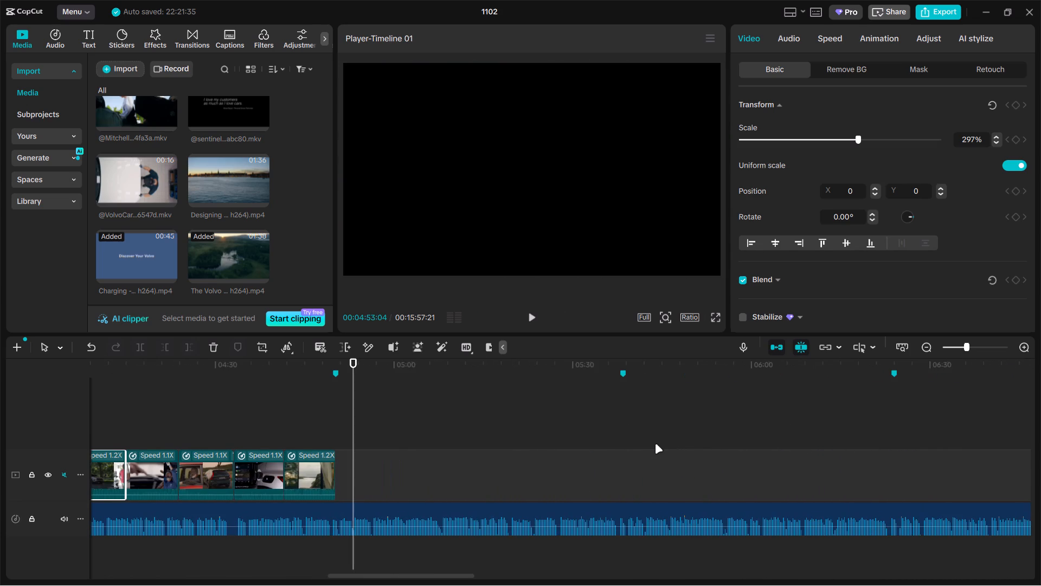
left_click(113, 65)
left_click(153, 99)
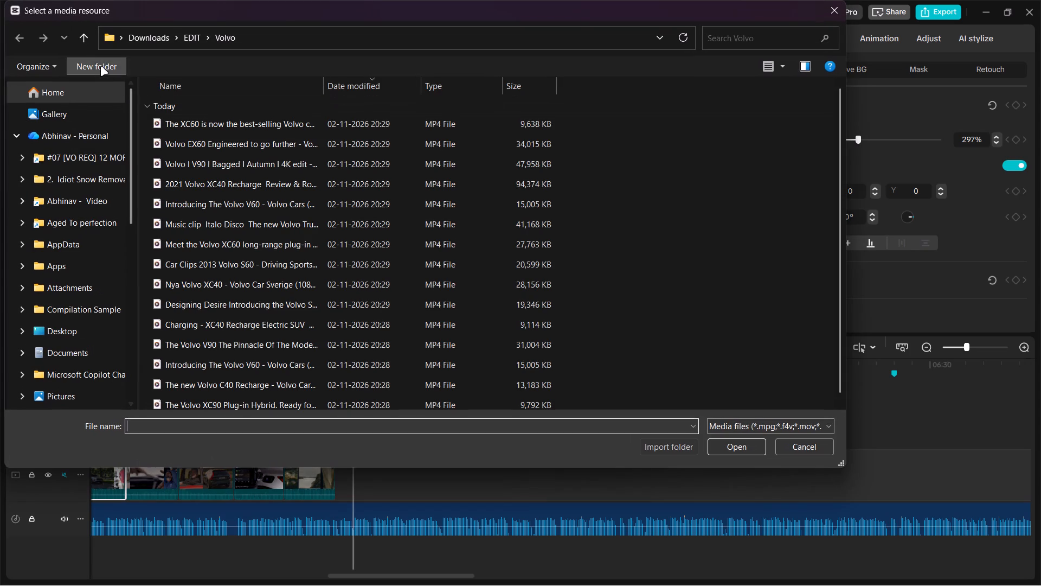
left_click(83, 43)
double_click(196, 226)
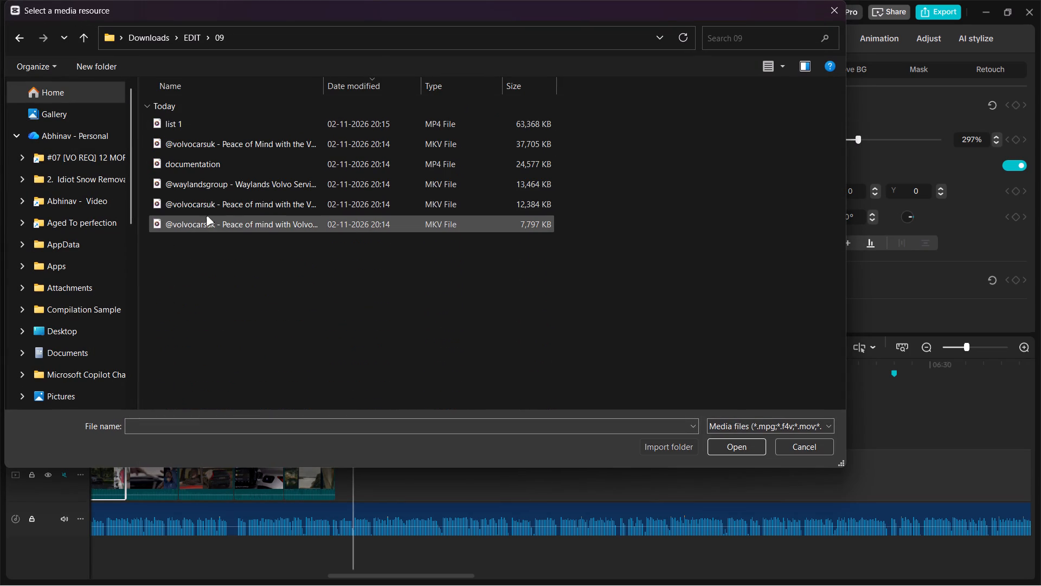
left_click_drag(229, 276, 206, 122)
left_click(731, 447)
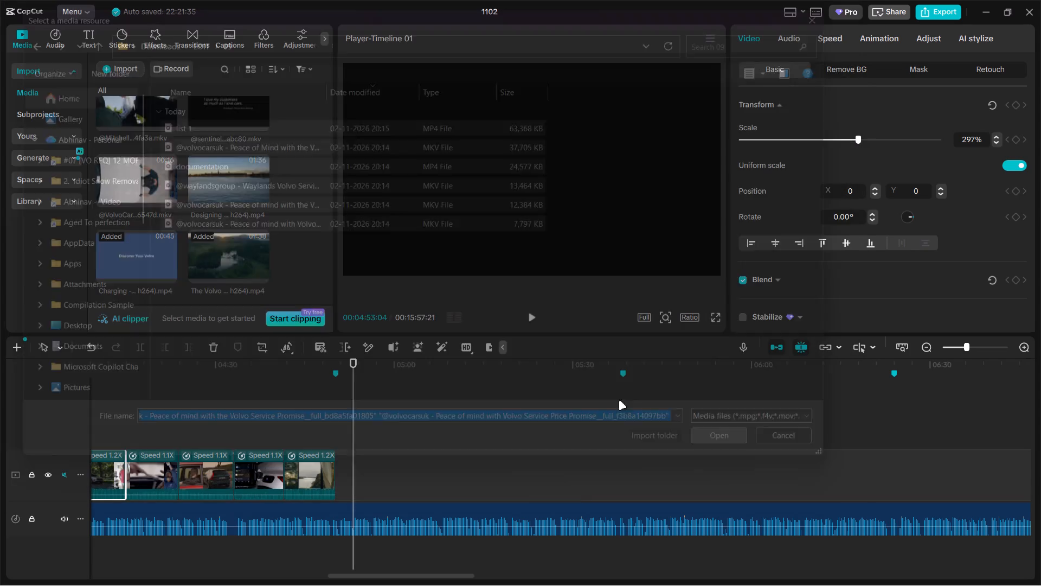
Place the six imported clips on the main video track directly after the last clip, starting at the 04:50:06 marker.
left_click_drag(158, 129, 491, 482)
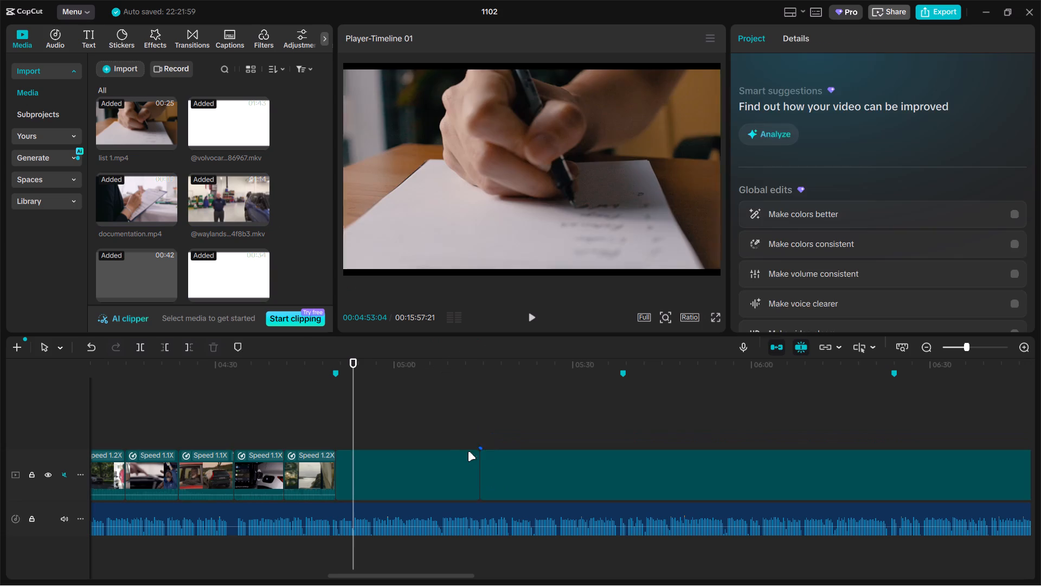
Split the list 1.mp4 clip at 04:58:28 and delete the remainder after the cut.
left_click(369, 408)
left_click_drag(369, 408, 387, 407)
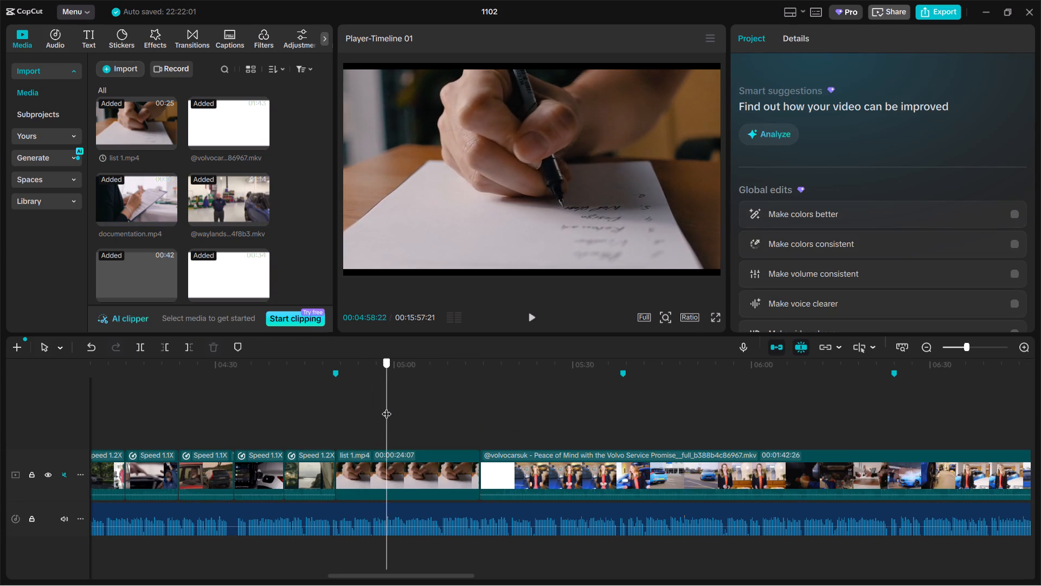
left_click_drag(387, 407, 388, 411)
left_click(405, 474)
key("ctrl+b")
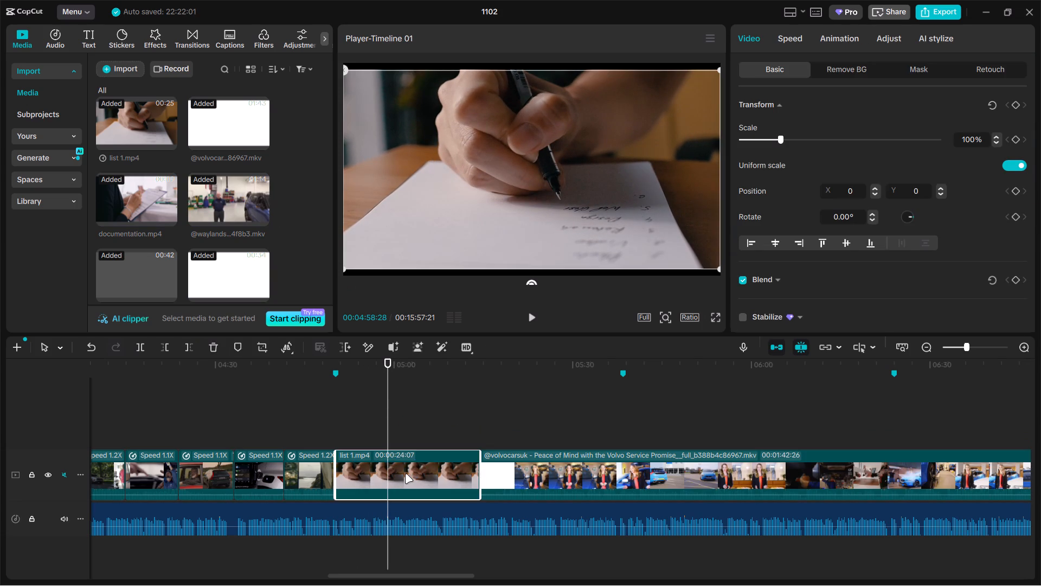
key("BackSpace")
Scale up the trimmed list 1.mp4 handwriting clip slightly to fill the frame.
left_click_drag(339, 429, 347, 423)
left_click(353, 425)
left_click(465, 207)
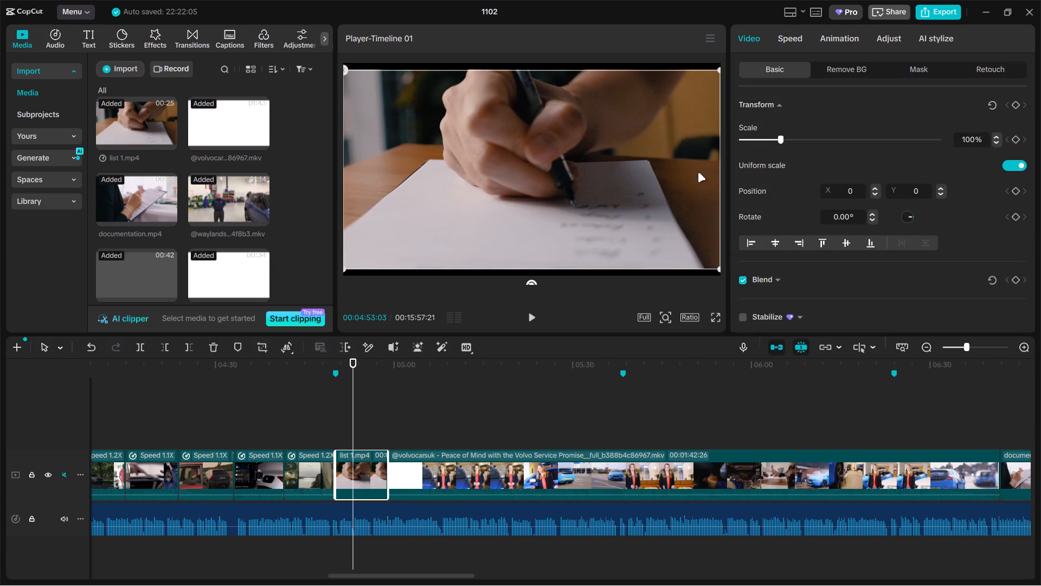
left_click_drag(781, 139, 792, 137)
Split the section's second clip, Peace of Mind with the Volvo Service Promise, at 05:24:12 and delete the part before the cut.
left_click(406, 439)
left_click_drag(406, 439, 406, 439)
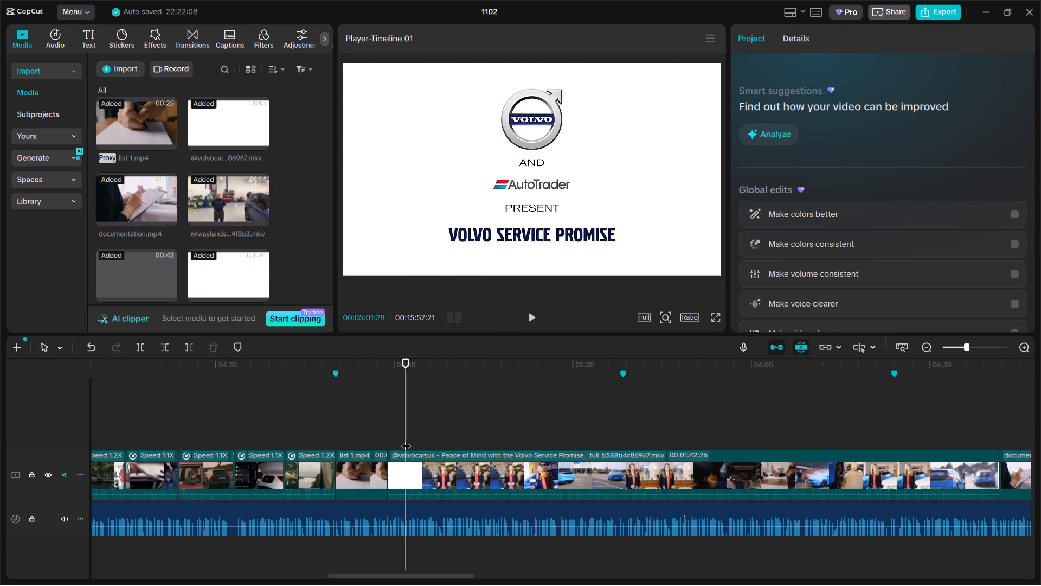
left_click_drag(406, 439, 529, 430)
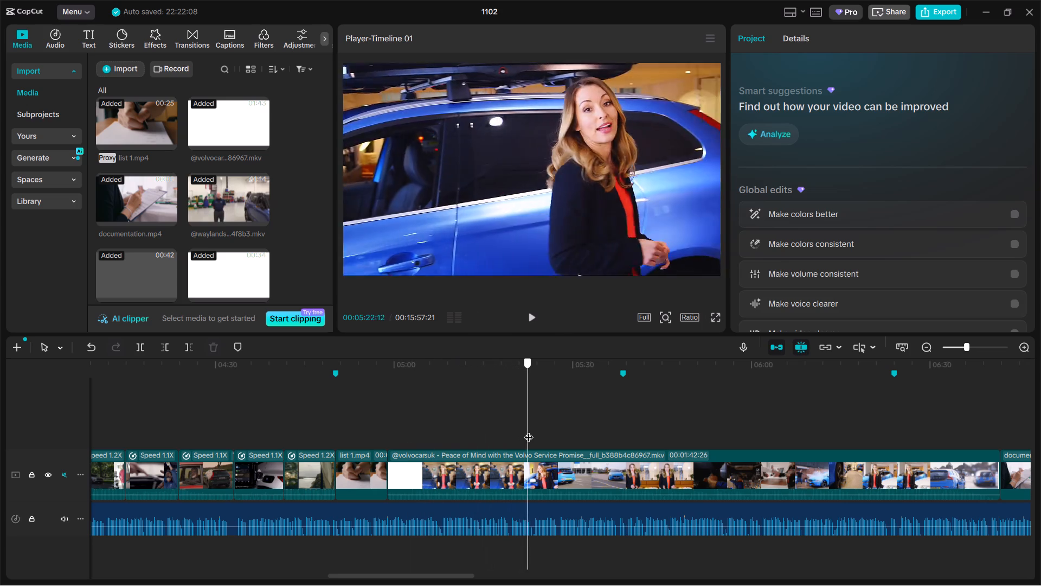
left_click_drag(529, 430, 532, 432)
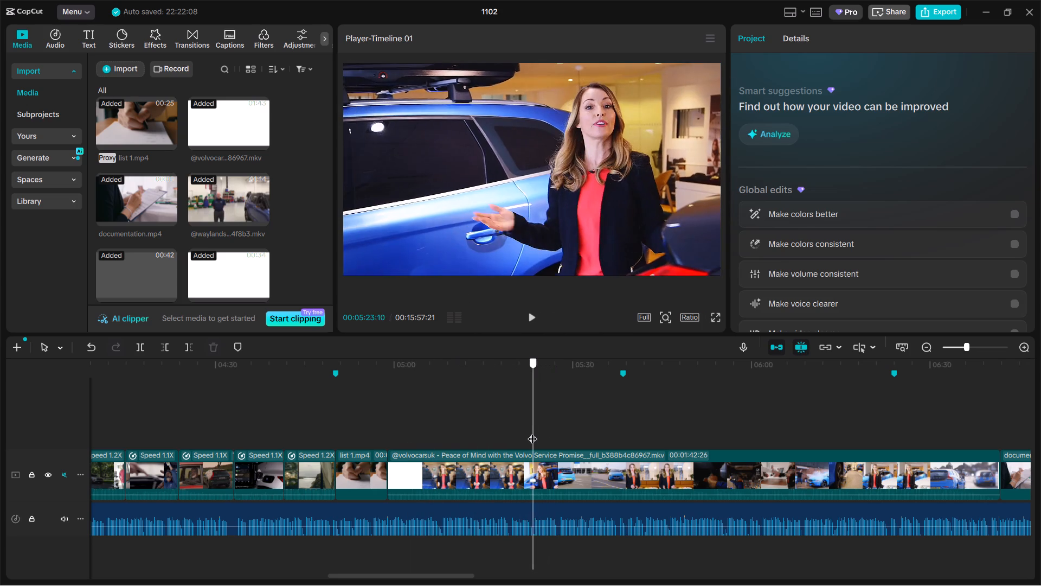
left_click_drag(532, 432, 539, 432)
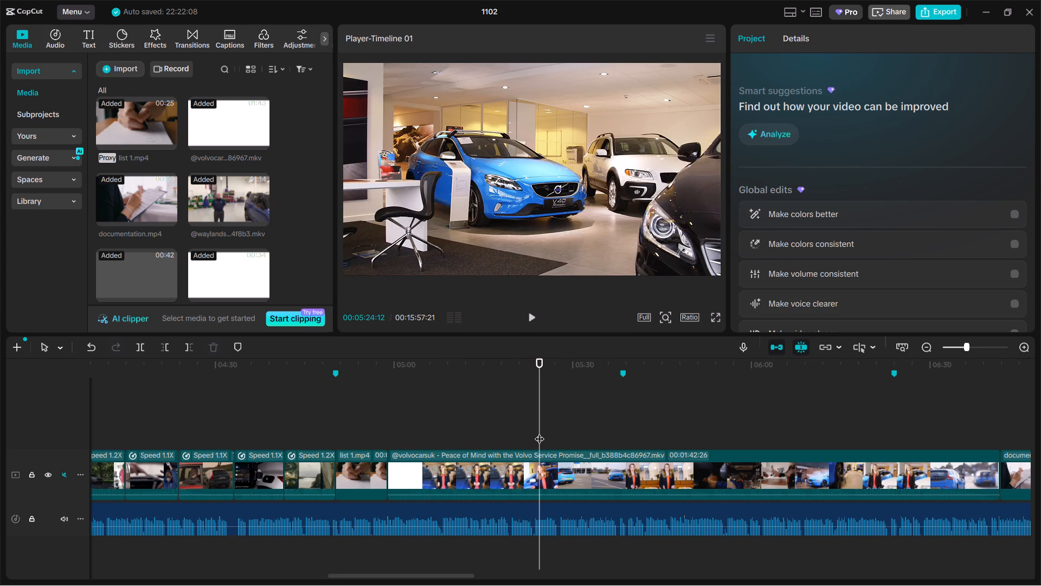
left_click(526, 483)
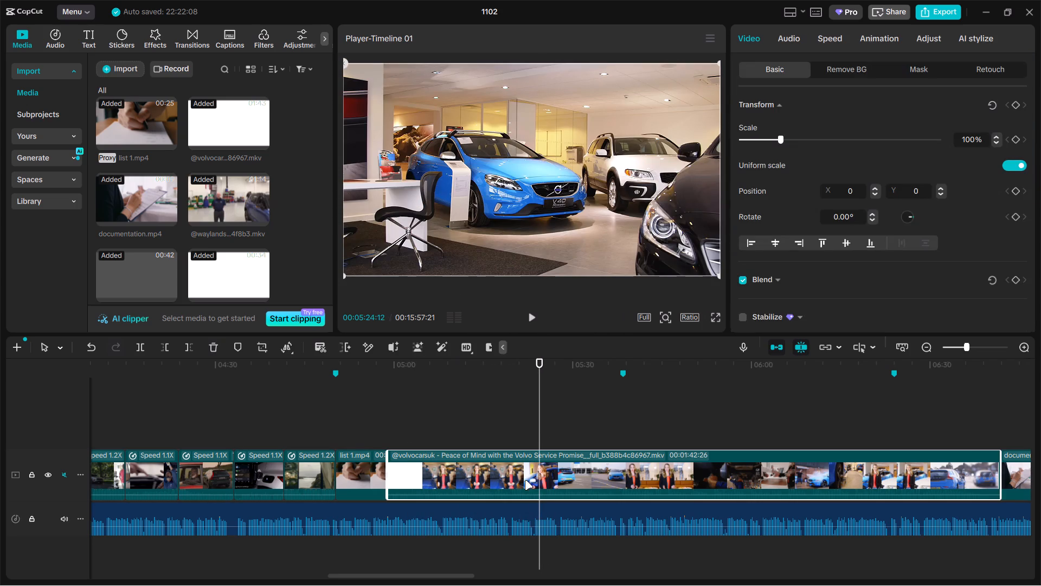
key("ctrl+v")
key("ctrl+z")
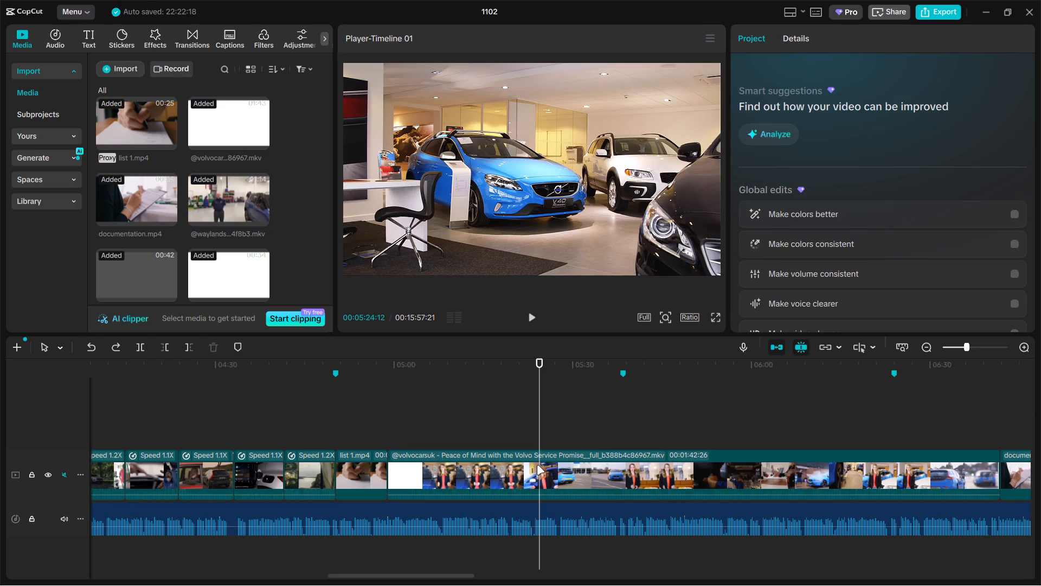
key("ctrl+b")
left_click(500, 456)
key("BackSpace")
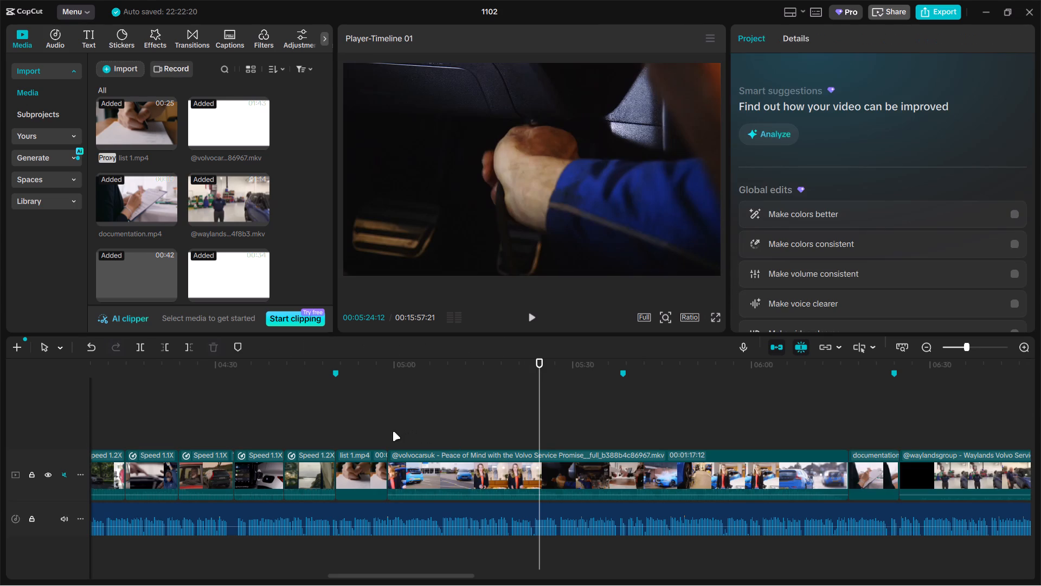
Split the shortened Peace of Mind clip at 05:09:09, delete the remainder and check the kept service centre shots.
left_click(390, 431)
left_click_drag(388, 431, 429, 429)
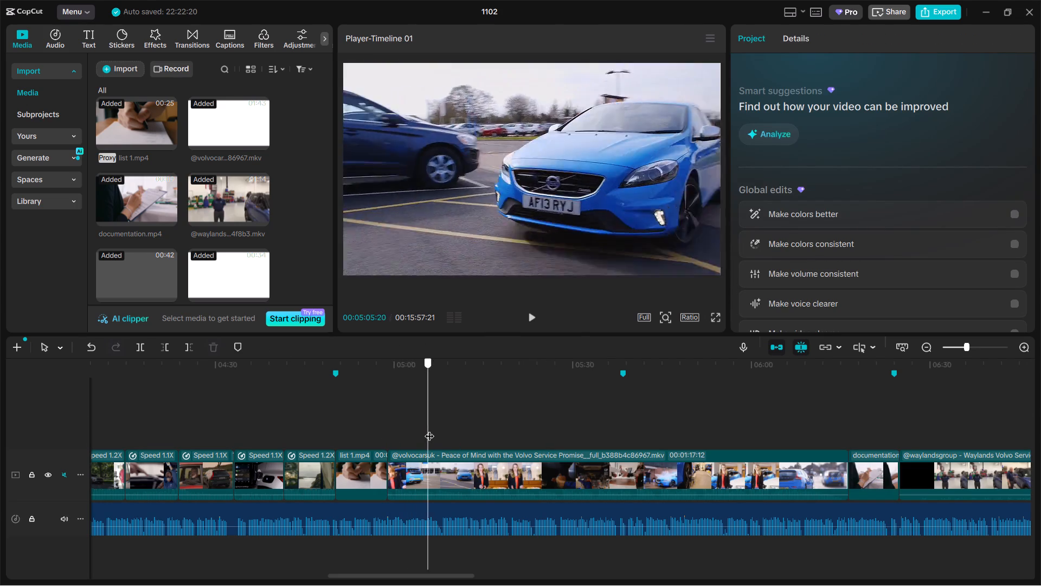
left_click_drag(429, 429, 449, 429)
left_click(449, 464)
key("ctrl+v")
key("ctrl+z")
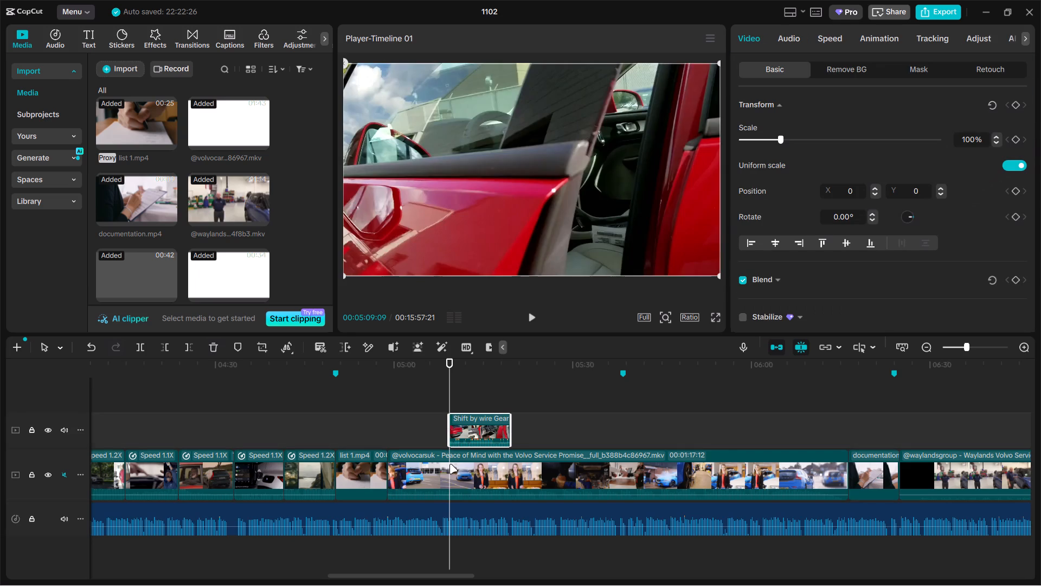
key("ctrl+b")
left_click(485, 472)
key("BackSpace")
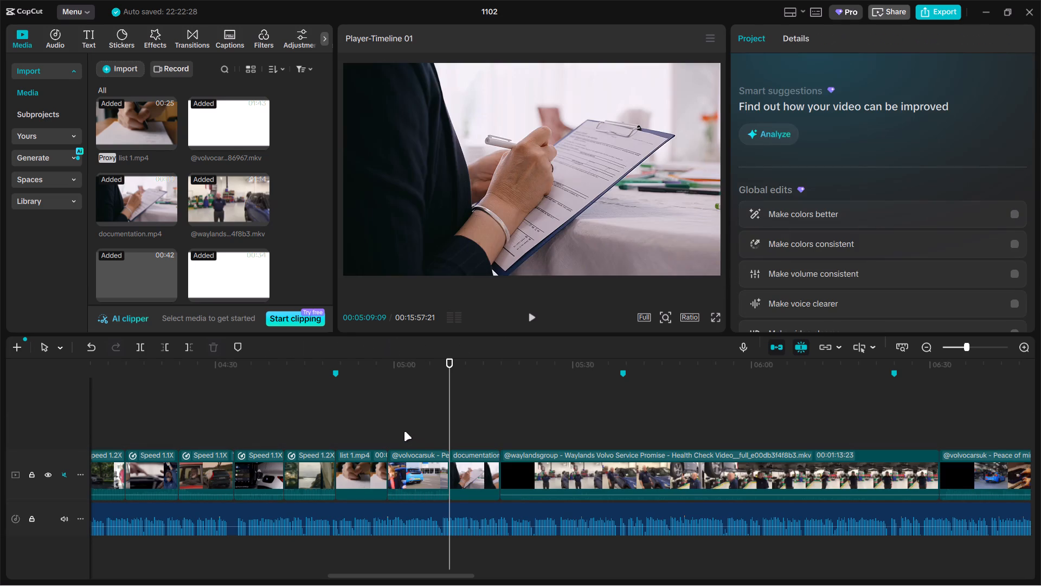
left_click(404, 431)
left_click_drag(404, 431, 419, 428)
Find the wheel inspection in the Waylands Health Check clip, split it at 05:43:05 and delete the part before the cut.
left_click(452, 431)
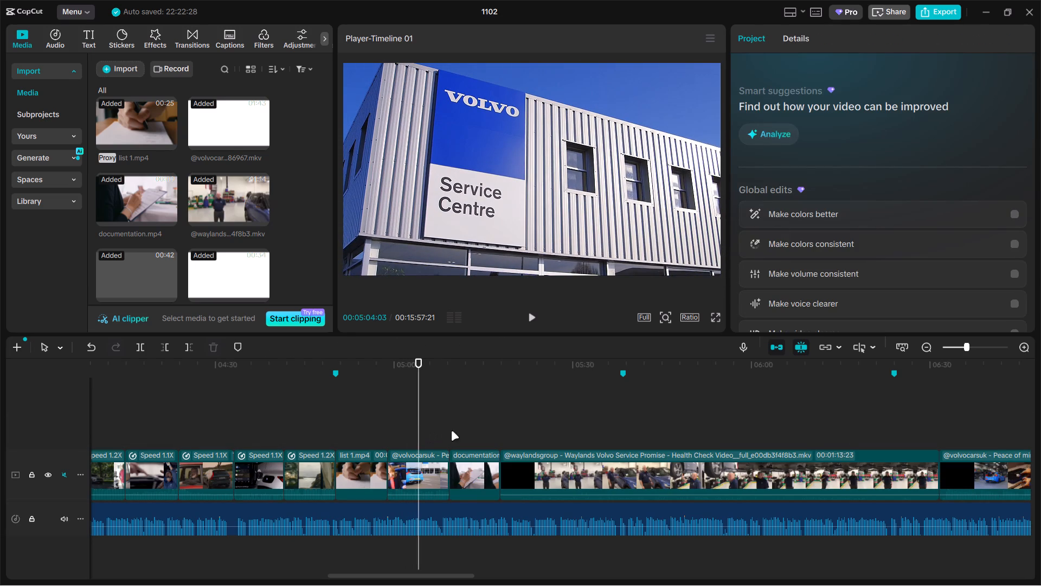
left_click_drag(451, 431, 549, 431)
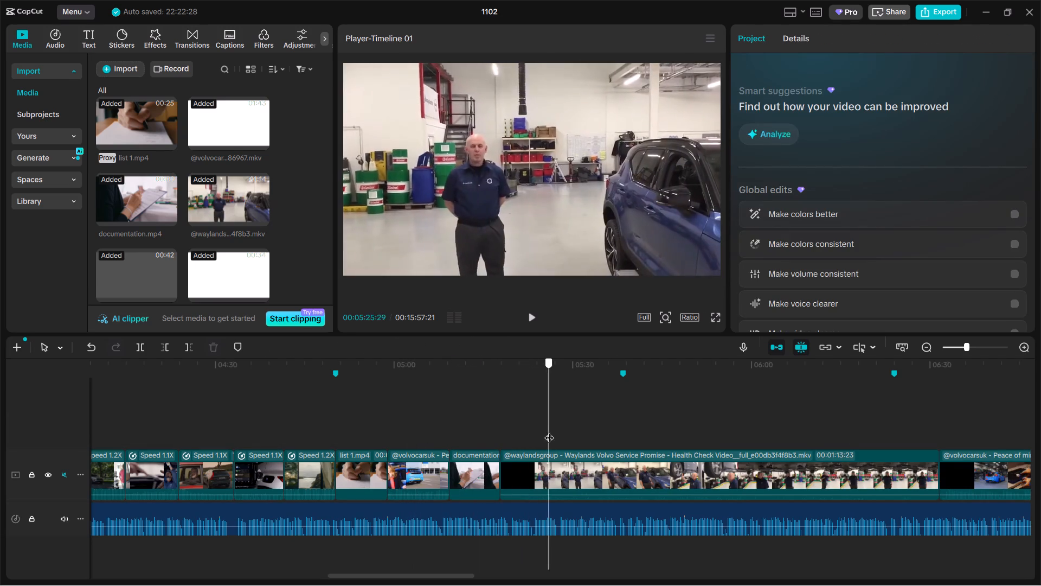
left_click_drag(549, 431, 715, 431)
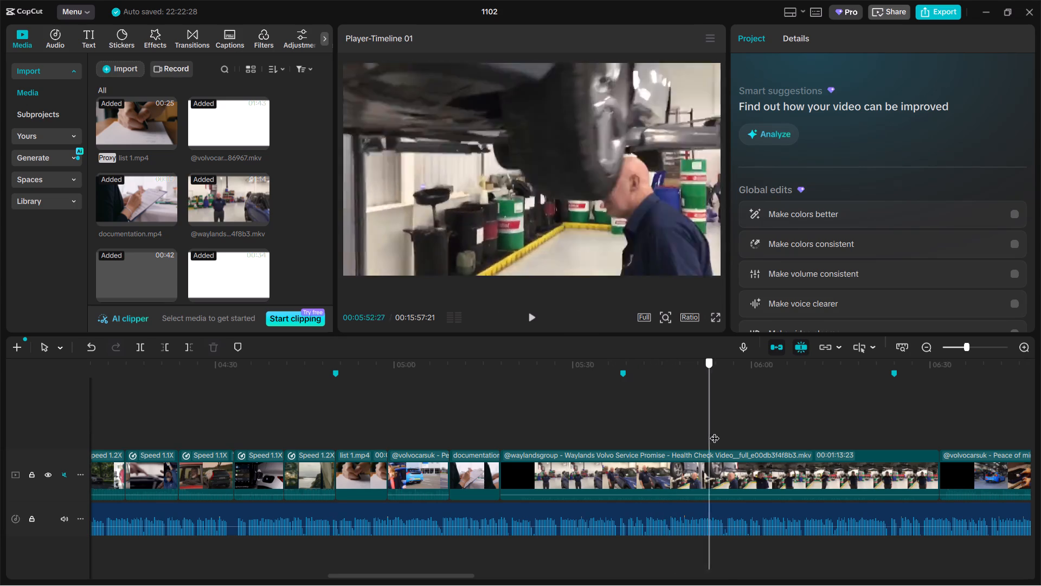
left_click_drag(715, 431, 870, 442)
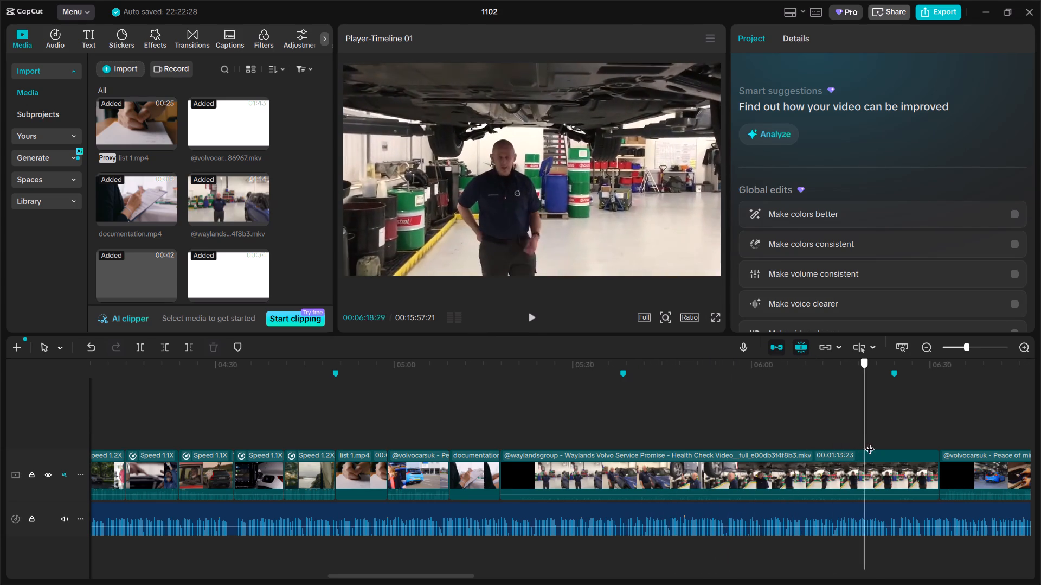
left_click_drag(870, 442, 658, 414)
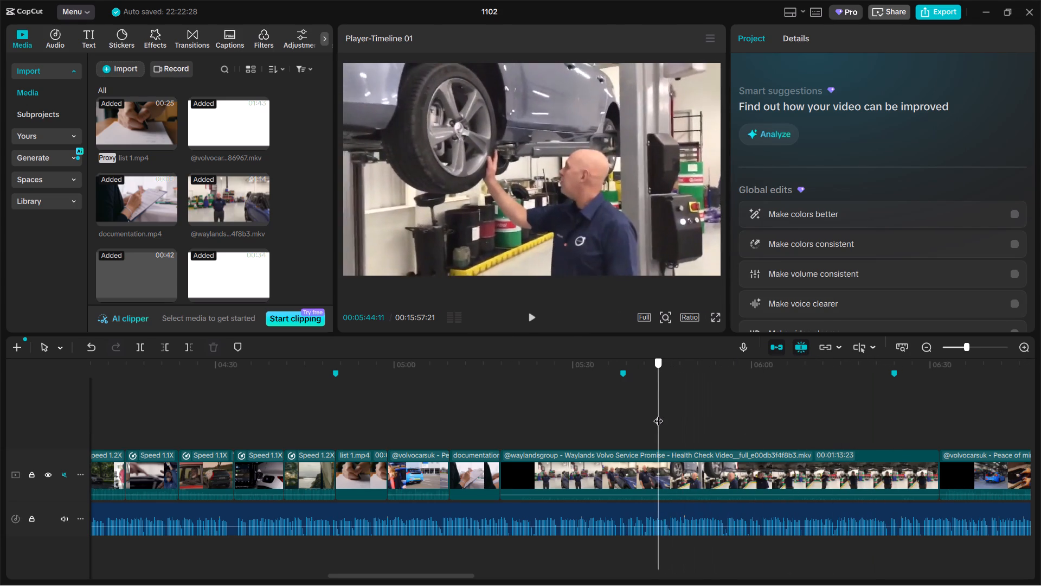
left_click_drag(658, 414, 651, 413)
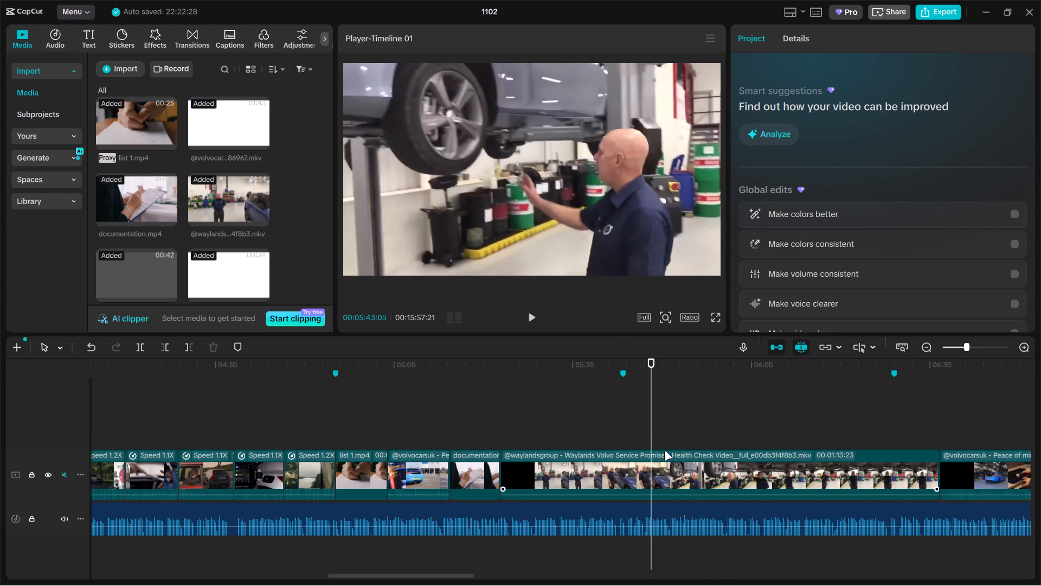
left_click(666, 460)
key("ctrl+b")
left_click(613, 453)
key("BackSpace")
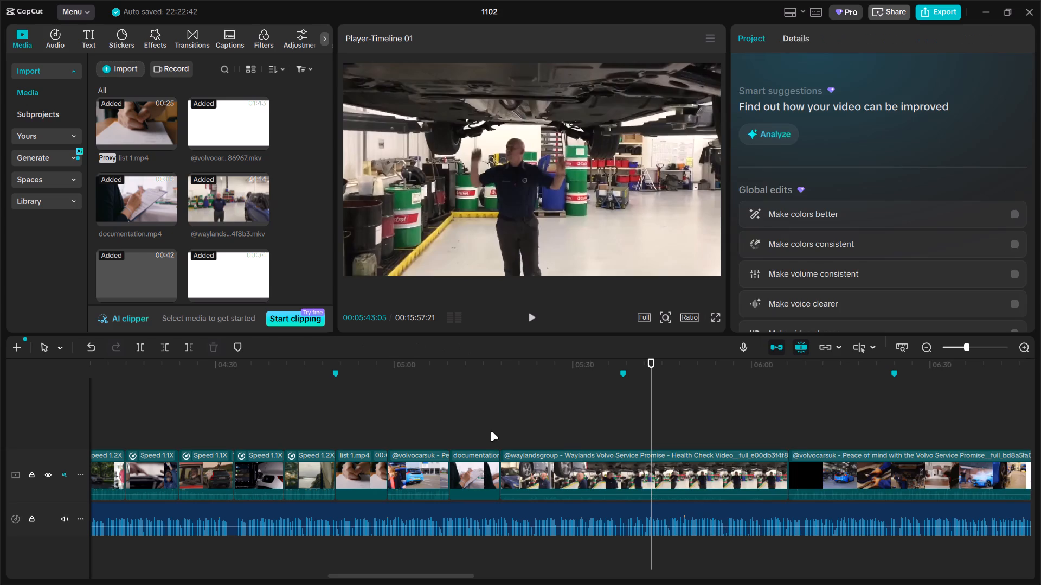
Split the Waylands Health Check clip at 05:25:26 and delete the remainder after the cut.
left_click(500, 424)
left_click_drag(500, 424, 548, 431)
left_click(579, 483)
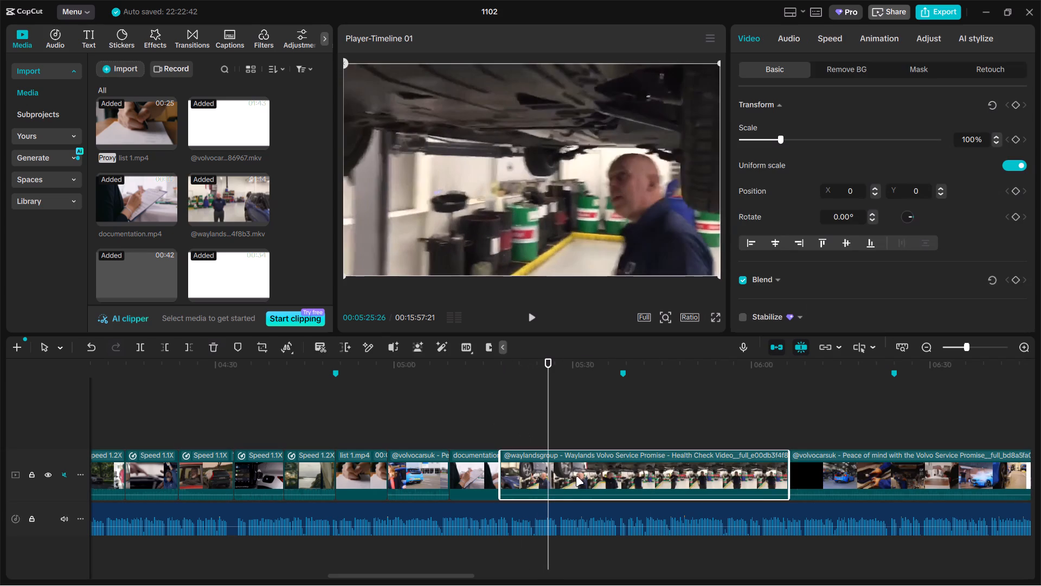
key("ctrl+b")
key("BackSpace")
Scale the trimmed Waylands clip to 153% and reposition it to X 1010, Y -389 to focus on the wheel.
left_click(571, 174)
left_click_drag(531, 426, 531, 421)
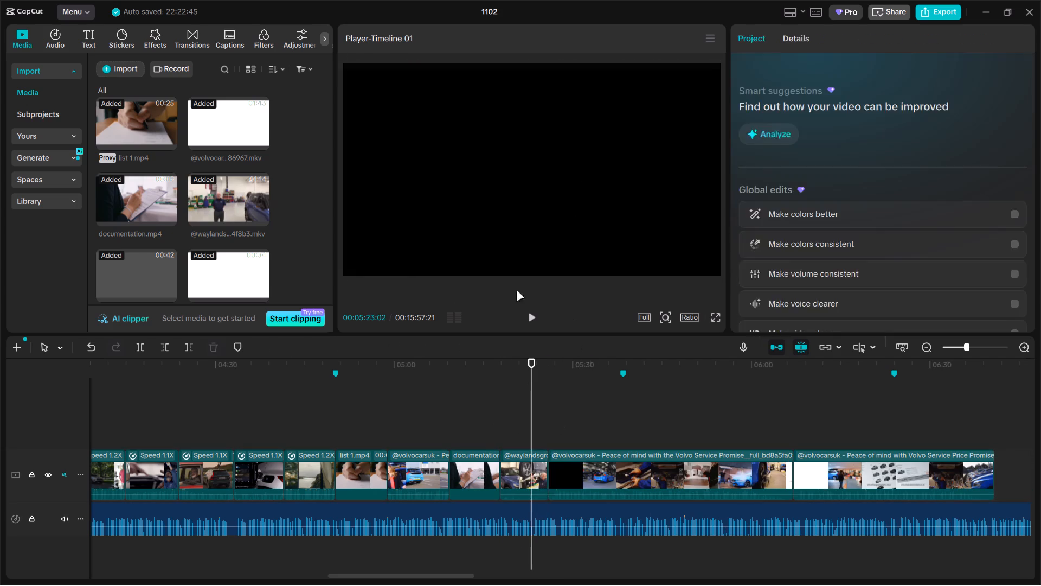
left_click(513, 200)
left_click_drag(787, 134, 801, 131)
left_click_drag(619, 152, 704, 197)
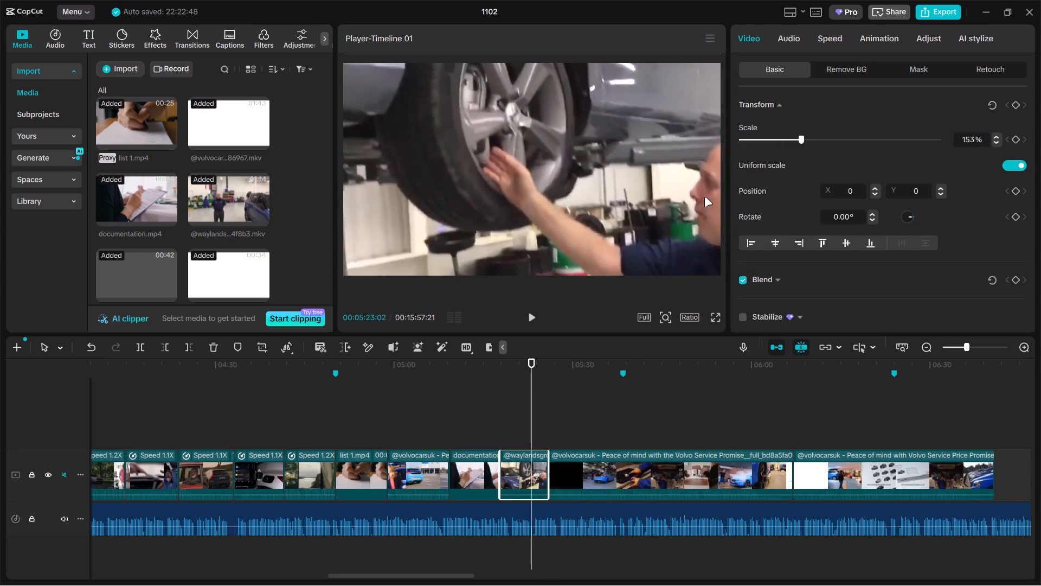
left_click_drag(704, 197, 719, 190)
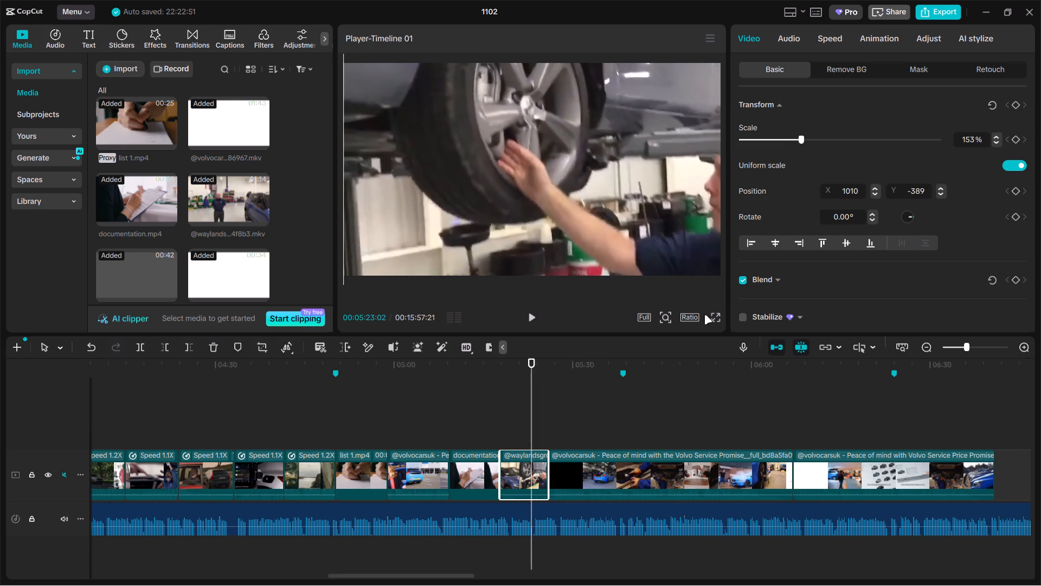
Split the section's fifth clip, Peace of mind with the Volvo Service Promise, at 05:39:05 and delete the part before the cut.
left_click(567, 423)
left_click_drag(565, 423, 648, 412)
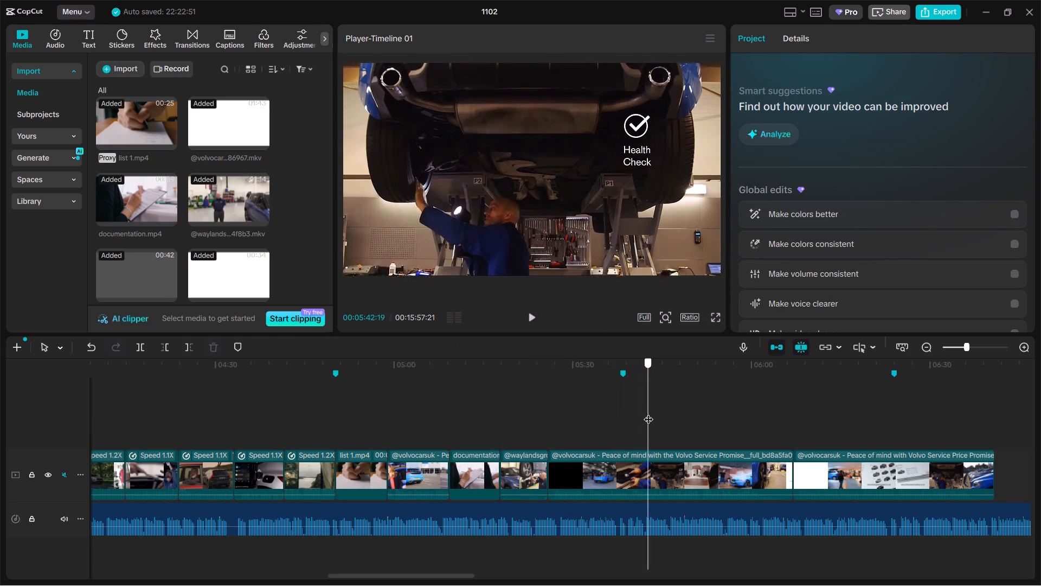
left_click_drag(648, 412, 627, 415)
left_click(624, 455)
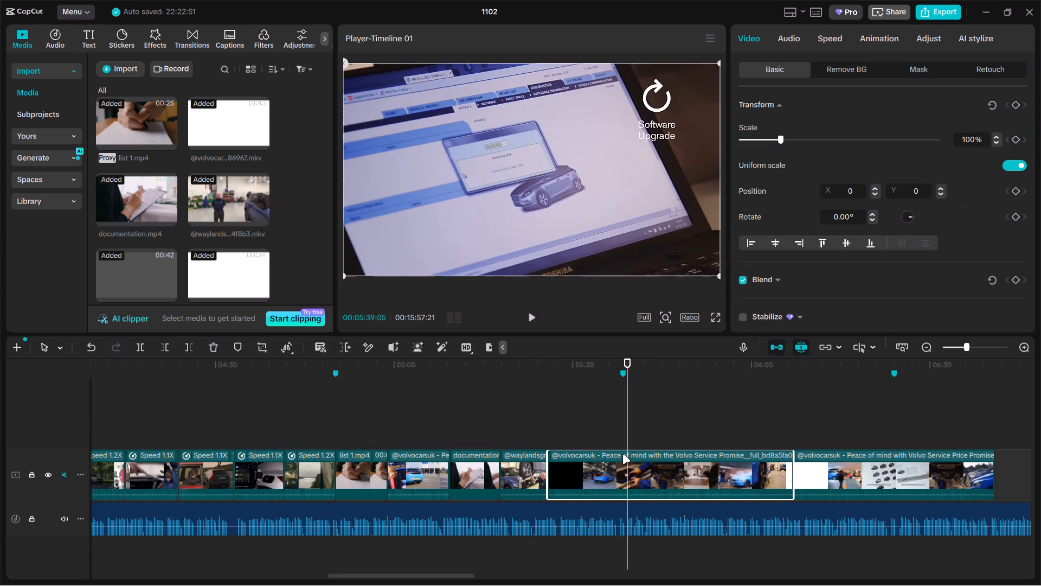
key("ctrl+b")
left_click(596, 454)
key("BackSpace")
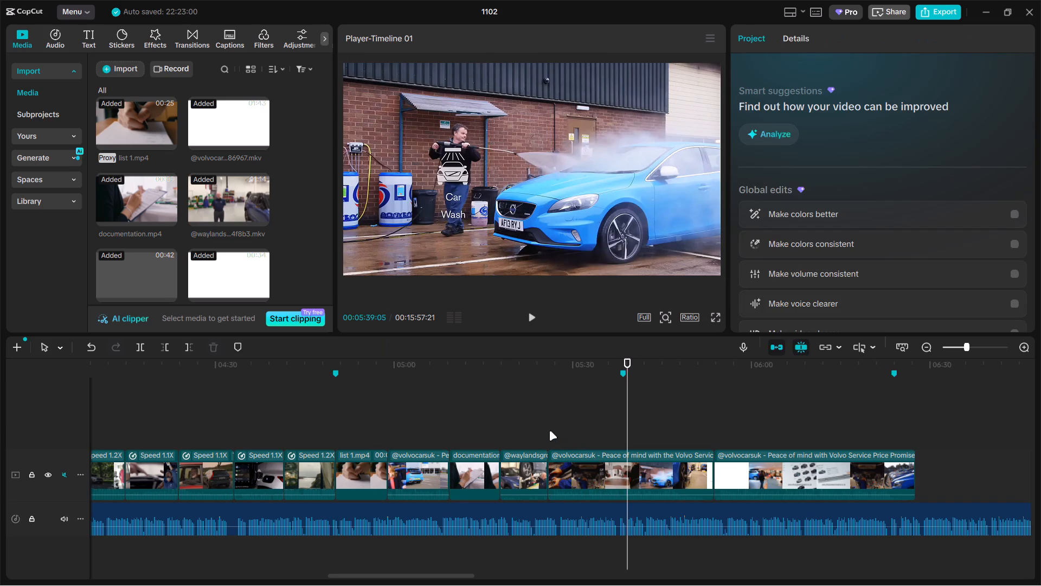
Split the fifth clip at 05:34:29, where the customer handshake shot appears, and delete the remainder after the cut.
left_click(549, 431)
left_click_drag(549, 431, 607, 425)
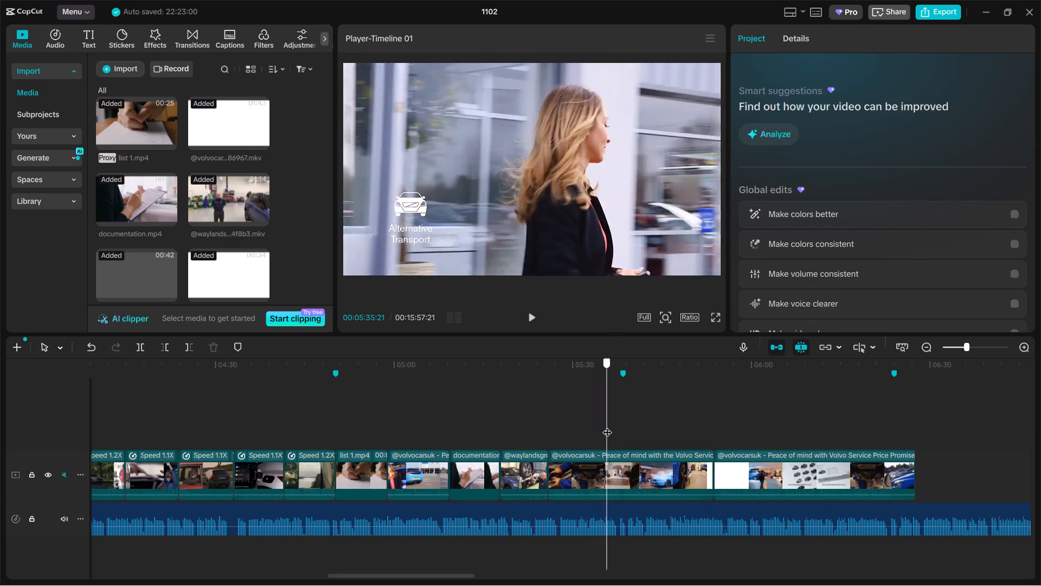
left_click_drag(607, 425, 602, 429)
left_click(605, 467)
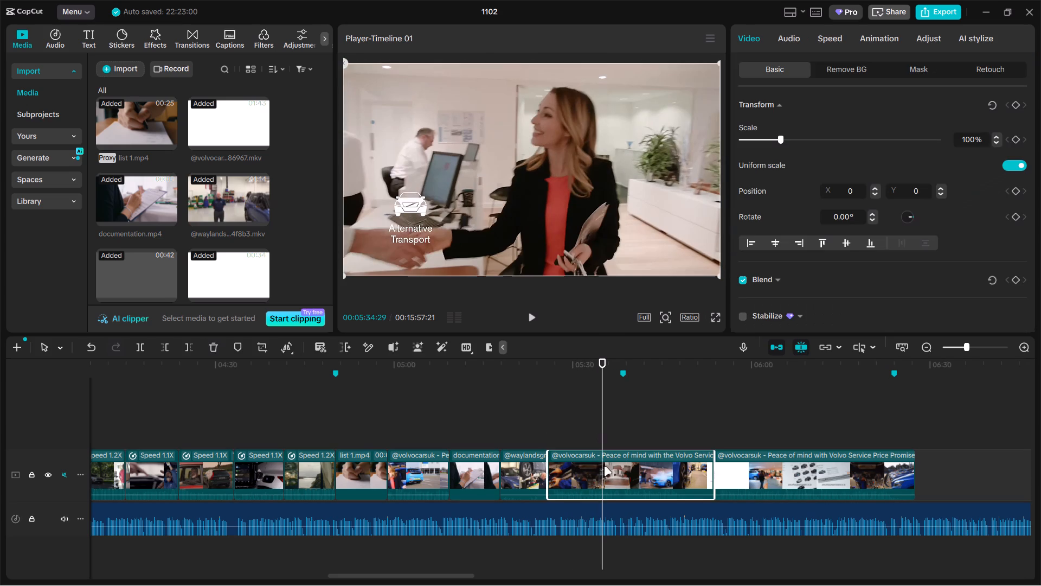
key("ctrl+b")
key("BackSpace")
Scale the fifth clip to 224% and reposition it to X 197, Y 313 to crop out the Health Check text, checking the following shot.
left_click(587, 428)
left_click(572, 213)
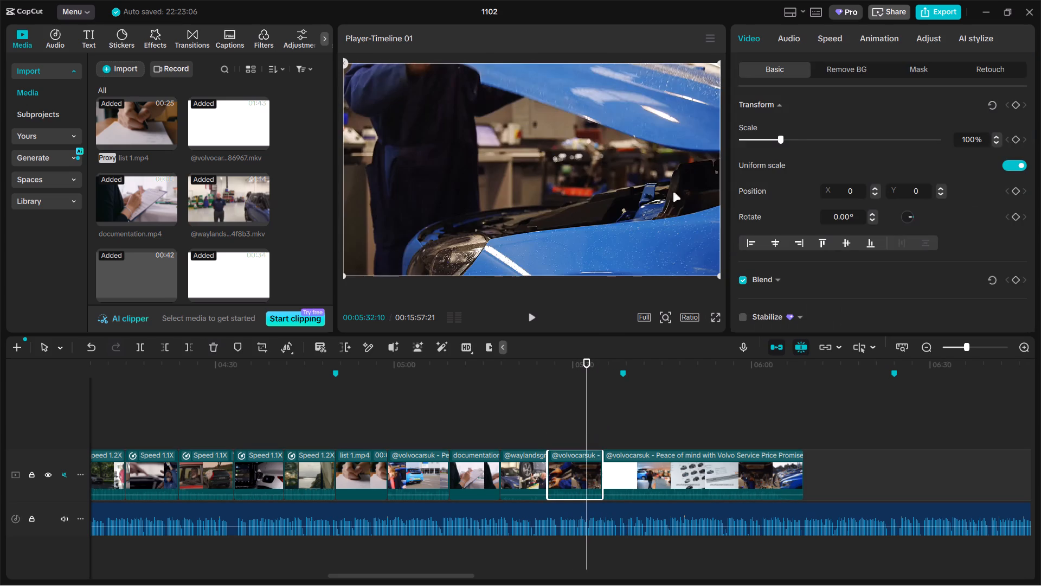
left_click_drag(583, 400, 562, 400)
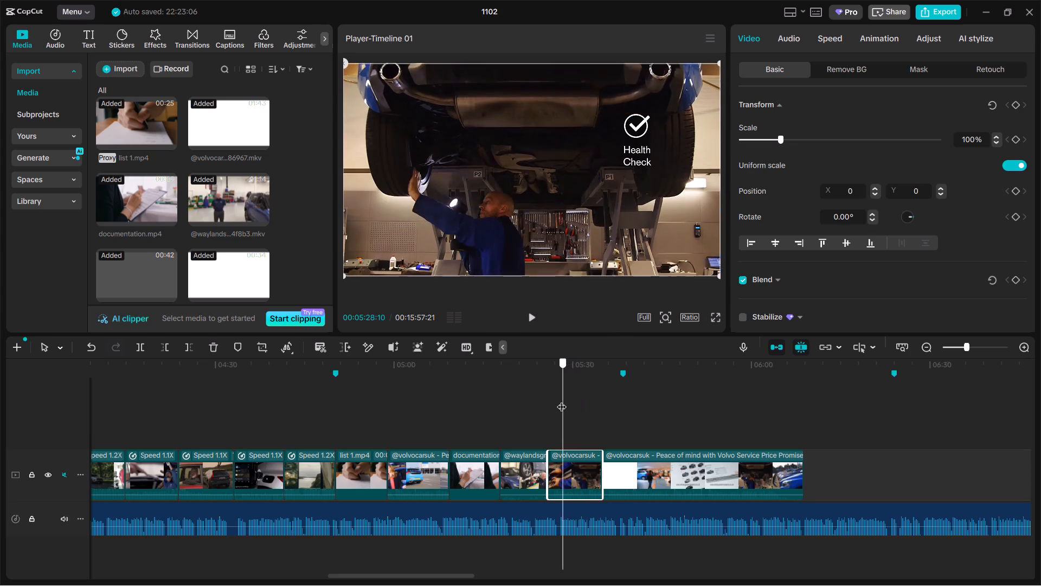
left_click_drag(562, 400, 564, 394)
left_click_drag(775, 138, 830, 125)
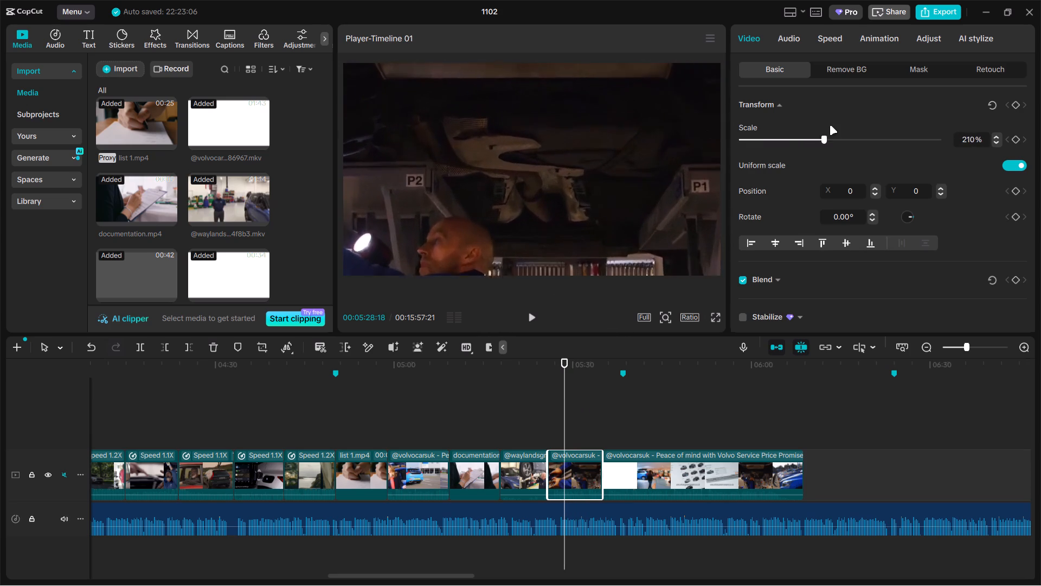
left_click_drag(830, 125, 830, 126)
left_click_drag(665, 194, 685, 163)
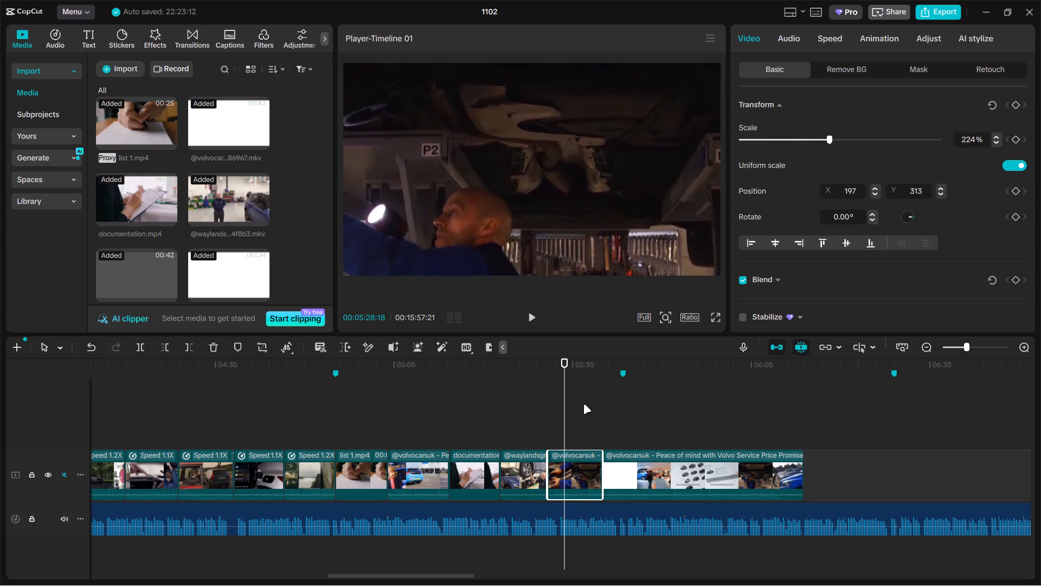
left_click_drag(566, 407, 577, 409)
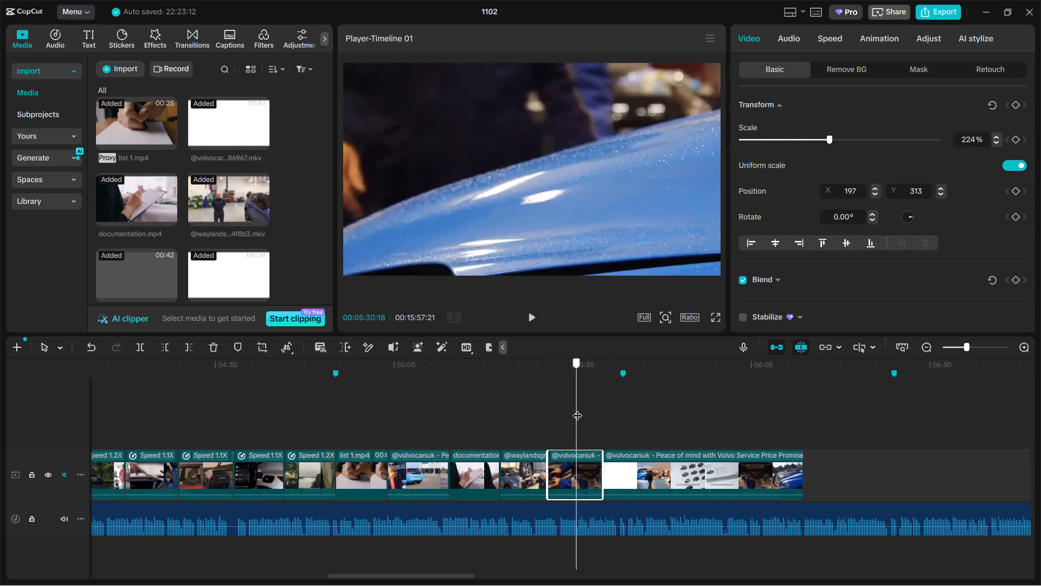
Split the section's sixth clip, Peace of mind with Volvo Service Price Promise, at 05:43:00 in the showroom desk shot and delete the part before.
left_click_drag(577, 409, 650, 404)
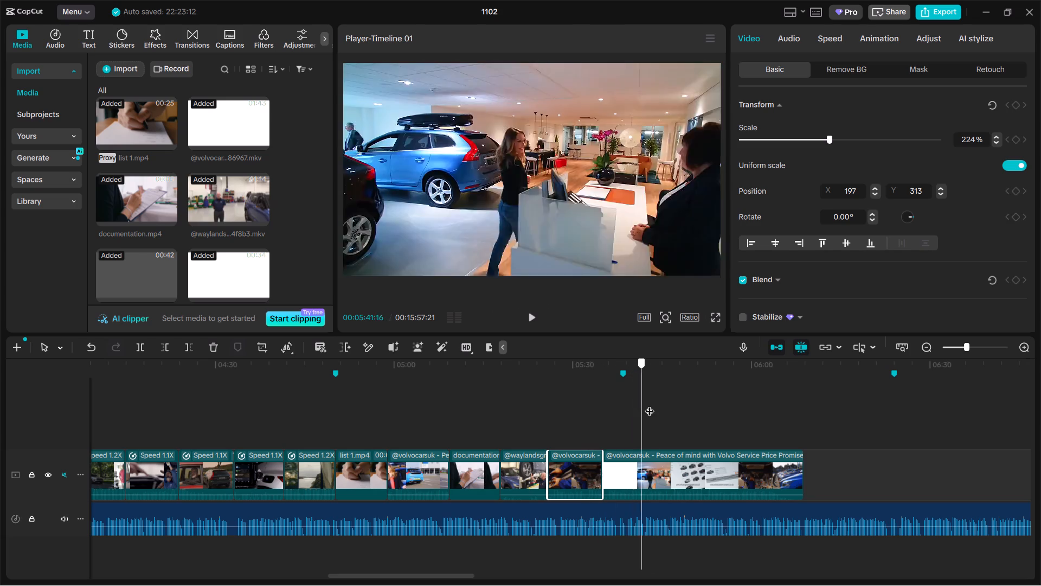
left_click_drag(650, 404, 657, 408)
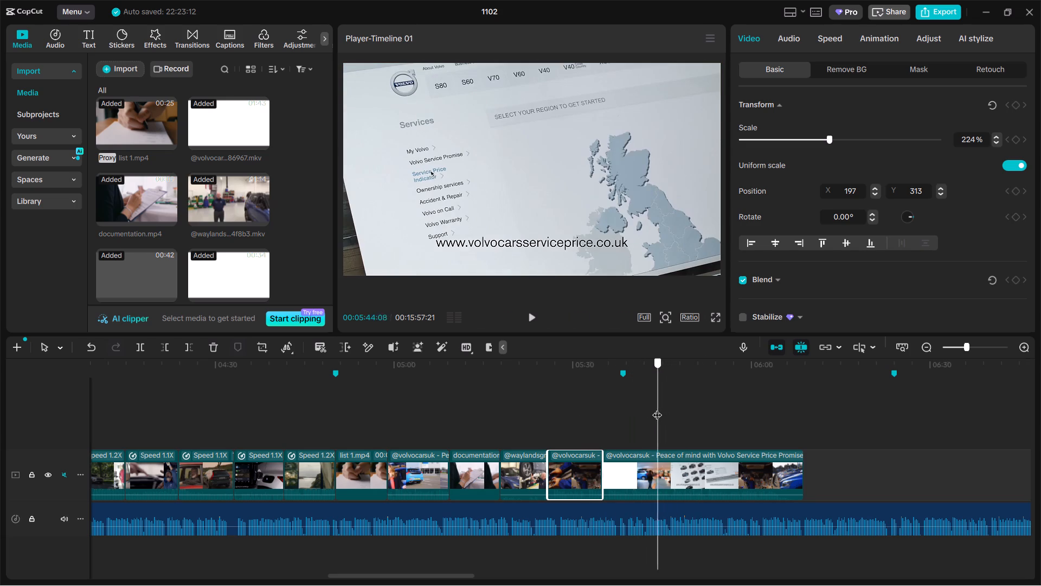
left_click_drag(657, 408, 650, 408)
left_click(649, 468)
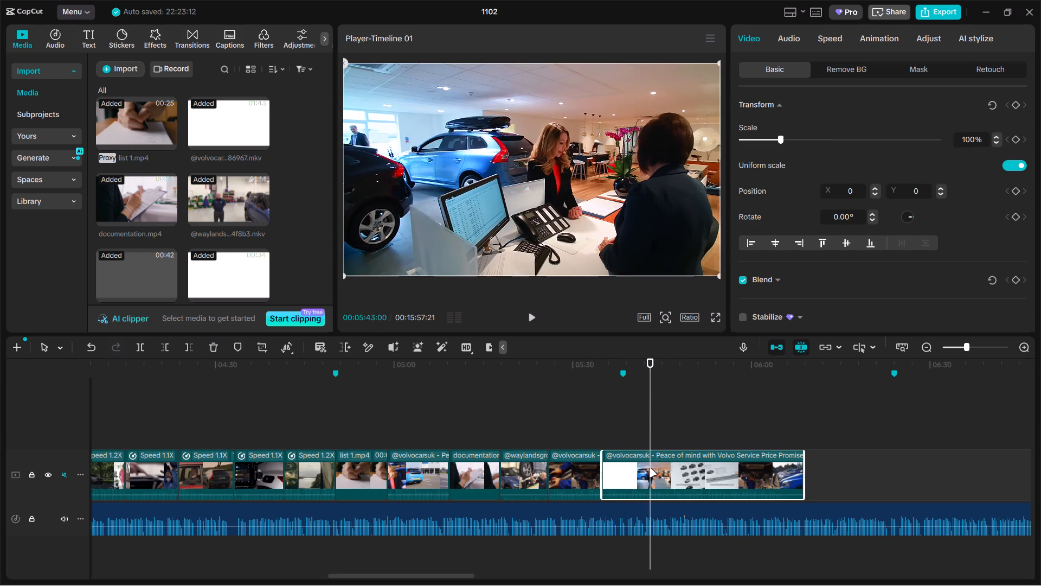
key("ctrl+b")
left_click(635, 468)
key("BackSpace")
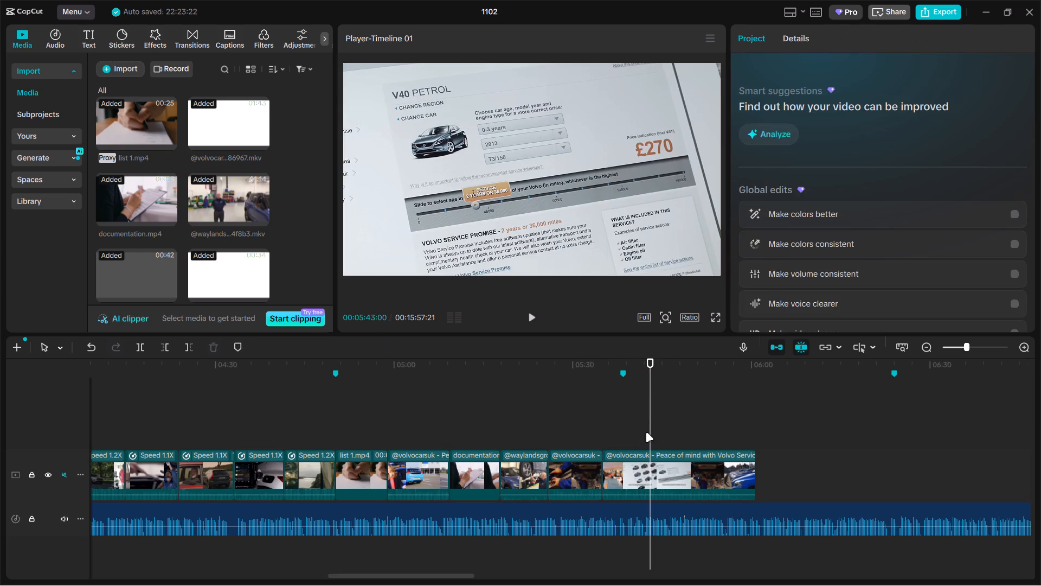
Split the remaining sixth clip at 05:43:00 and delete everything after the cut.
left_click(649, 466)
key("ctrl+b")
key("BackSpace")
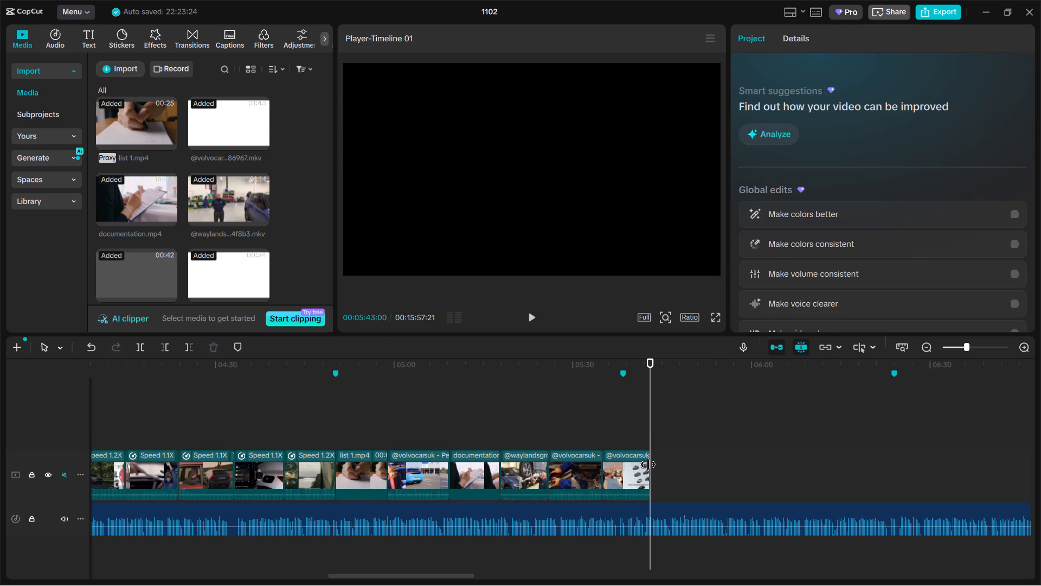
Set the speed of all six clips in the section, from list 1.mp4 onward, to 1.10x.
left_click_drag(372, 431, 718, 487)
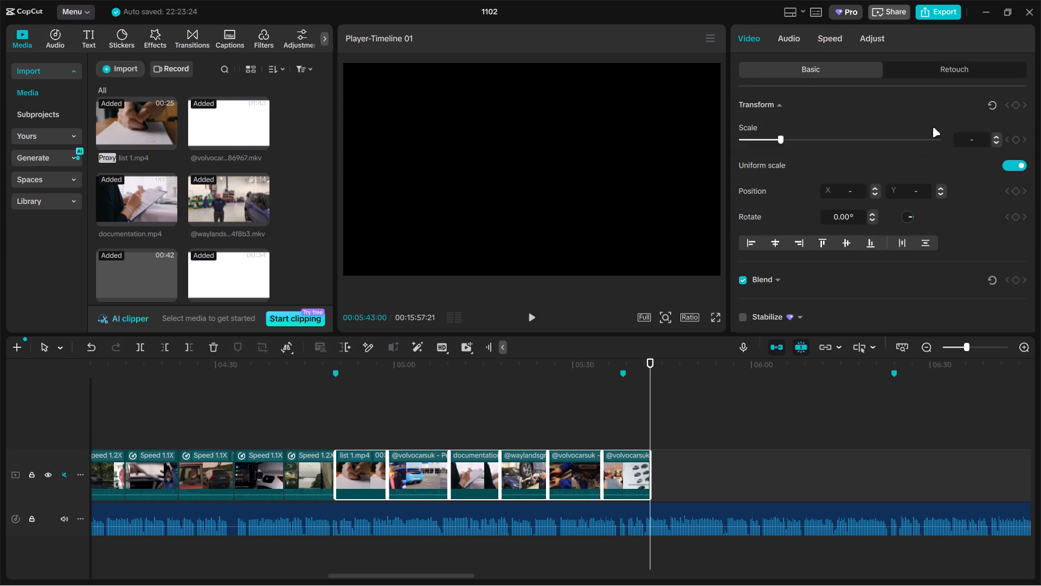
left_click(831, 37)
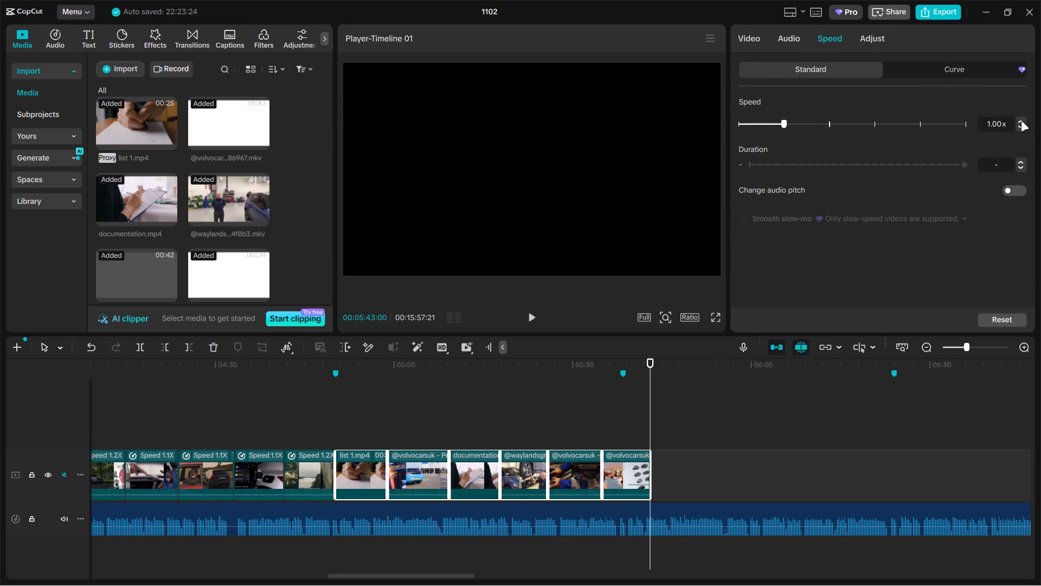
left_click(1021, 122)
Extend the end of the section's last clip to meet the next section marker.
scroll(696, 441, "up", 7, "ctrl")
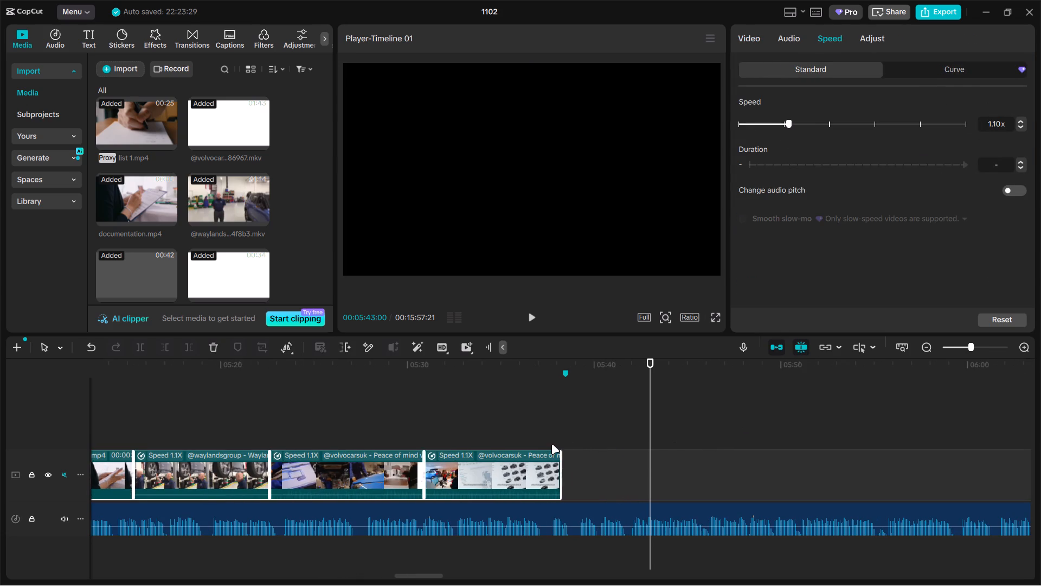
left_click(529, 428)
left_click(534, 462)
left_click(563, 464)
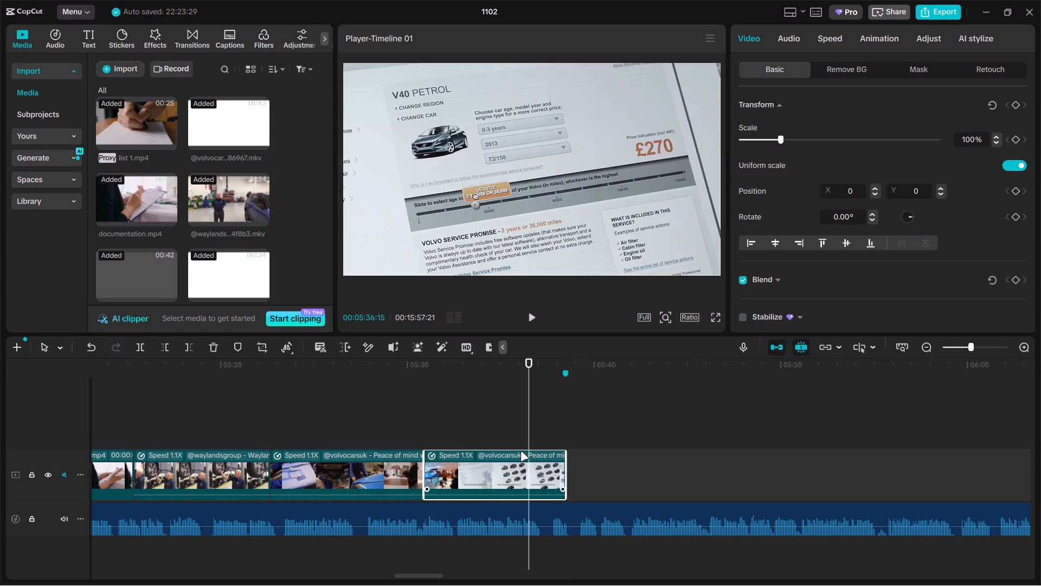
Scale the section's last clip to 175% around the service price page and play it through to the end.
left_click(412, 433)
left_click_drag(413, 433, 478, 431)
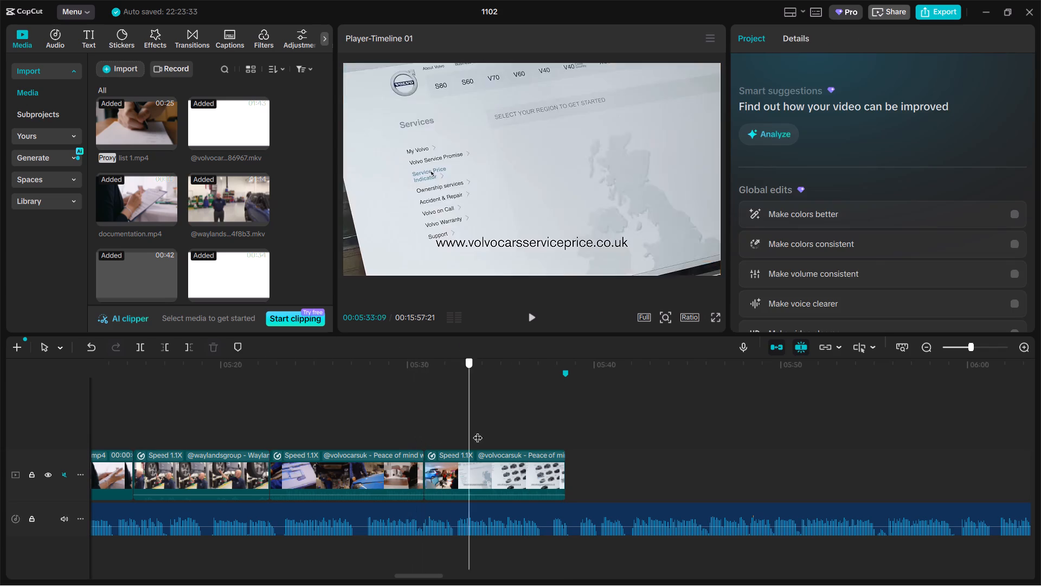
left_click_drag(478, 431, 531, 431)
left_click(518, 456)
left_click_drag(786, 137, 810, 136)
scroll(592, 432, "down", 11, "ctrl")
key("space")
scroll(607, 442, "up", 4, "ctrl")
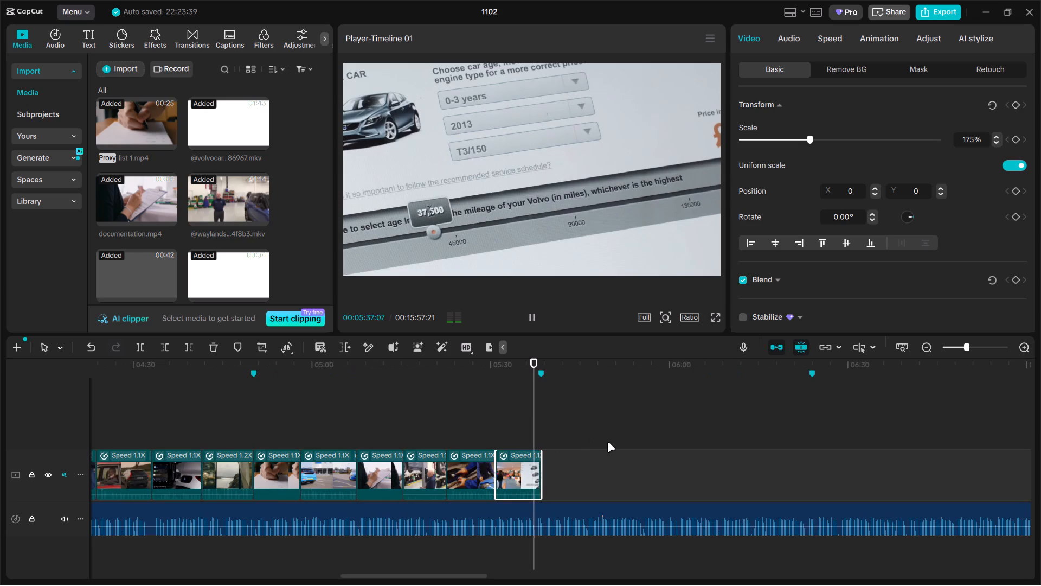
left_click(607, 442)
scroll(603, 439, "up", 9, "ctrl")
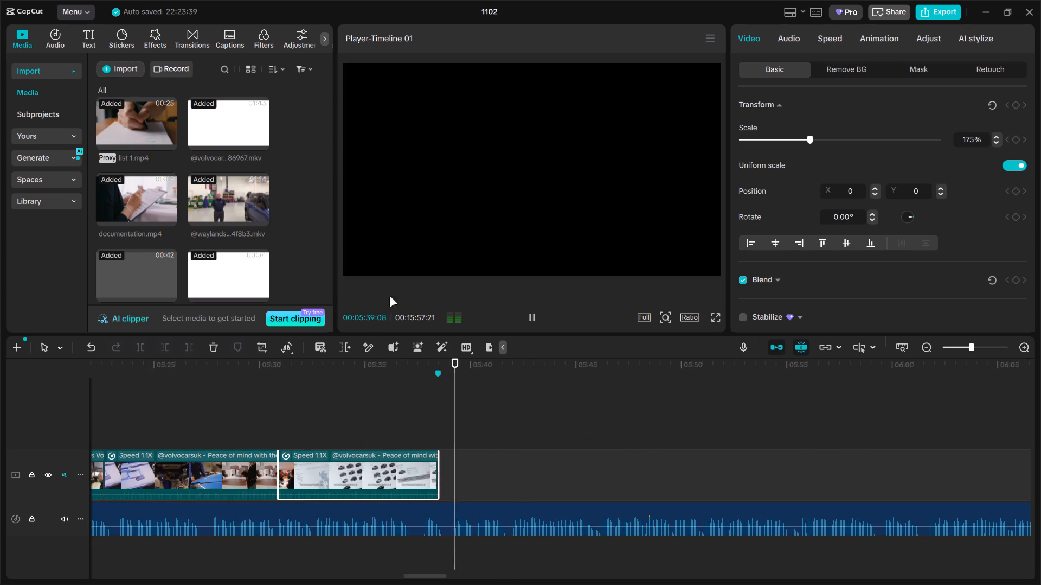
key("space")
Import all six video clips from folder 07 and place them on the main track after the last Volvo Service Price Promise clip.
left_click(132, 67)
left_click(137, 84)
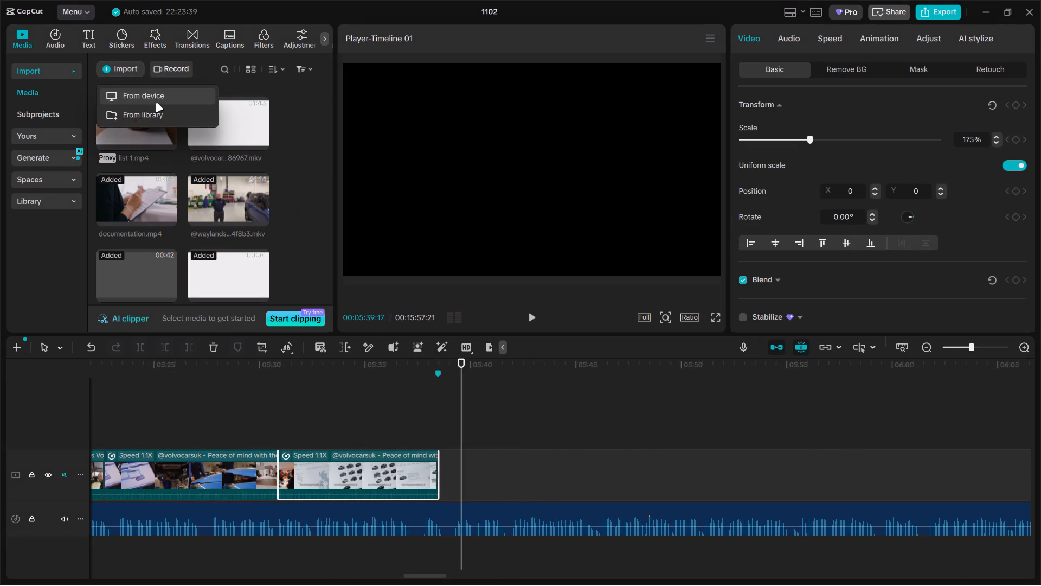
left_click(156, 103)
left_click(88, 37)
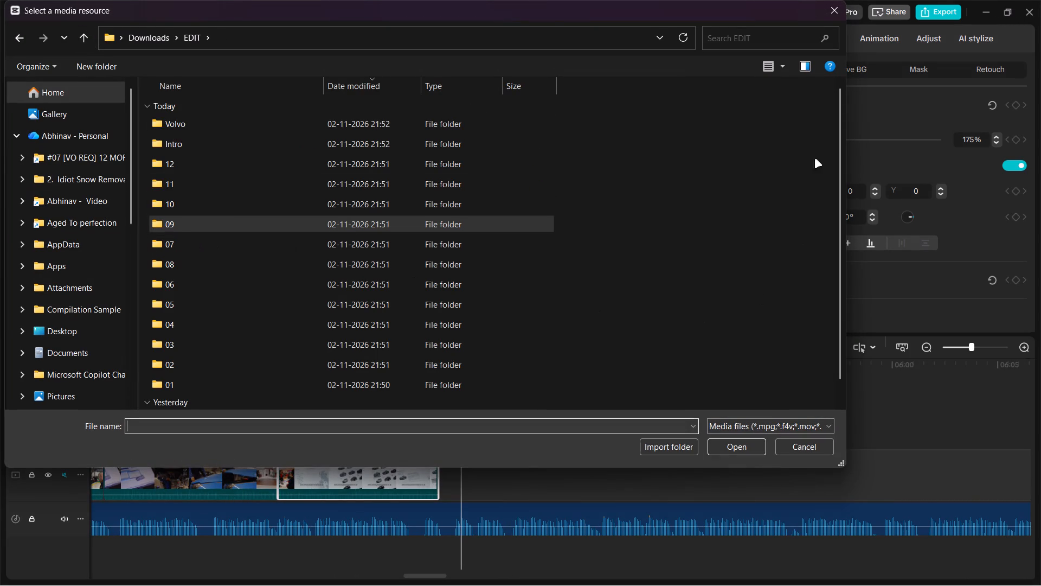
double_click(180, 243)
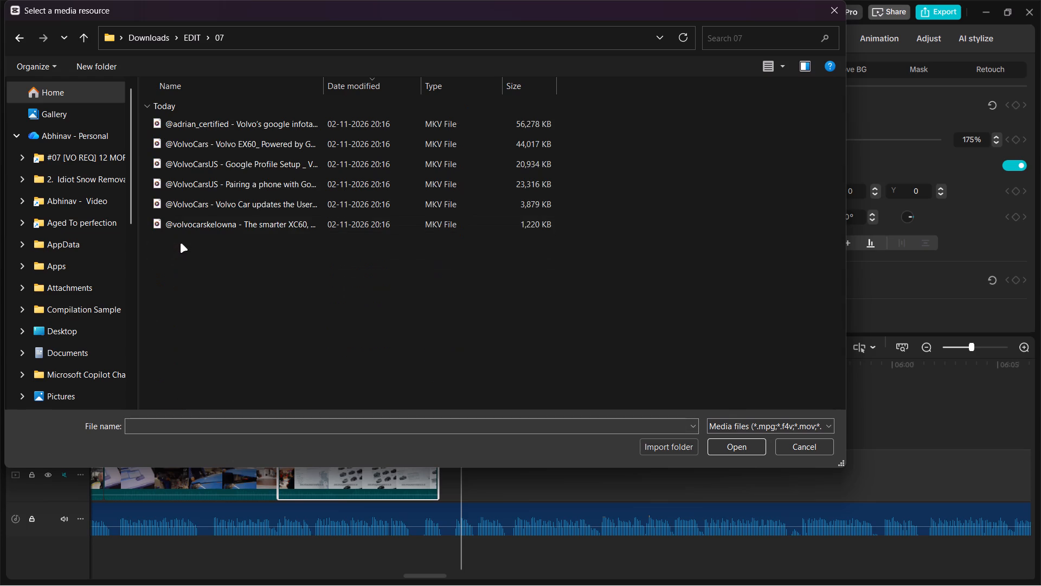
left_click_drag(250, 303, 224, 119)
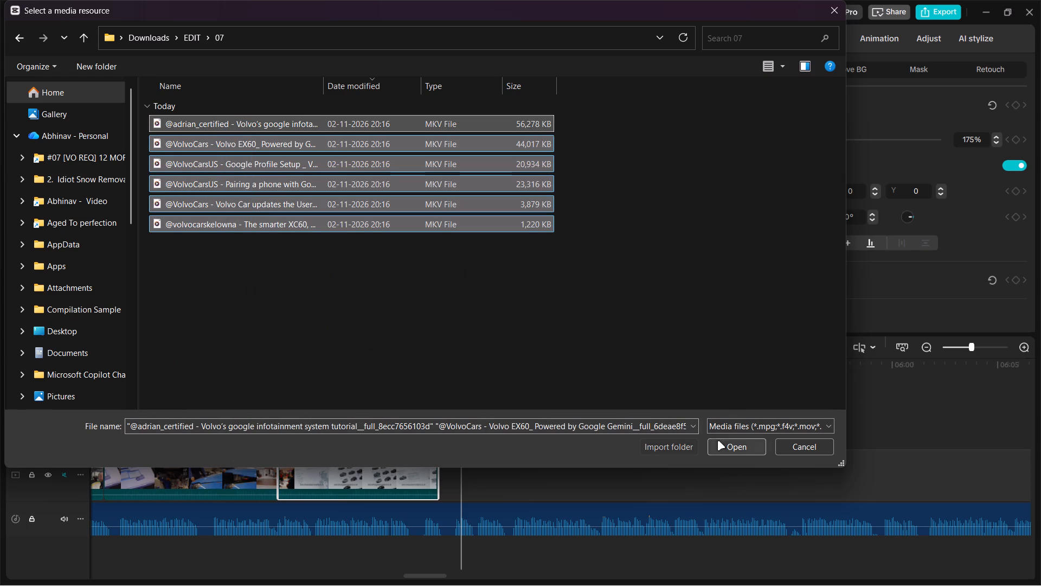
left_click(79, 41)
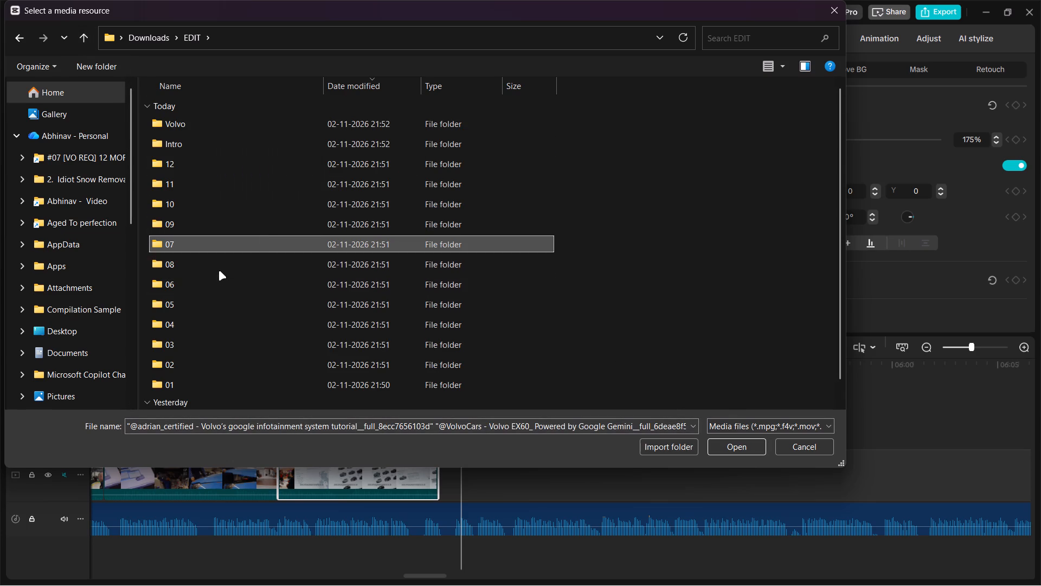
double_click(201, 258)
left_click(86, 37)
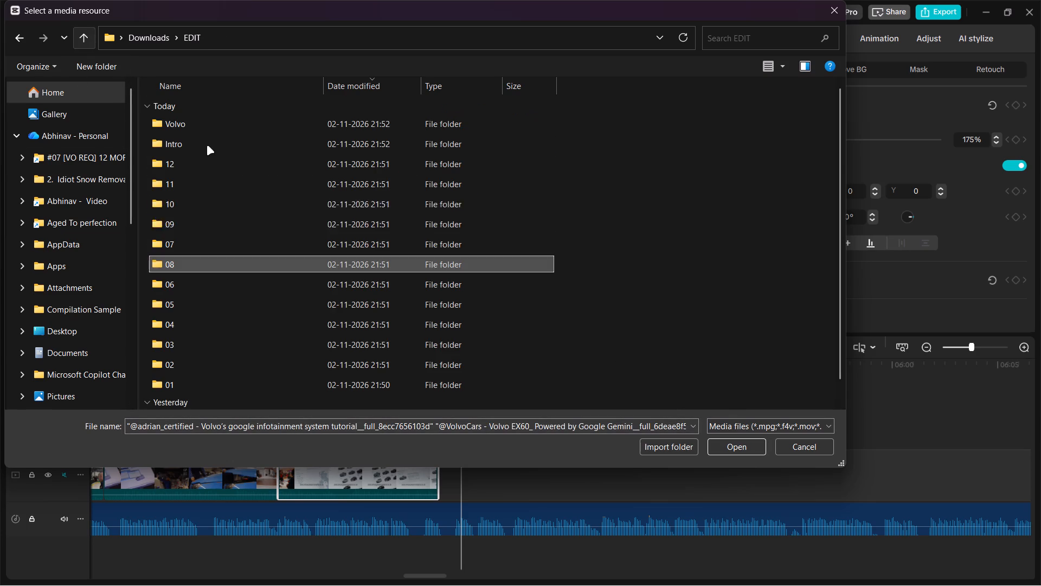
double_click(202, 237)
key("ctrl+a")
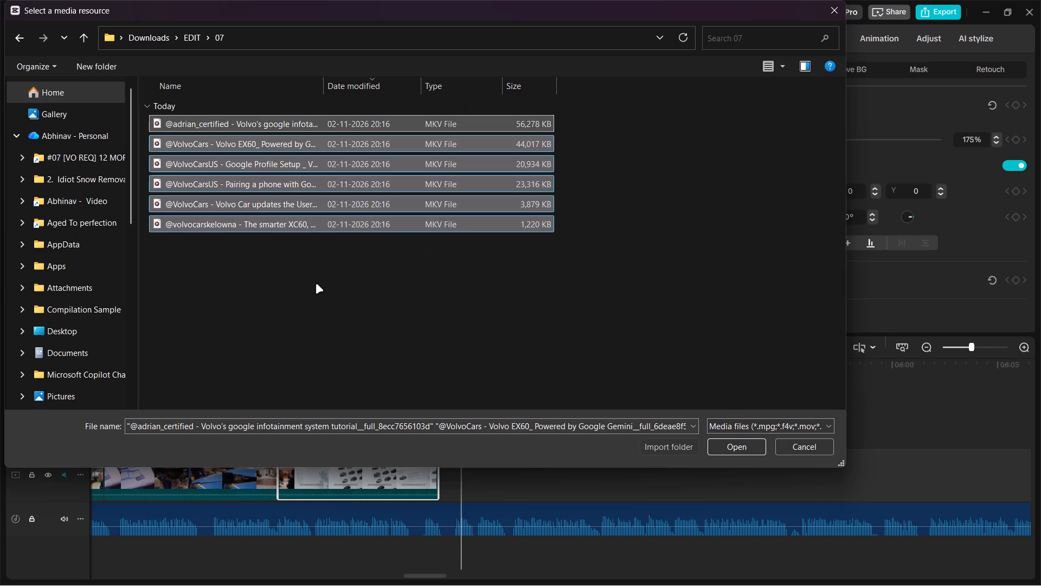
key("Return")
left_click_drag(150, 131, 493, 473)
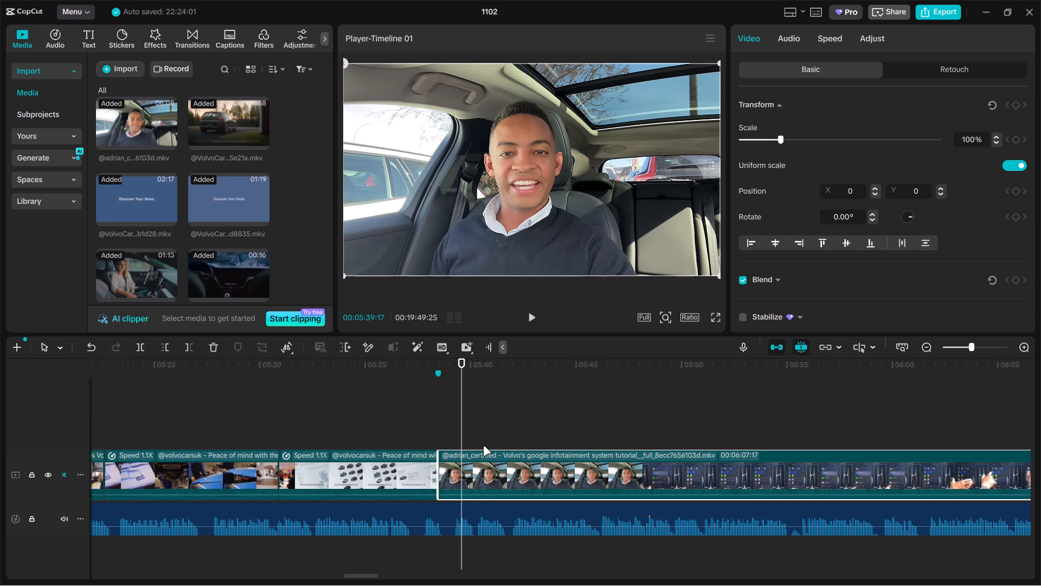
Look through the earlier sections' clips from 02:05:17 onward for footage to reuse in the new section.
scroll(399, 481, "down", 17, "ctrl")
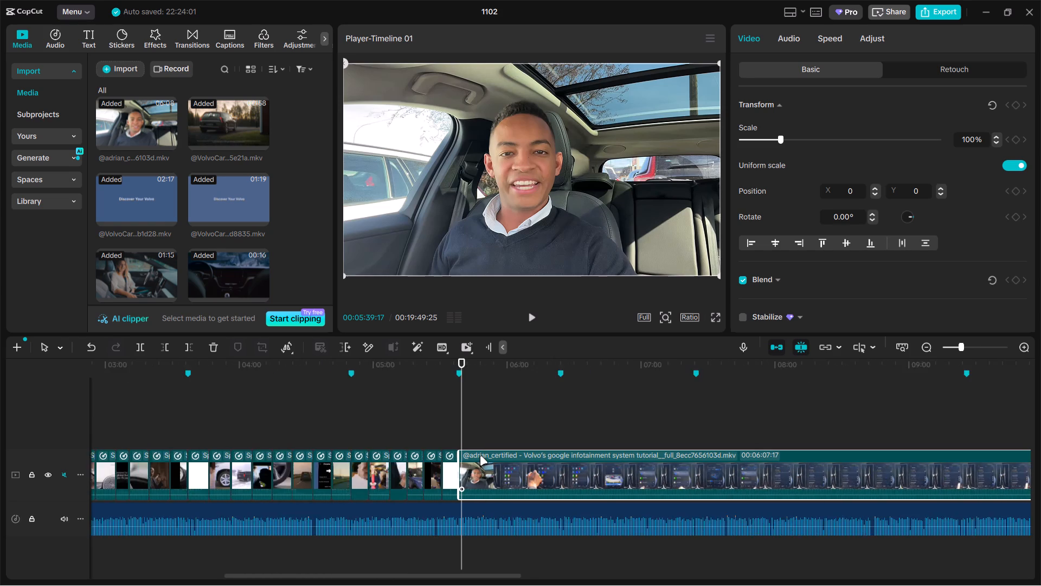
scroll(480, 456, "down", 5, "ctrl")
left_click_drag(485, 454, 499, 450)
scroll(498, 449, "down", 7, "ctrl")
left_click_drag(481, 442, 451, 439)
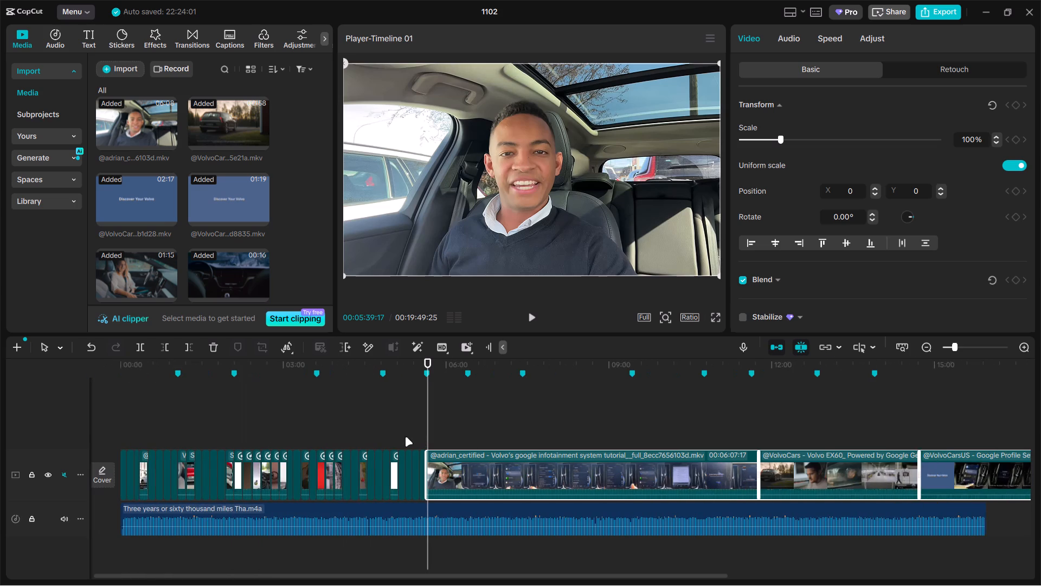
left_click(231, 430, "ctrl")
scroll(231, 430, "up", 12, "ctrl")
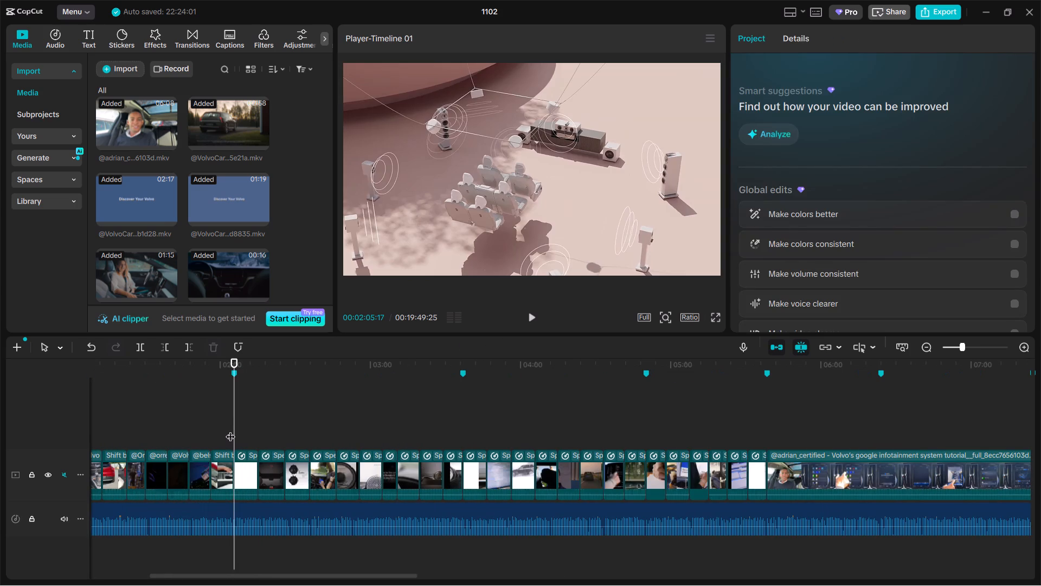
left_click_drag(229, 432, 398, 424)
left_click(441, 425)
left_click_drag(441, 425, 475, 424)
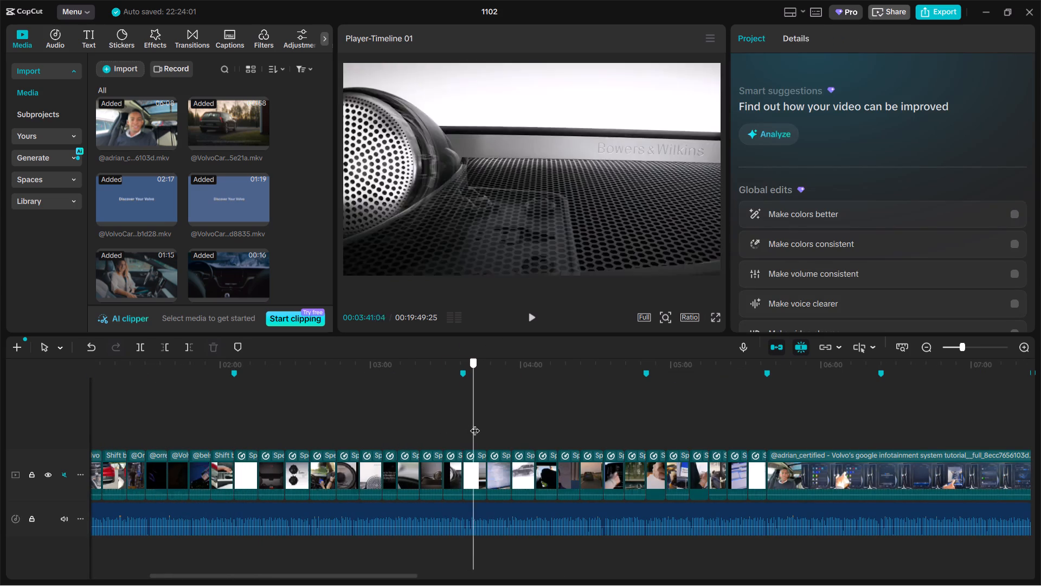
left_click_drag(475, 424, 503, 424)
Copy the workshop wheel service clip that ends at 03:56:12 and insert it on the main track at the section start, 05:38:14.
left_click(495, 465)
left_click(488, 436)
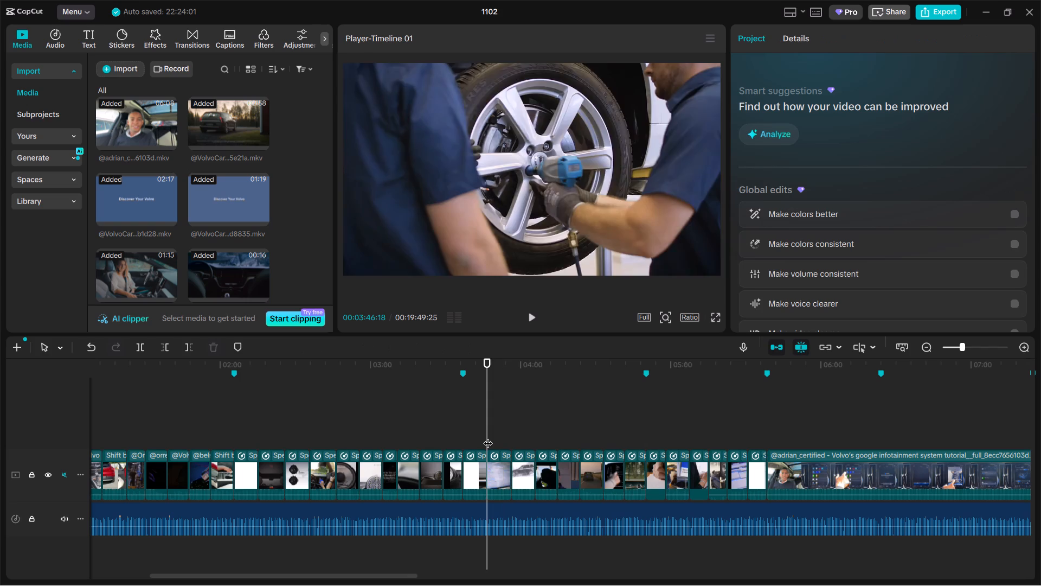
left_click_drag(488, 436, 511, 436)
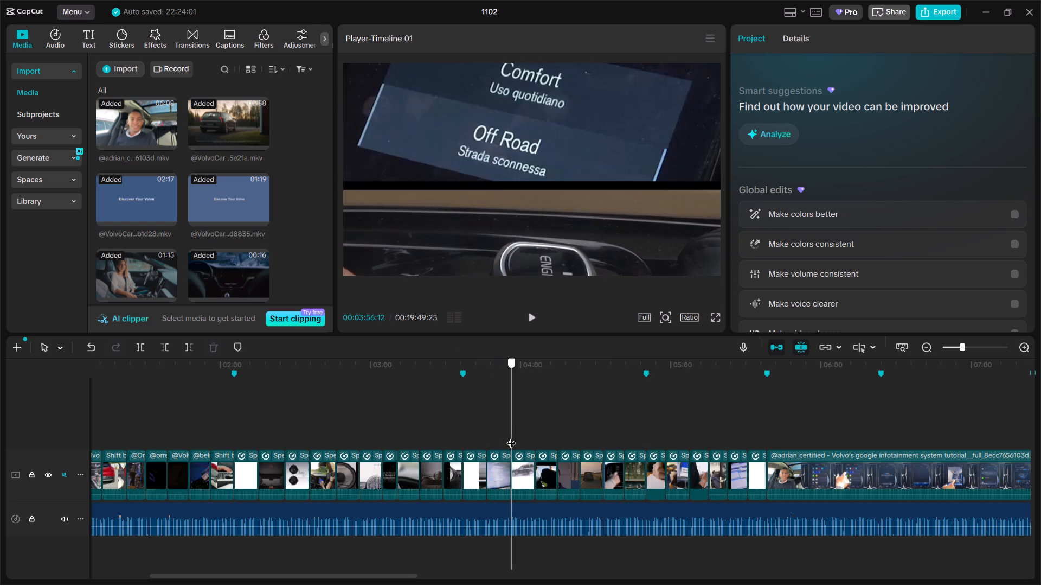
left_click_drag(511, 436, 513, 436)
left_click(501, 462)
key("ctrl+c")
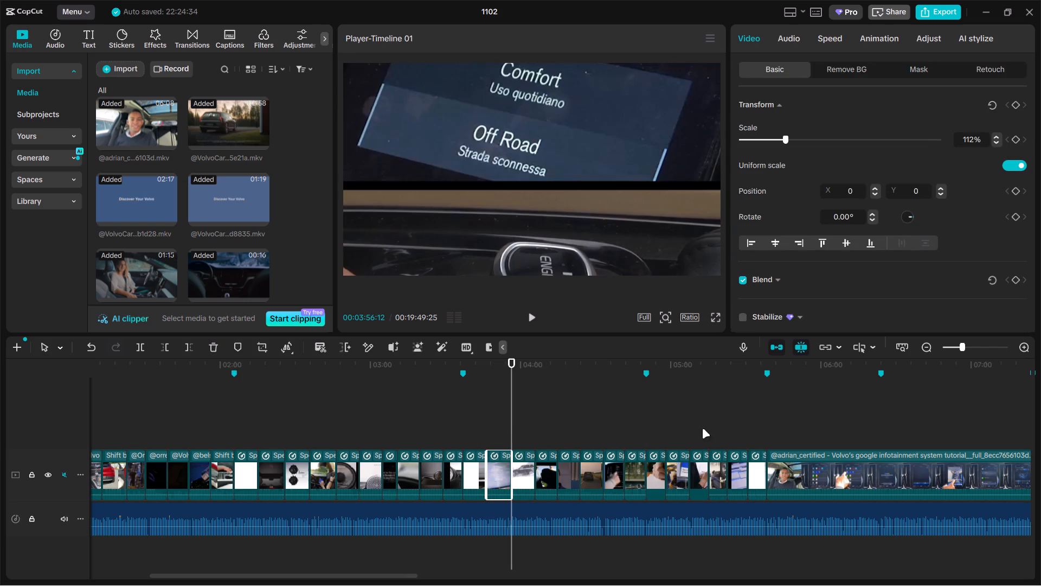
left_click(769, 427, "ctrl")
key("ctrl+v")
left_click_drag(777, 429, 777, 451)
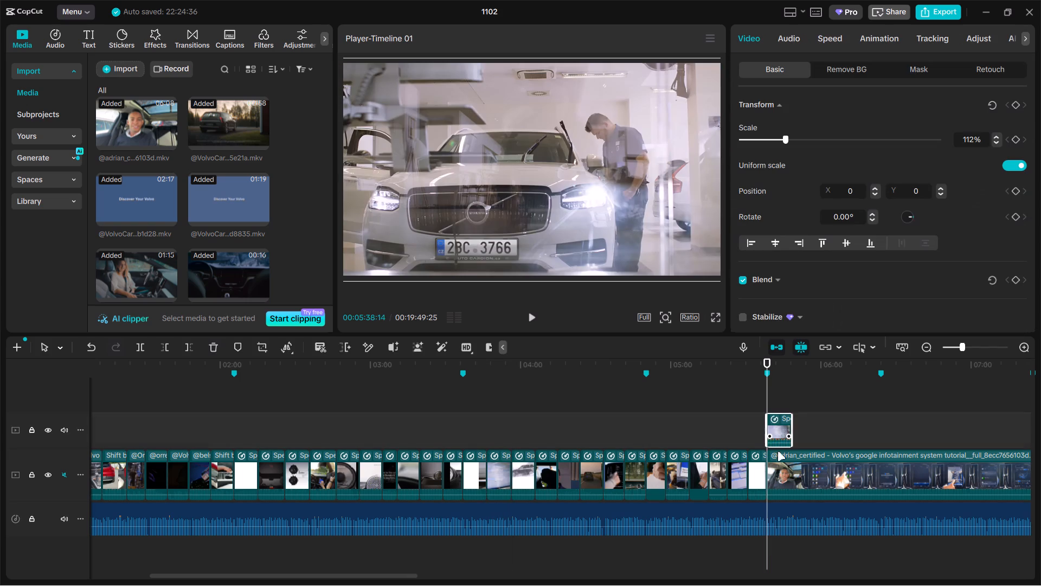
left_click_drag(777, 451, 779, 468)
Copy the tyre and car lift clip at 04:19:24 and insert it on the main track after the reused workshop clip, at 05:48:08.
key("space")
left_click_drag(760, 447, 746, 444)
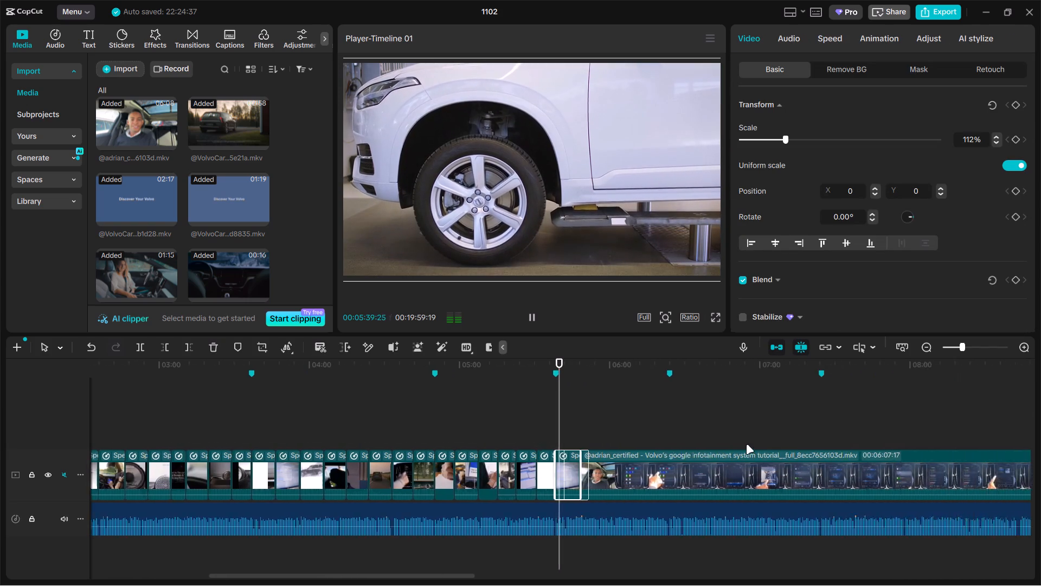
left_click_drag(746, 444, 673, 444)
scroll(488, 451, "up", 3, "ctrl")
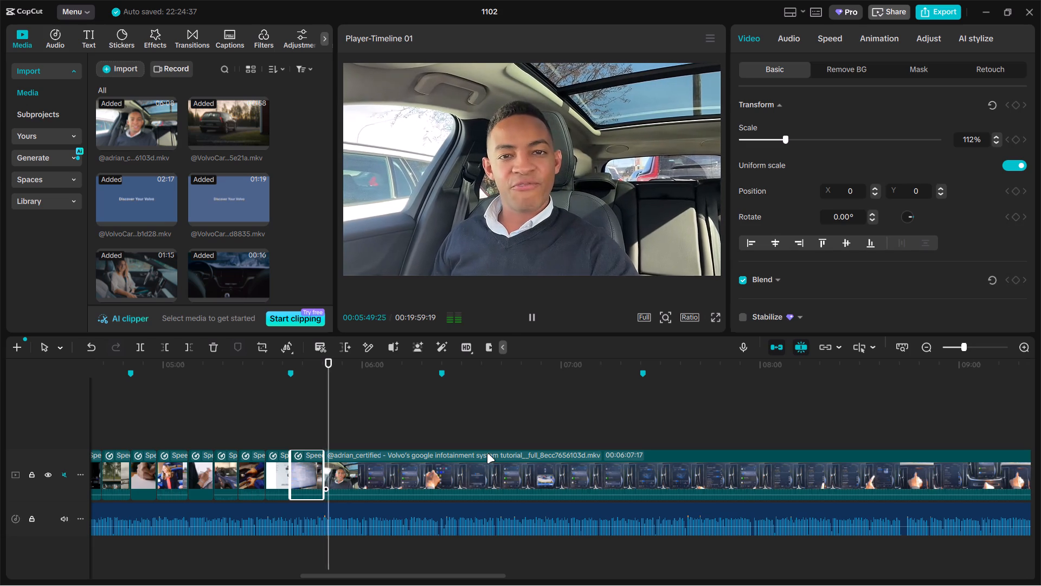
key("space")
key("space")
left_click(135, 431)
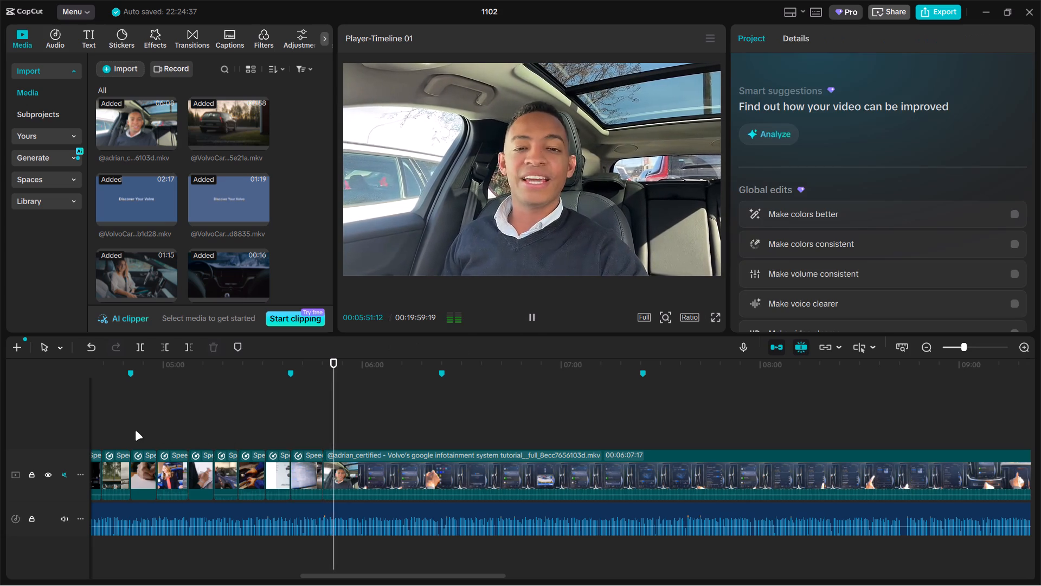
left_click_drag(135, 431, 200, 434)
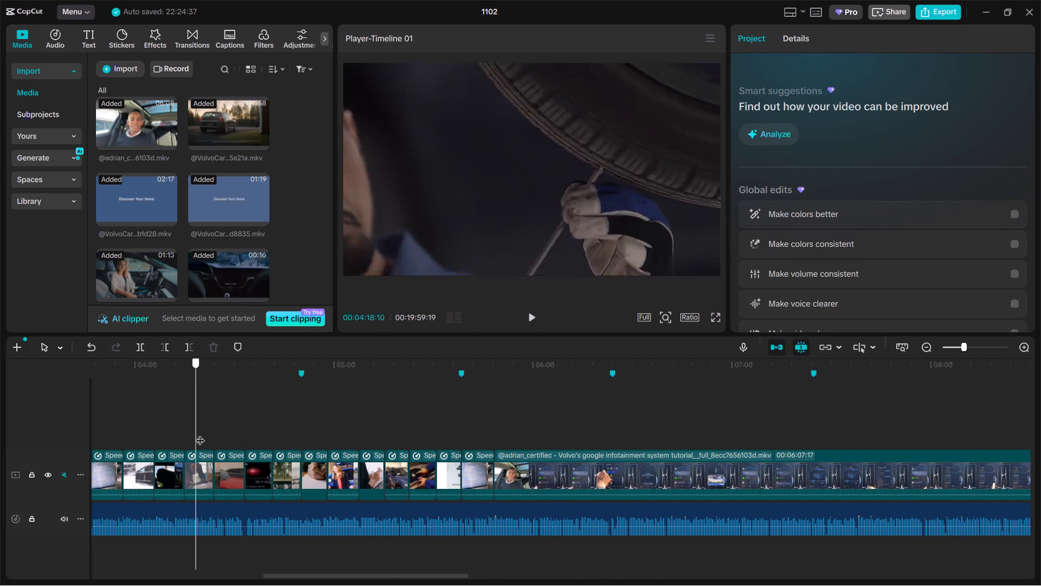
left_click_drag(200, 434, 201, 436)
left_click(192, 466)
key("ctrl+c")
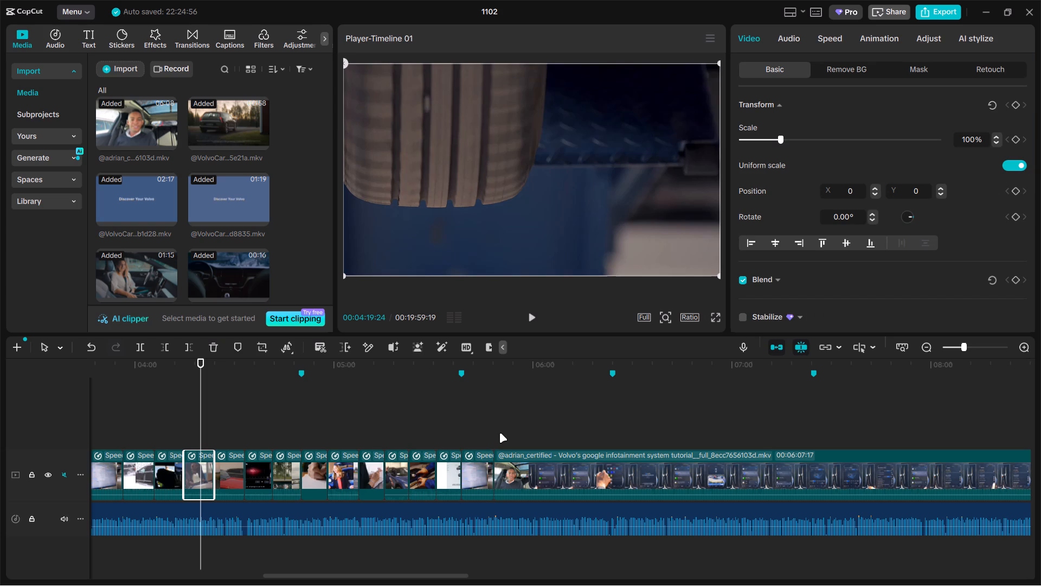
left_click(493, 429, "ctrl")
key("ctrl+v")
left_click_drag(505, 430, 496, 469)
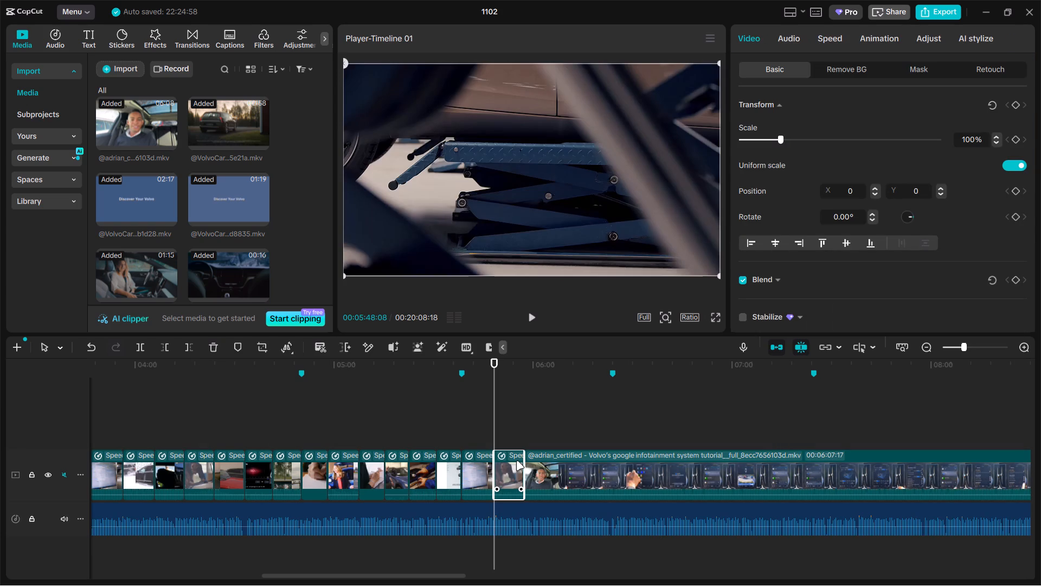
Extend the end of the reused car lift clip at 05:48:08 and trim its start so it opens on the gloved hand beside the tyre.
left_click_drag(525, 466, 530, 466)
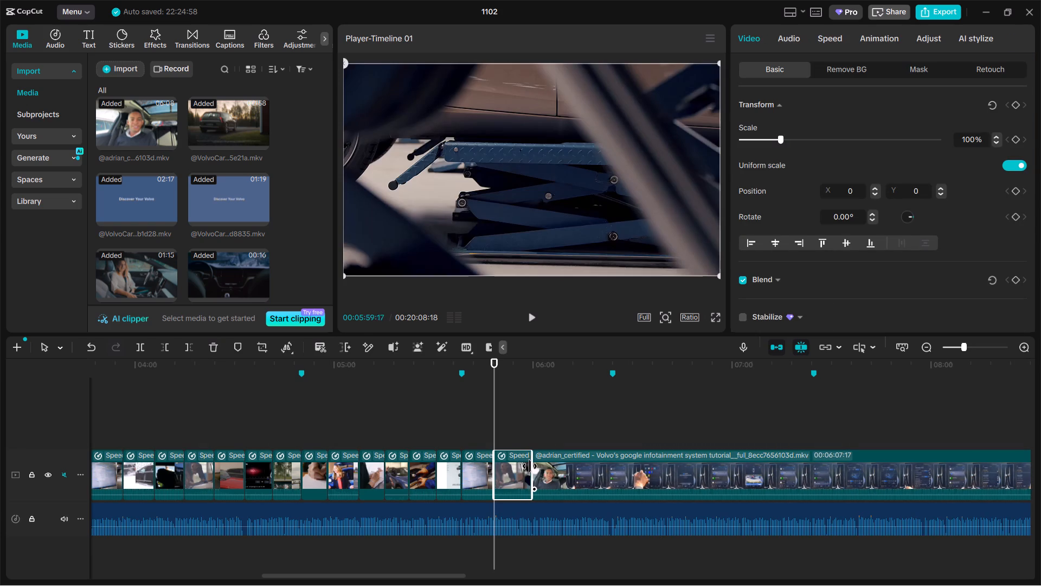
left_click_drag(530, 466, 536, 466)
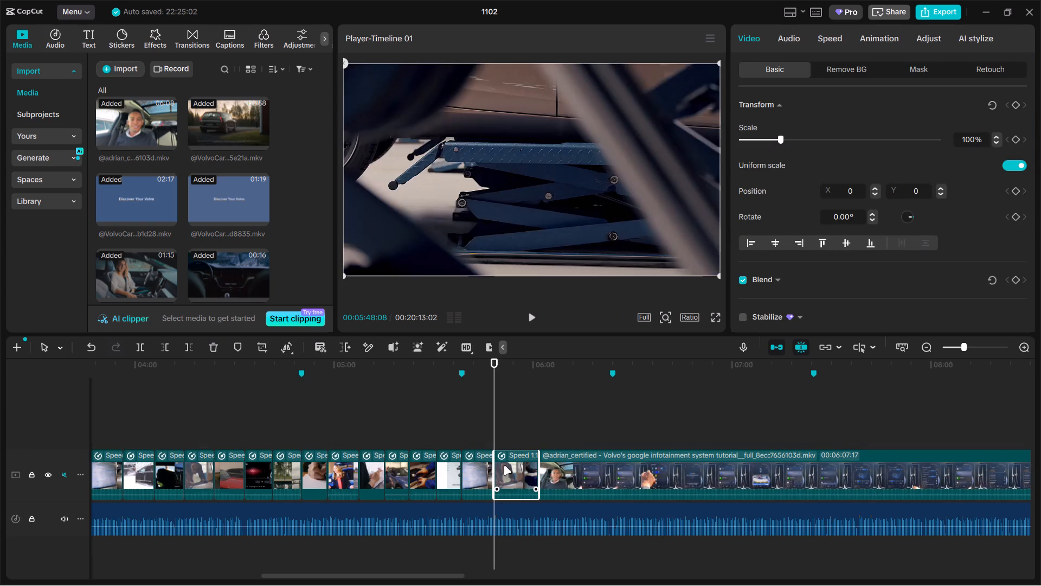
left_click_drag(496, 466, 511, 466)
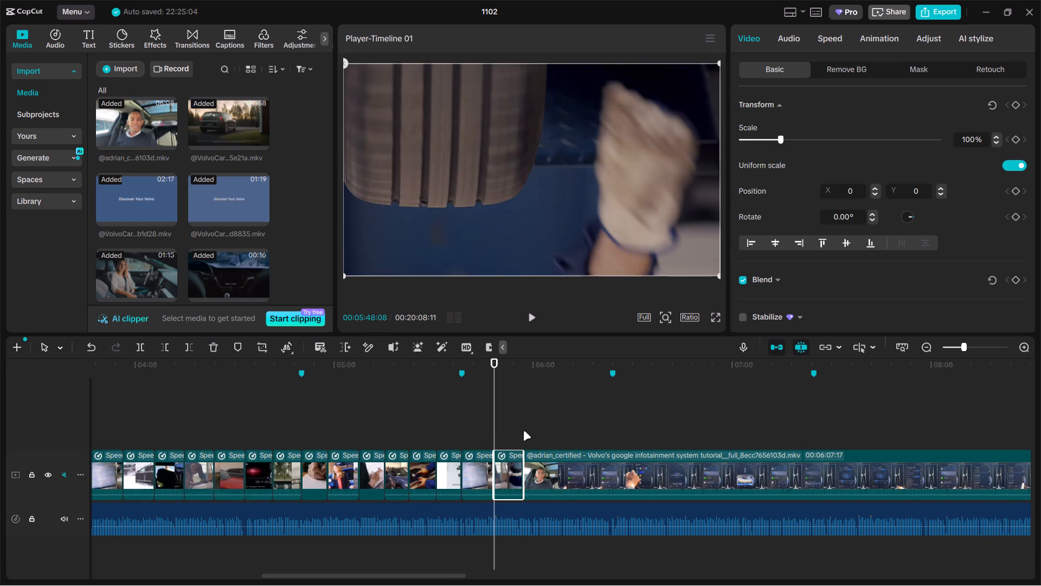
Split the adrian_certified Google infotainment tutorial clip at 06:36:03 and delete the part before the cut.
left_click(524, 430)
left_click_drag(524, 430, 654, 435)
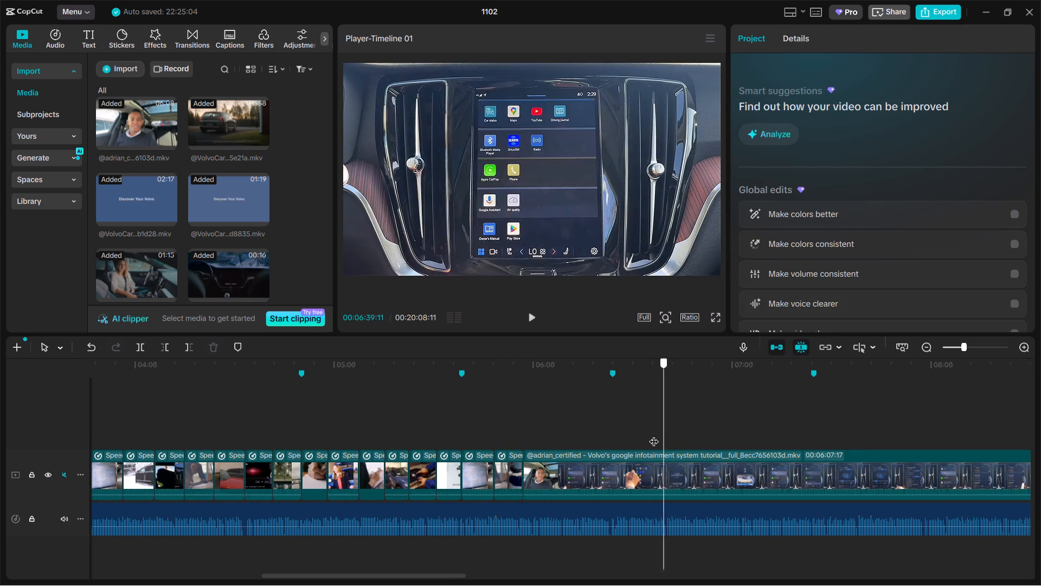
left_click_drag(654, 435, 653, 435)
left_click(642, 485)
key("ctrl+b")
left_click(586, 486)
key("BackSpace")
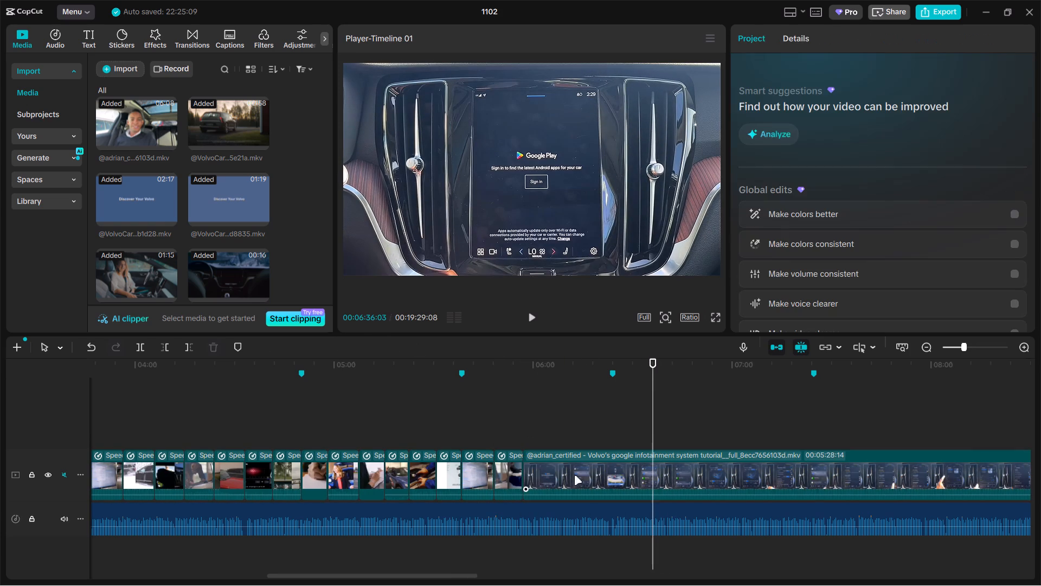
Split the remaining infotainment tutorial clip at 06:05:11 and delete everything in it after the cut.
left_click(520, 433)
left_click_drag(520, 433, 551, 436)
left_click(577, 467)
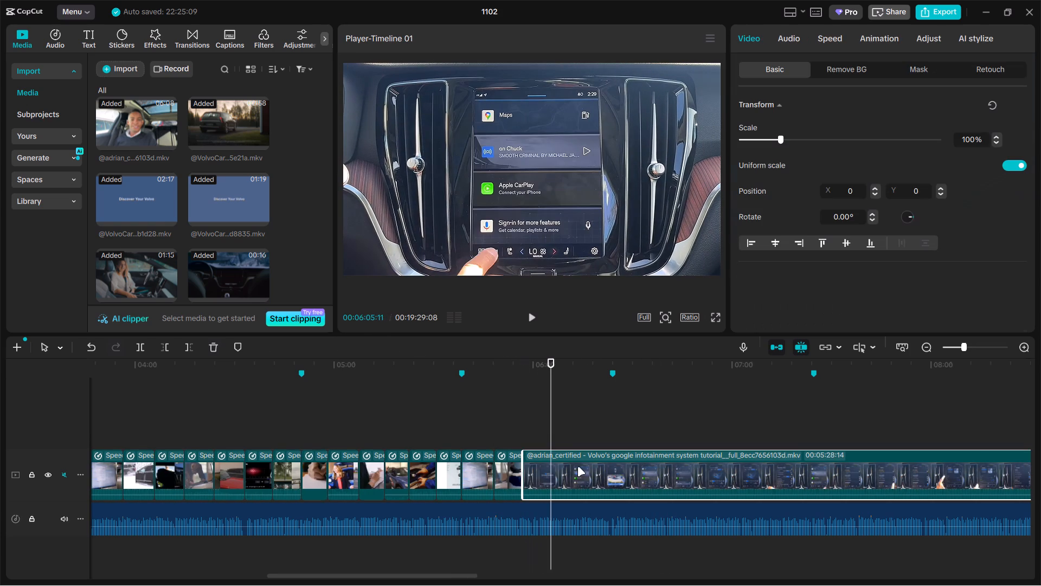
key("ctrl+b")
key("BackSpace")
Split the Volvo EX60 Powered by Google Gemini clip at 06:47:02 and delete the part before the cut.
left_click_drag(552, 432, 607, 438)
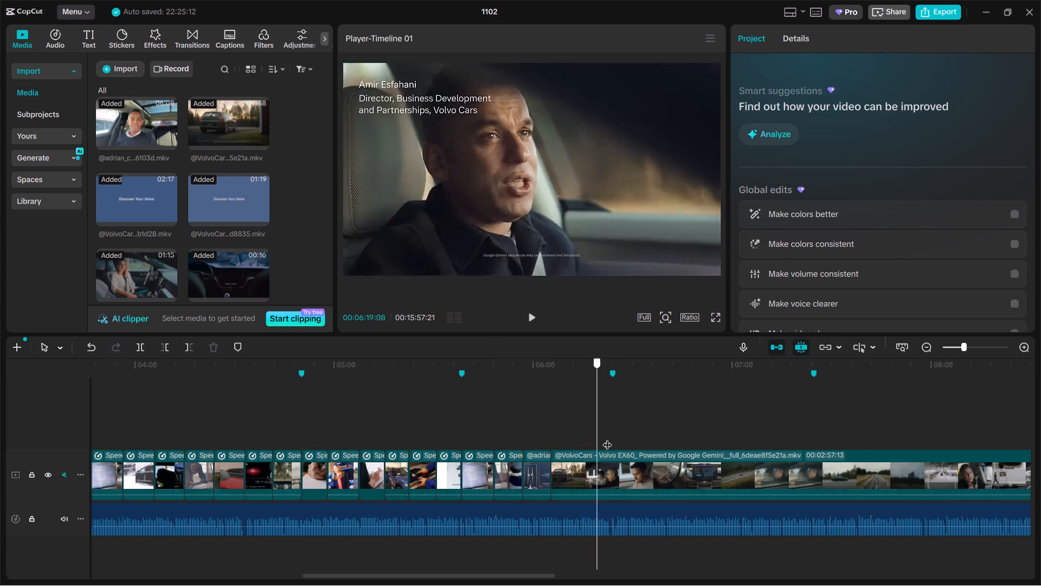
left_click_drag(607, 438, 689, 425)
left_click(686, 474)
key("ctrl+b")
left_click(652, 474)
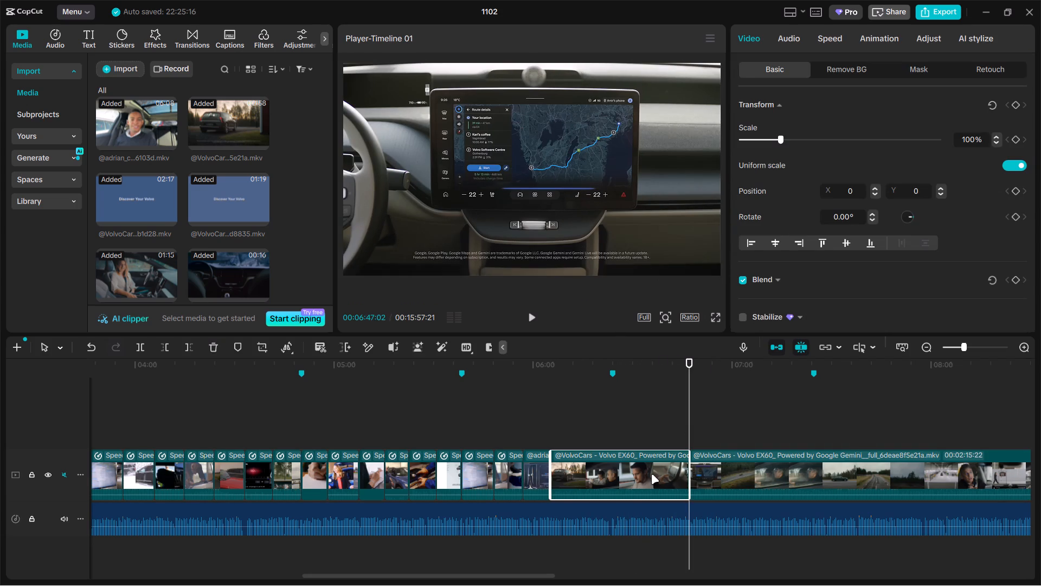
key("BackSpace")
Split the EX60 clip on the aerial road shot at 06:15:25 and delete the part after the cut.
left_click(554, 432)
left_click_drag(554, 432, 584, 431)
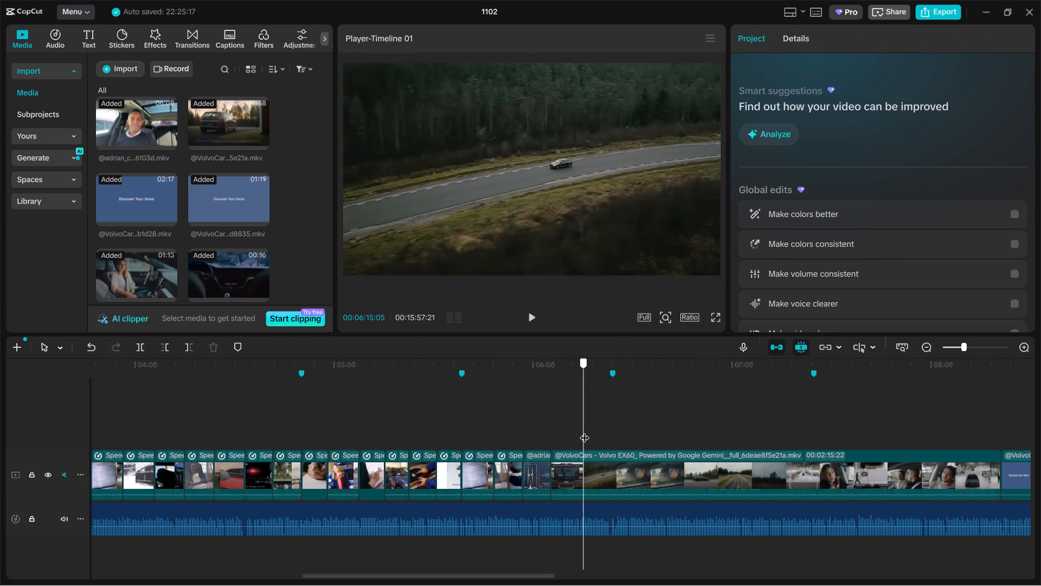
left_click_drag(584, 431, 586, 431)
left_click(593, 482)
key("ctrl+b")
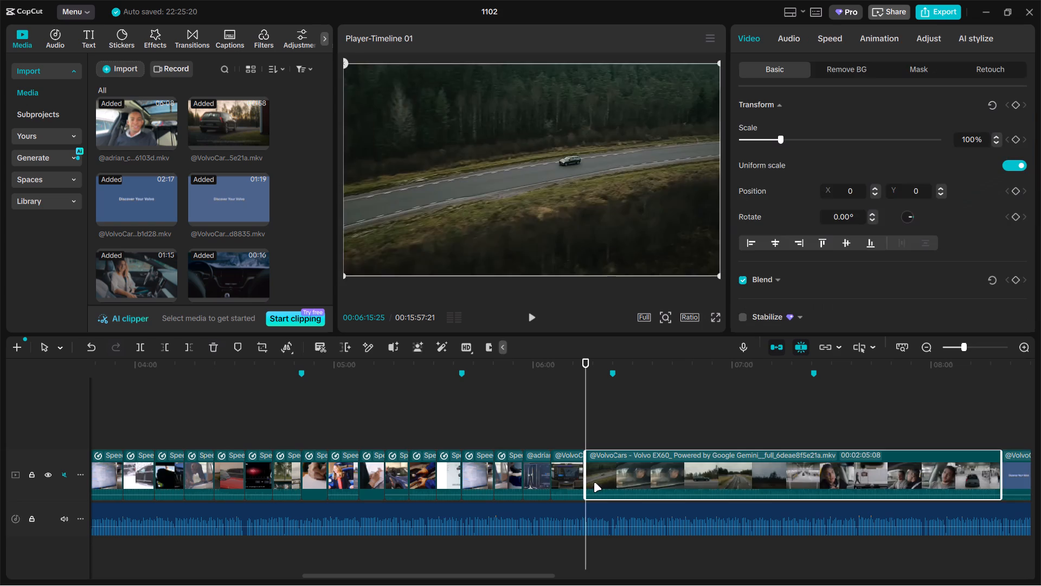
key("BackSpace")
Scale up the trimmed EX60 clip at 06:05:11 to push the disclaimer text along its bottom edge out of the frame.
left_click(552, 443)
left_click(564, 416)
left_click(617, 103)
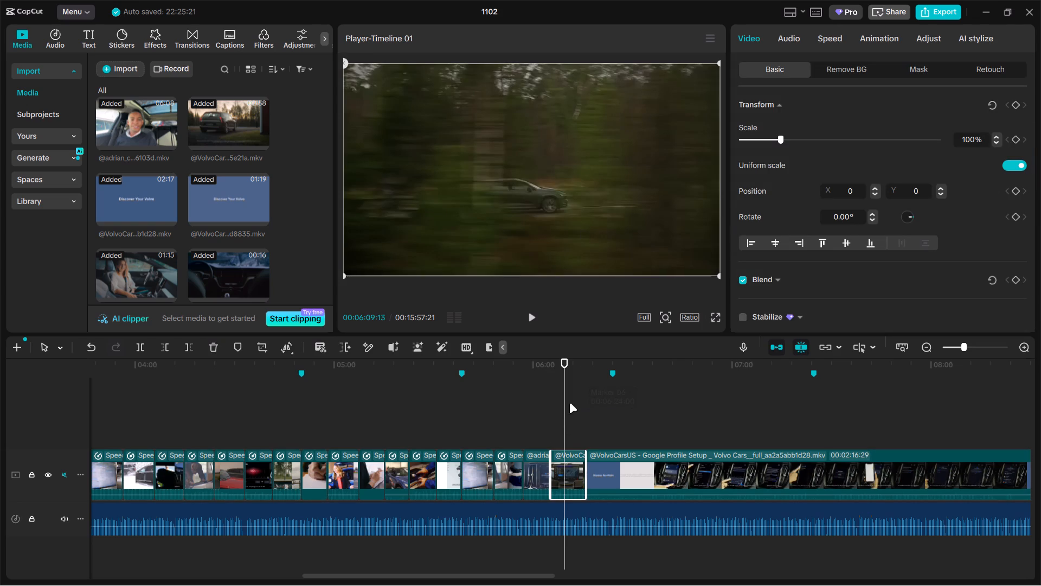
left_click_drag(568, 404, 554, 399)
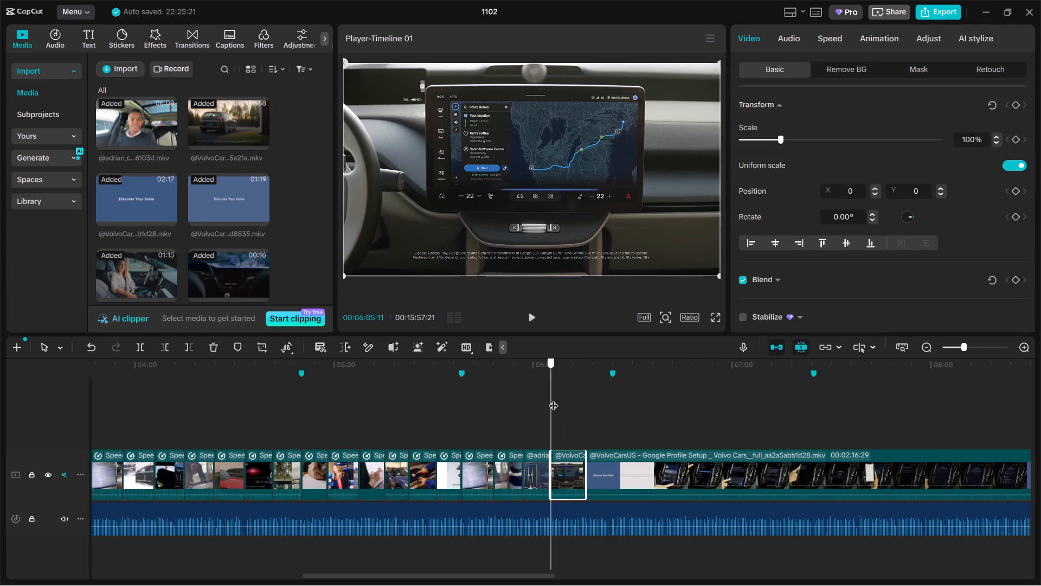
left_click_drag(554, 399, 554, 398)
left_click_drag(780, 143, 790, 142)
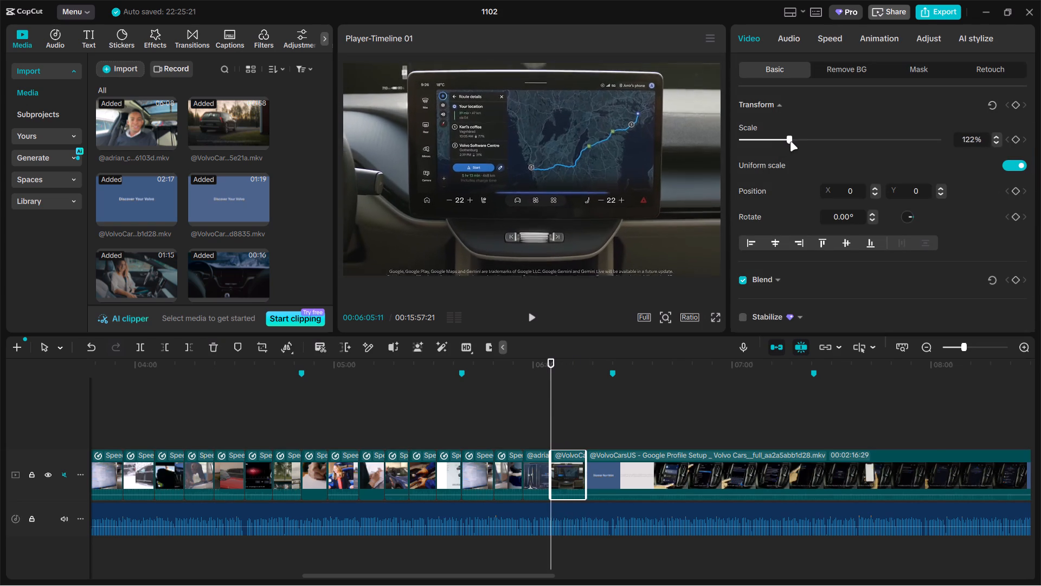
left_click_drag(790, 142, 795, 141)
Look through the Google Profile Setup clip and the earlier sections from 03:13:16 for footage suited to the slot at 06:15:25.
left_click(595, 393)
left_click_drag(595, 393, 605, 393)
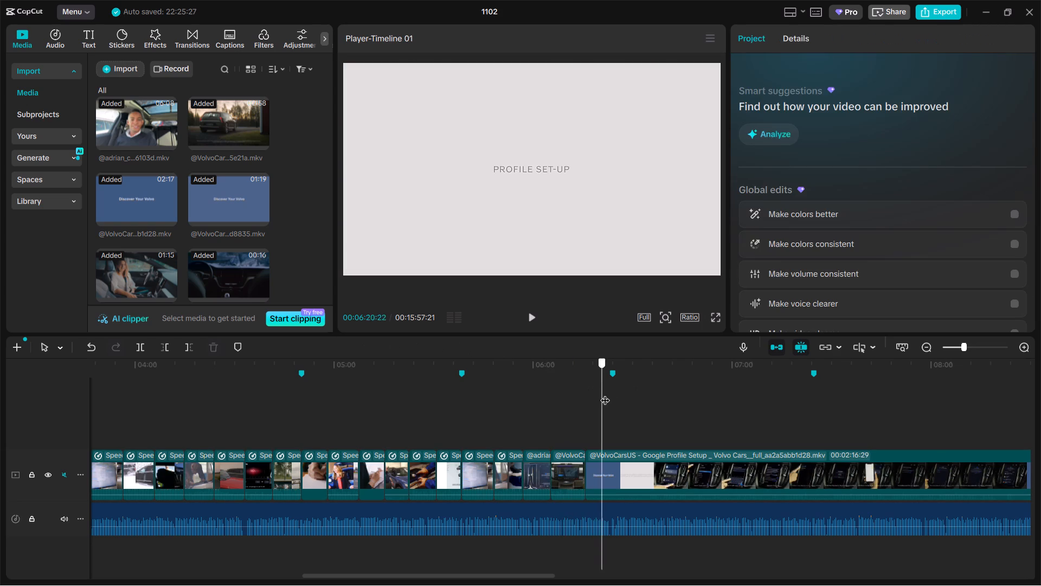
left_click_drag(605, 393, 723, 404)
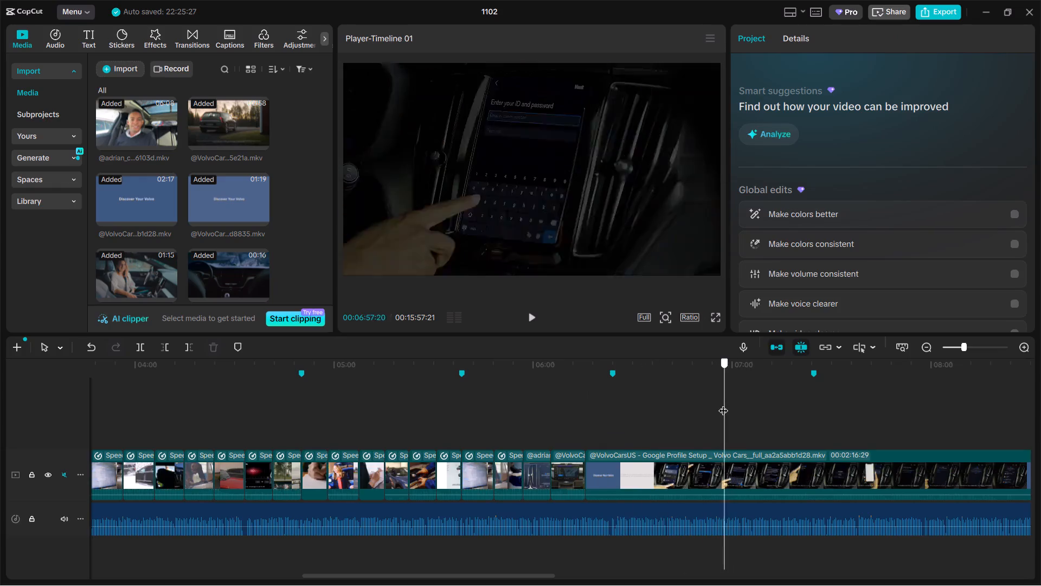
left_click_drag(723, 404, 717, 405)
left_click(708, 468)
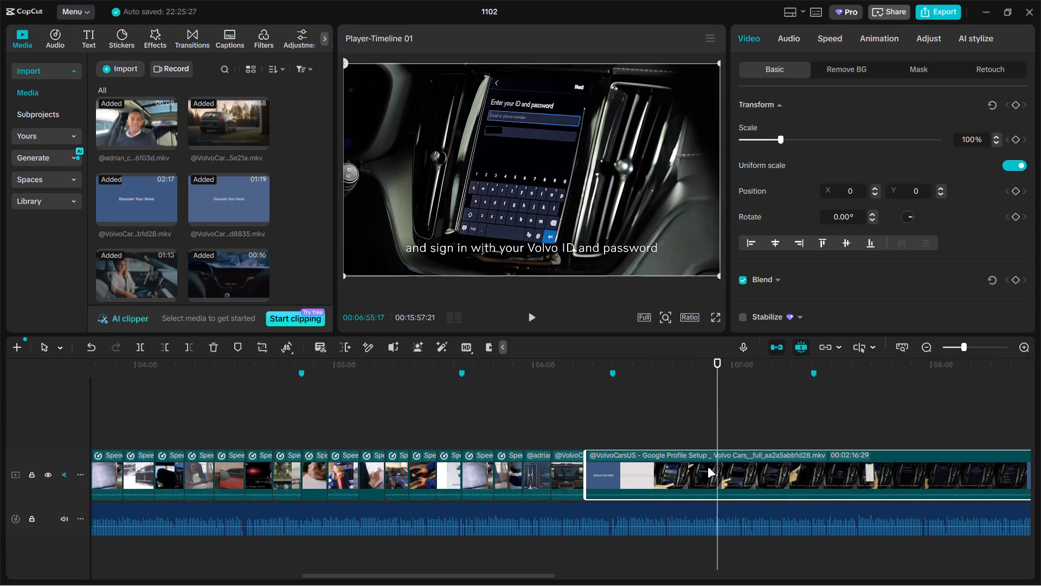
left_click(579, 432)
left_click_drag(580, 432, 166, 419)
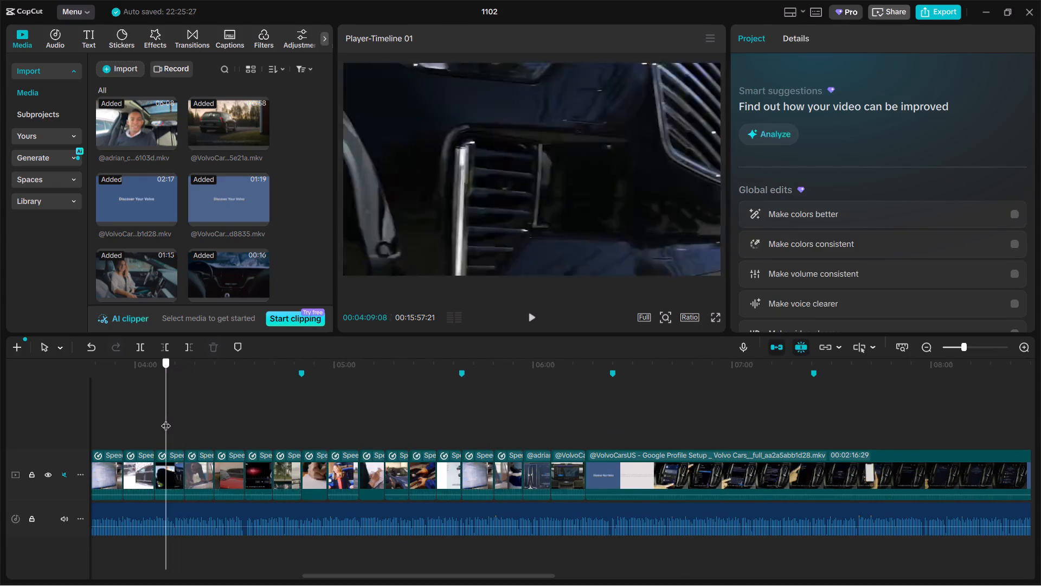
left_click_drag(166, 419, 161, 411)
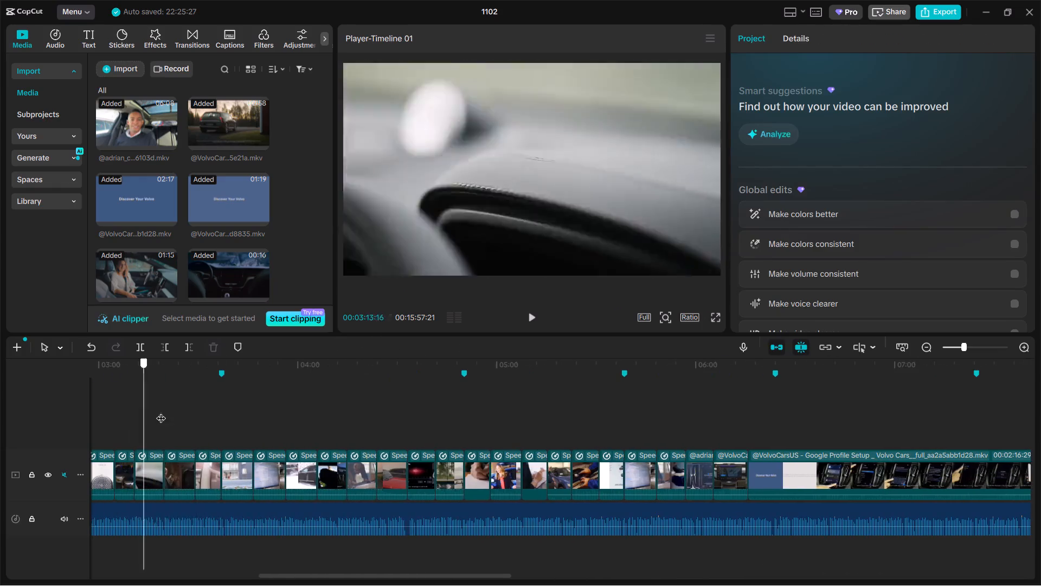
left_click_drag(161, 411, 752, 442)
Import the Charging XC40, V90 Pinnacle, V60, C40 Recharge and XC90 Plug-in Hybrid videos from Downloads > EDIT > Volvo.
left_click(130, 62)
left_click(136, 84)
left_click(133, 79)
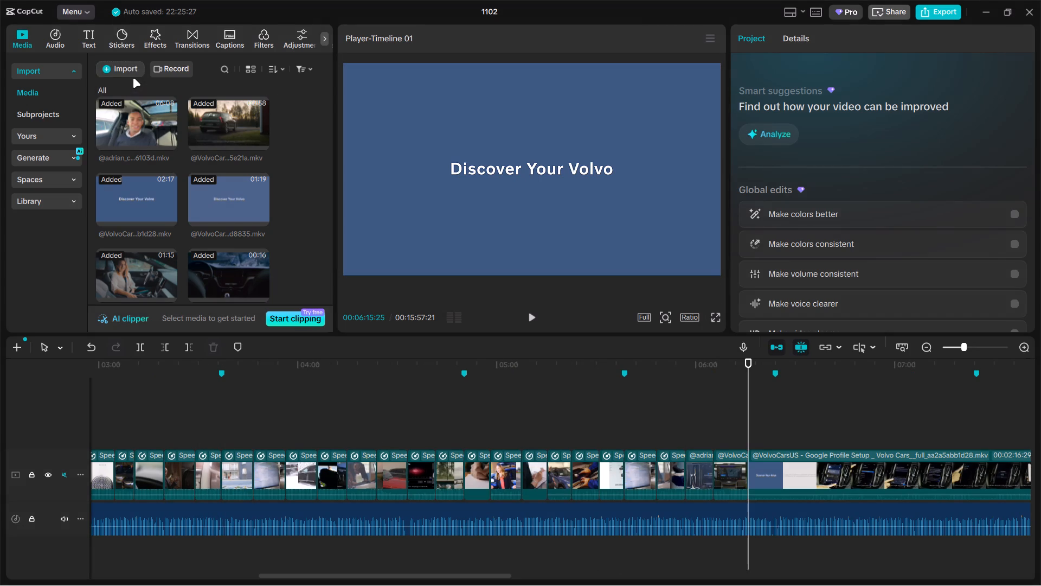
left_click(130, 75)
left_click(140, 95)
left_click(86, 36)
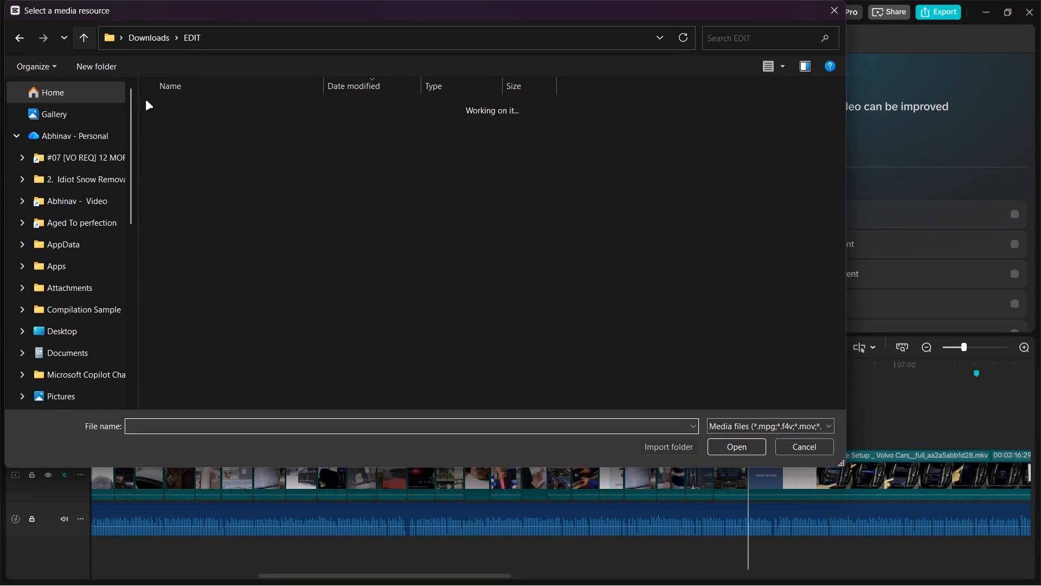
double_click(187, 125)
scroll(289, 277, "down", 5)
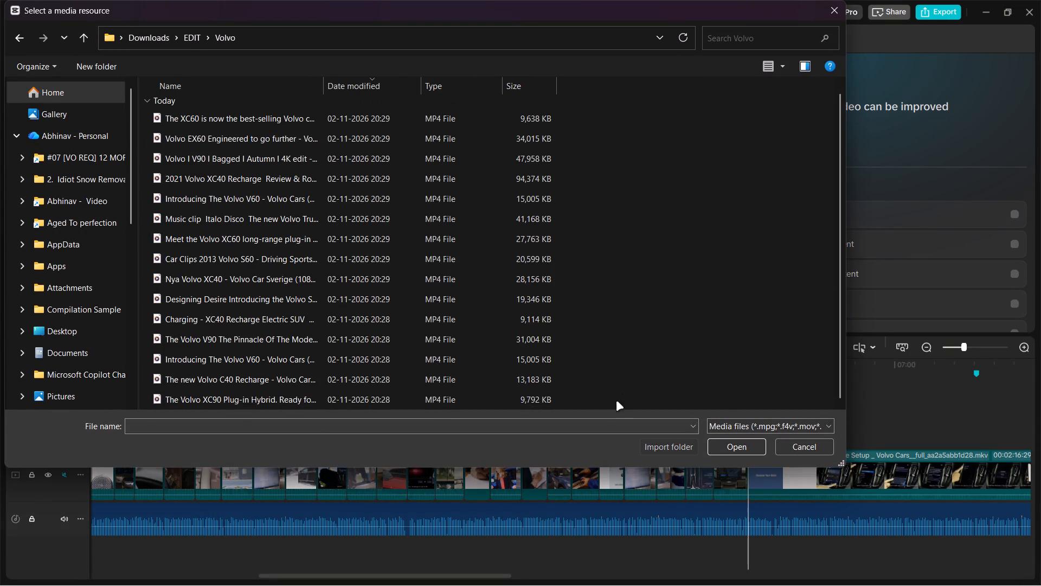
left_click_drag(613, 402, 458, 320)
left_click(720, 445)
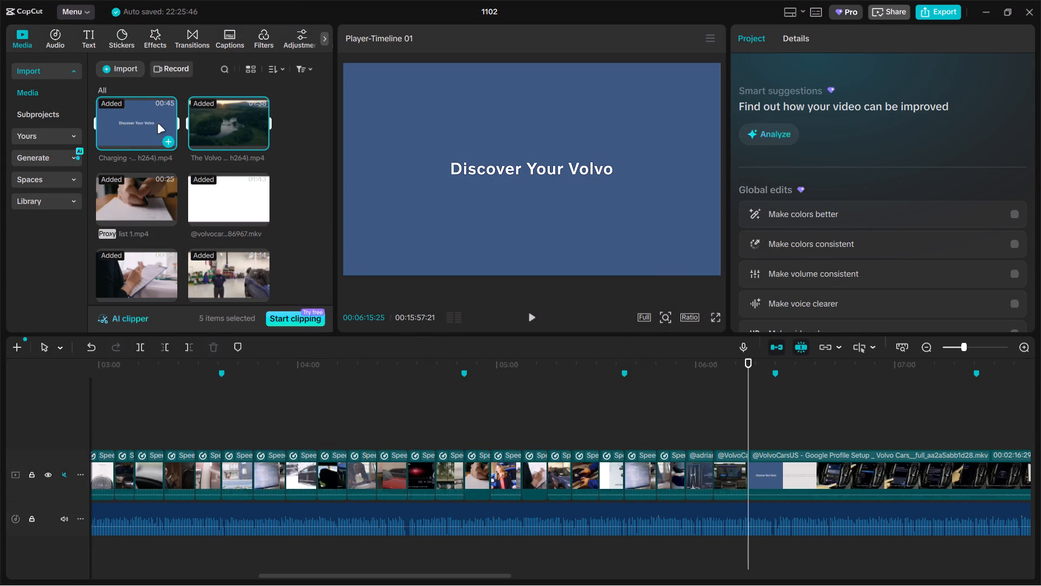
Place the five imported Volvo videos on a new track above the main track, near the end of the main footage.
left_click_drag(140, 119, 256, 421)
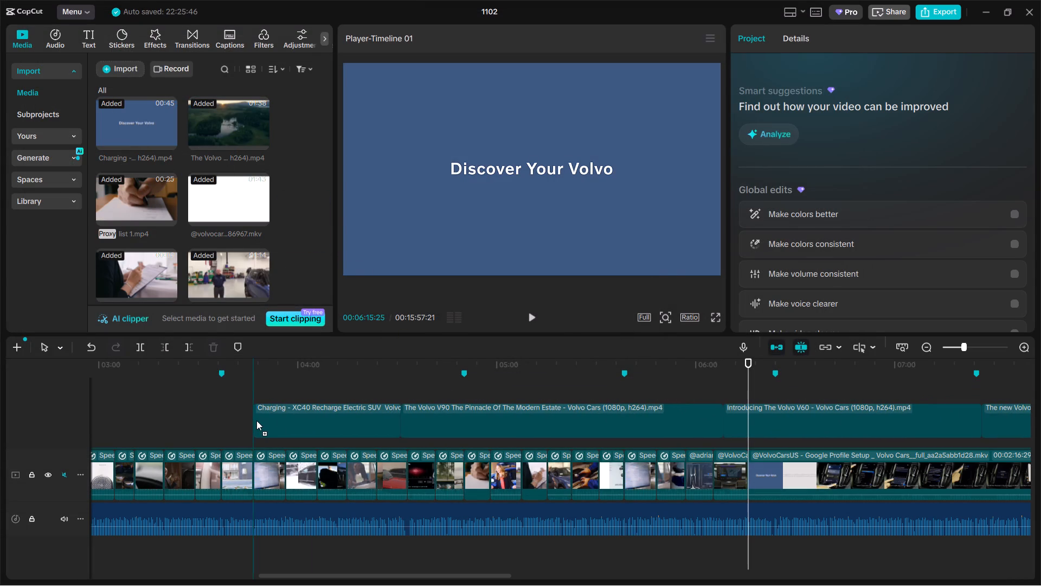
left_click_drag(256, 421, 256, 421)
scroll(376, 435, "down", 10, "ctrl")
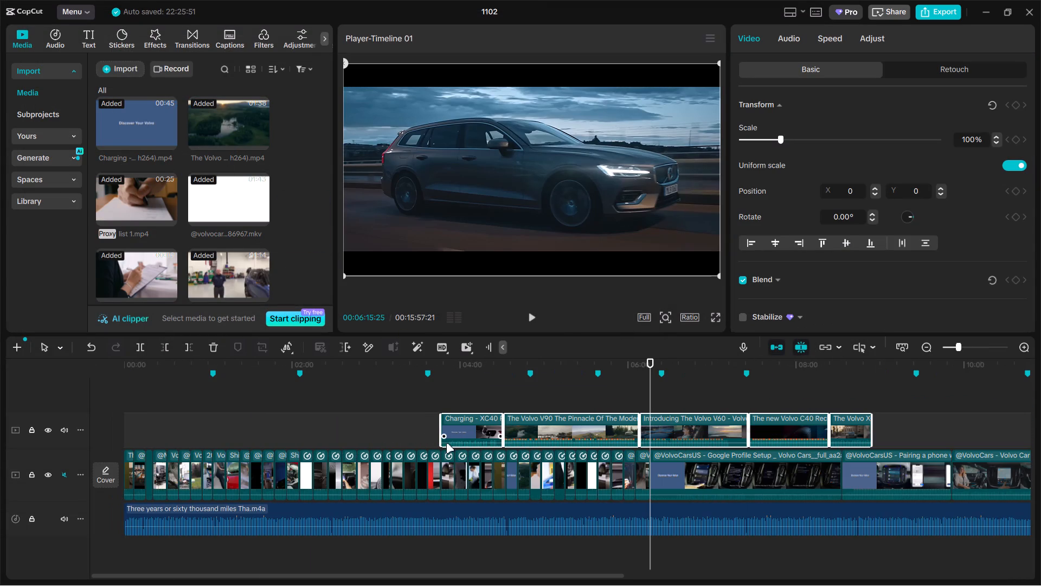
left_click_drag(461, 431, 824, 450)
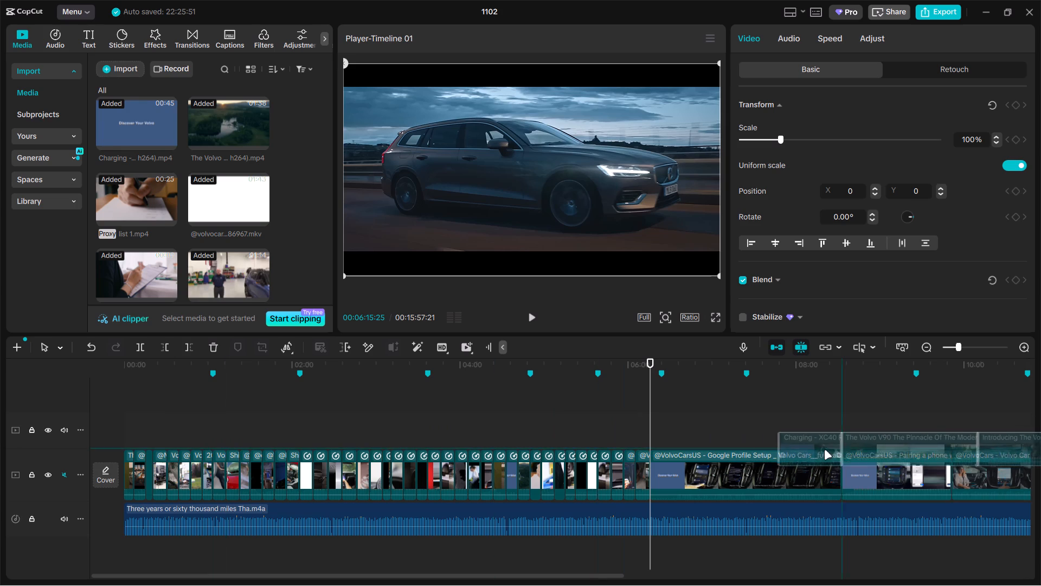
left_click_drag(824, 450, 673, 437)
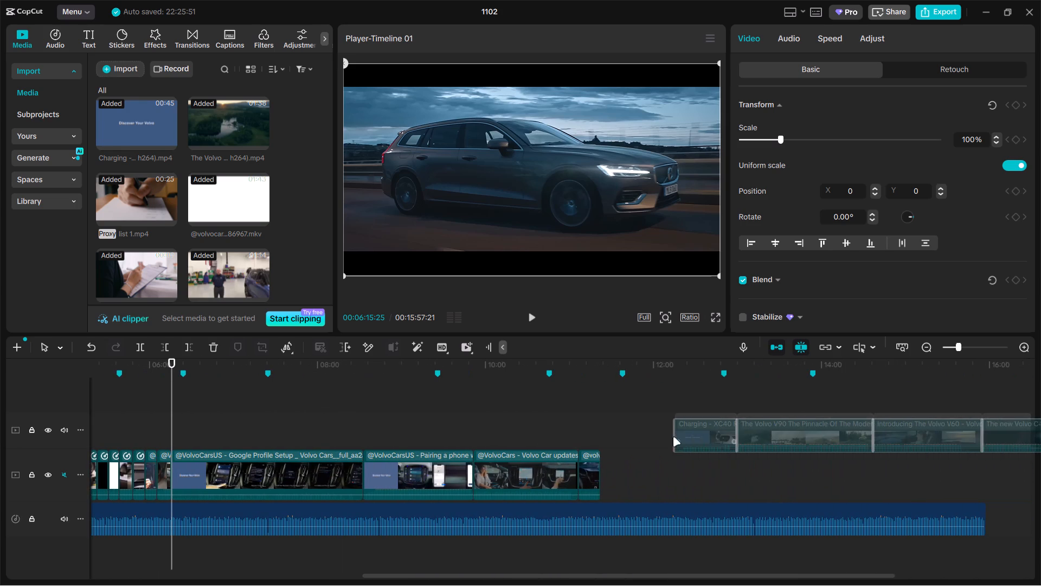
left_click_drag(673, 437, 599, 429)
Check the Charging XC40 Recharge clip and move it behind the other four imported clips on the upper track.
left_click(581, 397)
left_click_drag(581, 397, 608, 392)
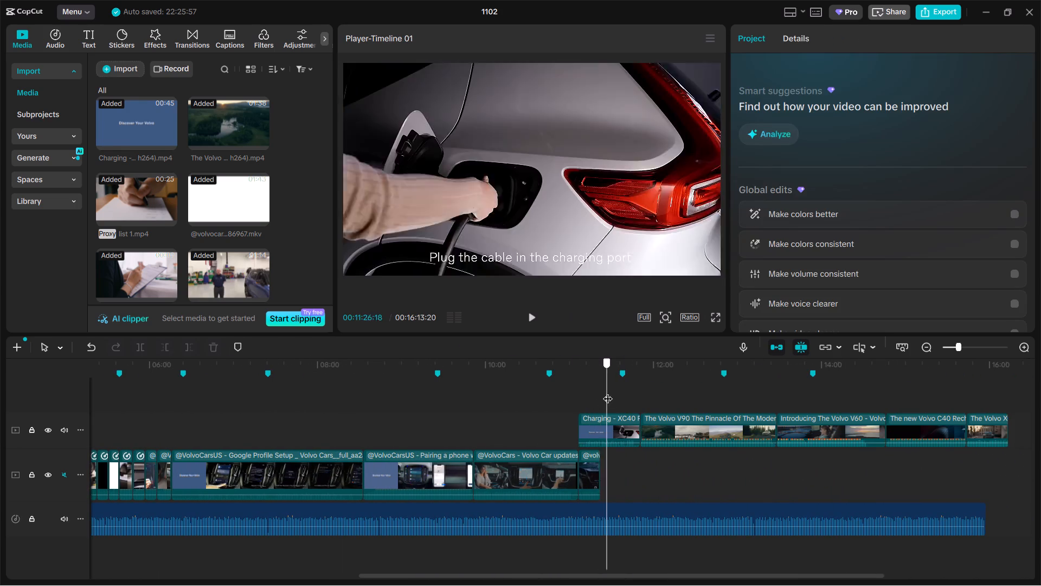
left_click_drag(608, 392, 615, 391)
left_click(613, 410)
left_click(607, 426)
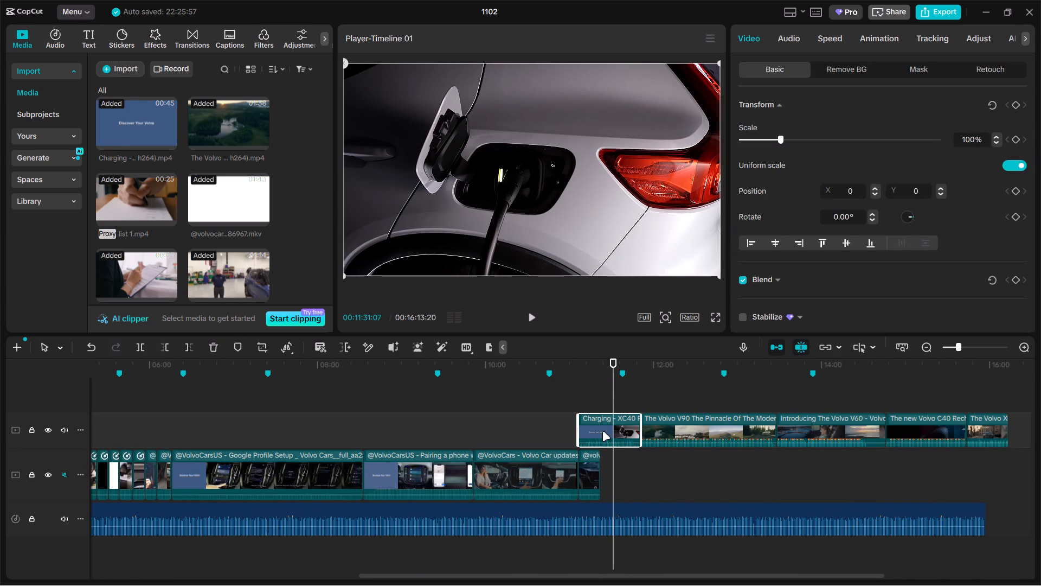
left_click_drag(609, 432, 810, 488)
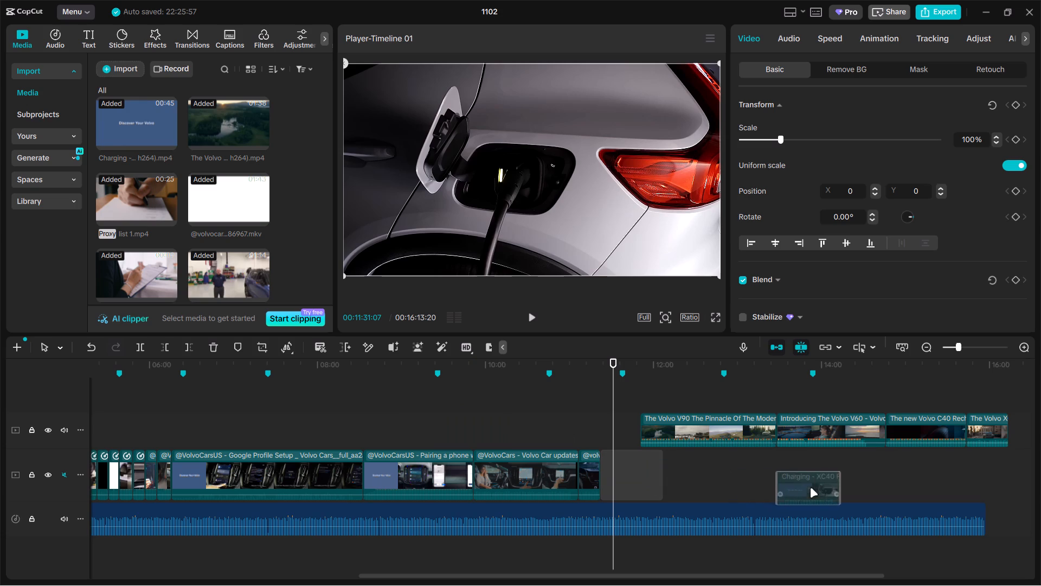
left_click_drag(810, 488, 900, 431)
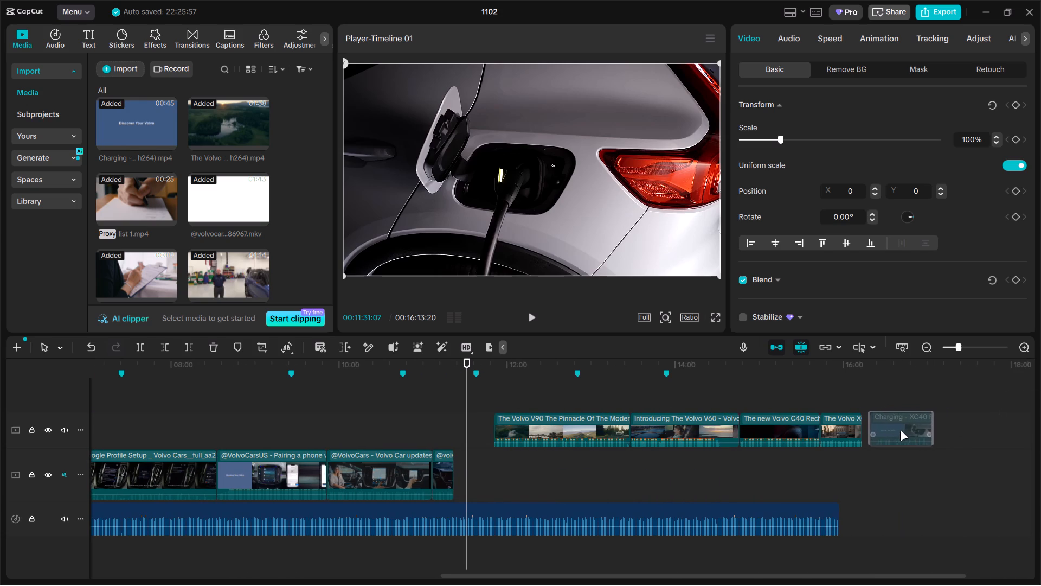
left_click_drag(900, 431, 899, 431)
Move the Volvo V90 Pinnacle Of The Modern Estate clip onto the main track directly after the EX60 clip, at 06:15:25.
left_click(505, 399)
left_click_drag(506, 399, 534, 399)
left_click_drag(542, 426, 500, 425)
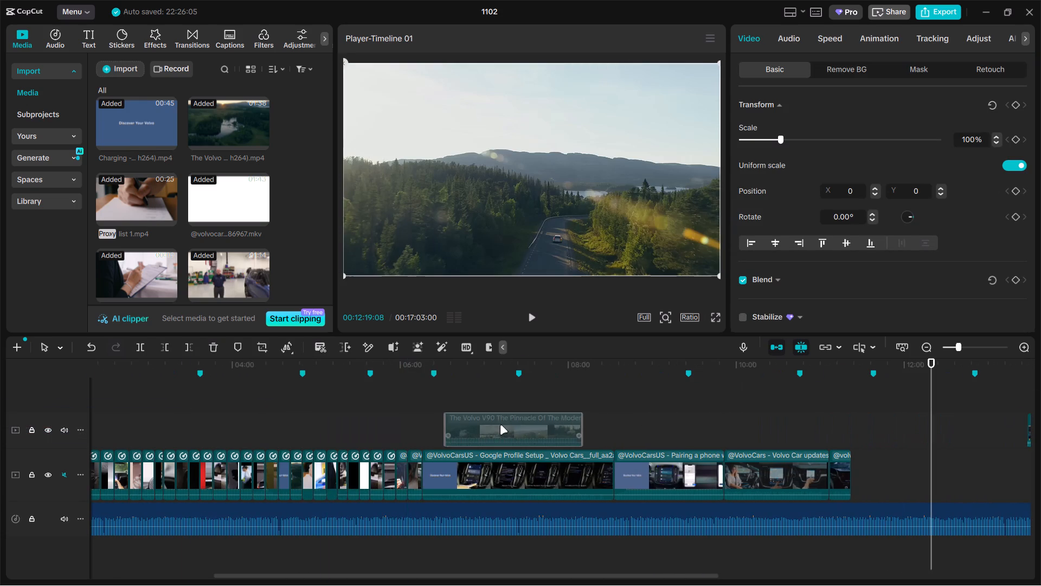
left_click_drag(500, 425, 486, 463)
Split the V90 clip on the forest road shot at 06:44:04 and delete the part before the cut.
left_click(450, 436)
scroll(449, 436, "up", 8, "ctrl")
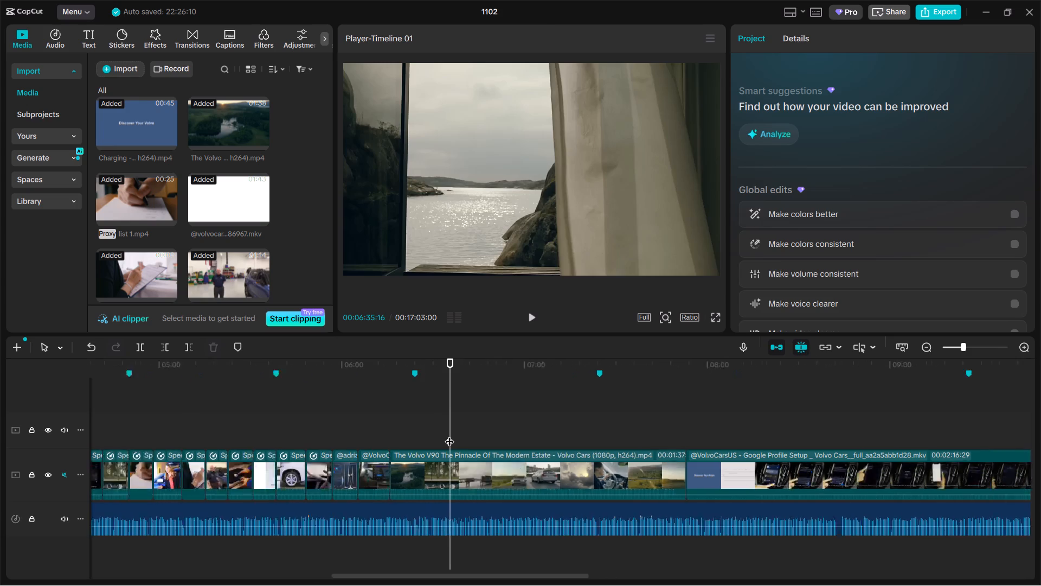
scroll(449, 435, "up", 2, "ctrl")
left_click_drag(449, 435, 559, 426)
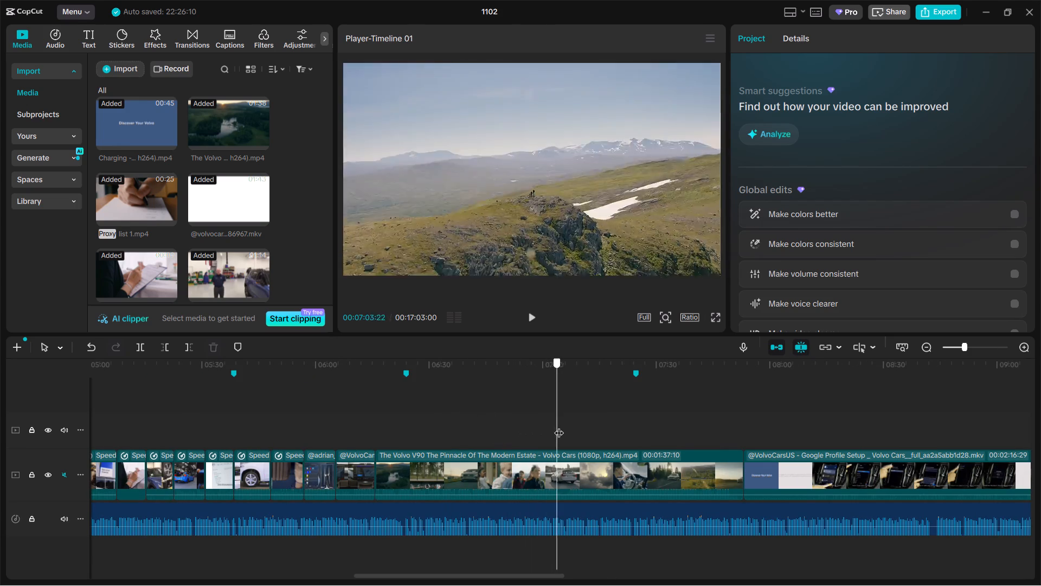
left_click_drag(559, 426, 483, 427)
left_click(487, 468)
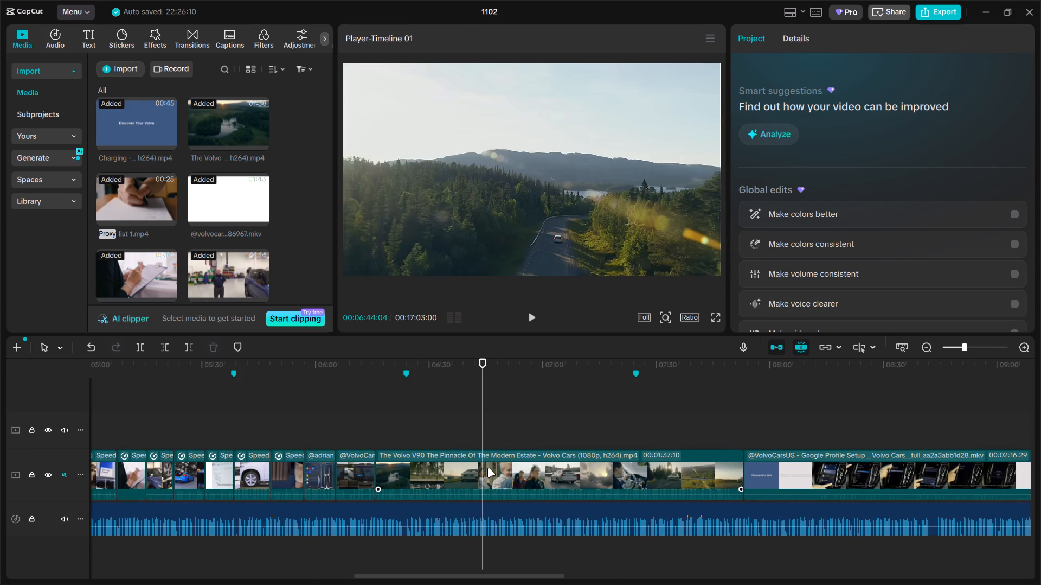
key("ctrl+b")
left_click(460, 472)
key("BackSpace")
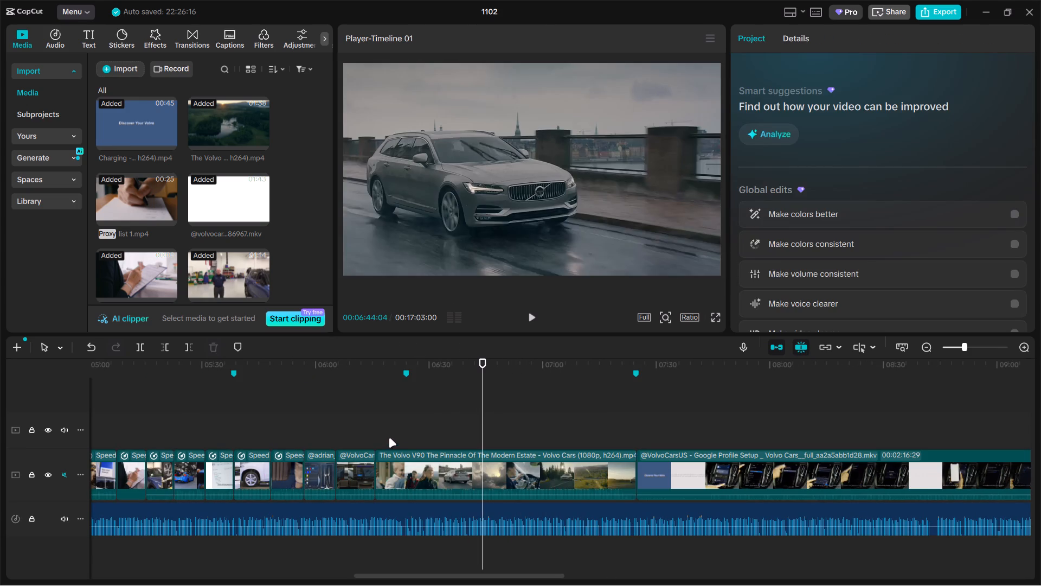
Split the Volvo V90 clip on the sunlit aerial city shot at 06:27:03 and delete the part after the cut.
left_click(389, 438)
left_click_drag(389, 438, 418, 438)
left_click(420, 466)
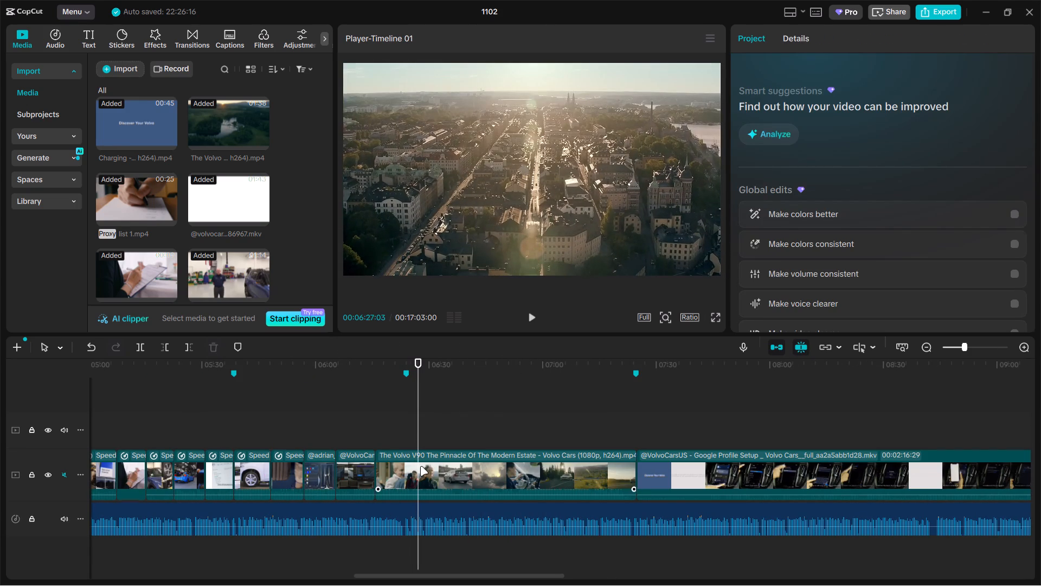
key("ctrl+b")
key("BackSpace")
Move the Introducing The Volvo V60 clip onto the main track directly after the V90 clip, at 06:27:03.
scroll(480, 441, "down", 15, "ctrl")
left_click_drag(851, 423, 446, 423)
left_click(438, 401)
left_click_drag(438, 401, 447, 401)
left_click_drag(438, 426, 420, 463)
Split the V60 clip on the tunnel driving shot at 06:50:20 and delete the part before the cut.
scroll(450, 451, "up", 11, "ctrl")
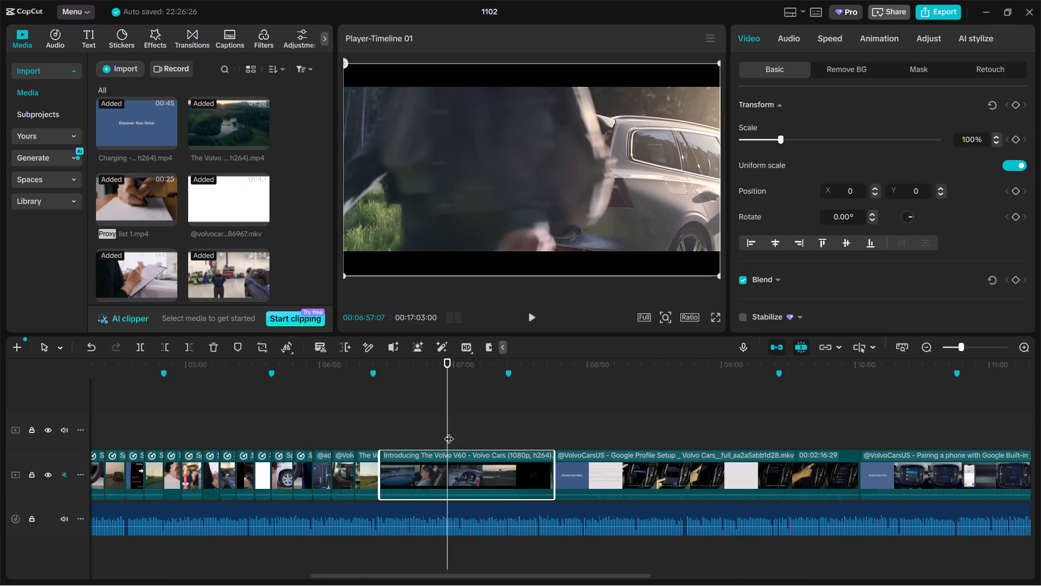
left_click_drag(449, 431, 433, 432)
left_click(438, 469)
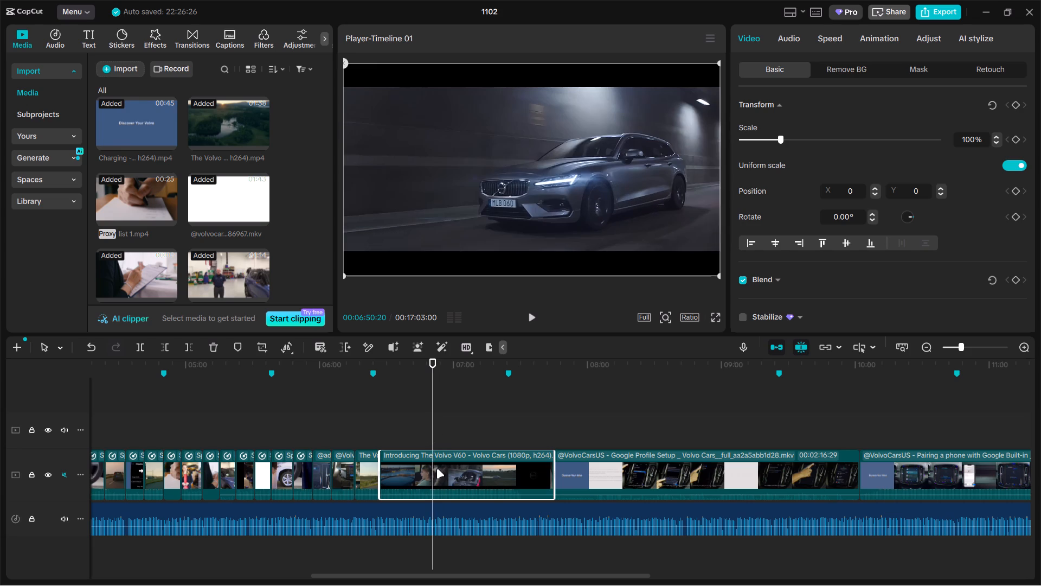
key("ctrl+b")
left_click(416, 470)
key("BackSpace")
Split the shortened V60 clip at 06:39:08 and delete the part after the cut.
left_click(383, 436)
left_click_drag(383, 436, 399, 436)
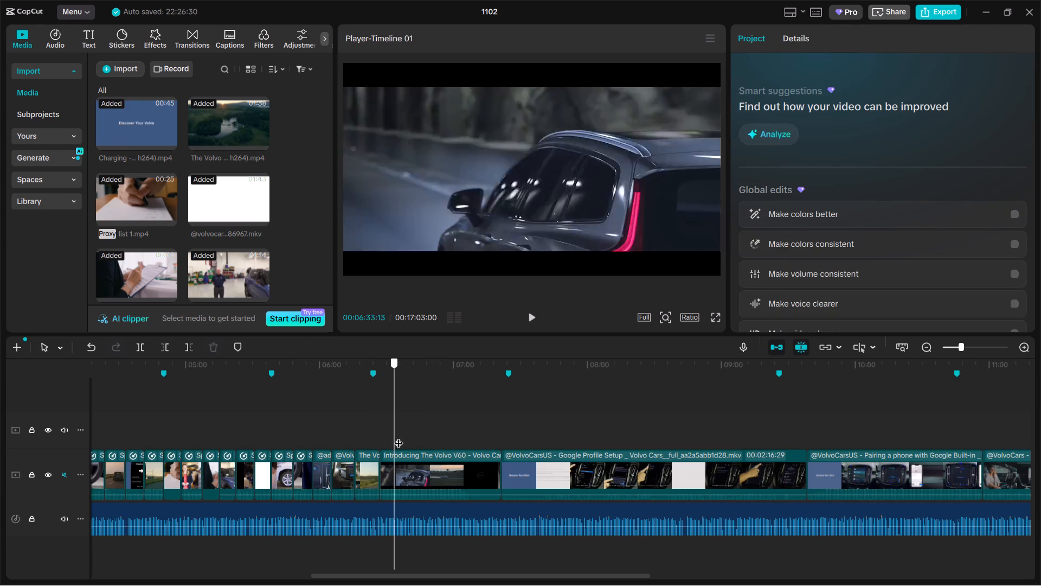
left_click_drag(399, 436, 407, 439)
left_click(417, 467)
key("ctrl+b")
key("BackSpace")
Scale the V60 clip up to 137% so it fills the frame.
left_click(395, 442)
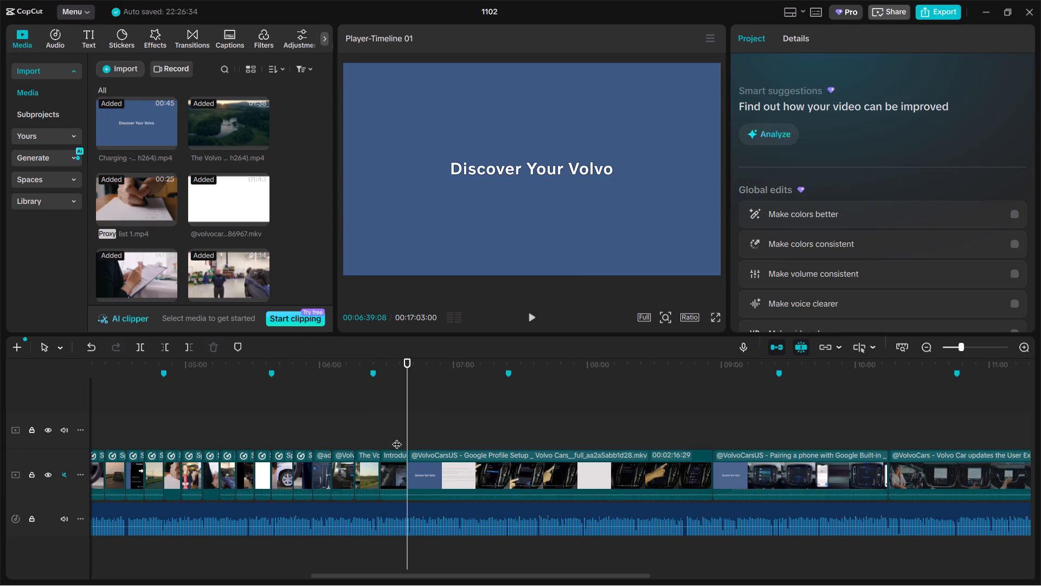
left_click(507, 241)
left_click_drag(778, 137, 794, 131)
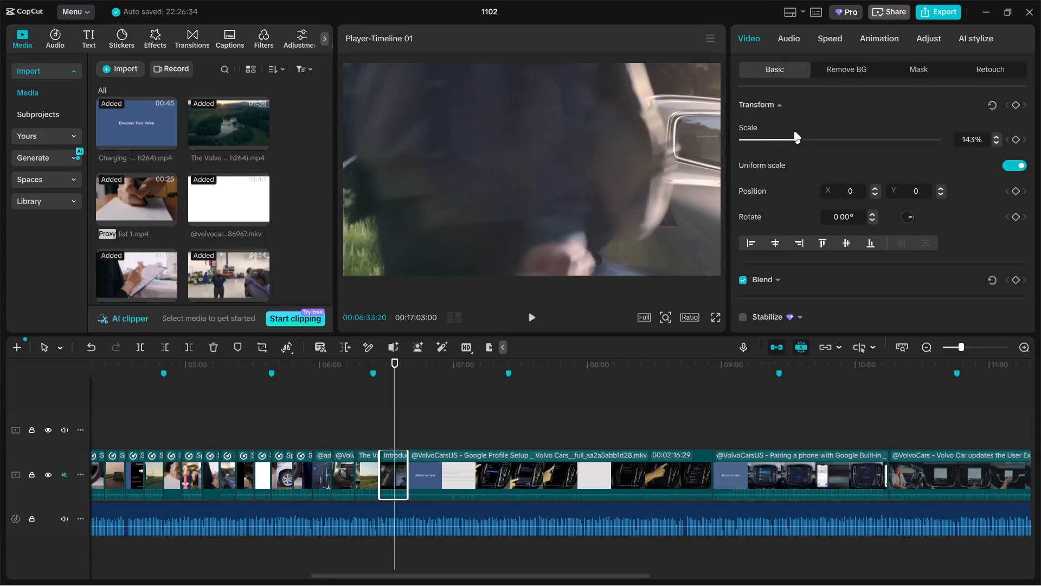
left_click_drag(794, 131, 793, 131)
Set the speed of the infotainment screen, EX60, V90 and V60 clips to 1.10x together.
double_click(282, 435)
scroll(293, 434, "up", 5, "ctrl")
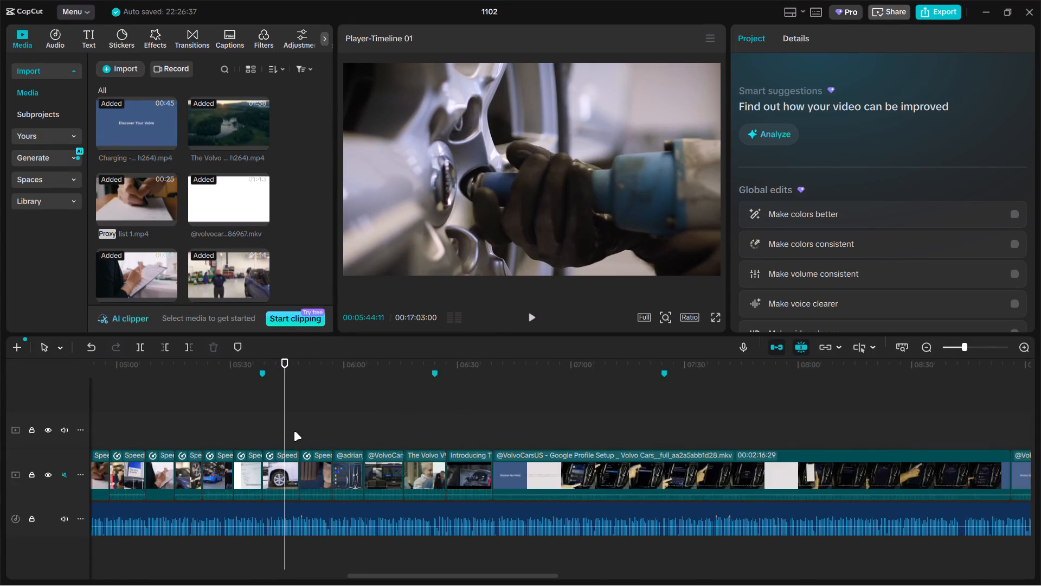
scroll(293, 432, "up", 3, "ctrl")
left_click_drag(282, 428, 489, 462)
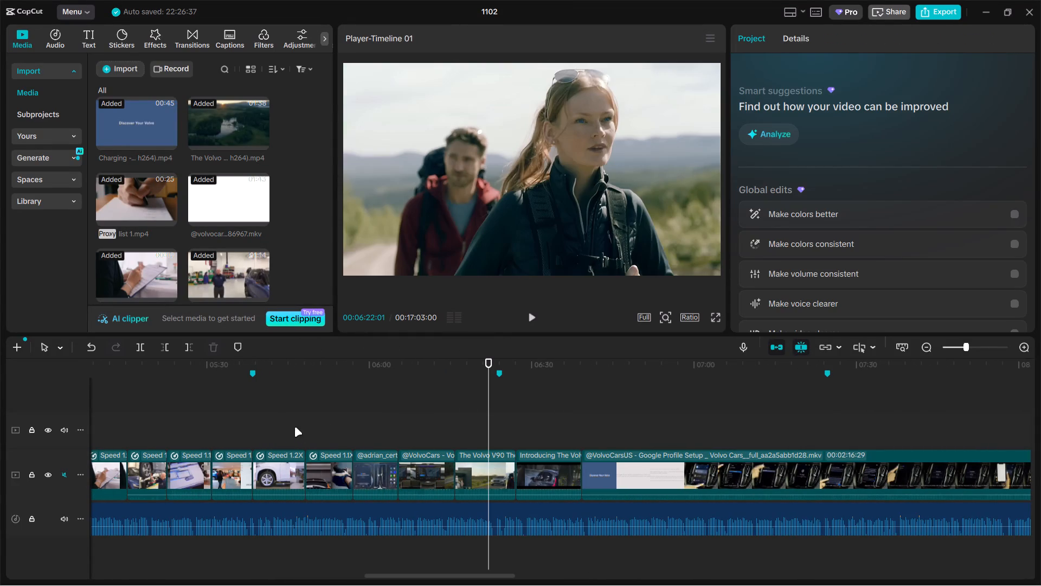
left_click_drag(292, 426, 574, 487)
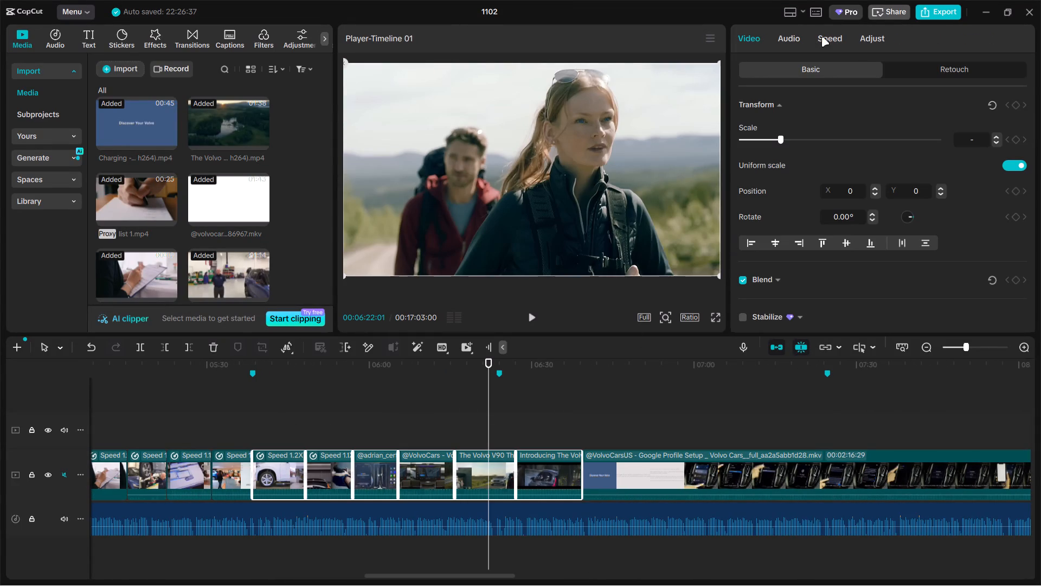
left_click(288, 469, "ctrl")
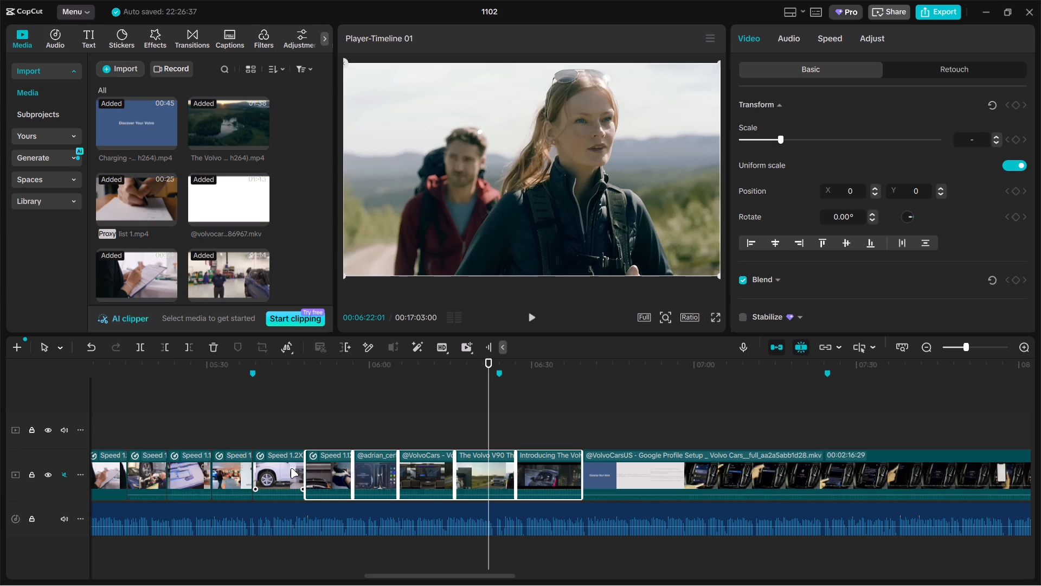
left_click(340, 470, "ctrl")
left_click(822, 39)
left_click(1021, 119)
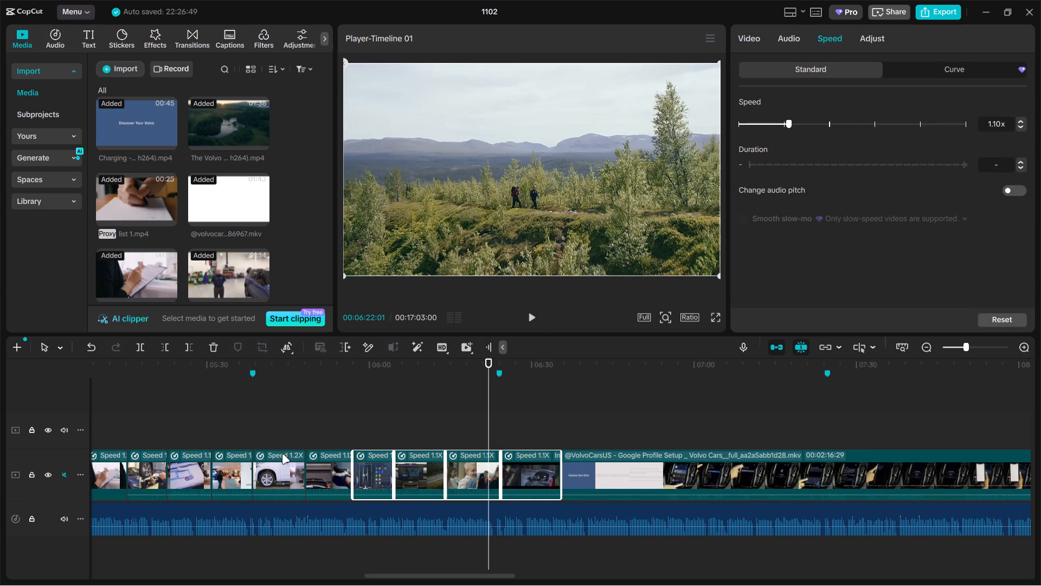
Shorten all six clips after the 05:38:14 marker together so the section ends at the 06:24:00 marker.
left_click(274, 441)
left_click_drag(283, 434, 471, 483)
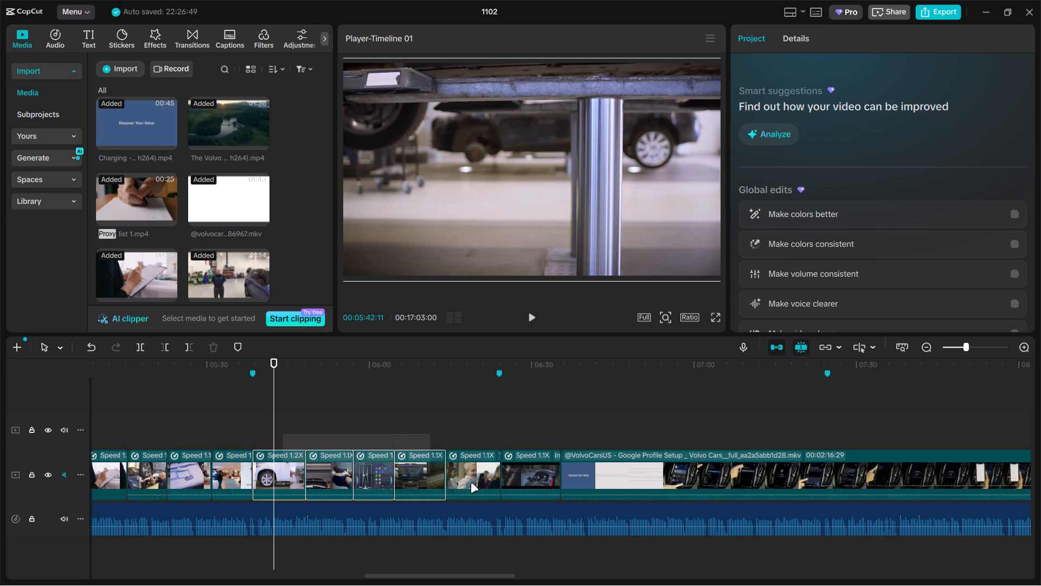
left_click_drag(471, 483, 520, 491)
scroll(528, 481, "up", 3, "ctrl")
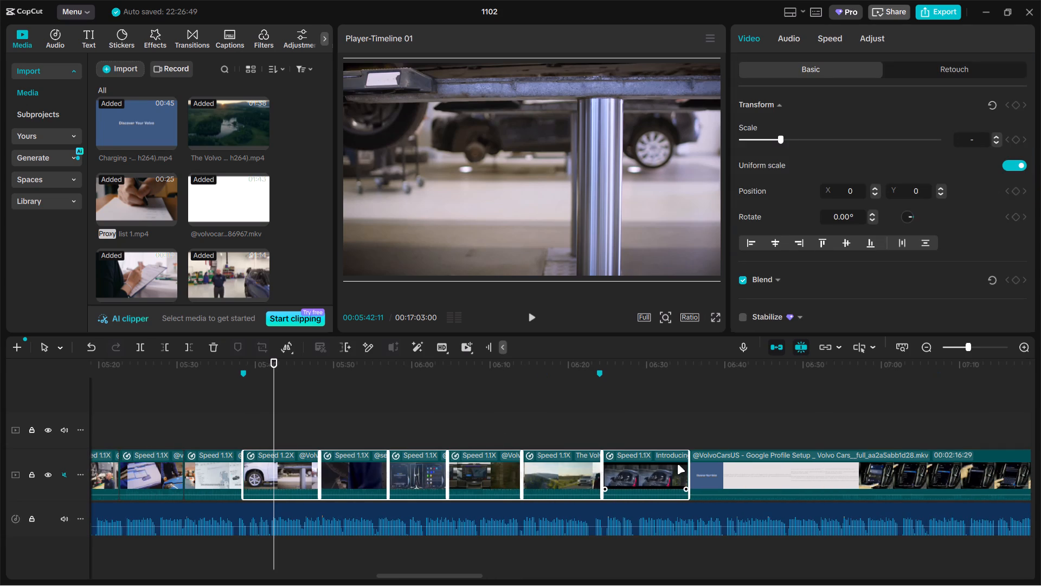
left_click_drag(689, 464, 673, 464)
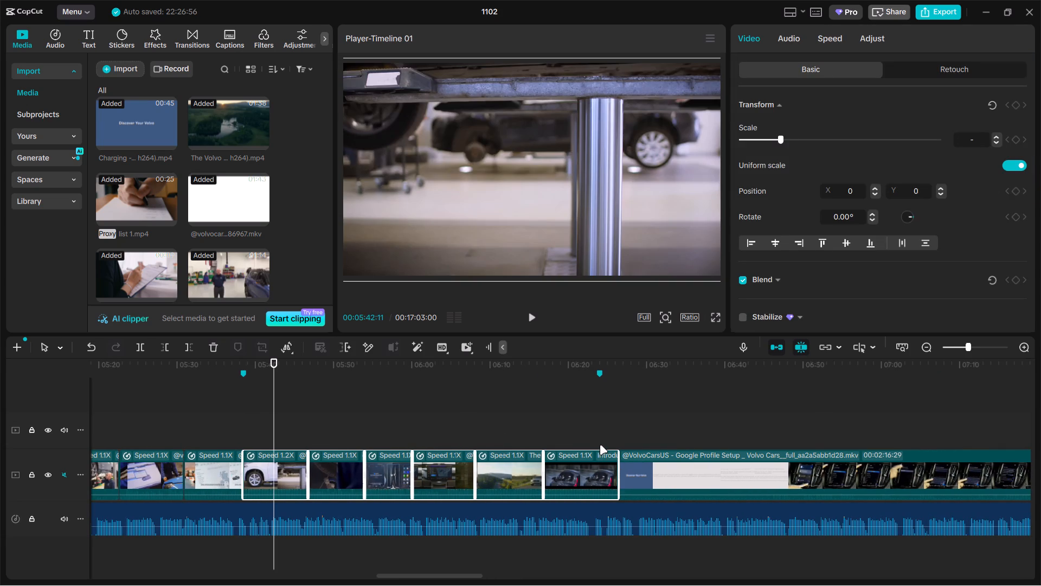
left_click(616, 469)
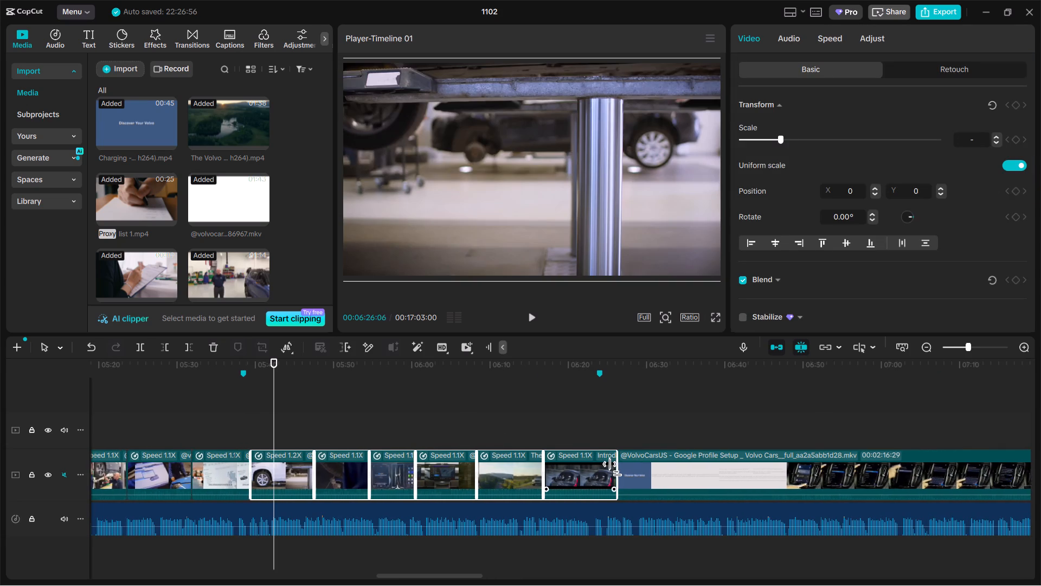
left_click(563, 432)
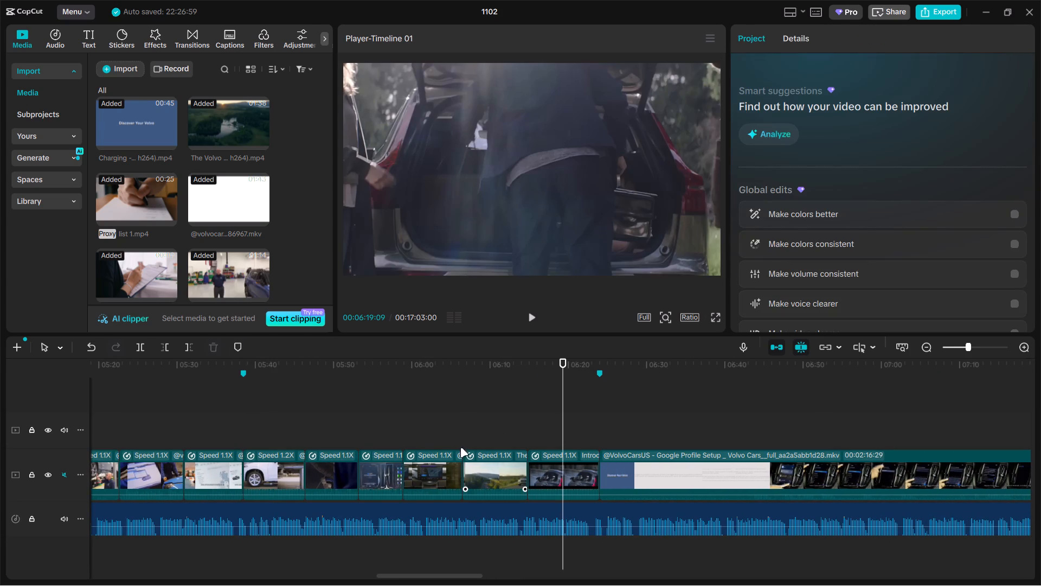
Extend the end of the infotainment screen clip near 05:54 by about one second.
left_click(367, 426)
left_click(376, 465)
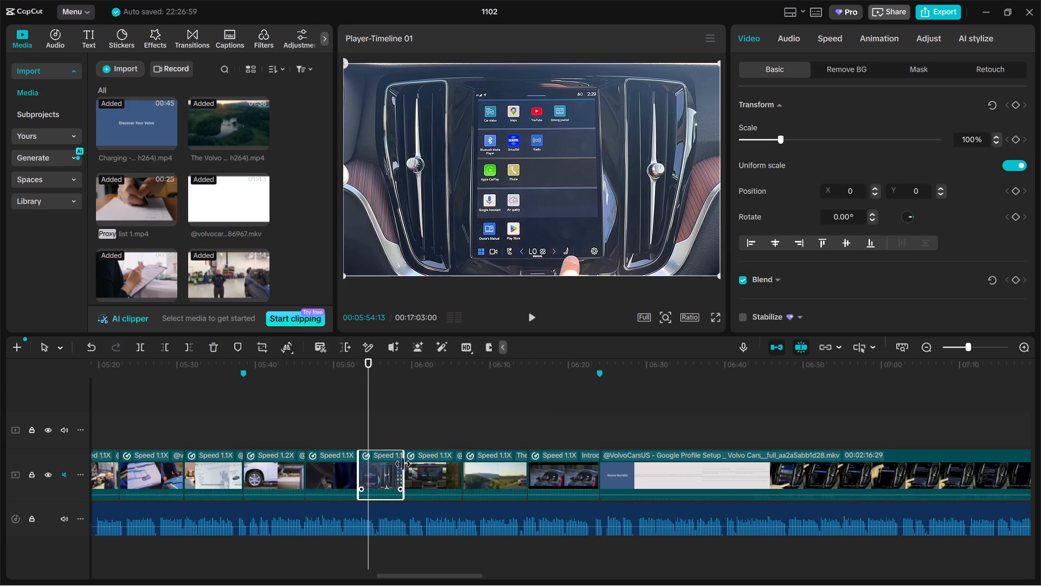
left_click_drag(403, 464, 409, 463)
Trim the end of the V60 clip back to the marker at 06:24:00.
left_click(602, 428)
left_click(595, 473)
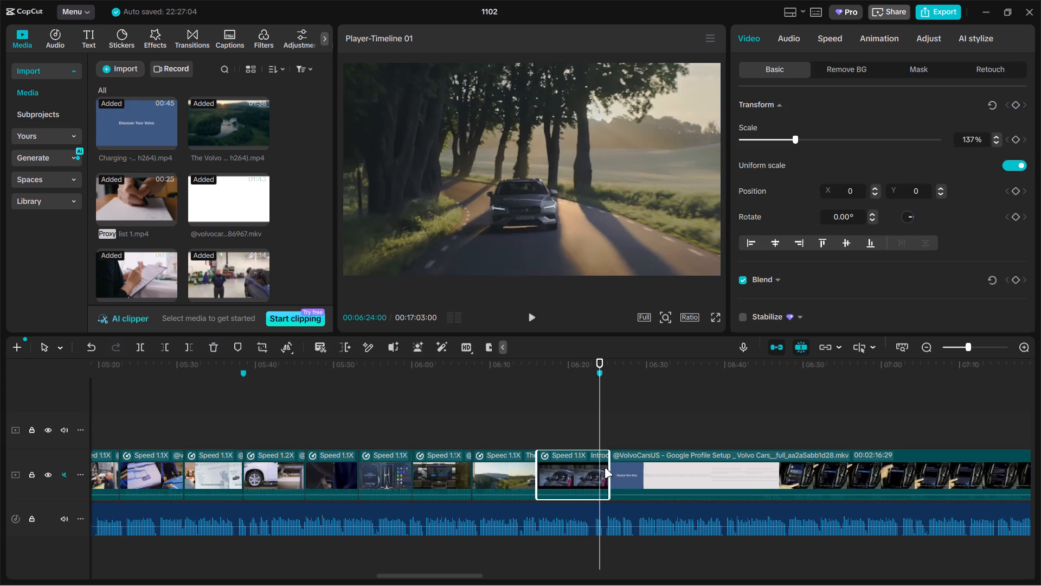
left_click_drag(608, 468, 601, 468)
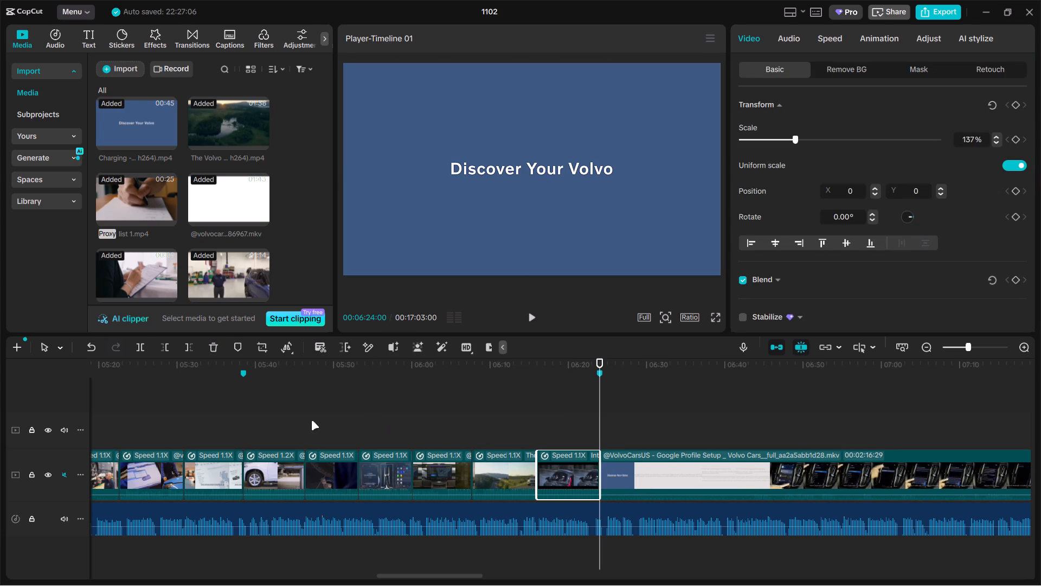
Review the section from 05:38:14 to the 06:24:00 marker and examine the following Google Profile Setup footage.
left_click(242, 426)
left_click_drag(242, 426, 241, 430)
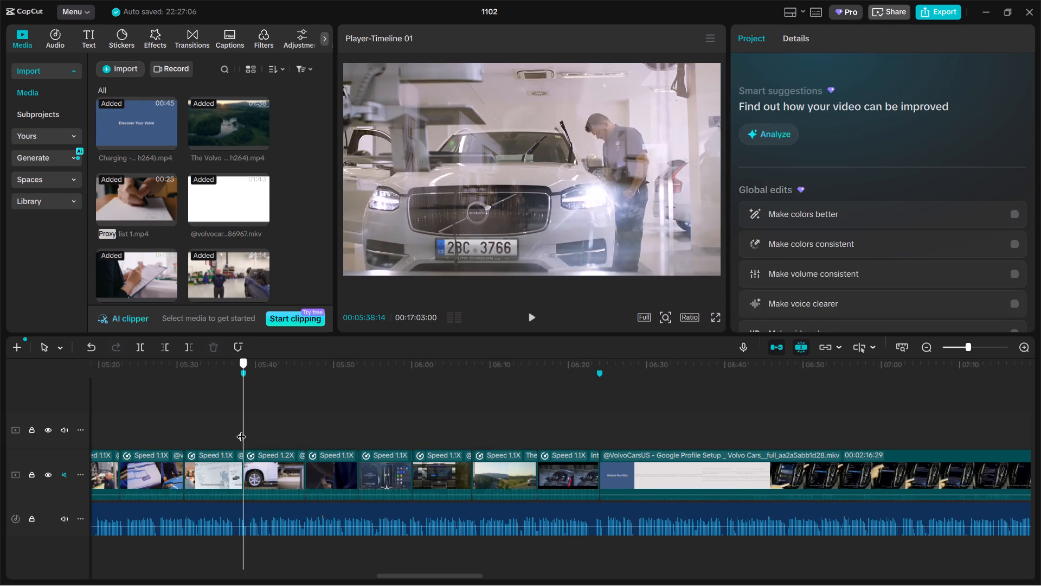
left_click_drag(241, 430, 309, 426)
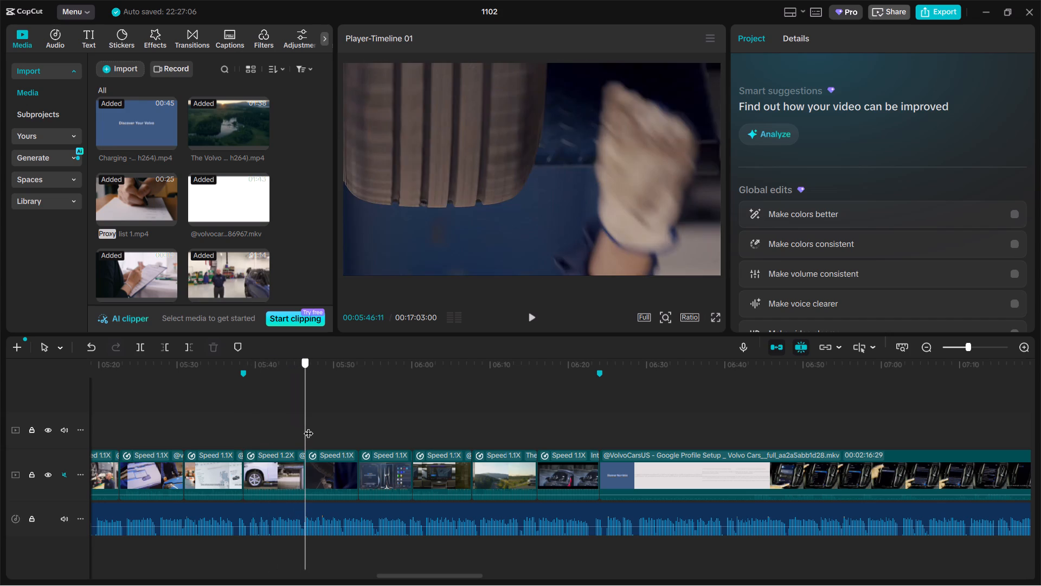
left_click_drag(309, 426, 657, 447)
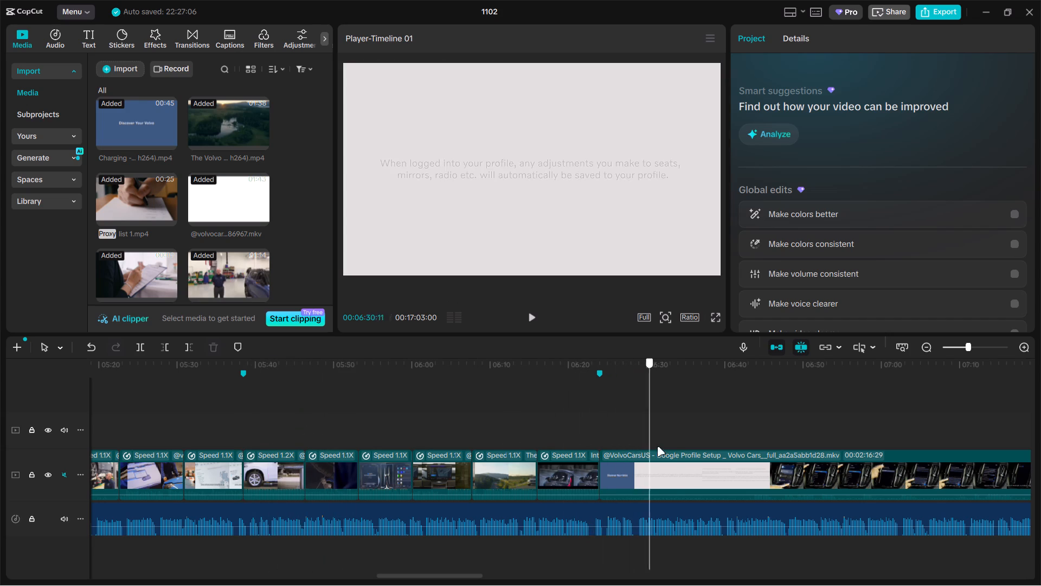
left_click_drag(657, 447, 792, 462)
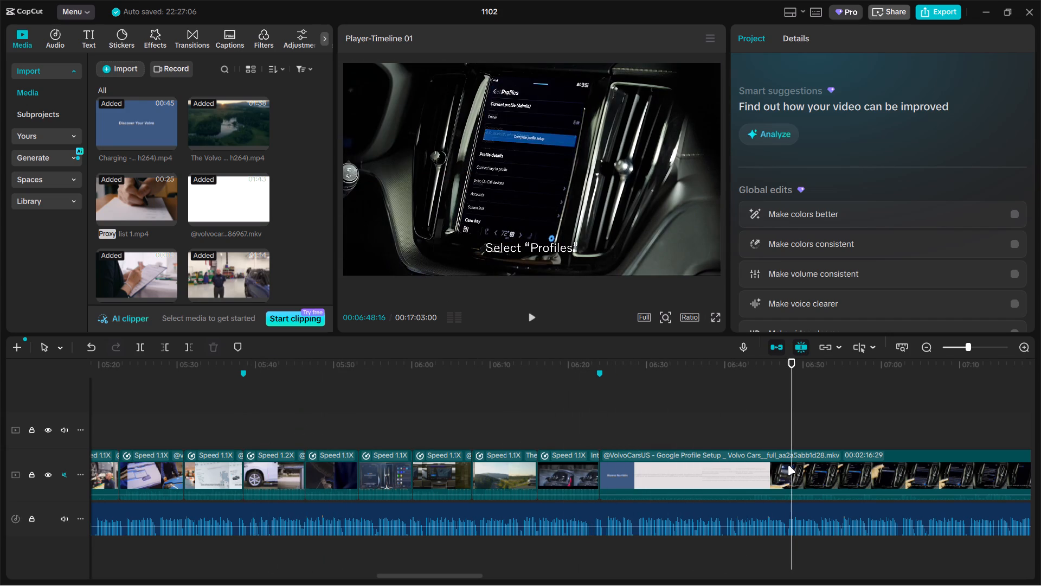
left_click_drag(772, 464, 755, 463)
left_click_drag(755, 463, 616, 457)
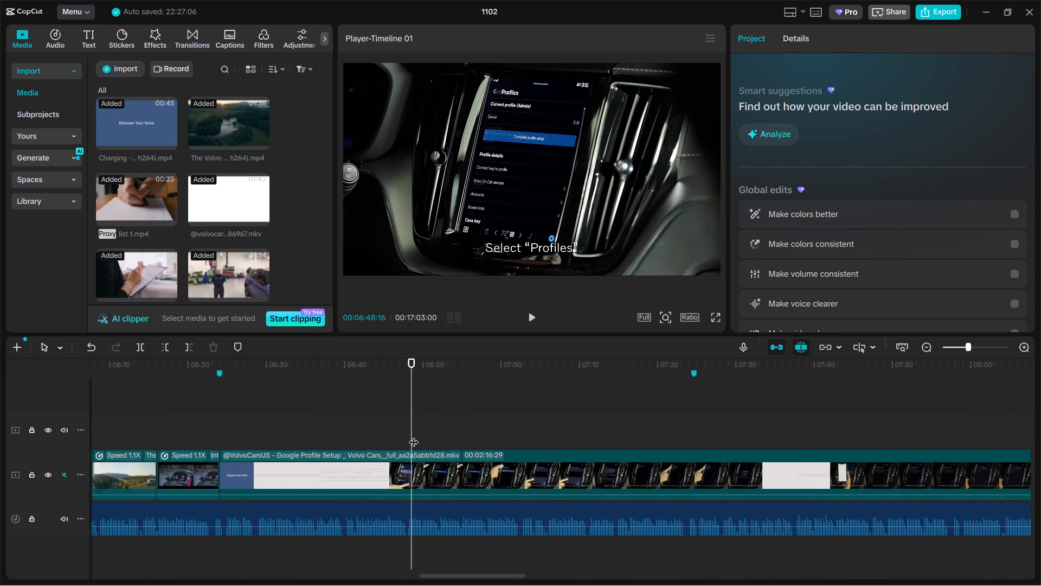
Split the Google Profile Setup clip at 06:42:14 and delete the part before the cut.
left_click_drag(414, 435, 364, 431)
left_click(387, 481)
key("ctrl+b")
left_click(337, 477)
key("BackSpace")
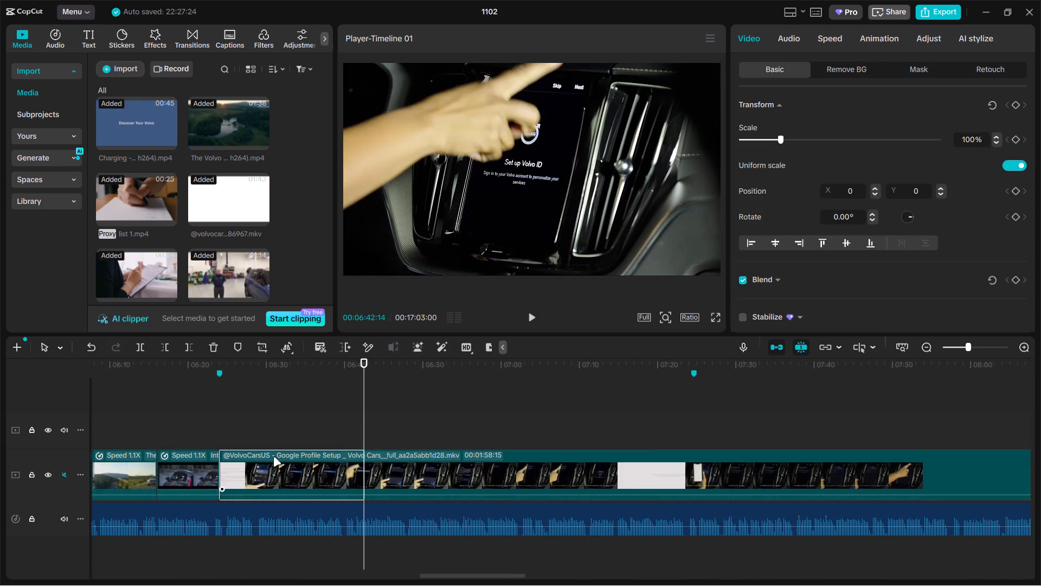
Split the Google Profile Setup clip at 06:32:14 and delete the part after the cut.
left_click(257, 435)
left_click_drag(257, 435, 286, 435)
left_click(294, 475)
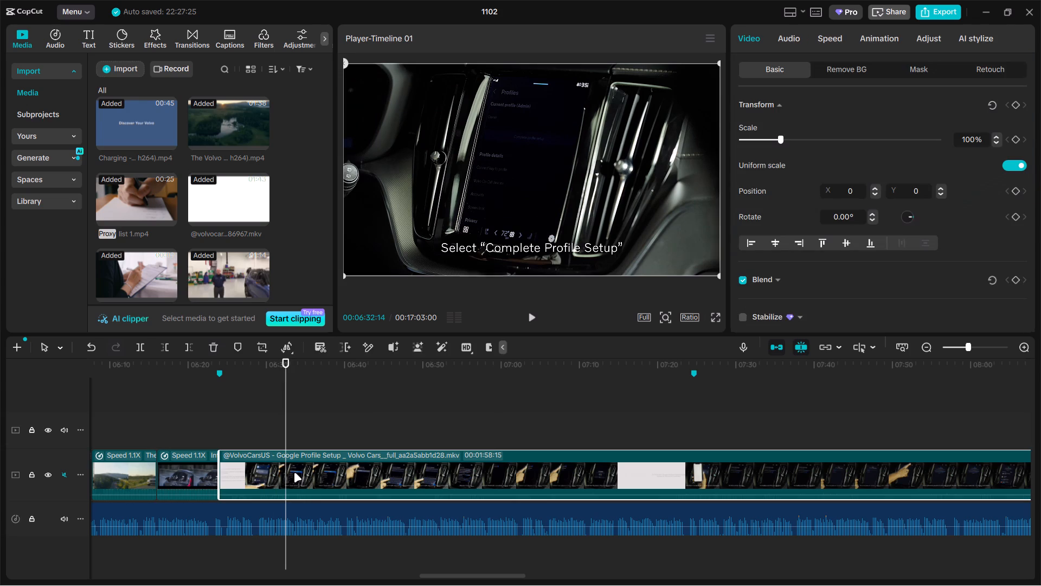
key("ctrl+b")
key("BackSpace")
Split the Pairing a phone with Google Built-in clip on the dashboard screen shot at 06:47:28 and delete the part before the cut.
left_click(305, 426)
left_click_drag(306, 426, 403, 427)
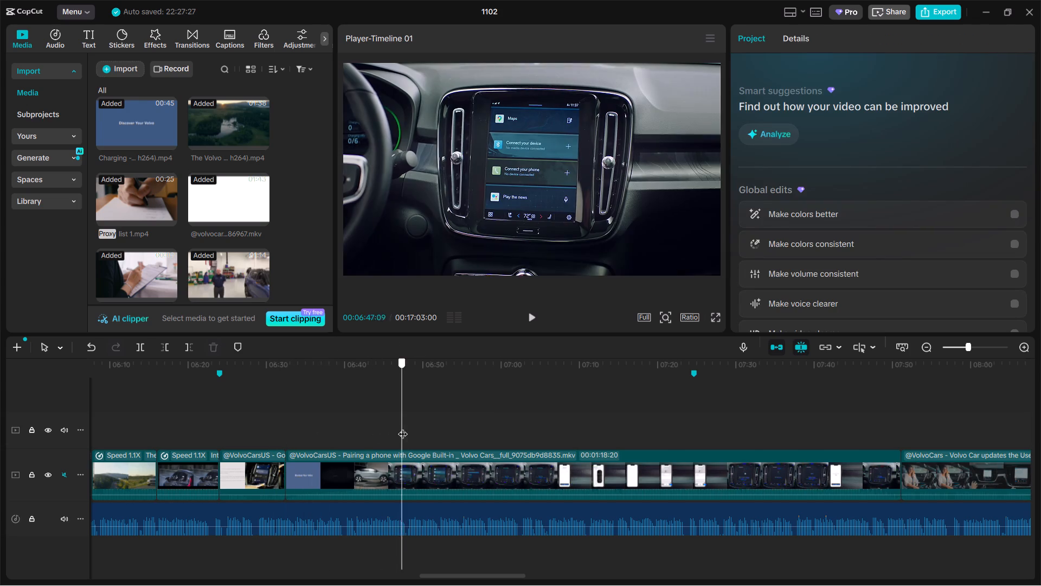
left_click_drag(403, 427, 407, 426)
left_click(393, 470)
key("ctrl+b")
left_click(371, 468)
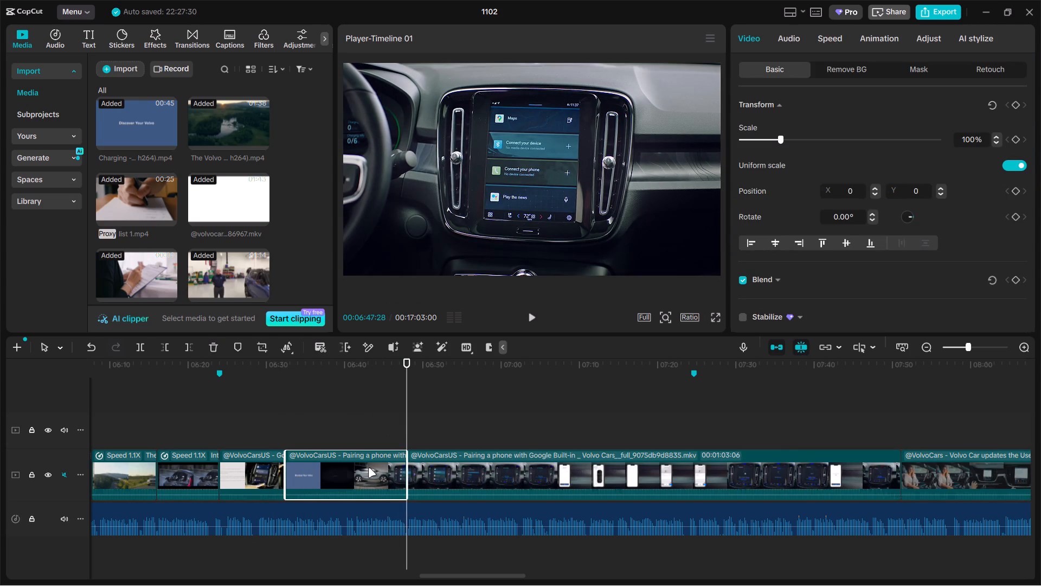
key("BackSpace")
Split the Pairing a phone clip at 06:40:15 and delete the part after the cut.
double_click(346, 436)
left_click(364, 477)
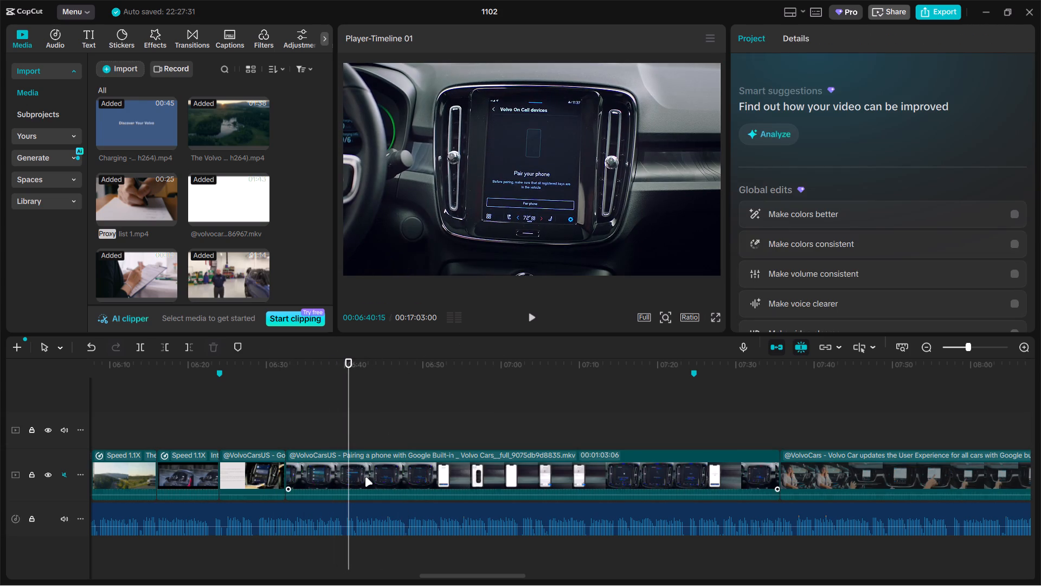
key("ctrl+b")
key("BackSpace")
Copy the warehouse clip with the boxed alternators from 00:11:20 and insert the copy on the main track before the Pairing a phone clip.
scroll(351, 437, "down", 7, "ctrl")
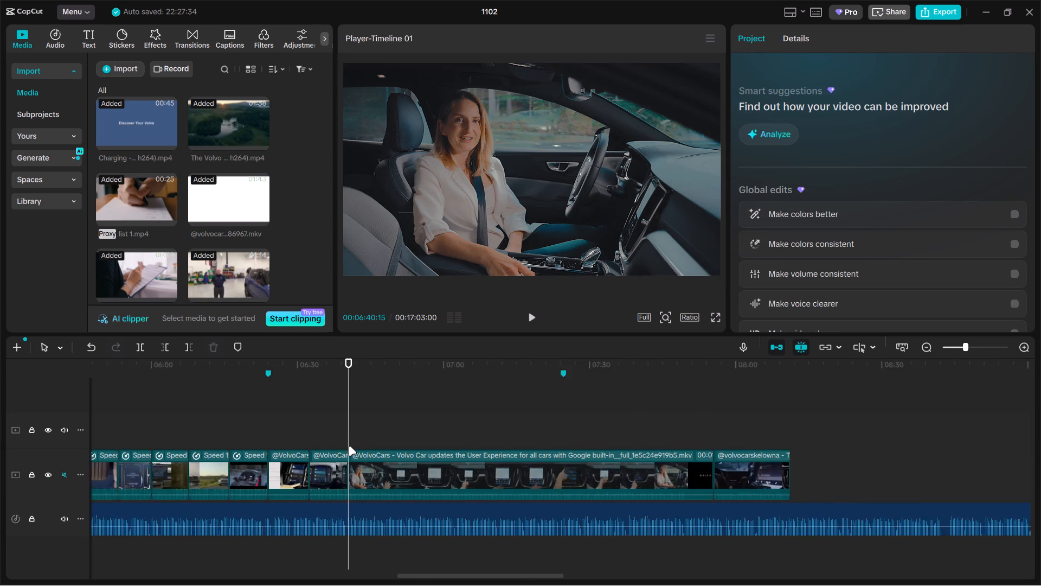
scroll(349, 446, "down", 8, "ctrl")
double_click(146, 415)
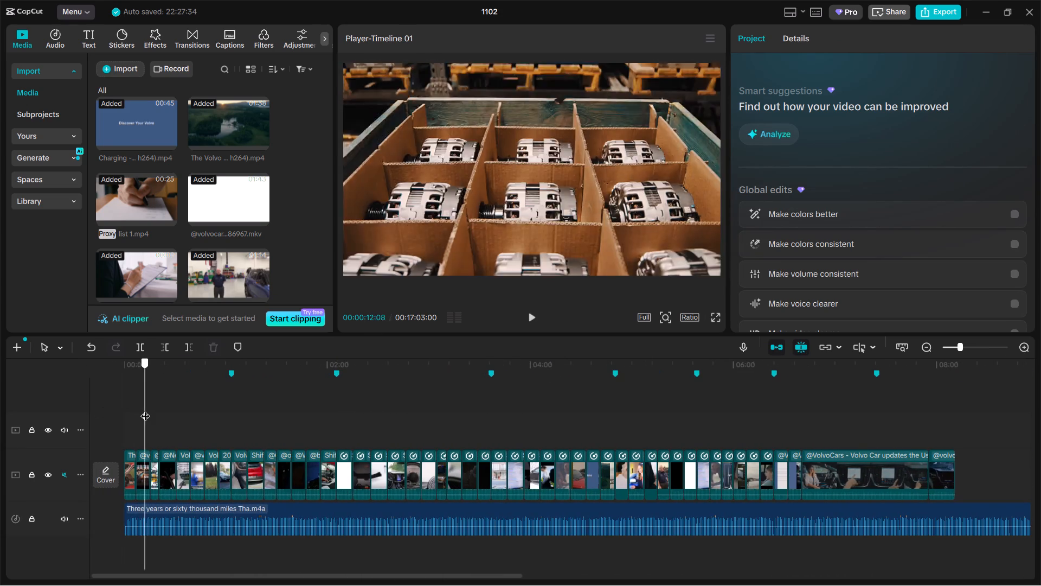
scroll(145, 414, "up", 11, "ctrl")
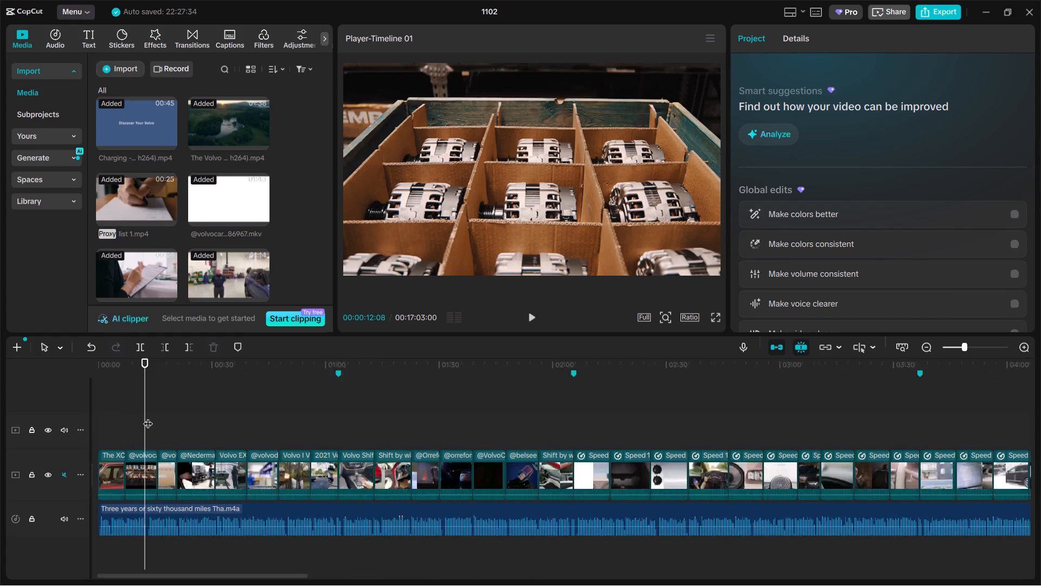
left_click_drag(148, 417, 169, 417)
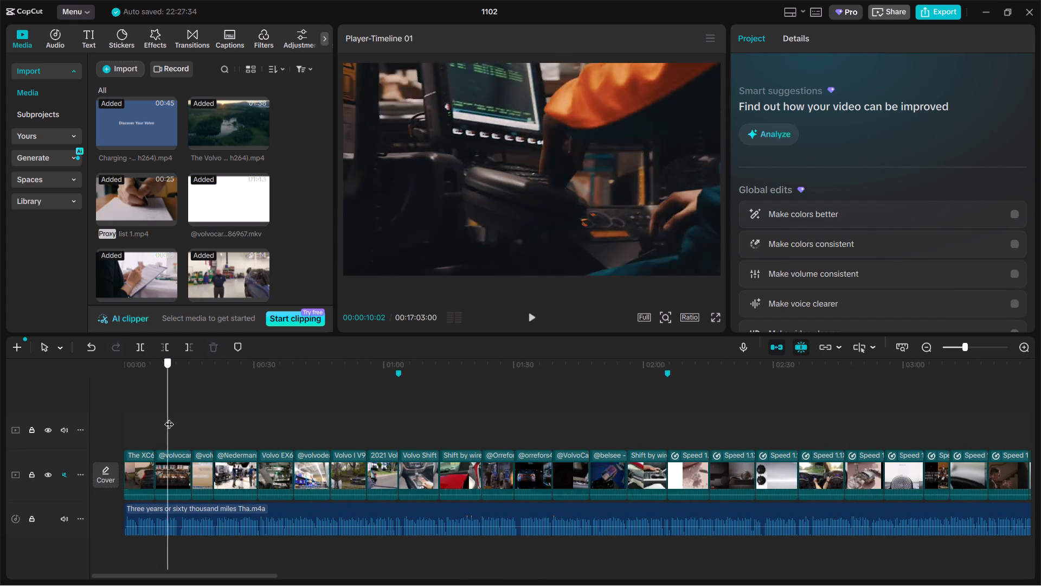
left_click_drag(169, 417, 175, 417)
left_click(180, 463)
key("ctrl+c")
scroll(394, 438, "down", 4, "ctrl")
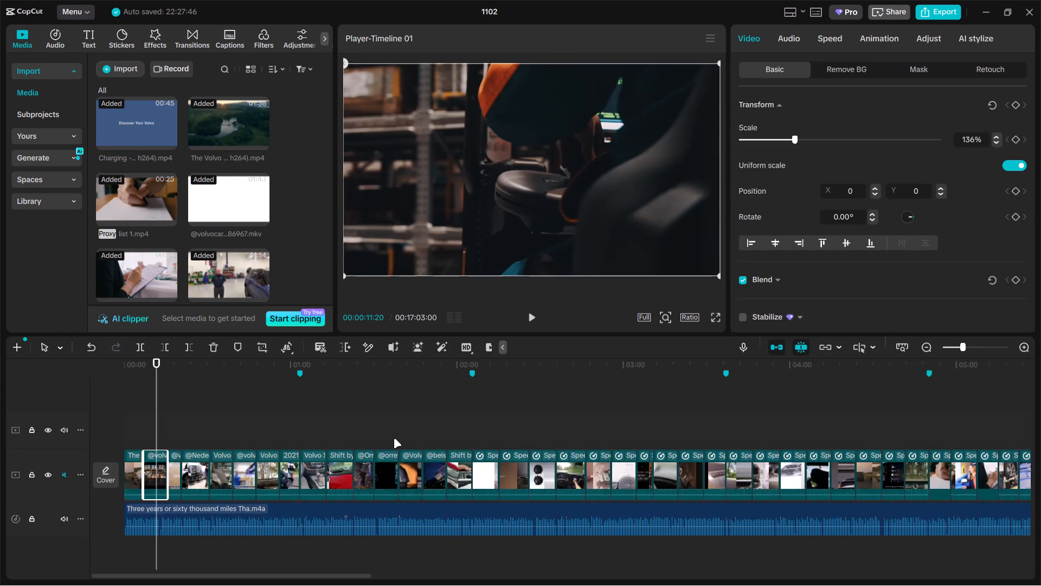
scroll(394, 438, "down", 10, "ctrl")
left_click(642, 432, "ctrl")
key("ctrl+v")
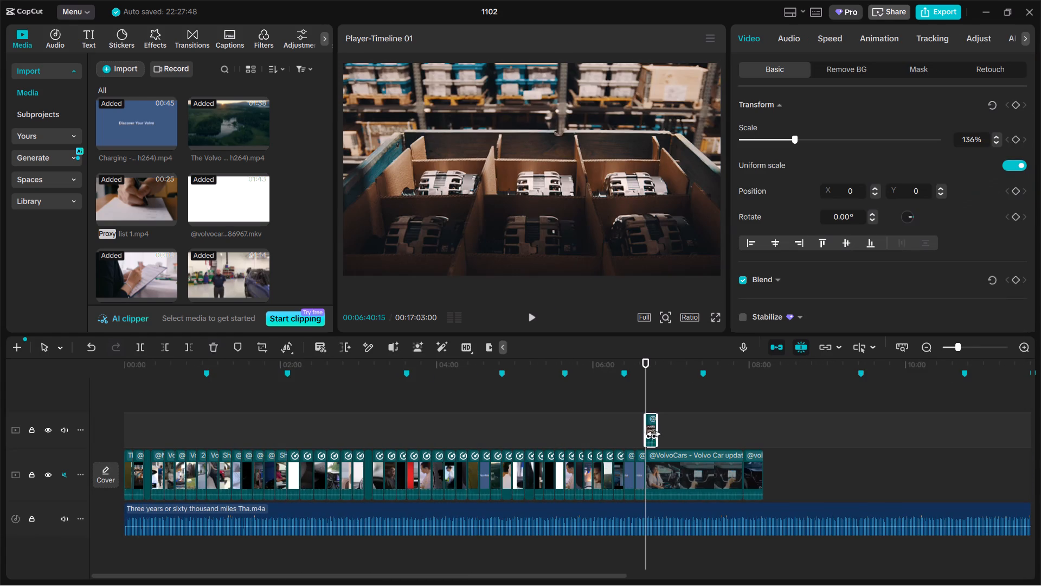
scroll(664, 436, "up", 11, "ctrl")
left_click_drag(657, 427, 632, 444)
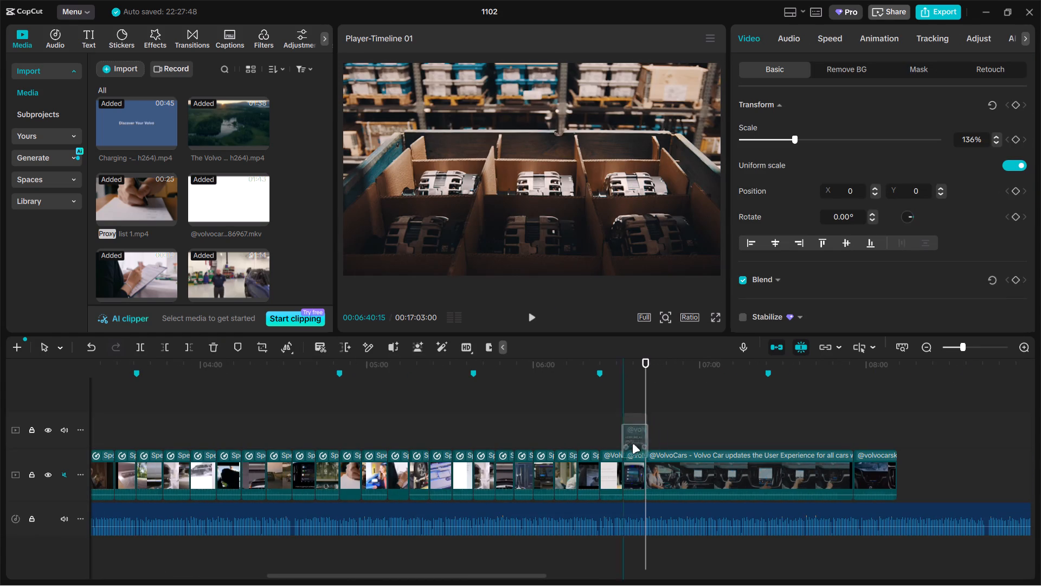
left_click_drag(632, 444, 630, 461)
Copy the parts-counter clip with the worker in blue from 00:44:10 and insert the copy on the main track after the Pairing a phone clip.
scroll(445, 440, "down", 10, "ctrl")
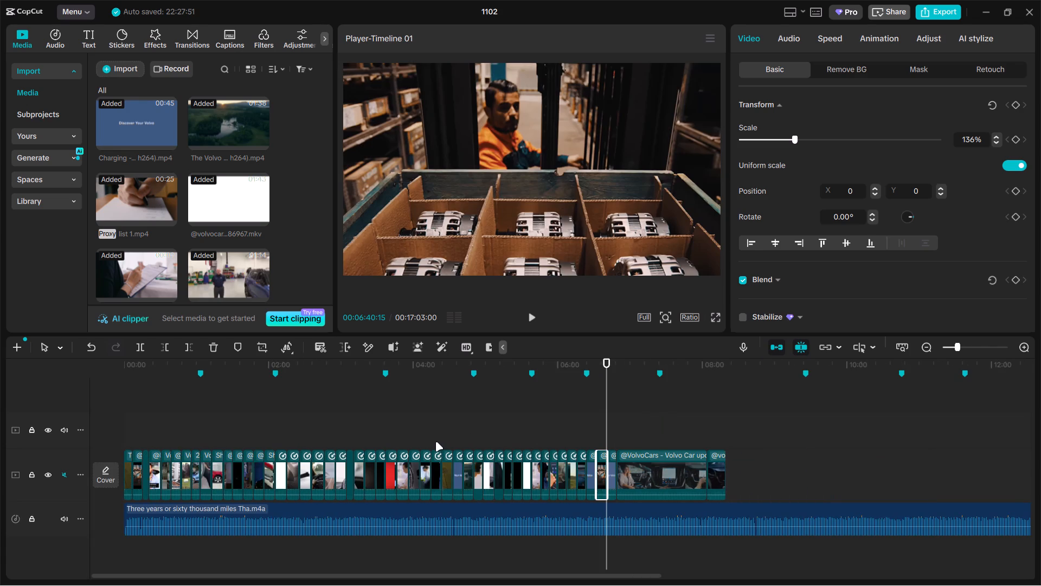
left_click(170, 438)
scroll(170, 438, "up", 5, "ctrl")
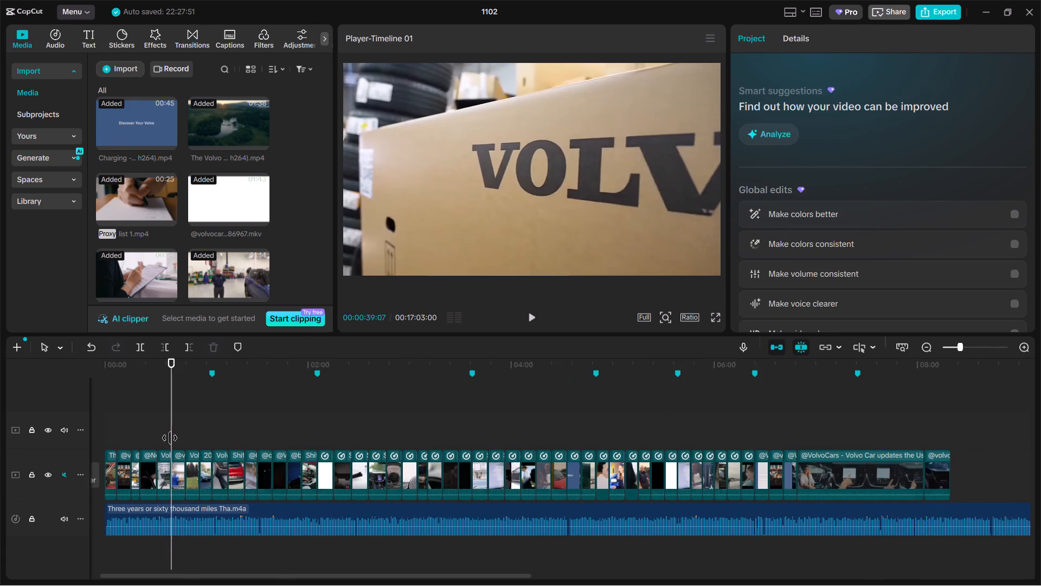
scroll(170, 438, "up", 5, "ctrl")
left_click_drag(170, 438, 185, 434)
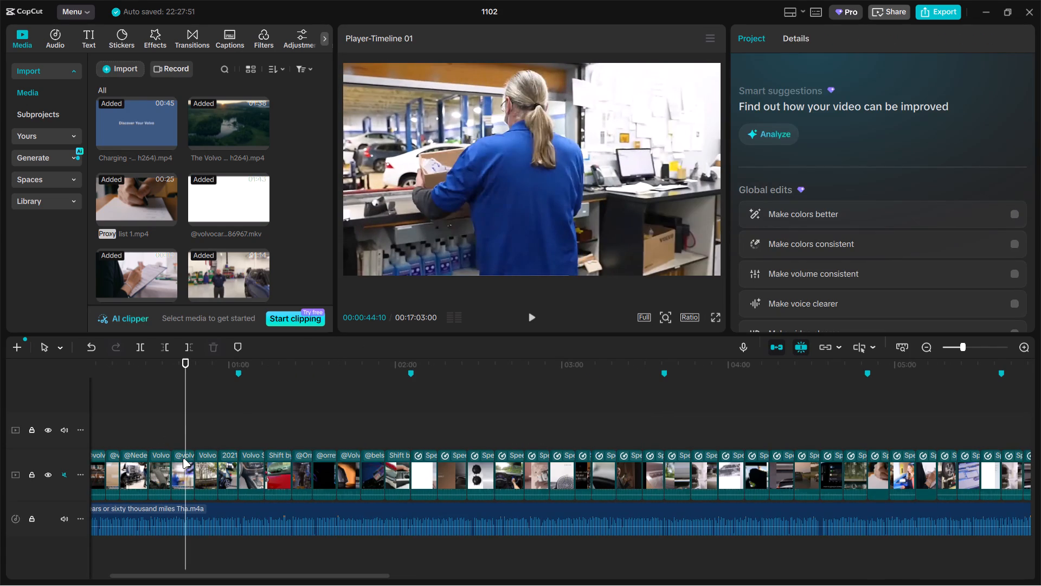
left_click(183, 458)
key("ctrl+c")
scroll(452, 438, "down", 5, "ctrl")
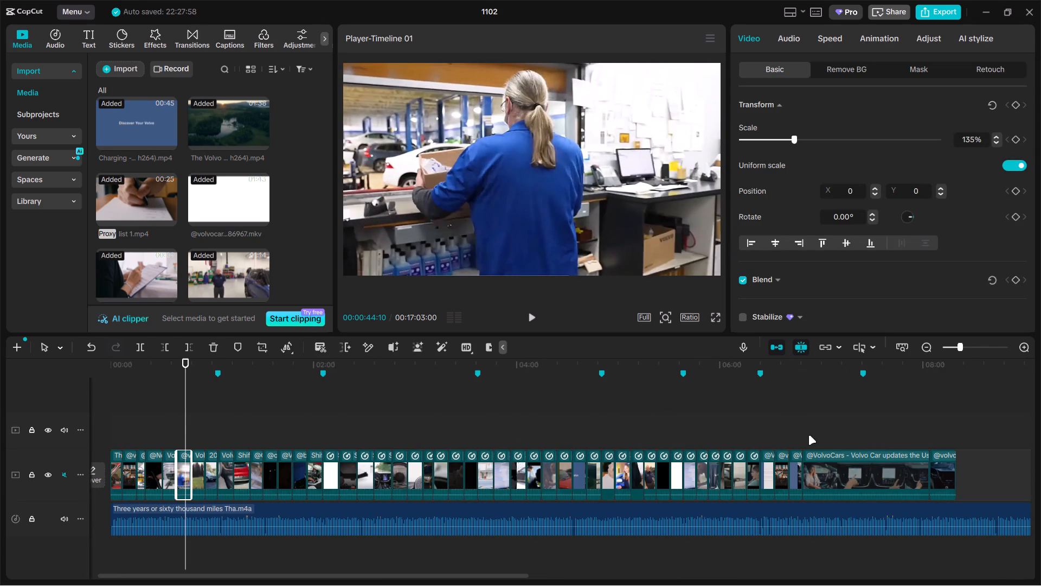
left_click(797, 434, "ctrl")
key("ctrl+v")
left_click_drag(802, 428, 805, 454)
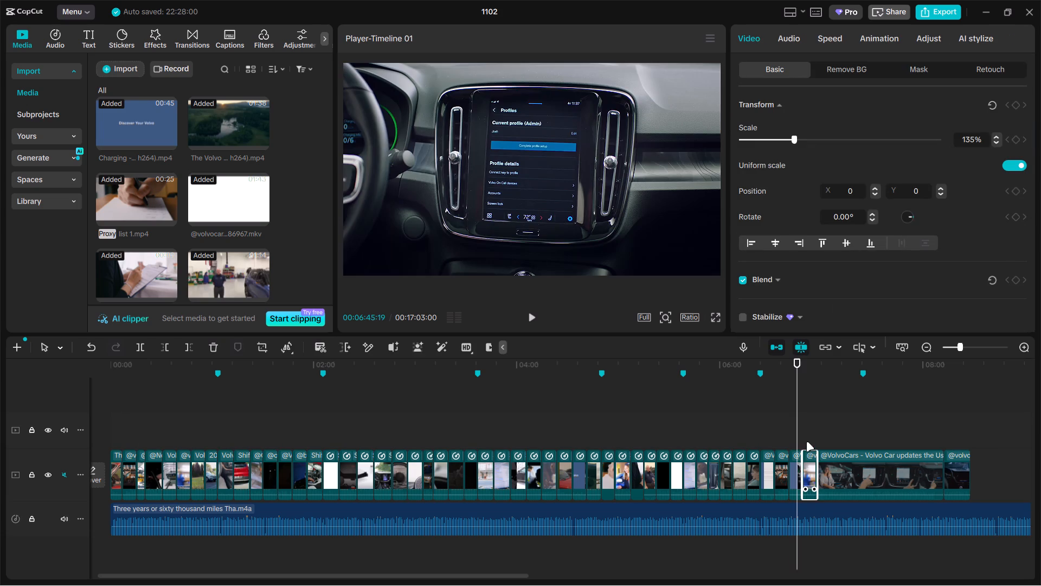
Move The new Volvo C40 Recharge clip from the upper track into the main track, directly after the pasted parts-counter clip.
left_click_drag(802, 445, 759, 443)
scroll(653, 430, "up", 6, "ctrl")
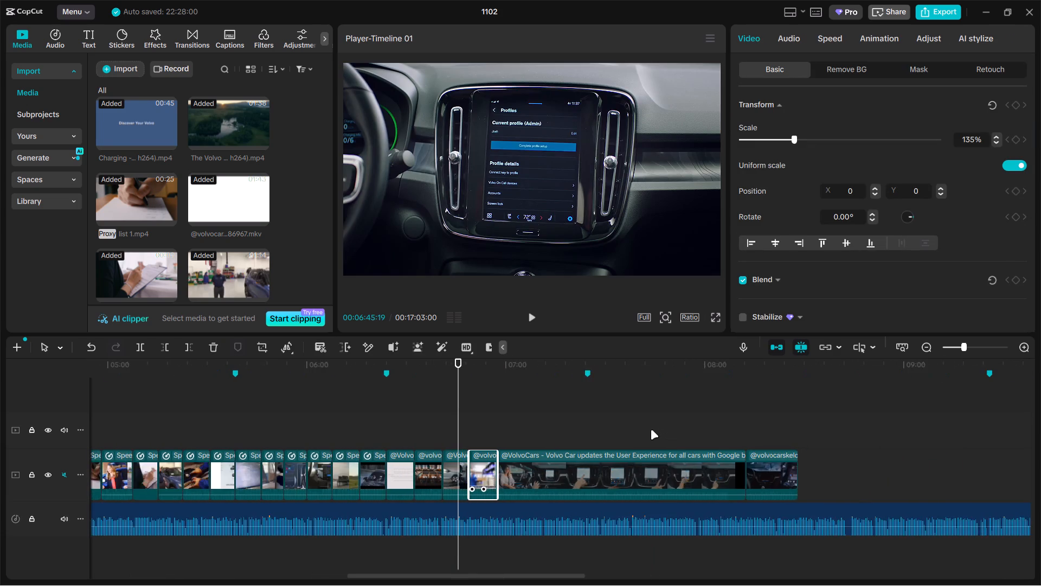
scroll(651, 430, "down", 20, "ctrl")
scroll(651, 430, "down", 1, "ctrl")
double_click(709, 400)
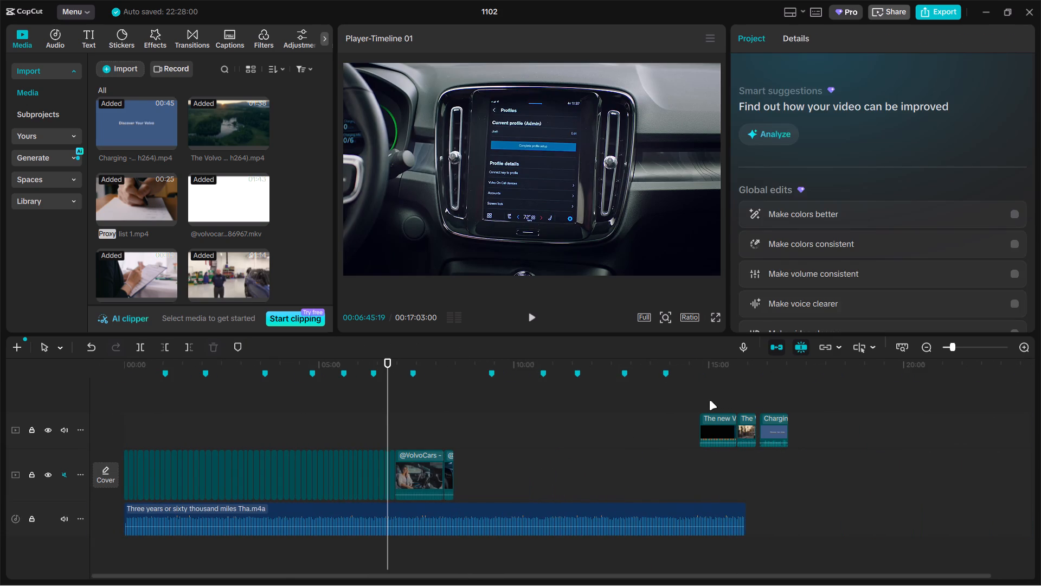
left_click_drag(711, 422, 410, 472)
Split The new Volvo C40 Recharge clip at 07:11:12 and delete the part before the cut.
scroll(399, 449, "up", 4, "ctrl")
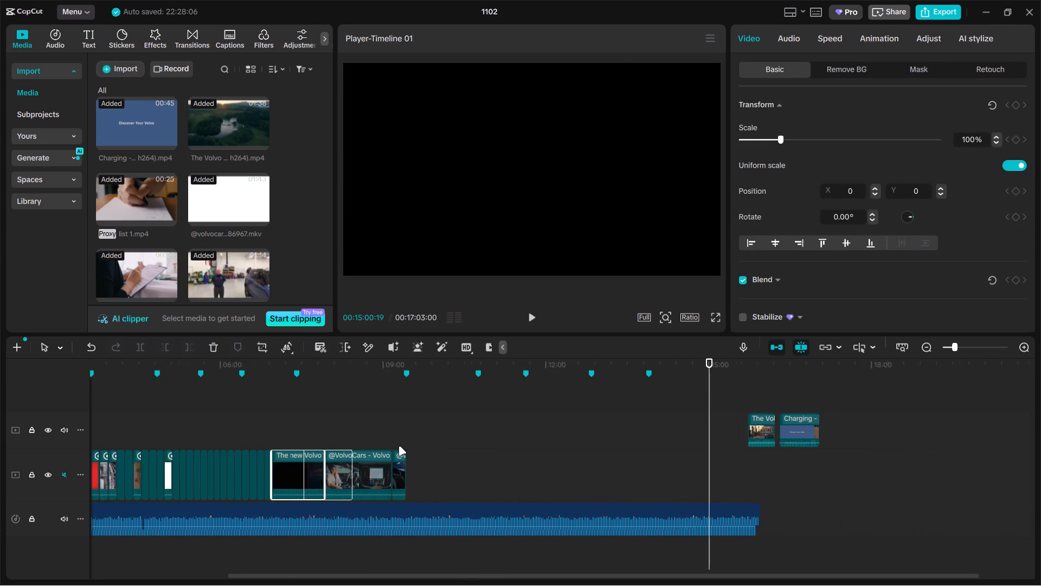
scroll(399, 444, "up", 4, "ctrl")
left_click(118, 416)
scroll(120, 416, "up", 11, "ctrl")
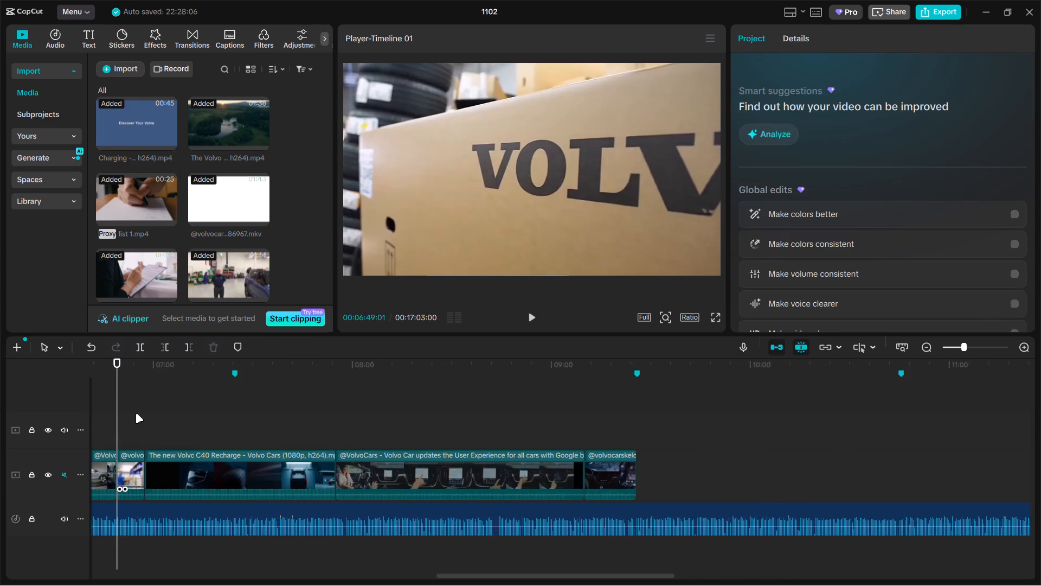
scroll(136, 413, "up", 4, "ctrl")
left_click(185, 416)
left_click_drag(187, 416, 265, 415)
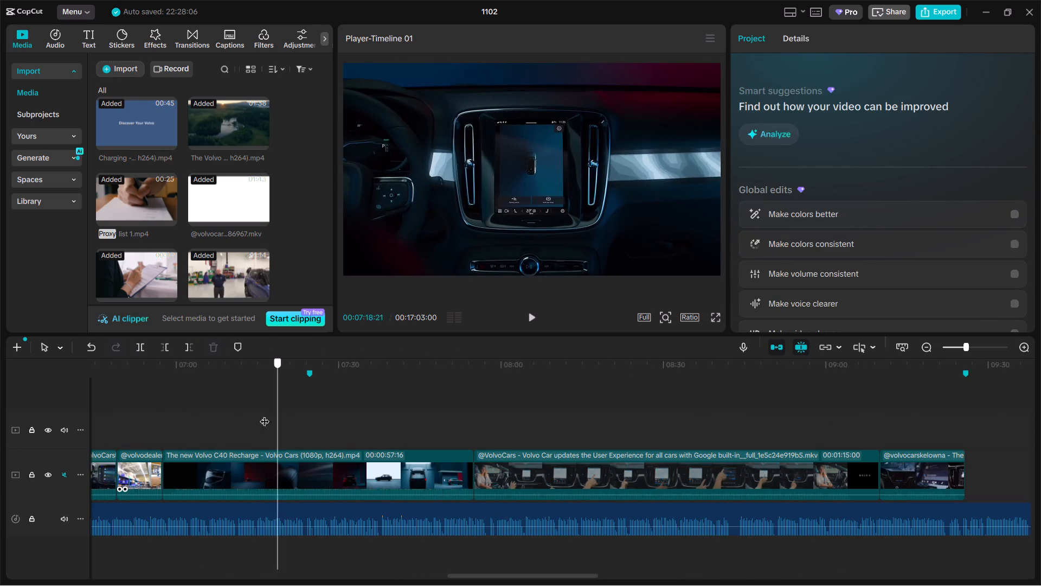
left_click_drag(265, 415, 238, 413)
left_click(242, 456)
key("ctrl+b")
left_click(210, 467)
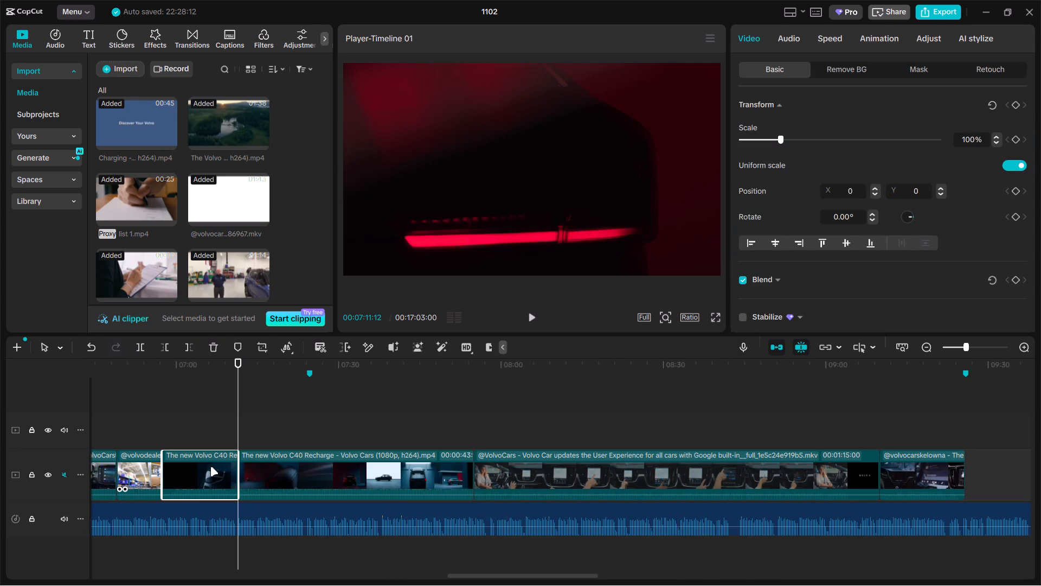
key("BackSpace")
Split The new Volvo C40 Recharge clip at 07:06:03 and delete the part after the cut.
left_click(203, 433)
left_click_drag(203, 433, 209, 433)
left_click(227, 468)
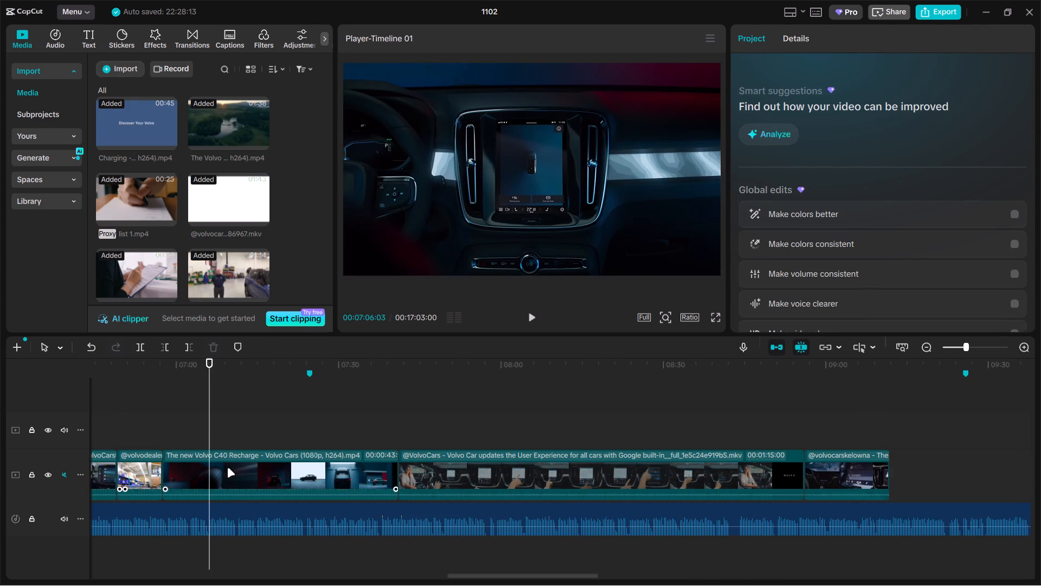
key("ctrl+b")
key("BackSpace")
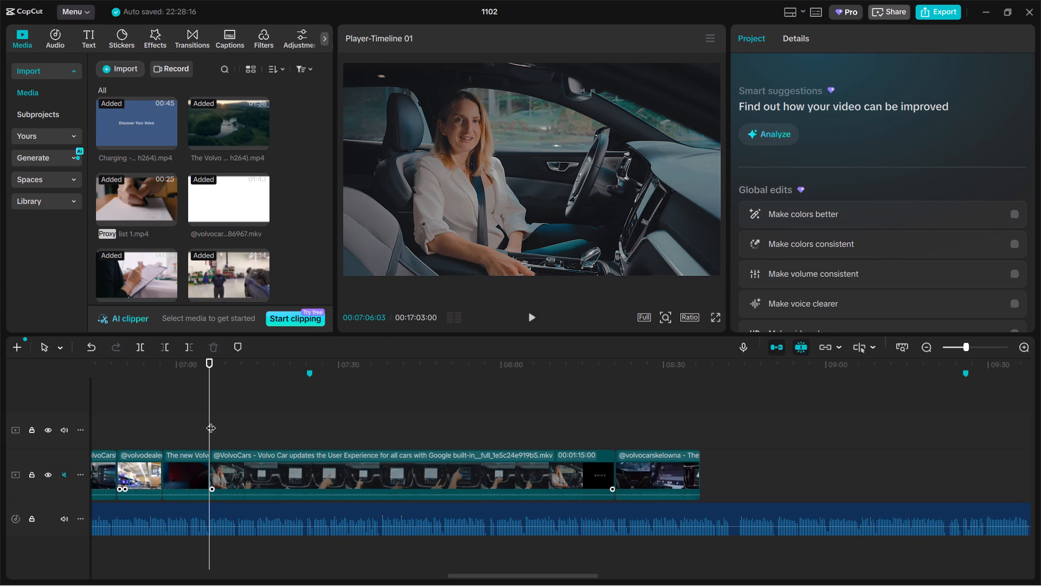
Split the Volvo Car updates the User Experience clip at the 07:24:19 marker and delete the part before the cut.
left_click_drag(211, 421, 306, 431)
left_click(307, 472)
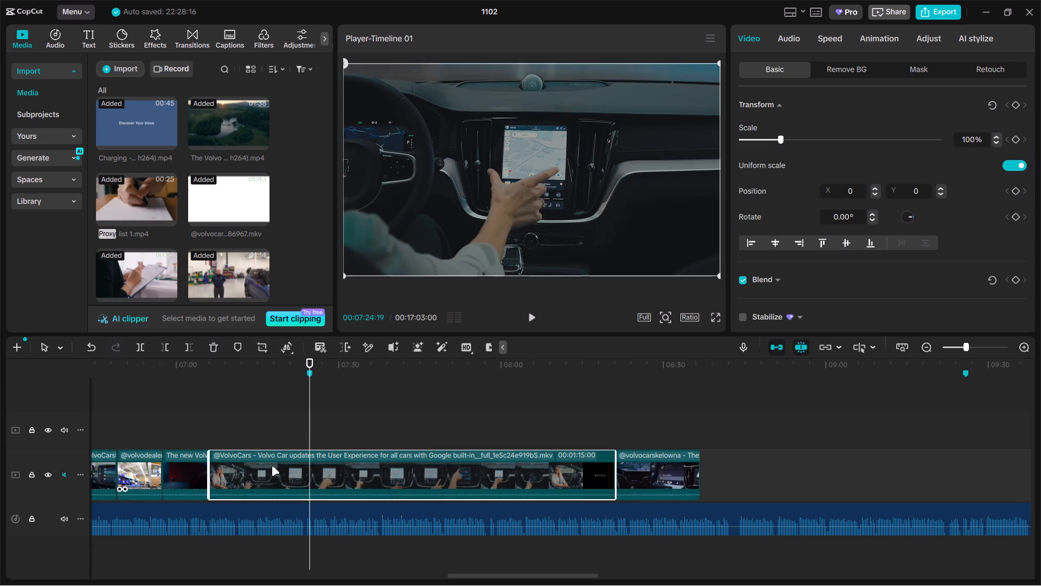
key("ctrl+b")
left_click(256, 464)
key("BackSpace")
Split the Volvo Car updates the User Experience clip at 07:16:15 and delete the part after the cut.
double_click(262, 433)
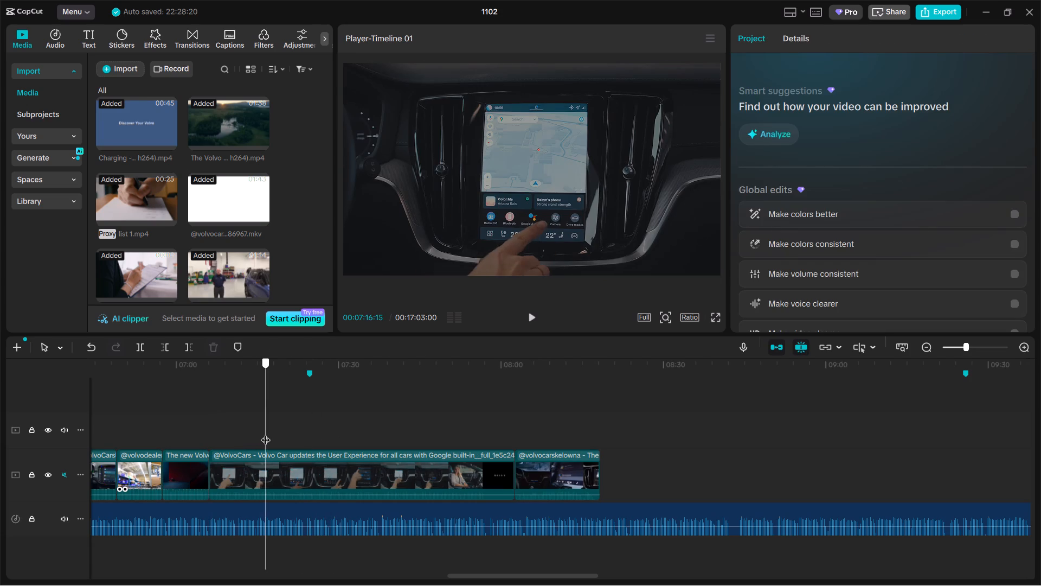
left_click(280, 469)
key("ctrl+b")
key("BackSpace")
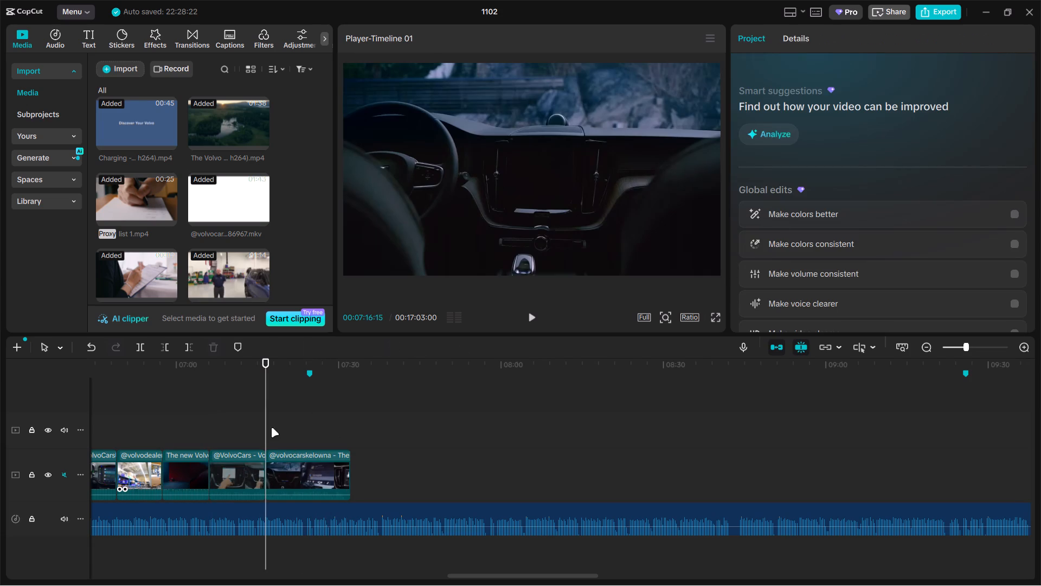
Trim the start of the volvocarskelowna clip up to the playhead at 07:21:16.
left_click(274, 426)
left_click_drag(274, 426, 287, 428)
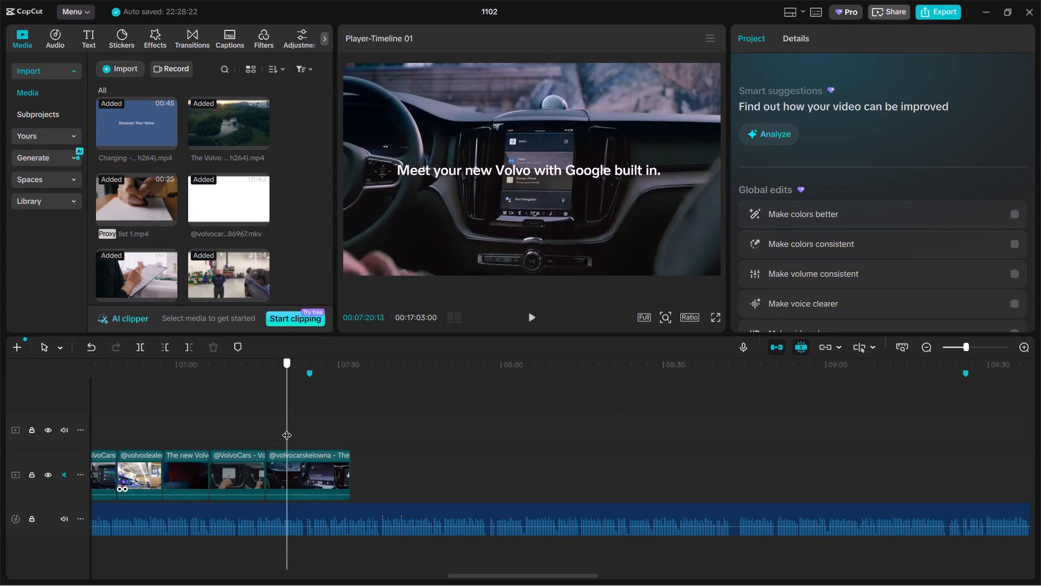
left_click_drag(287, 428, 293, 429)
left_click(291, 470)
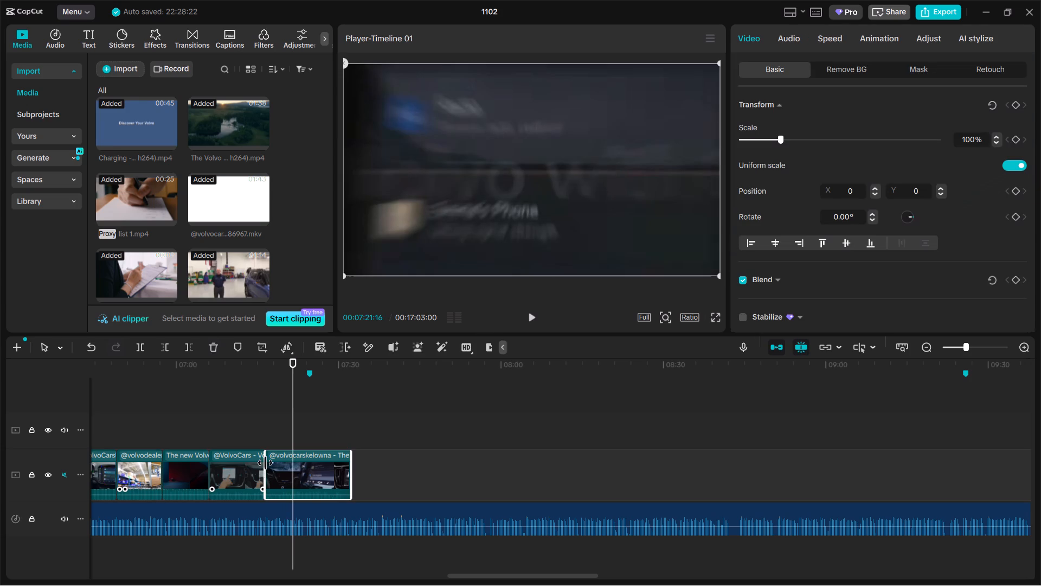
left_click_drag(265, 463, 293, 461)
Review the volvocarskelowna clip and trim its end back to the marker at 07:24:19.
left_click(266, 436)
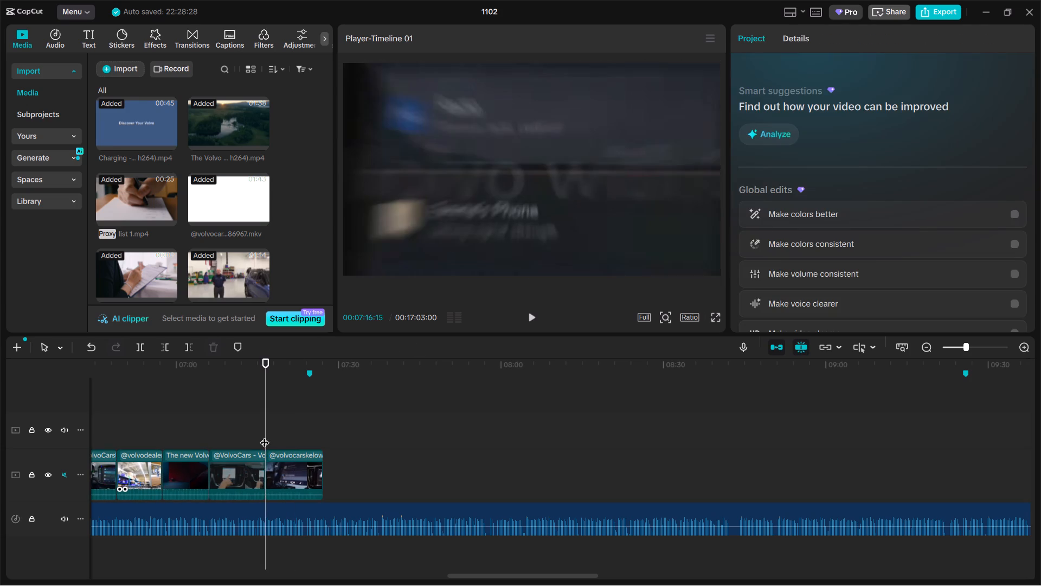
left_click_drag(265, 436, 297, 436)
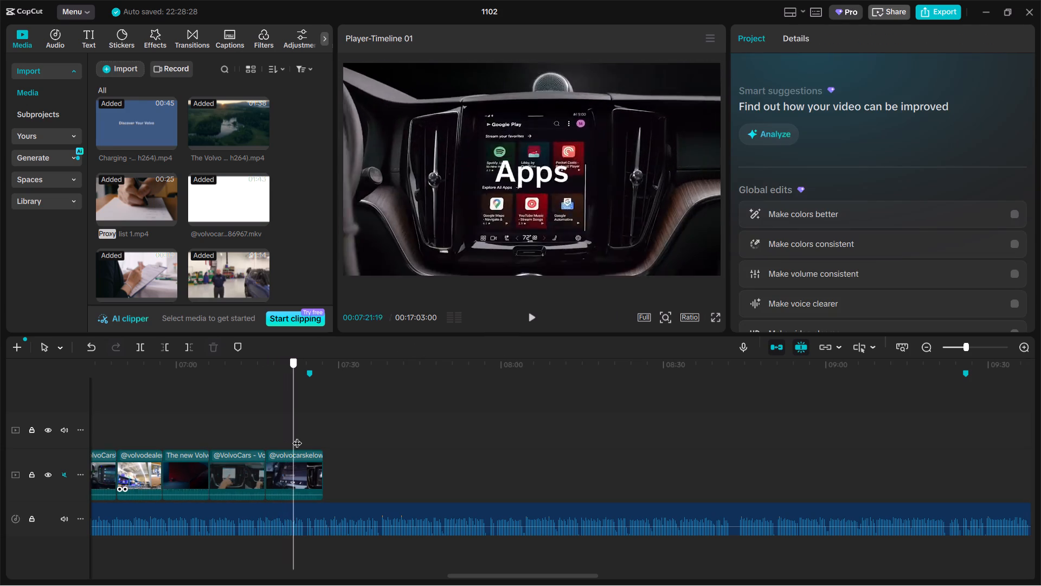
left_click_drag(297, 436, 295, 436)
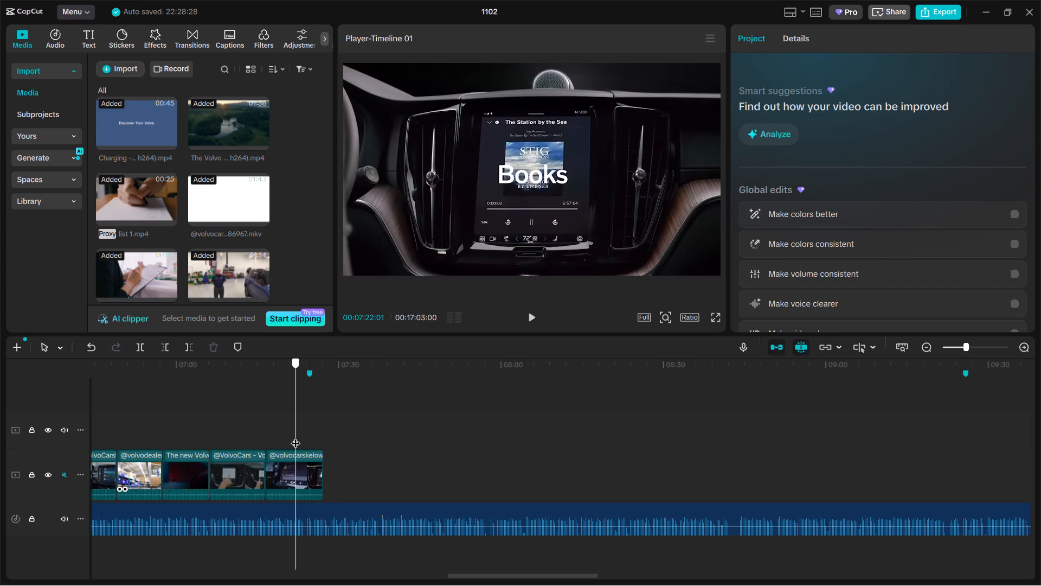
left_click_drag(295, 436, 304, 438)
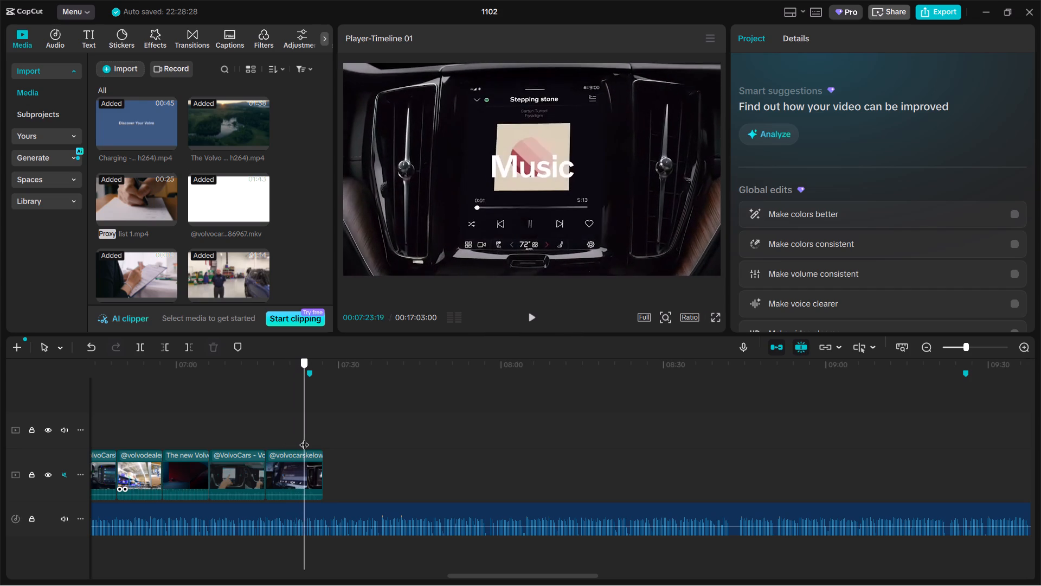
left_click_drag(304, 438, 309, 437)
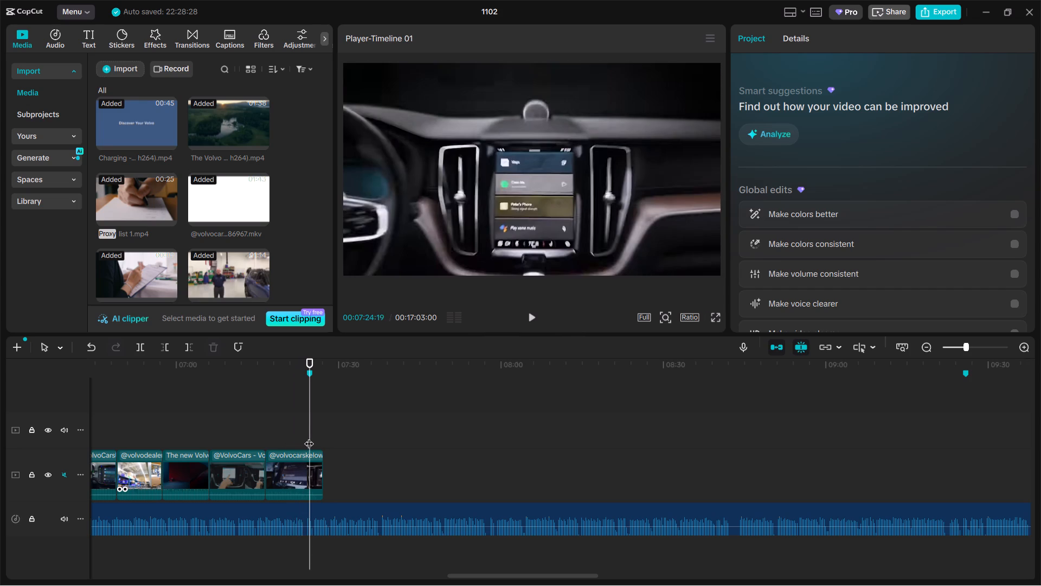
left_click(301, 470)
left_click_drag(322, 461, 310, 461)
Review the trimmed volvocarskelowna clip at the end of the main track and delete it.
left_click(281, 442)
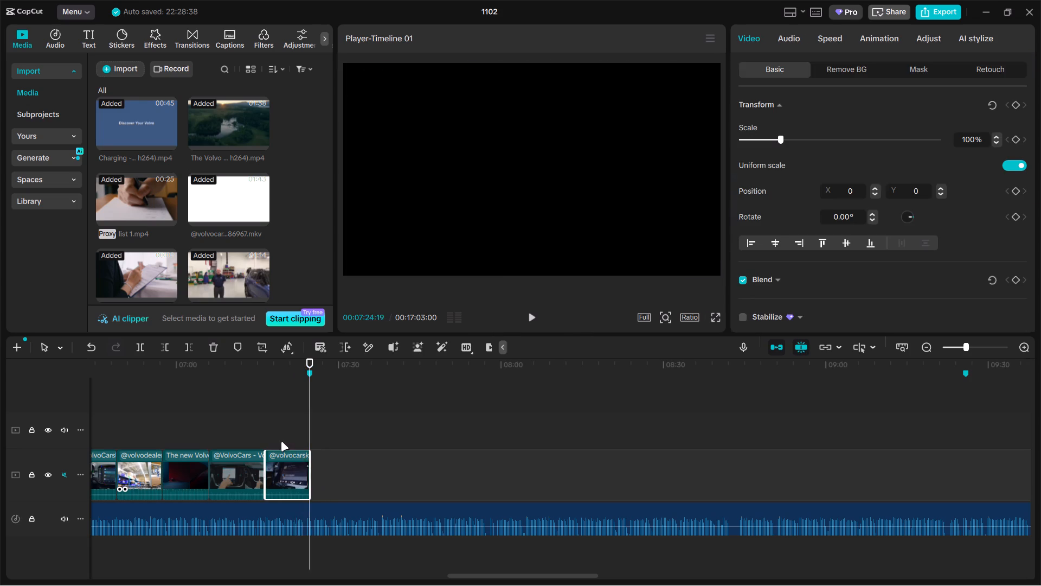
left_click_drag(281, 442, 301, 440)
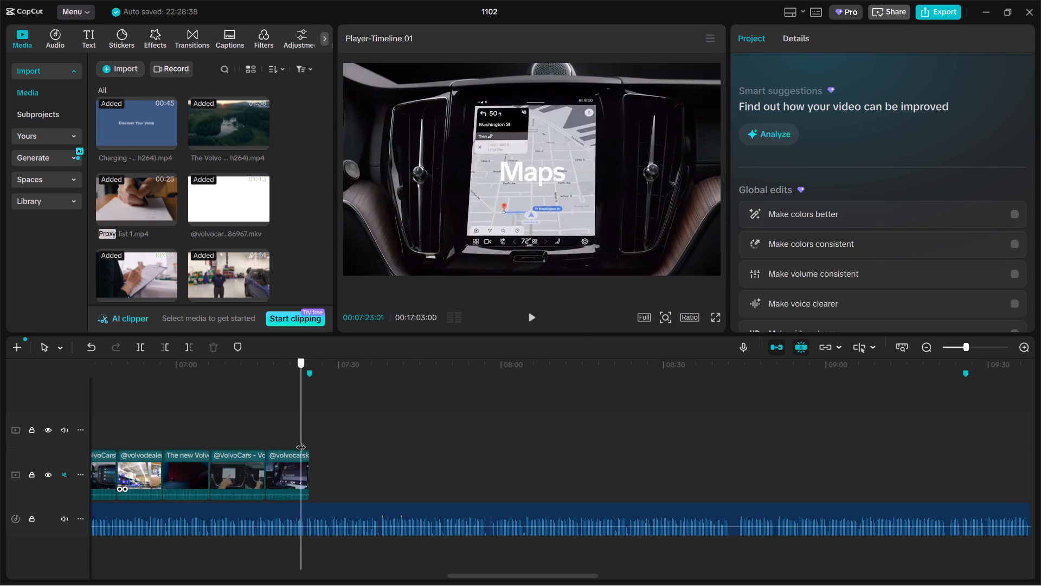
left_click_drag(301, 440, 299, 439)
scroll(288, 464, "down", 5, "ctrl")
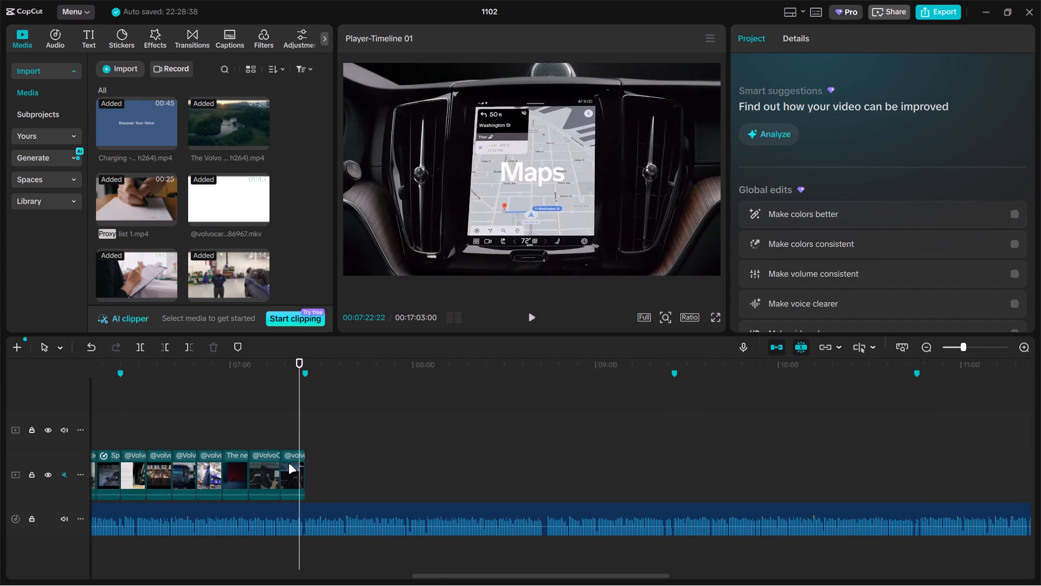
scroll(288, 464, "down", 5, "ctrl")
left_click(295, 464)
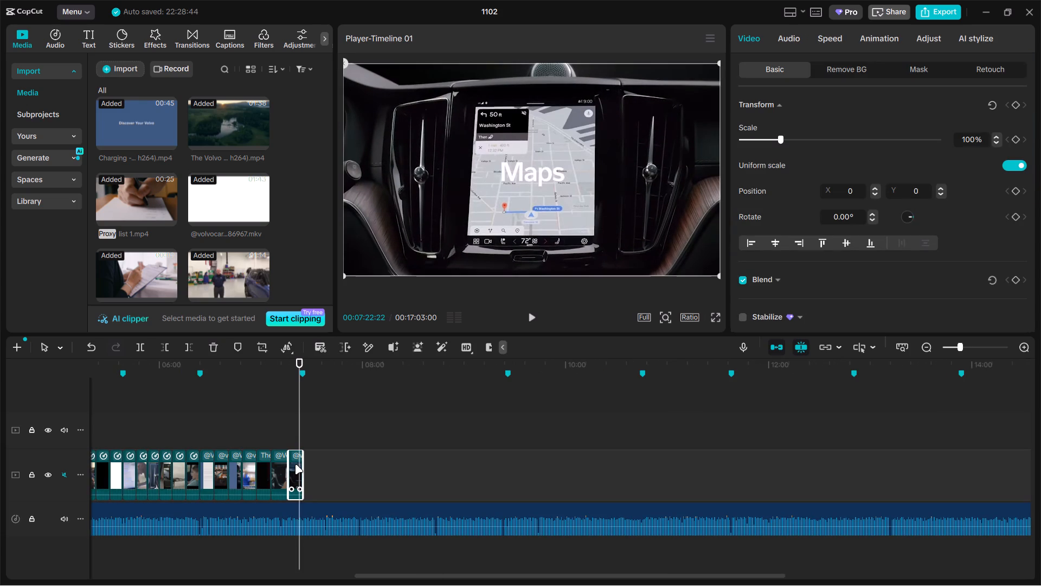
key("Delete")
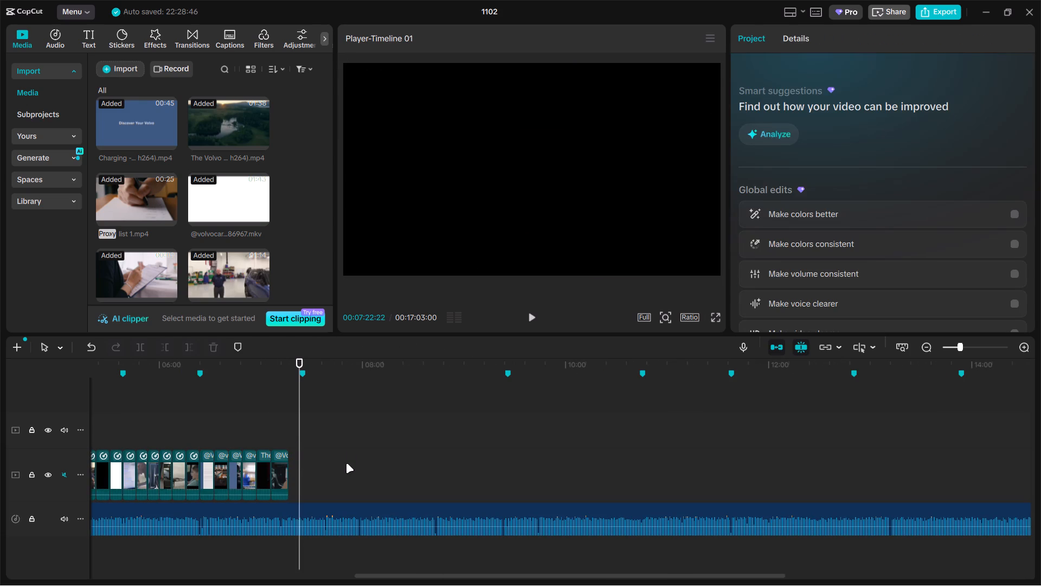
Move the Volvo XC90 clip from the upper track to the end of the main track.
scroll(453, 468, "down", 11, "ctrl")
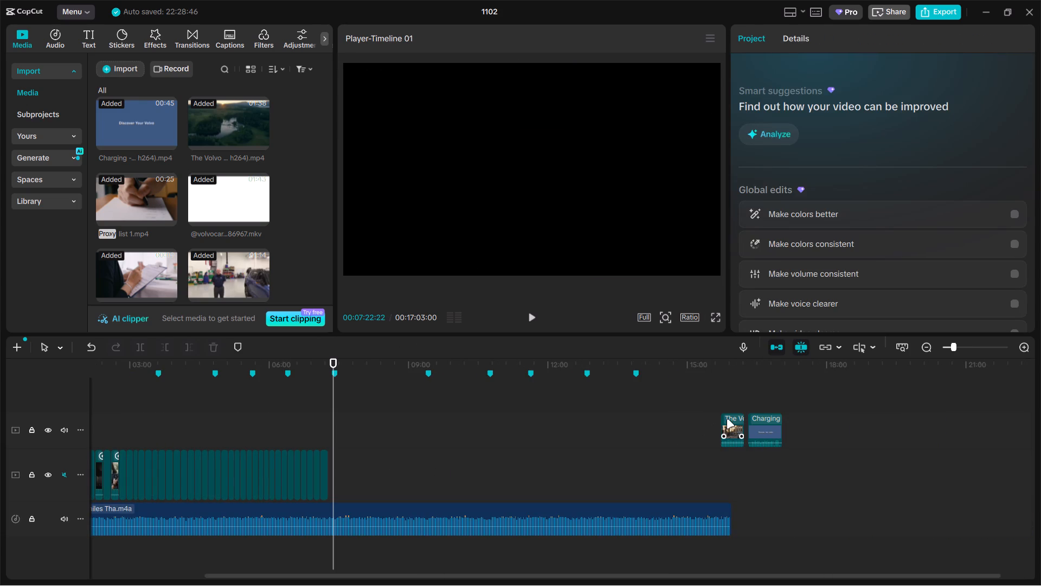
left_click_drag(727, 419, 368, 455)
Trim the Volvo XC90 clip's start up to the frame at 07:31:24 and its end back to the 07:24:19 marker.
scroll(368, 455, "up", 12, "ctrl")
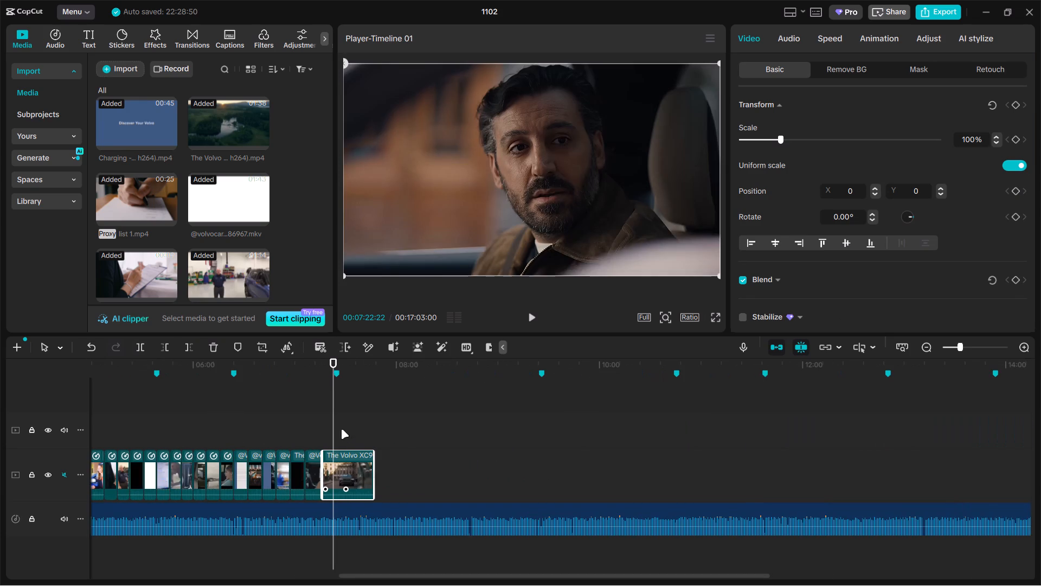
left_click_drag(335, 429, 349, 428)
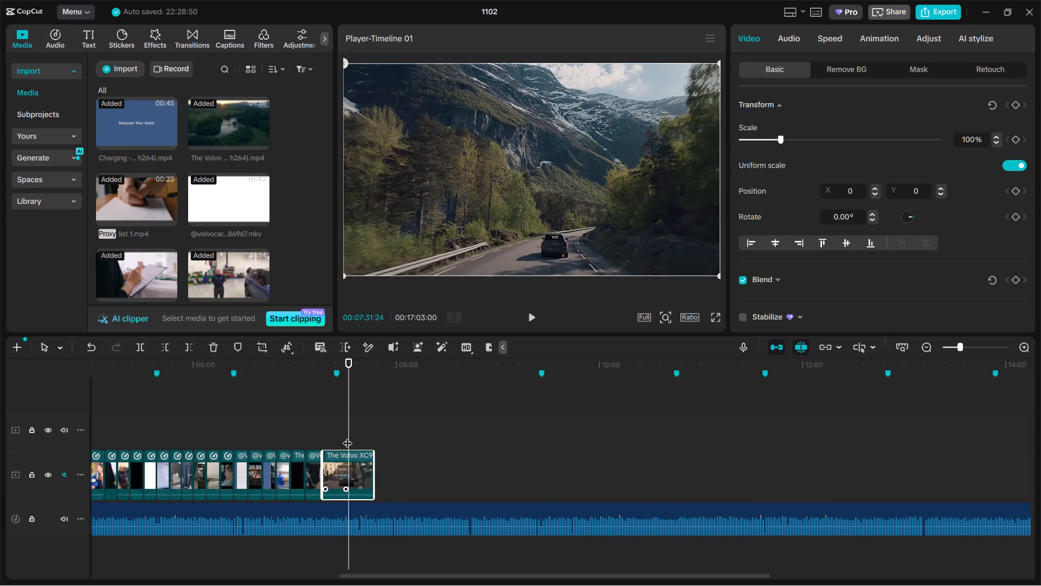
left_click_drag(324, 463, 349, 464)
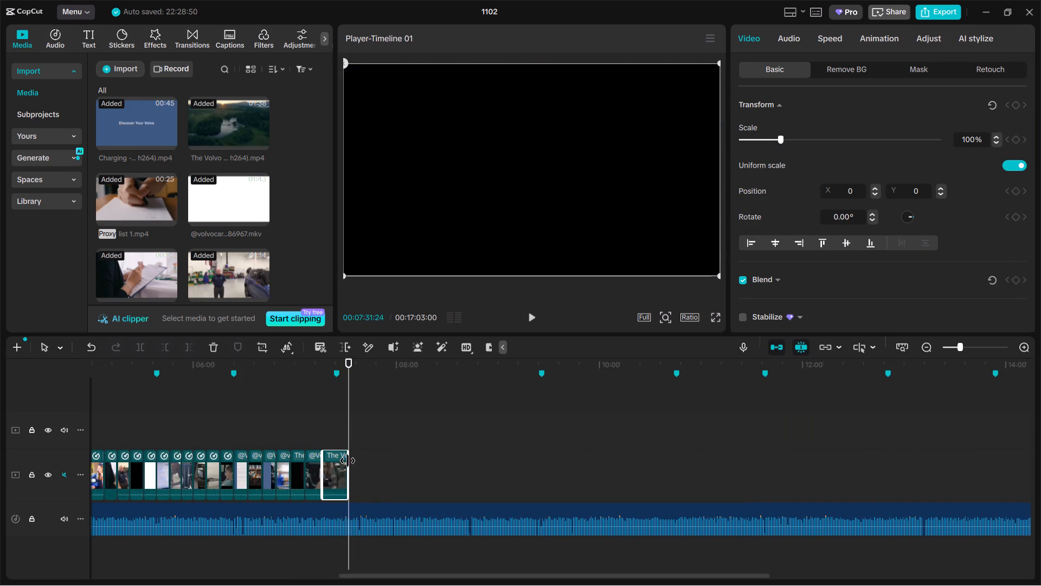
left_click_drag(348, 461, 335, 461)
Extend the end of the Volvo XC90 clip slightly past the 07:24:19 marker.
scroll(227, 437, "up", 2, "ctrl")
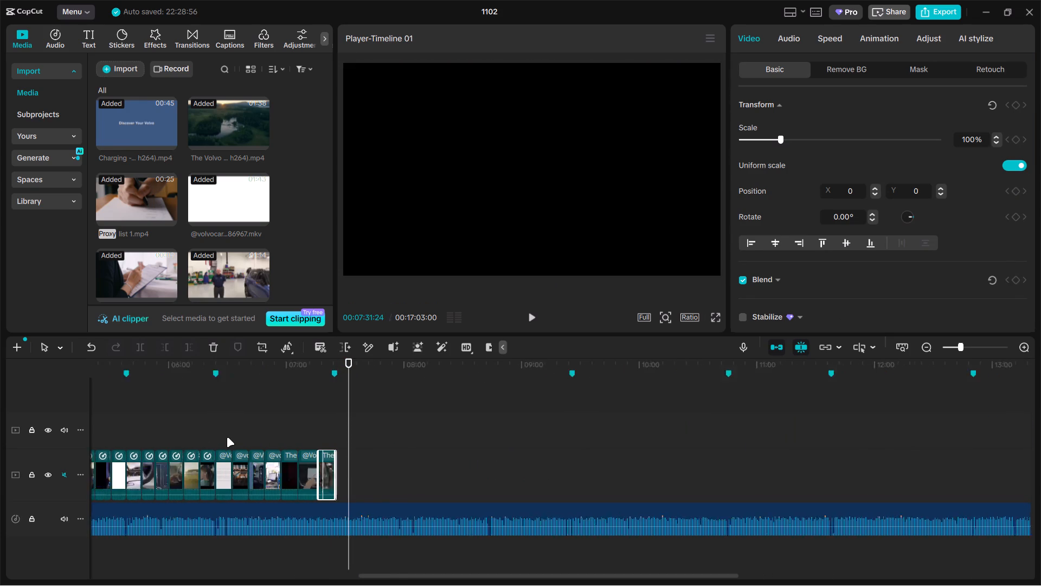
scroll(227, 437, "up", 2, "ctrl")
left_click(193, 423)
left_click_drag(193, 423, 183, 428)
scroll(269, 438, "up", 4, "ctrl")
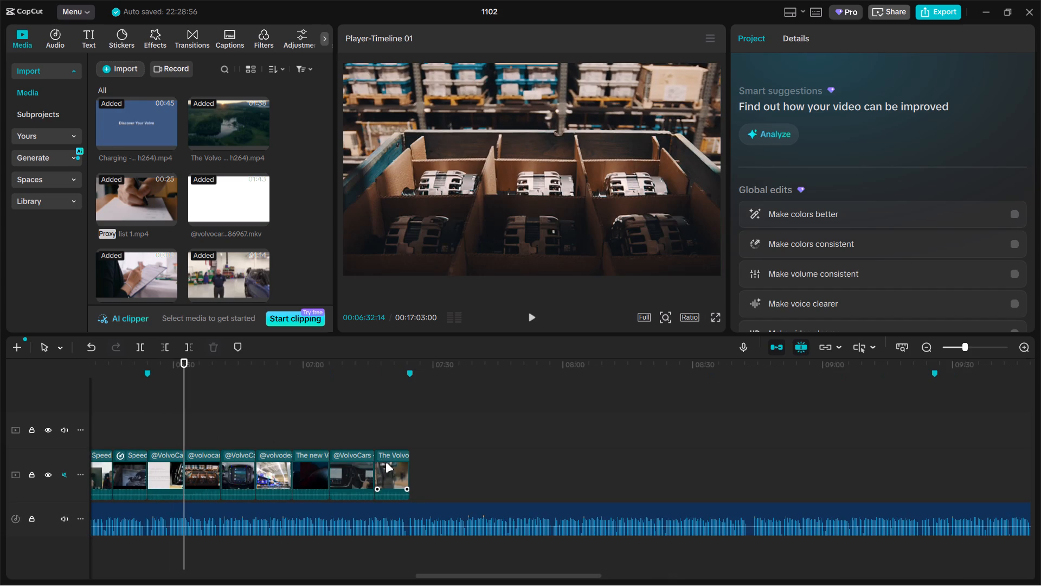
left_click(386, 463)
left_click(409, 466)
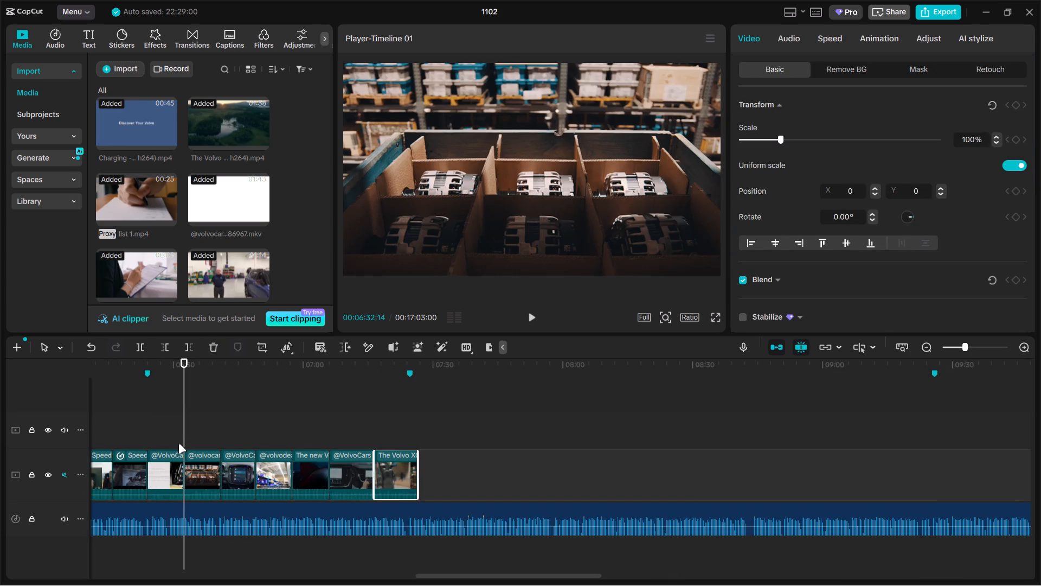
Select the section's seven clips through the Volvo XC90 clip and shorten their ends together so the section finishes just before the 07:24:19 marker.
left_click_drag(175, 439, 452, 485)
scroll(453, 485, "up", 4, "ctrl")
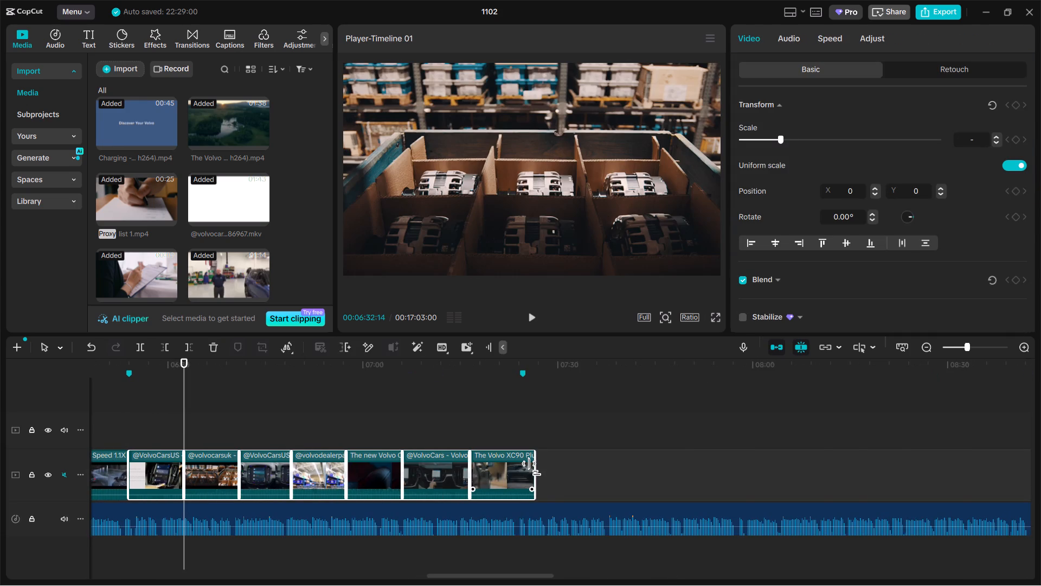
left_click(534, 468)
left_click(497, 439)
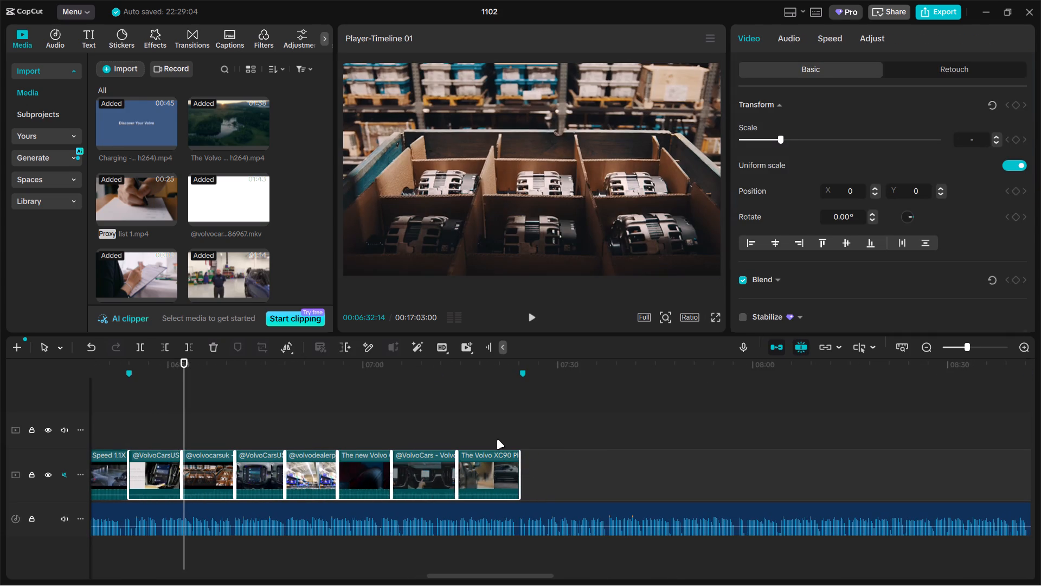
Extend the end of the volvodealerparts clip near 06:51:26 slightly.
left_click(310, 434)
left_click(316, 459)
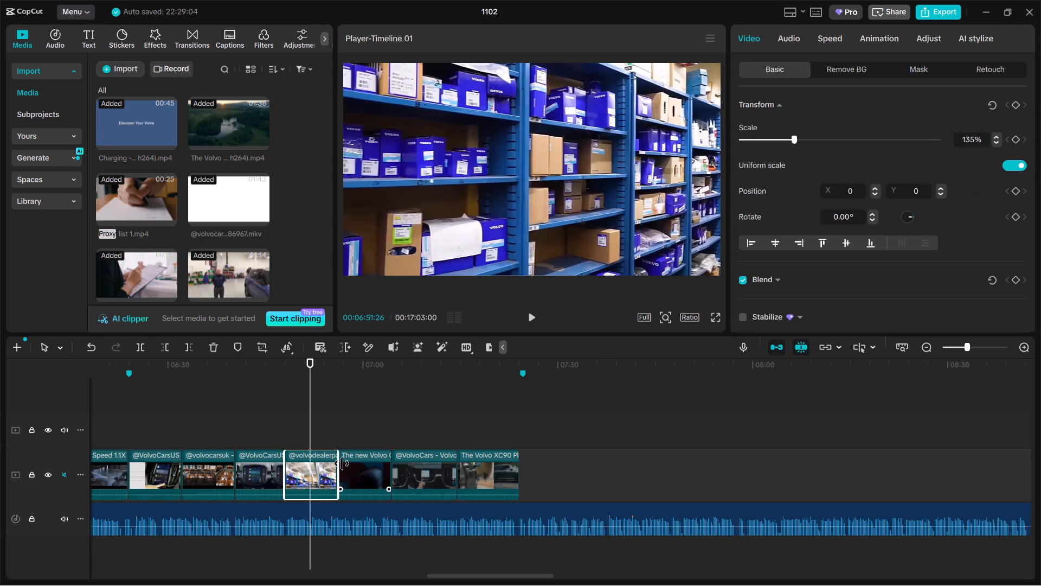
left_click(340, 464)
Trim the end of the Volvo XC90 clip back to about 07:24:00, just before the marker.
left_click(487, 438)
left_click(502, 457)
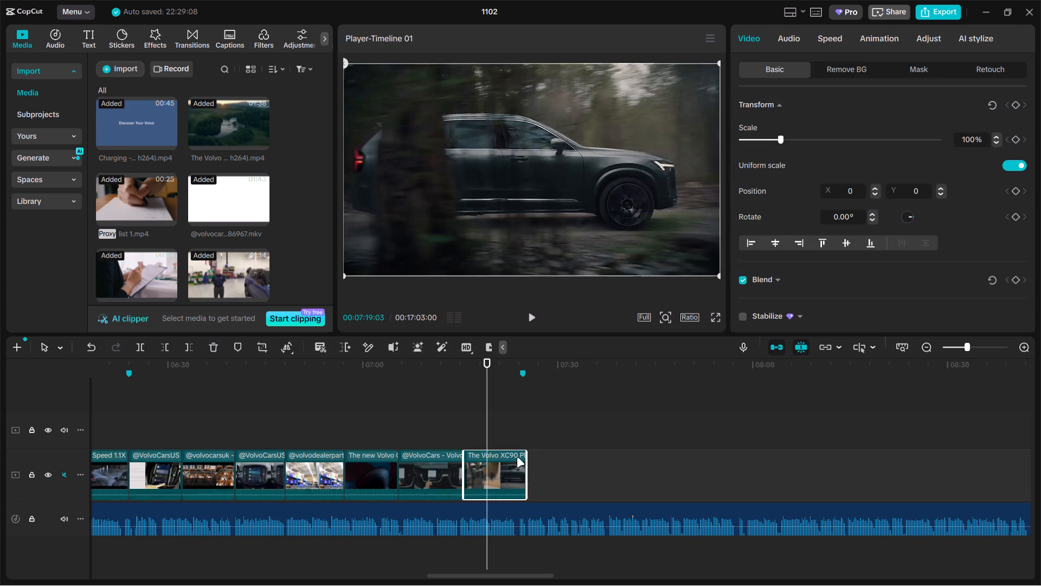
left_click_drag(527, 459, 516, 459)
Scrub through the trimmed Volvo XC90 clip to its end at 07:24:00.
left_click(457, 432)
left_click_drag(457, 432, 464, 432)
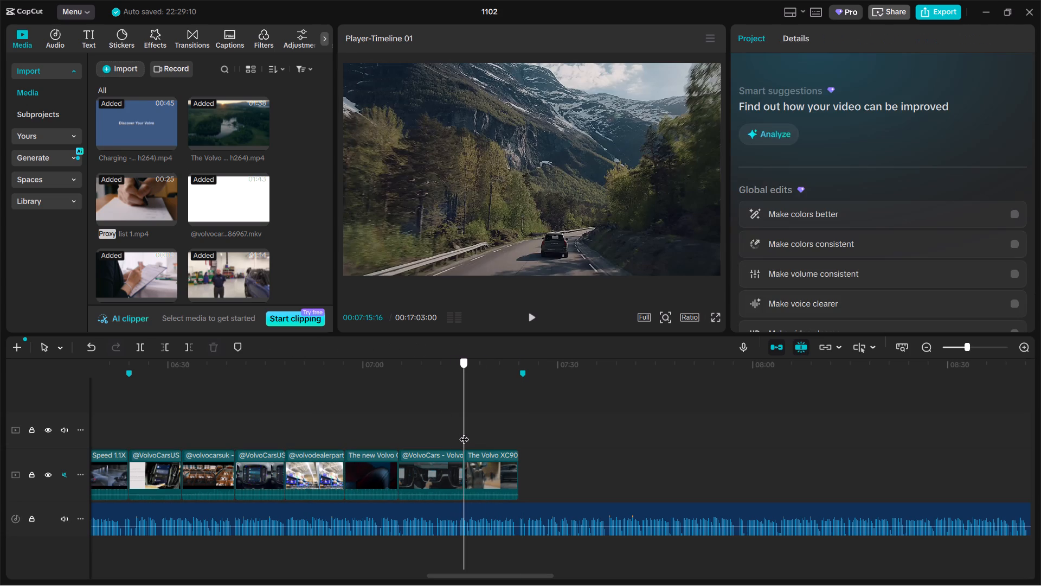
left_click_drag(464, 432, 512, 431)
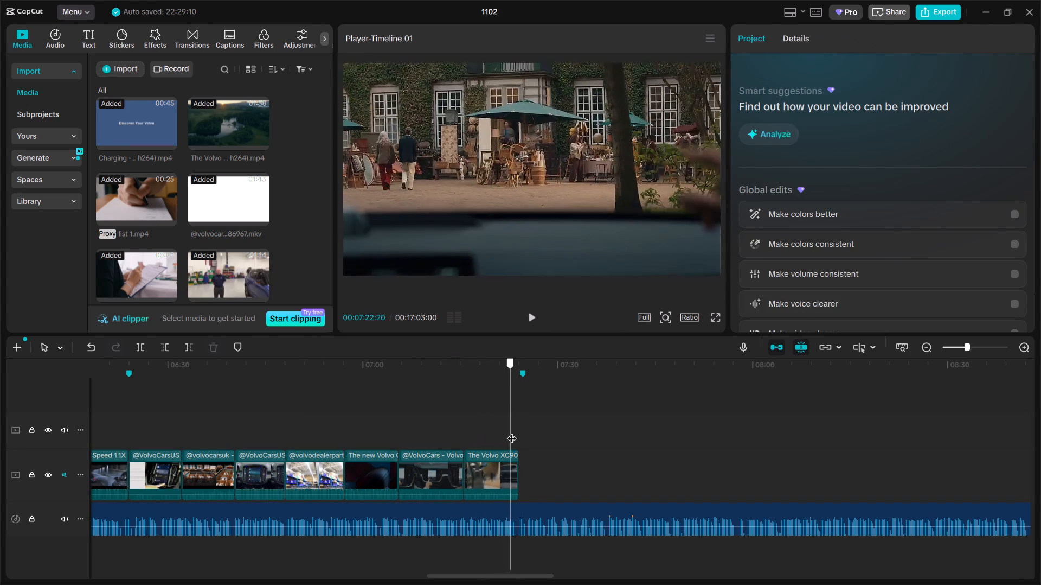
left_click_drag(512, 431, 520, 431)
Check the remaining upper-track footage and scrub through the earlier main-track clips from 02:15:07 to 03:04:25.
scroll(521, 431, "down", 16, "ctrl")
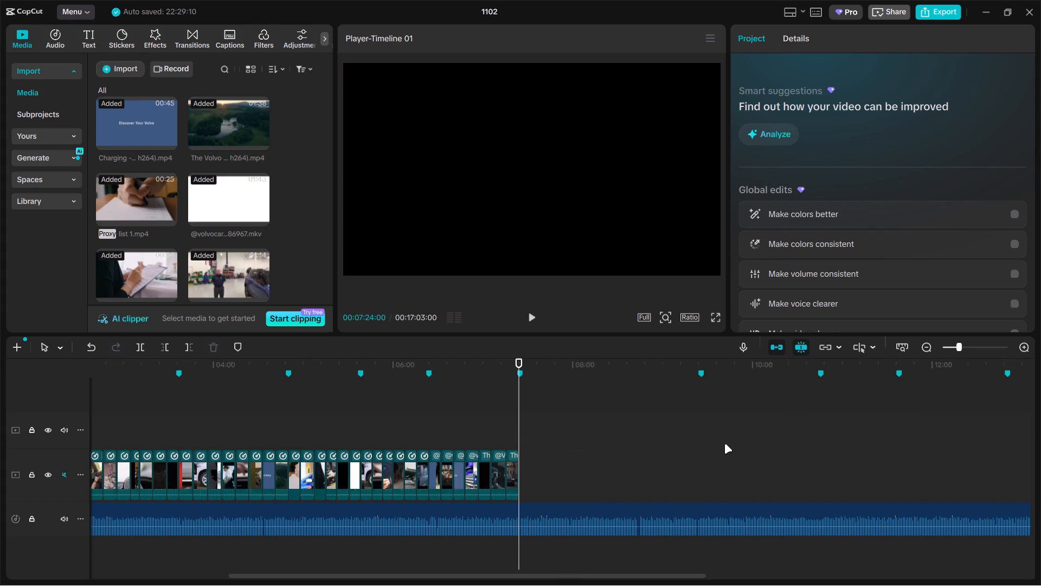
scroll(723, 444, "down", 10, "ctrl")
left_click(696, 458)
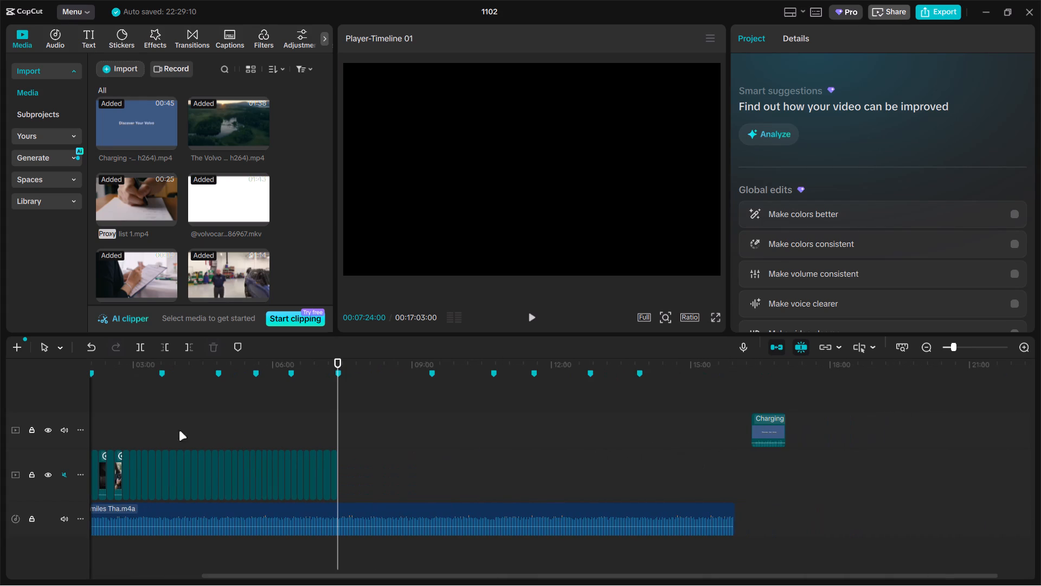
left_click_drag(100, 421, 146, 428)
left_click(229, 431)
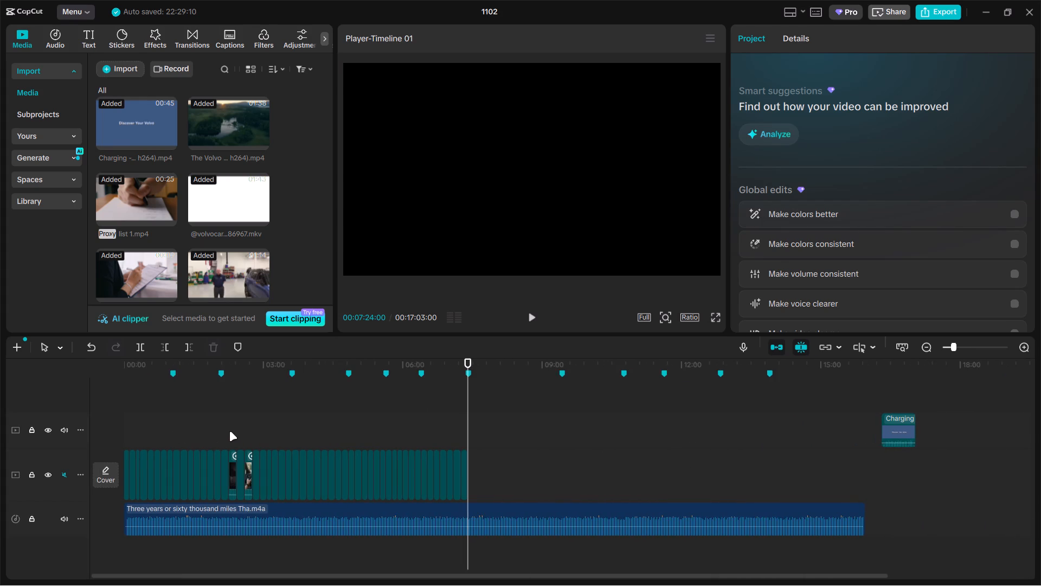
scroll(233, 432, "up", 17, "ctrl")
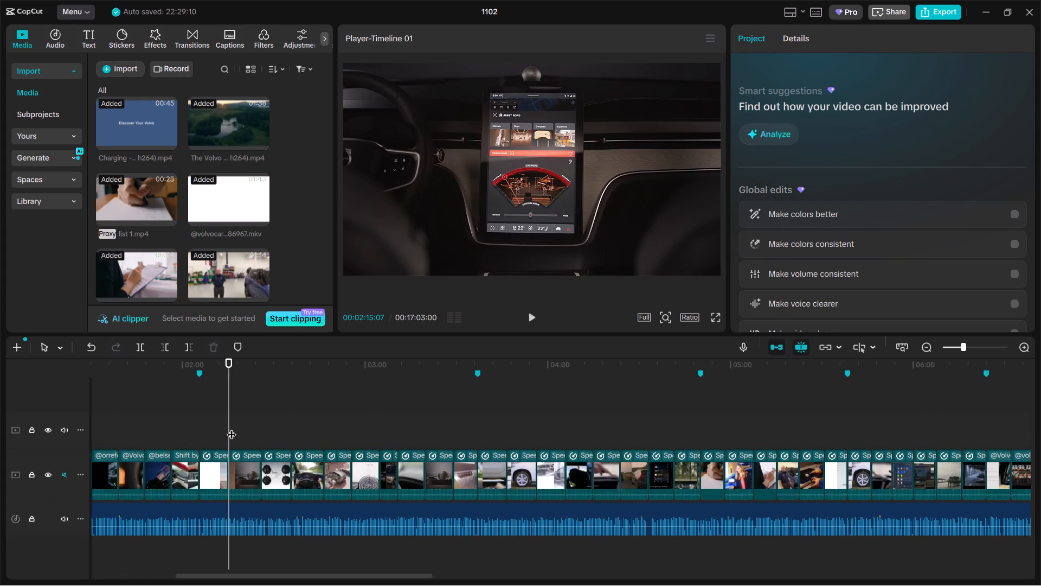
left_click_drag(232, 428, 262, 424)
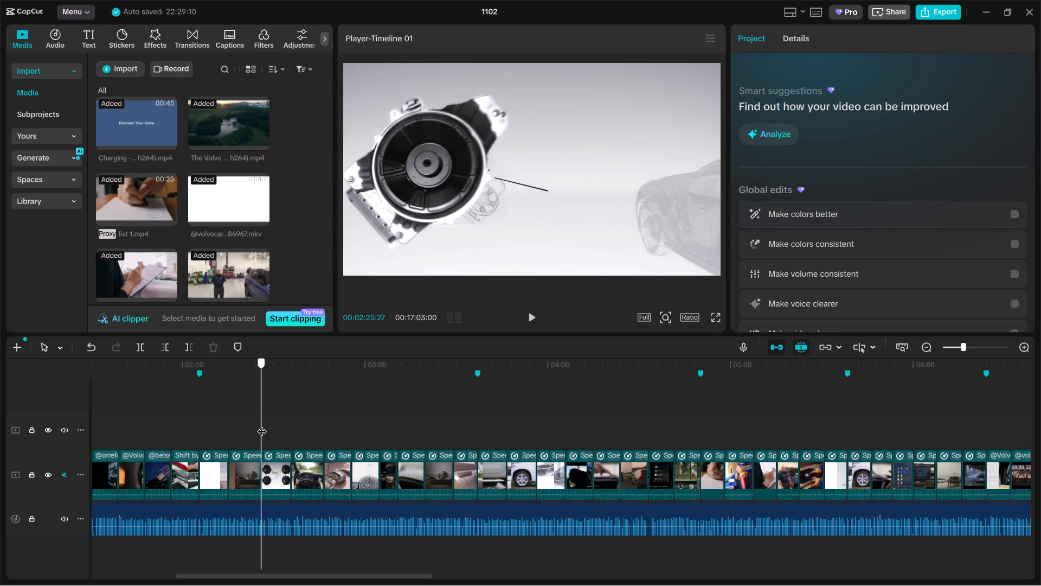
left_click_drag(262, 424, 380, 435)
scroll(389, 435, "down", 11, "ctrl")
Play back the Volvo XC90 clip at the end of the main track through to the 07:24:19 marker.
left_click(604, 419)
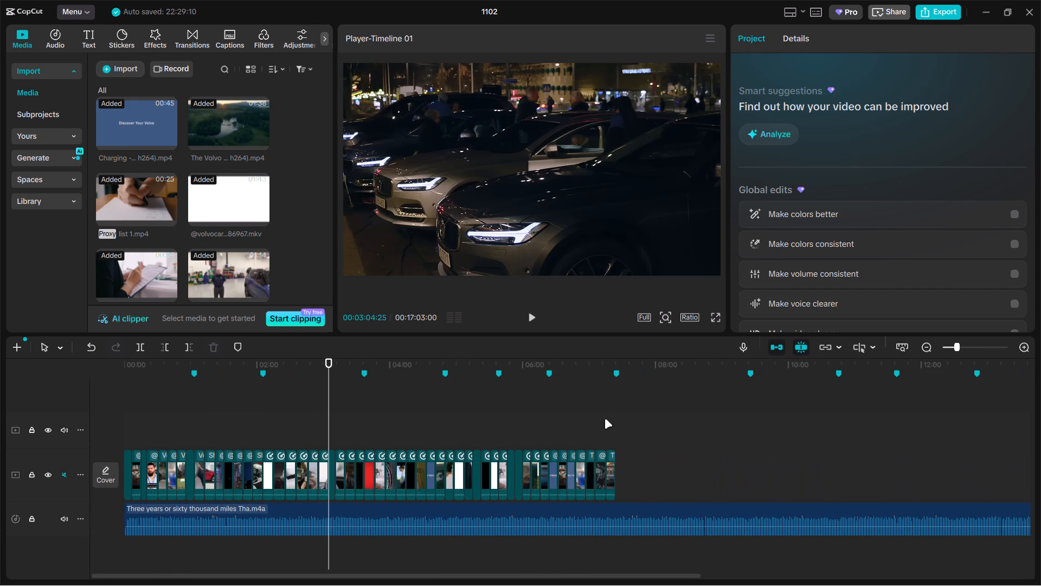
key("space")
scroll(635, 431, "up", 8, "ctrl")
left_click_drag(633, 439, 615, 439)
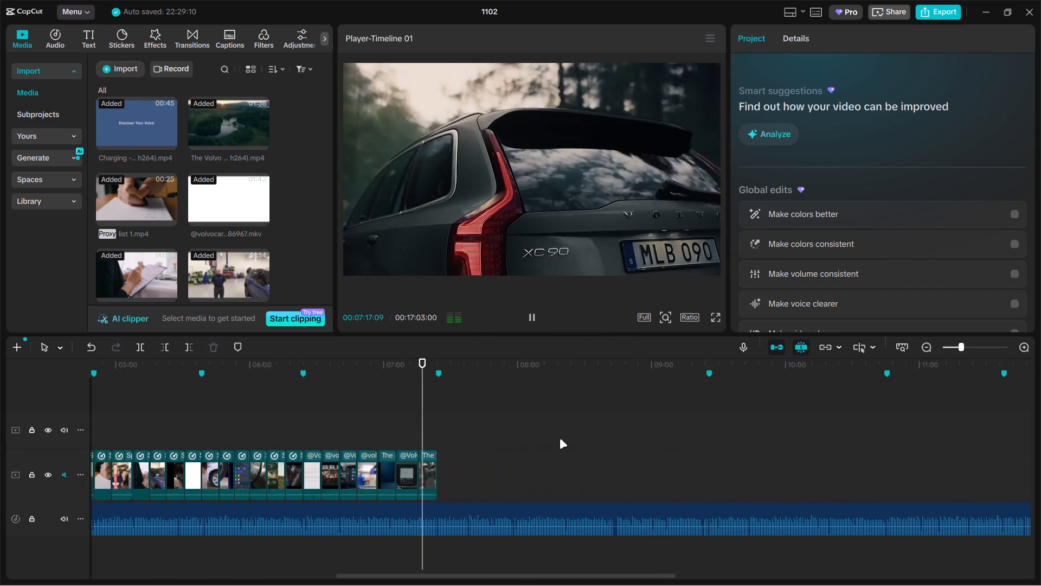
scroll(551, 442, "up", 8, "ctrl")
left_click(550, 443)
left_click(550, 444)
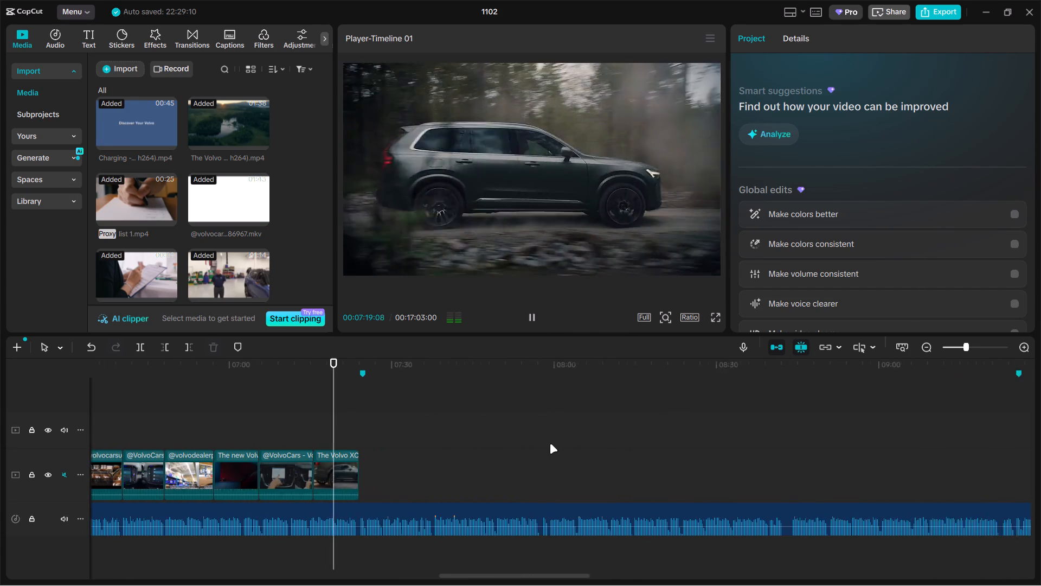
left_click(550, 444)
left_click(446, 445)
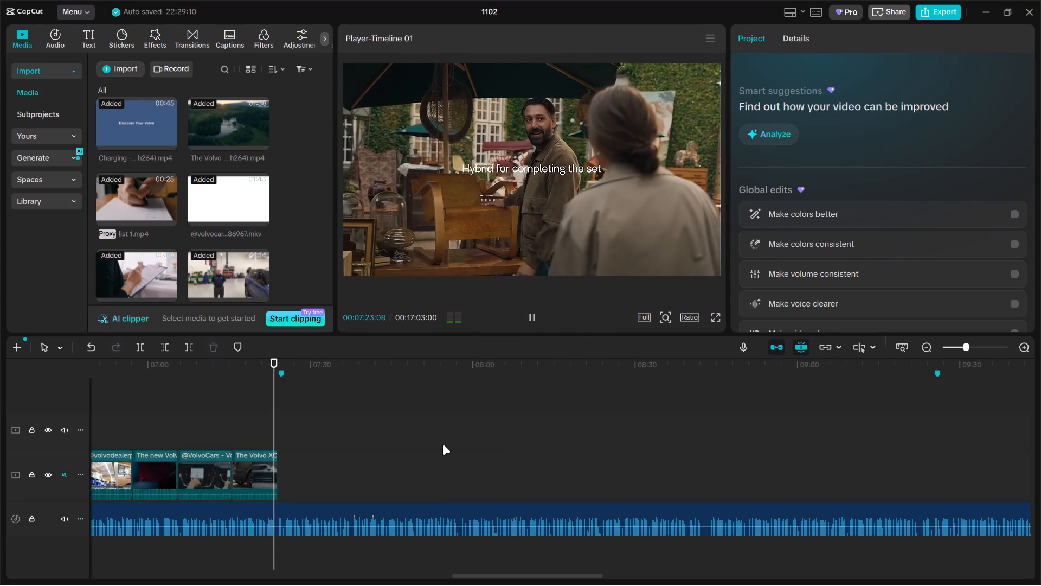
key("space")
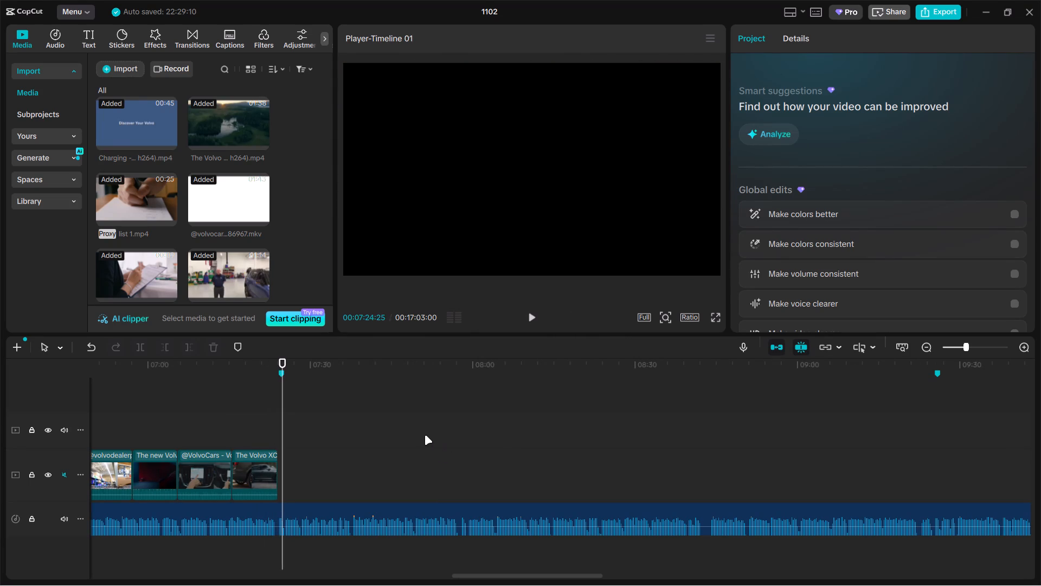
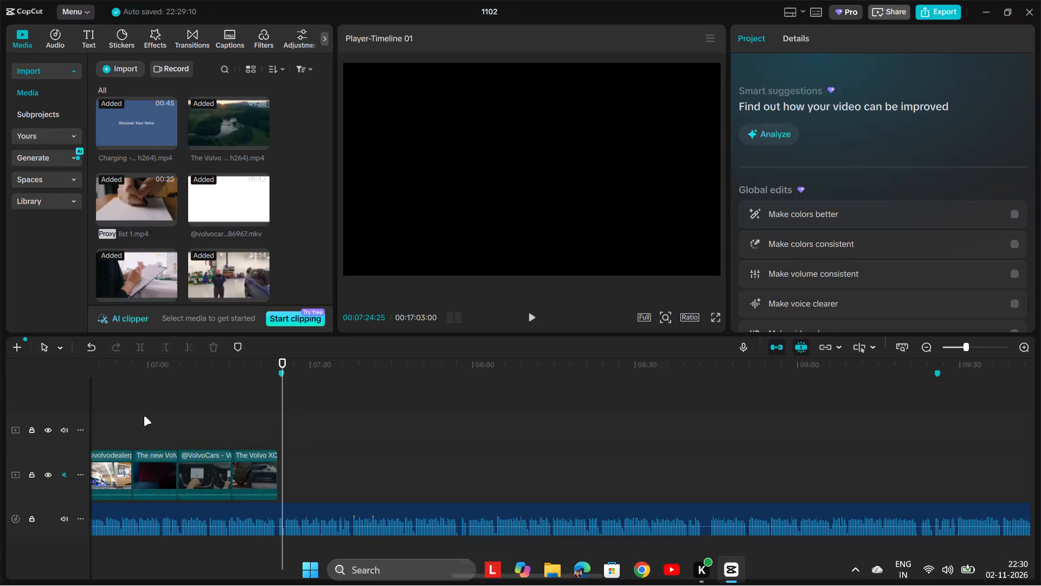
Import all the clips from the Downloads > EDIT > 06 folder into the project media.
left_click(267, 428)
key("space")
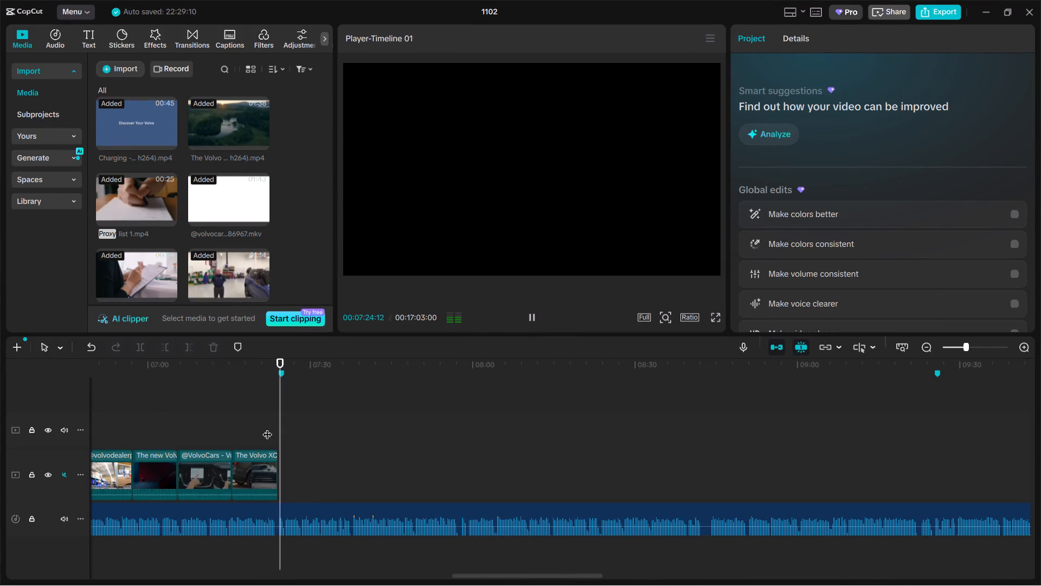
key("space")
left_click(115, 69)
left_click(138, 86)
left_click(138, 91)
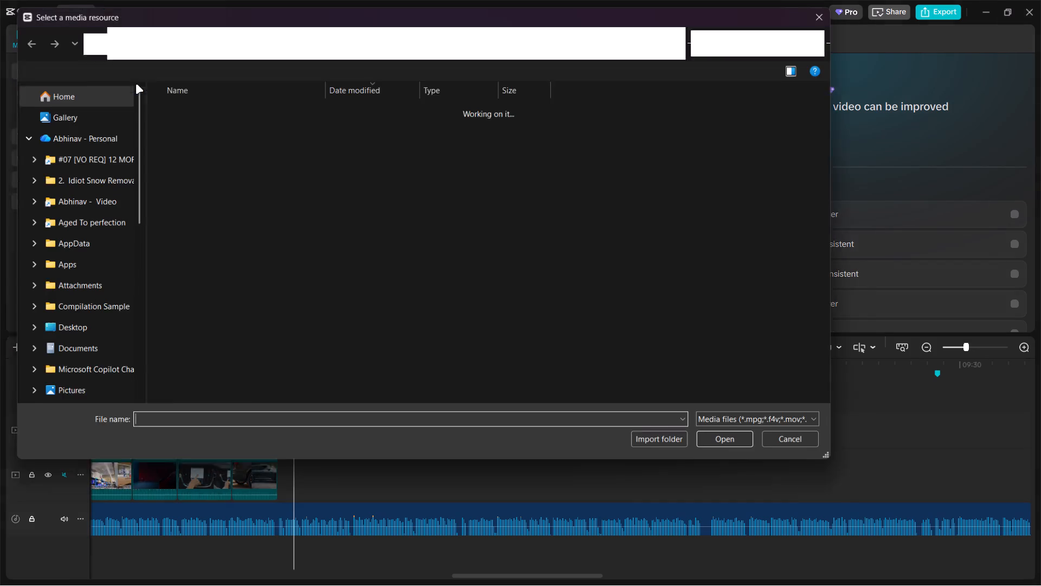
left_click(85, 44)
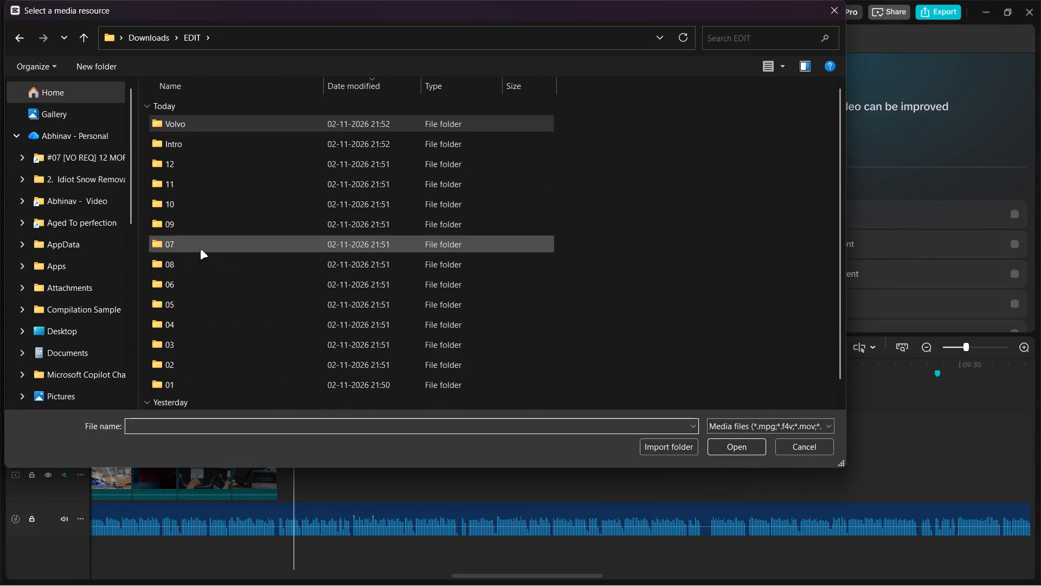
double_click(204, 283)
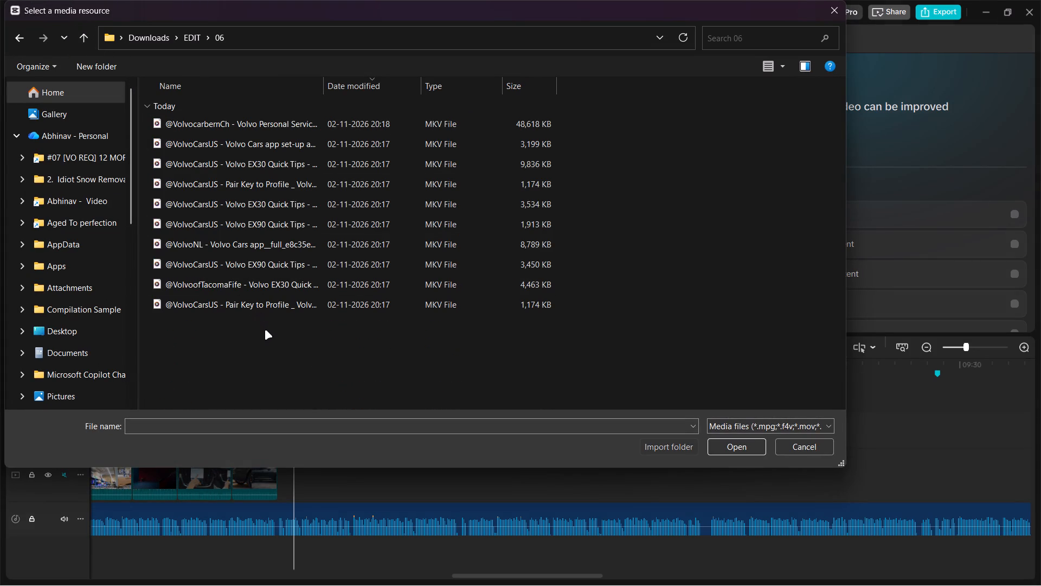
key("ctrl+a")
key("Return")
Append the imported folder 06 clips to the end of the main track, after the Volvo XC90 clip.
left_click_drag(208, 130, 209, 132)
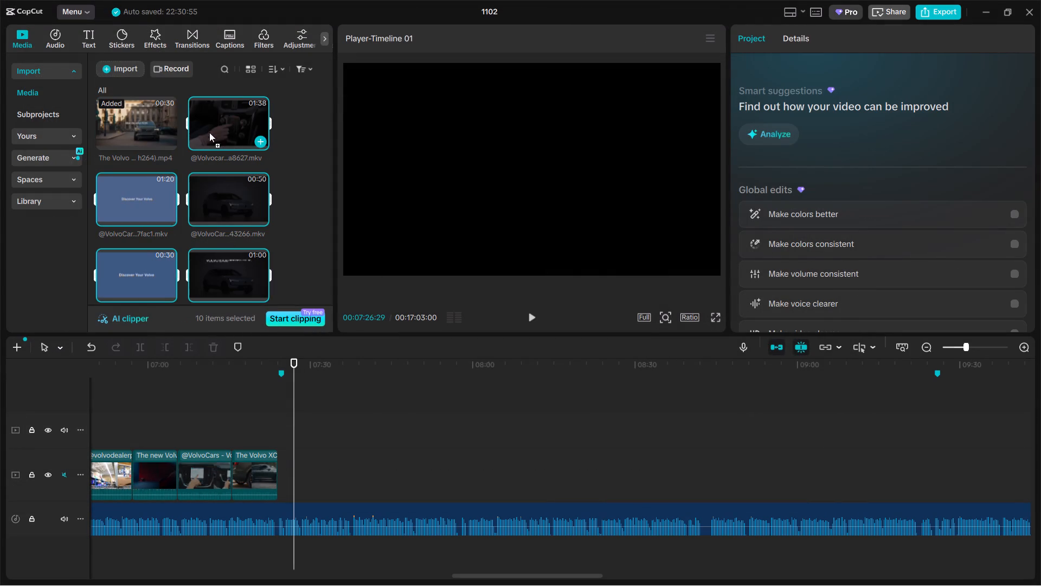
left_click_drag(209, 132, 317, 487)
scroll(342, 428, "down", 10, "ctrl")
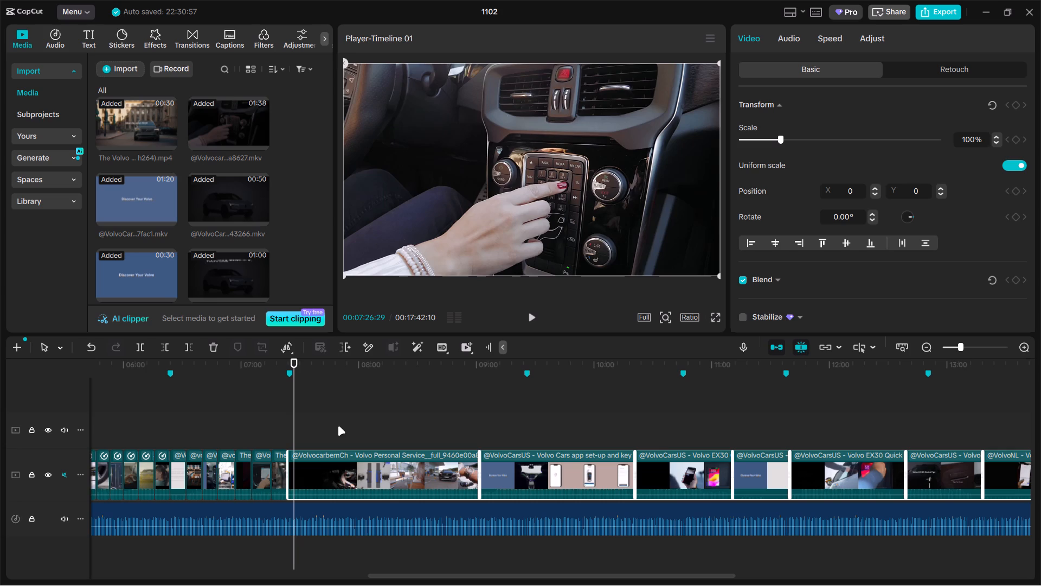
Split the VolvocarbernCh Personal Service clip at 07:43:07, at the white car shot, and delete the part before the cut.
left_click(325, 414)
left_click_drag(325, 414, 325, 415)
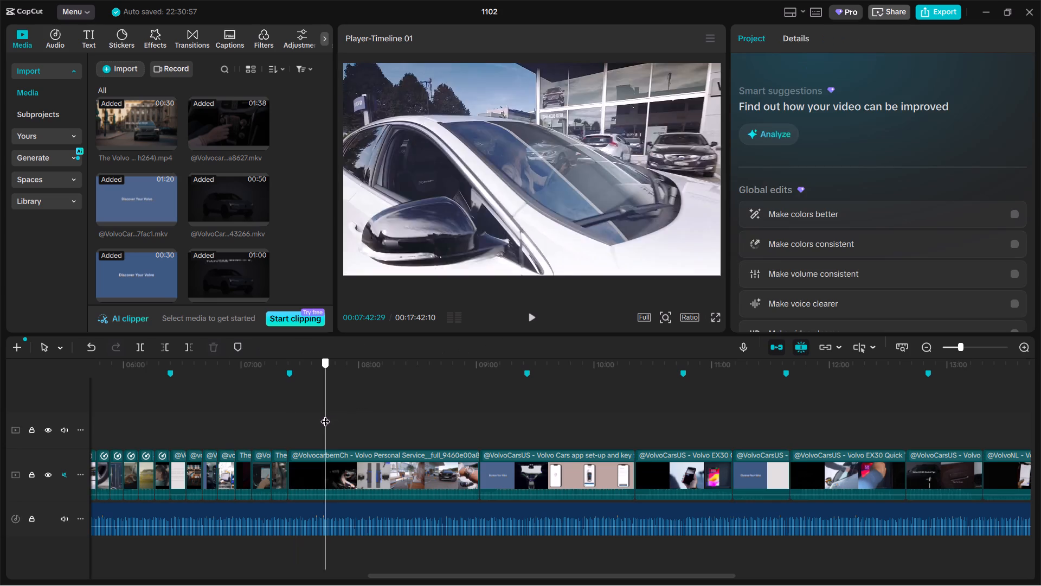
left_click_drag(325, 415, 357, 407)
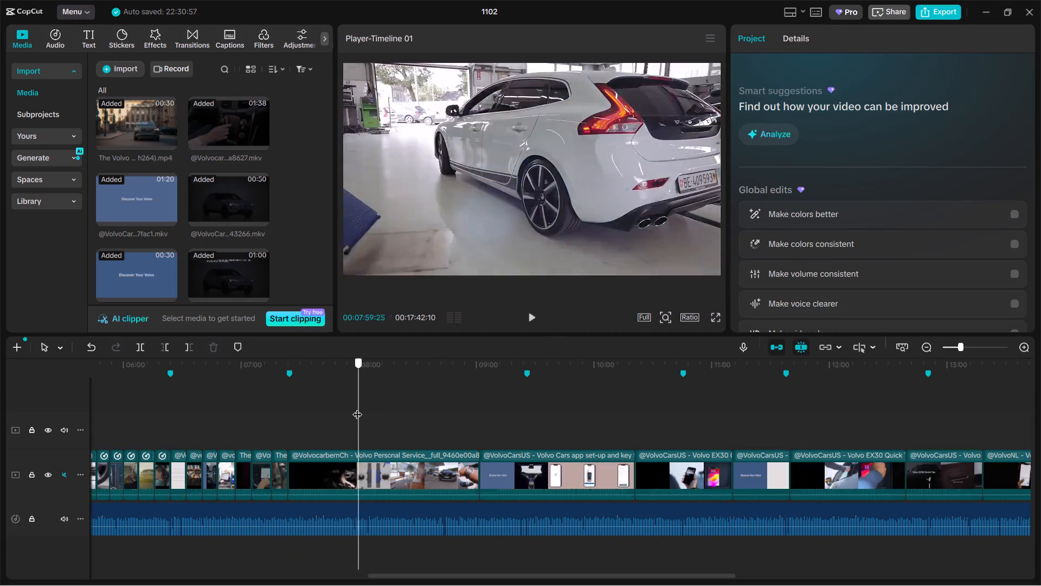
left_click_drag(357, 407, 527, 394)
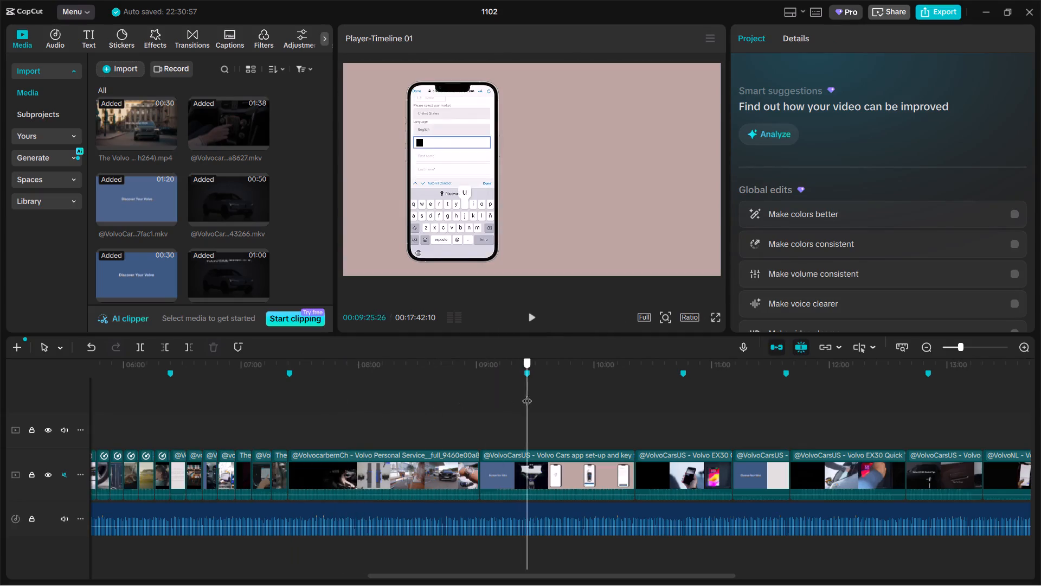
left_click_drag(527, 394, 683, 394)
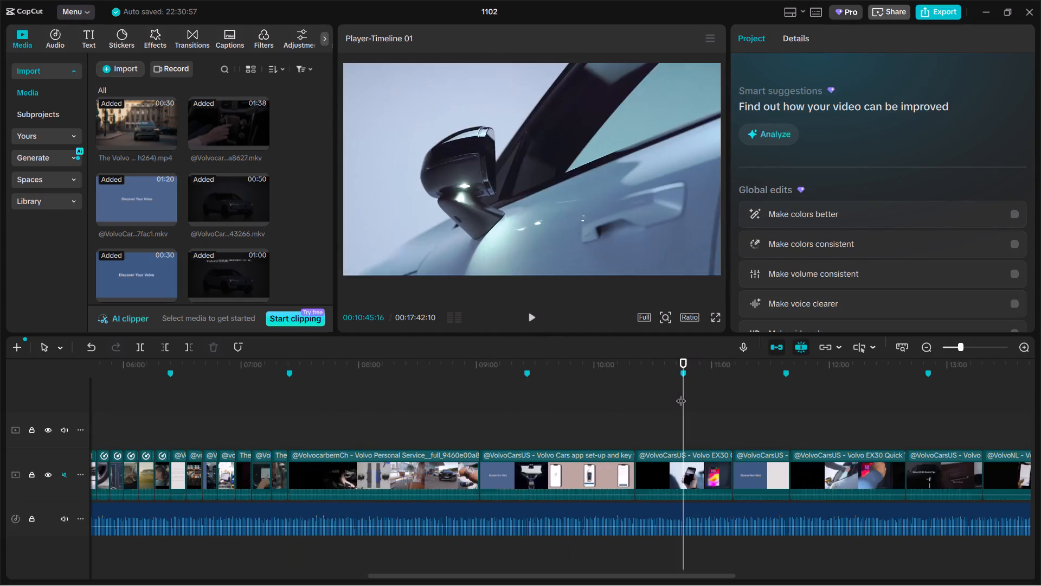
left_click_drag(681, 394, 363, 397)
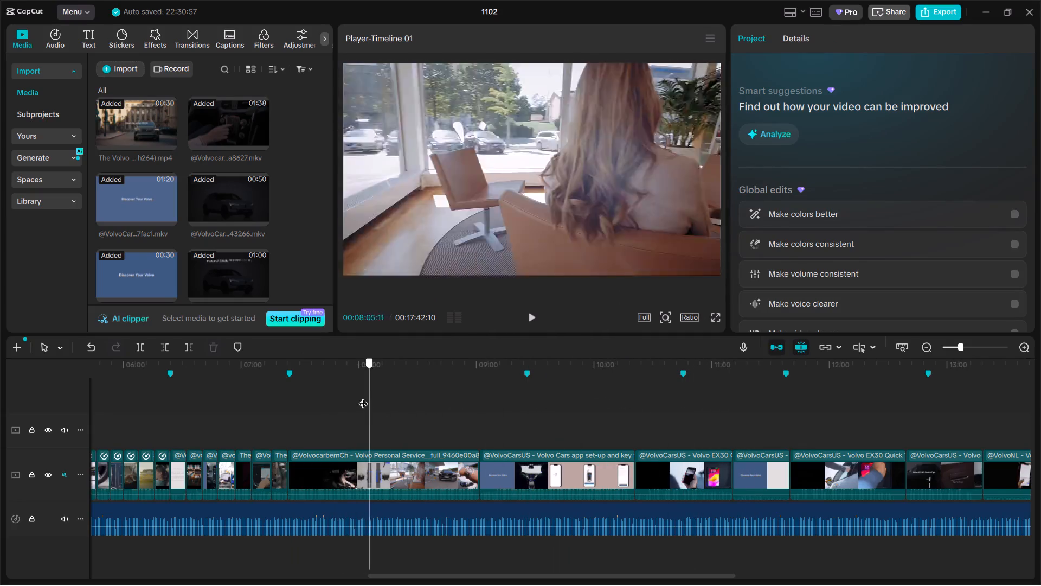
left_click_drag(363, 397, 326, 396)
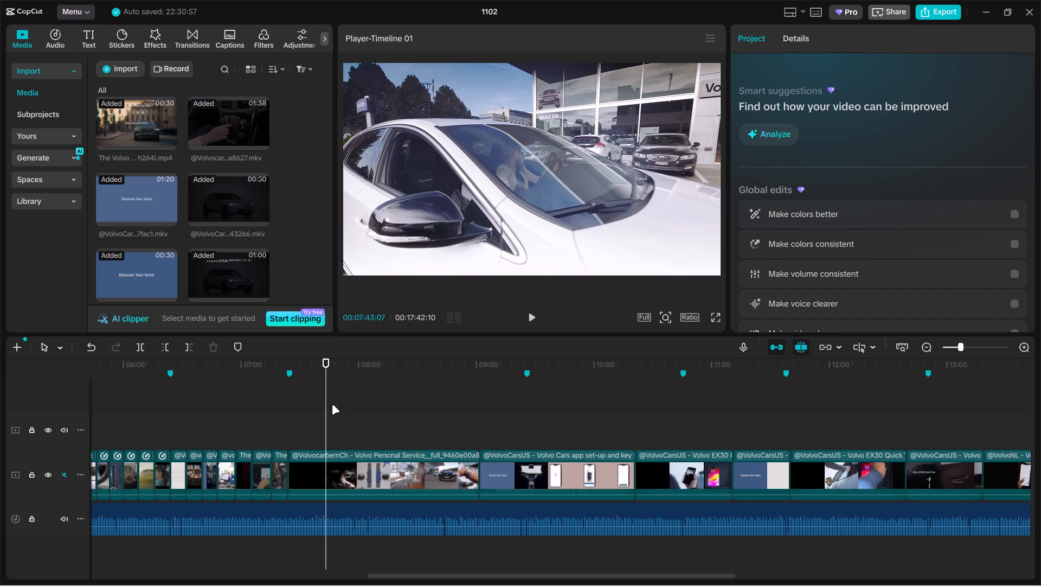
left_click(347, 466)
key("ctrl+b")
left_click(319, 476)
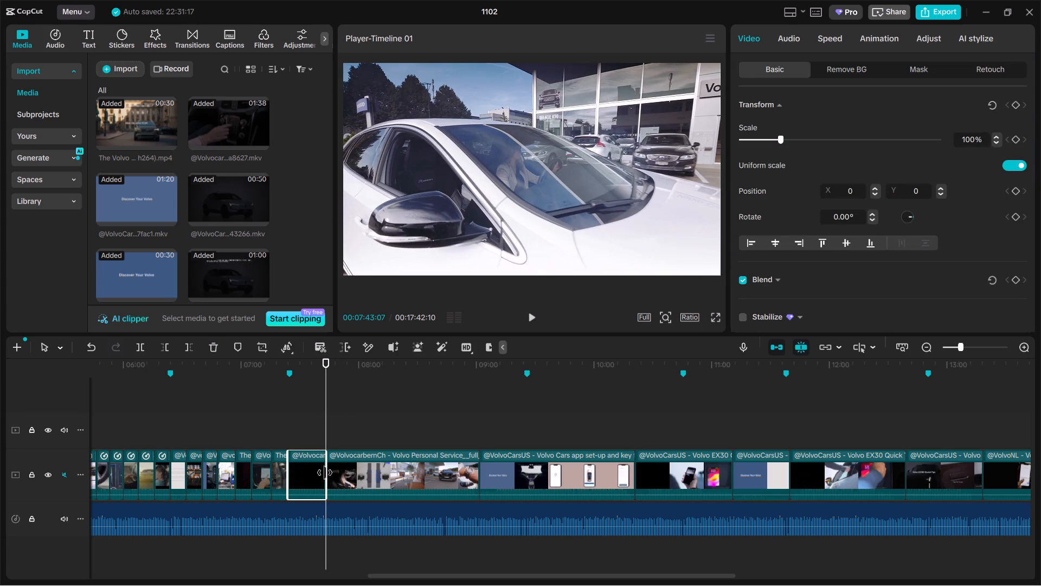
key("BackSpace")
Split the Personal Service clip at 07:35:27 and move its remaining part to the end of the main track.
left_click(291, 436)
scroll(291, 436, "up", 8, "ctrl")
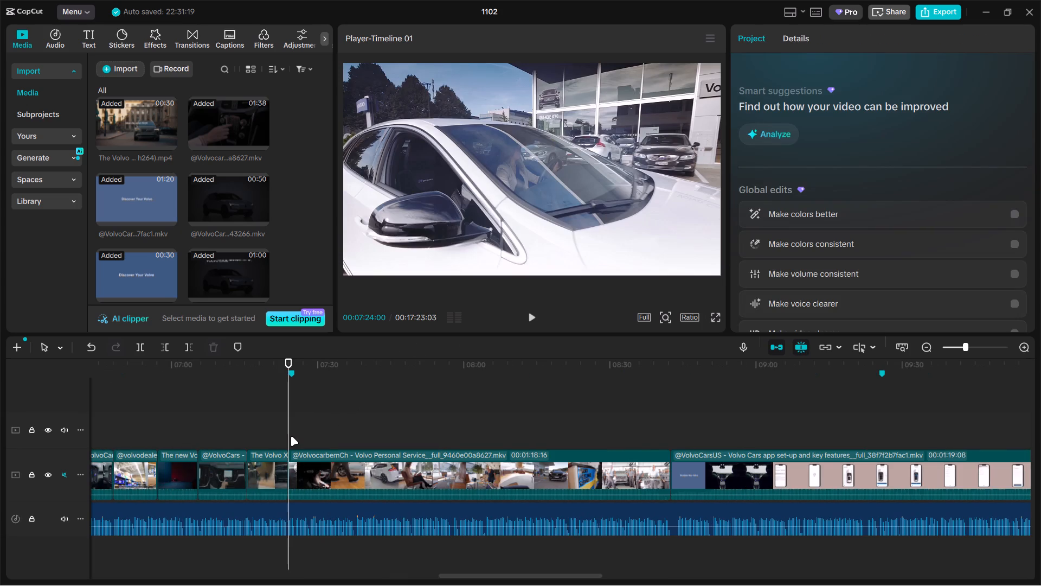
left_click_drag(287, 427, 353, 429)
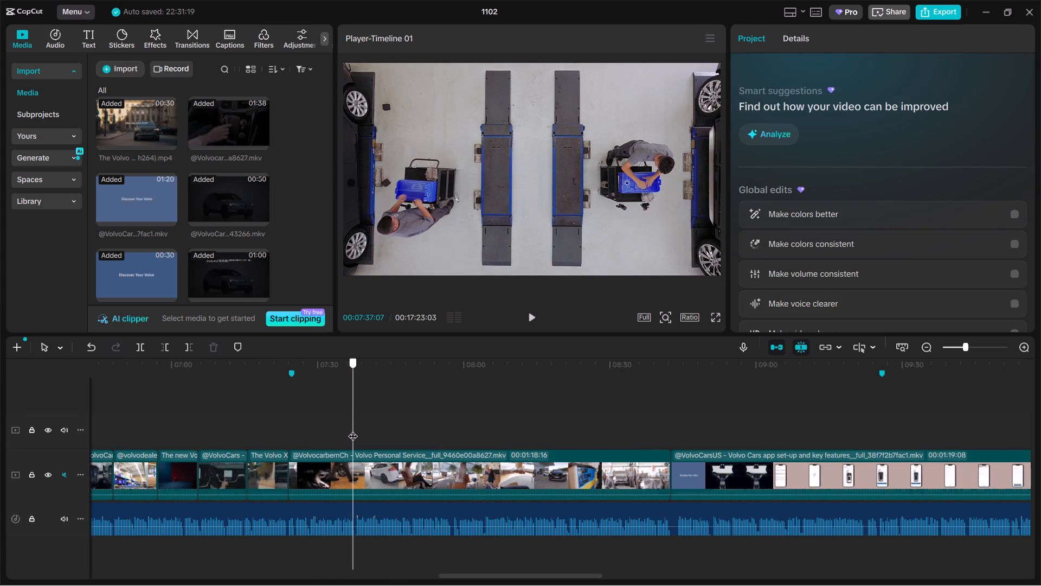
left_click_drag(353, 429, 346, 438)
left_click(354, 464)
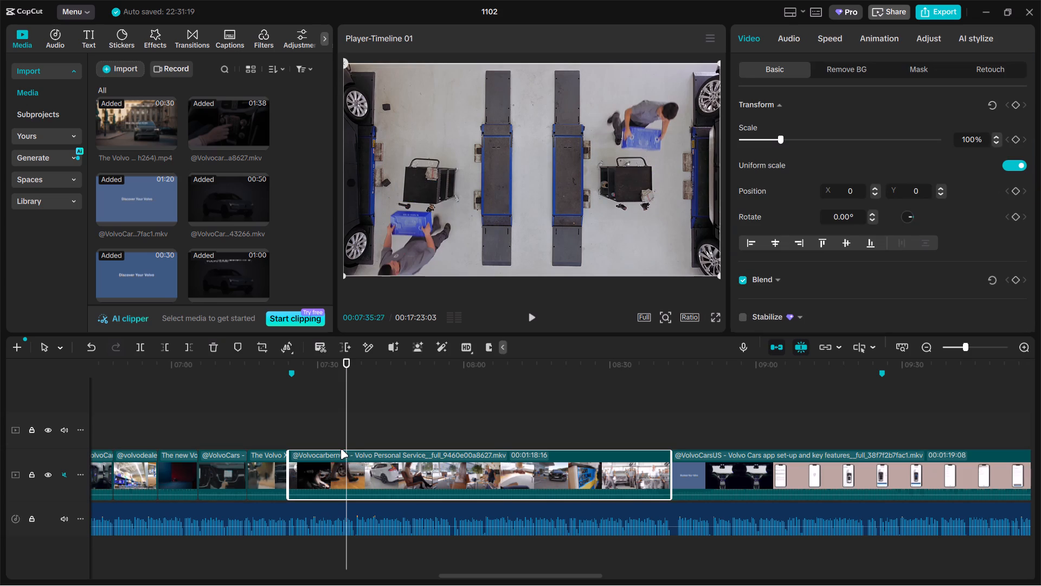
key("ctrl+b")
key("BackSpace")
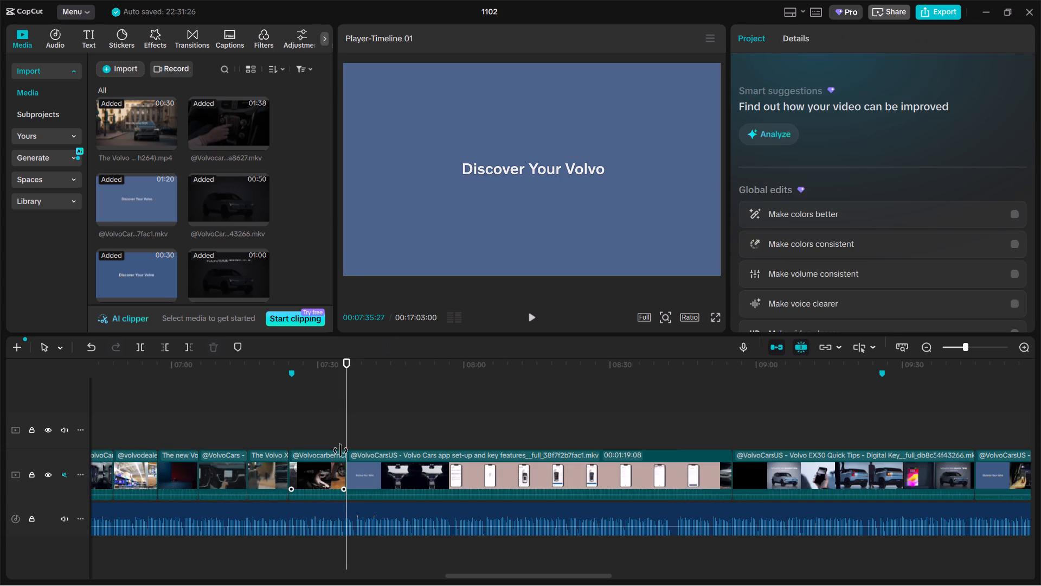
key("ctrl+z")
scroll(342, 451, "down", 20, "ctrl")
scroll(342, 451, "down", 2, "ctrl")
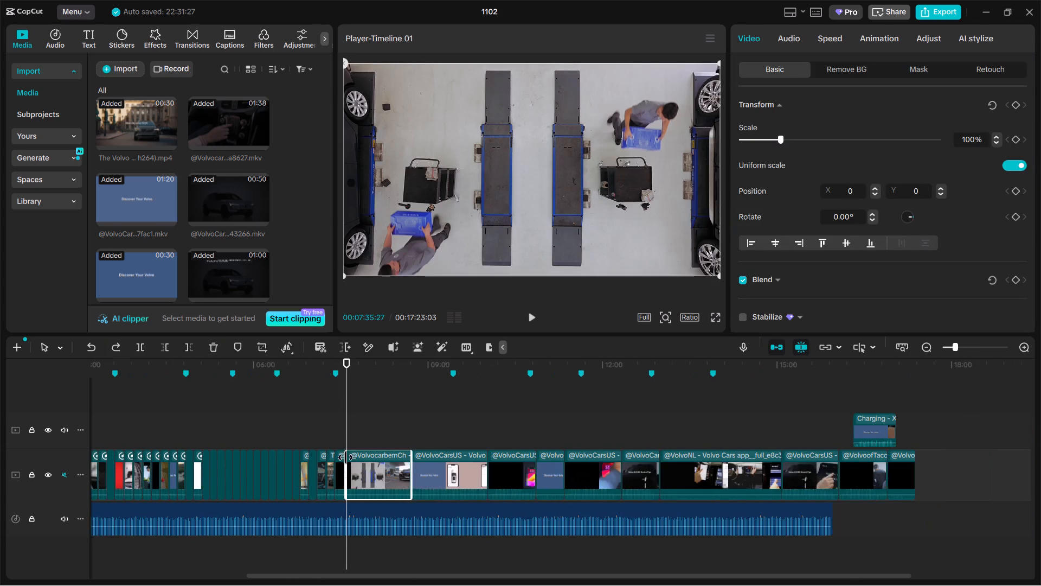
left_click_drag(369, 471, 995, 473)
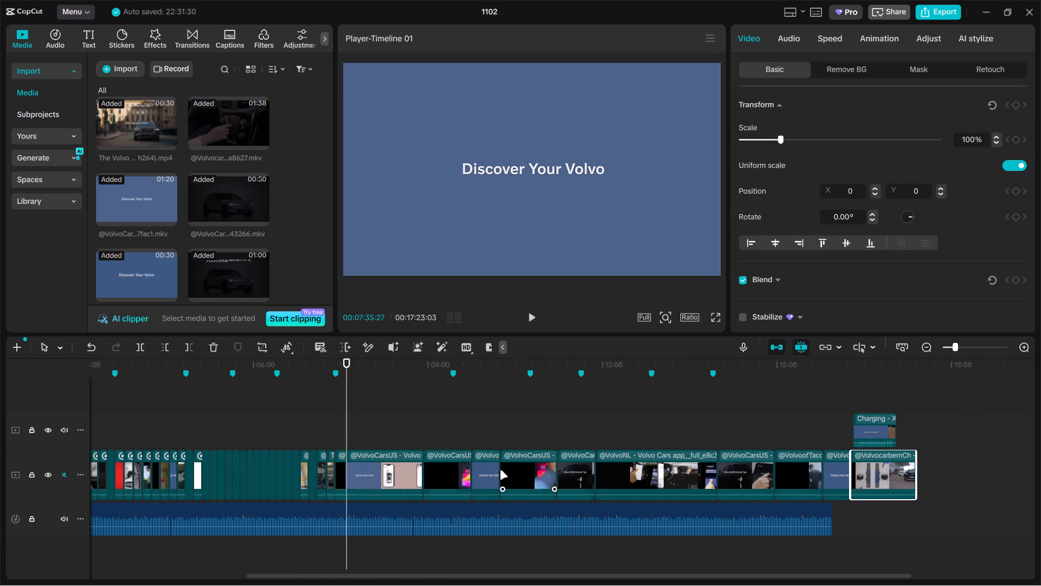
Split the Volvo Cars app set-up clip at 08:04:21, at the phone sign-up form, and delete the part before the cut.
scroll(388, 448, "up", 14, "ctrl")
left_click_drag(346, 431, 367, 431)
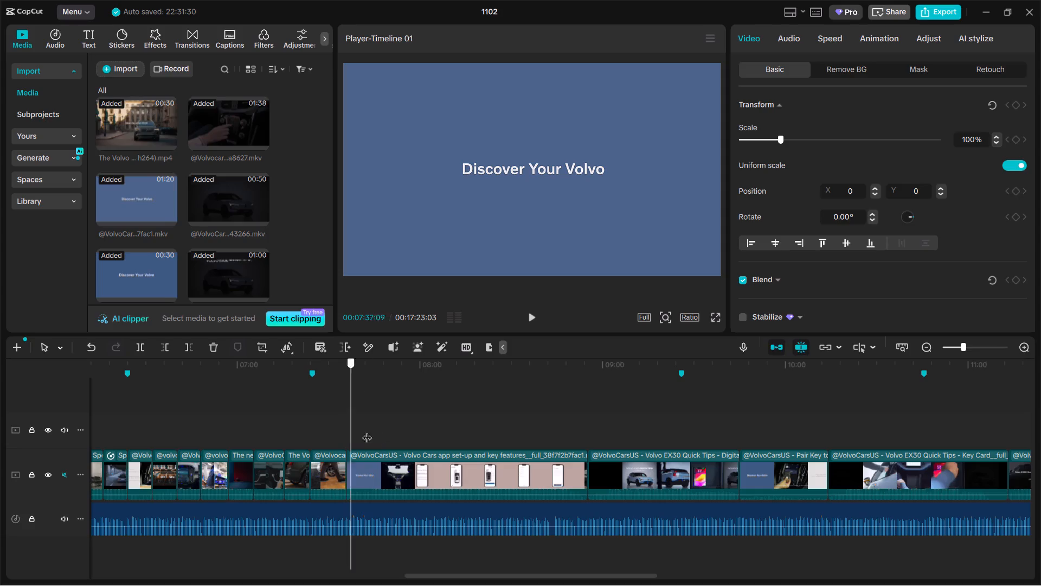
left_click_drag(367, 431, 458, 447)
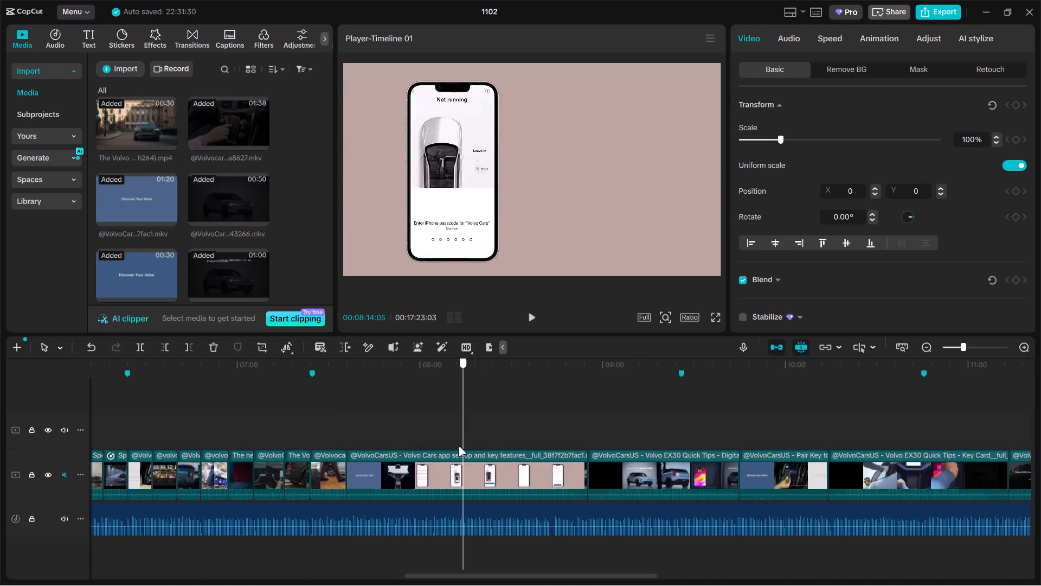
left_click_drag(458, 447, 434, 448)
left_click(434, 480)
key("ctrl+v")
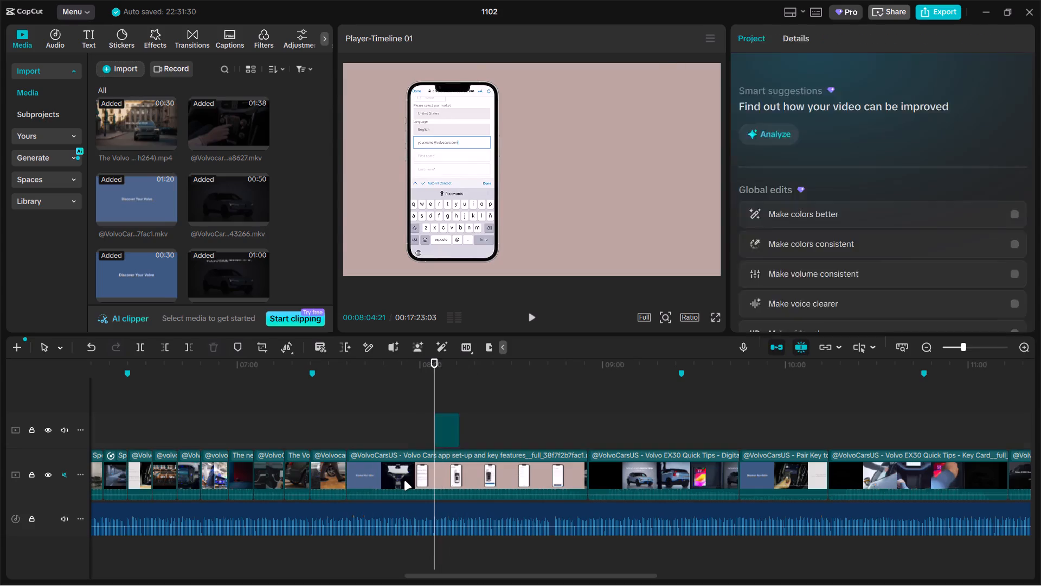
key("ctrl+z")
key("ctrl+b")
left_click(393, 481)
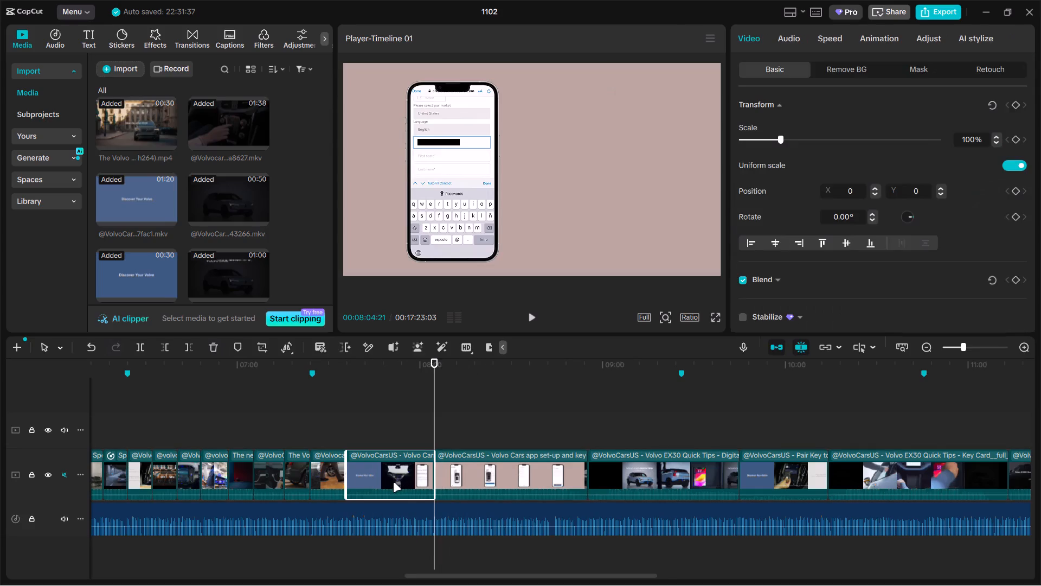
key("BackSpace")
Split the Volvo Cars app set-up clip at 07:47:07 and delete the rest of it after the cut.
left_click(345, 434)
left_click_drag(345, 434, 381, 430)
left_click(388, 468)
key("ctrl+b")
key("BackSpace")
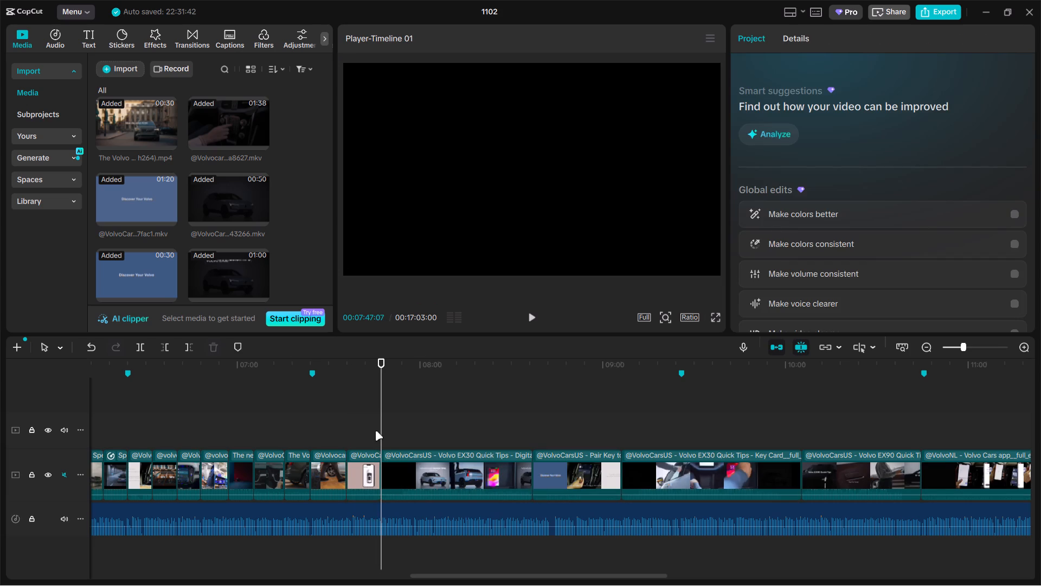
Scrub the Volvo EX30 Quick Tips Digital Key clip for a cut point at about 07:54 and select the clip.
left_click_drag(377, 426, 426, 429)
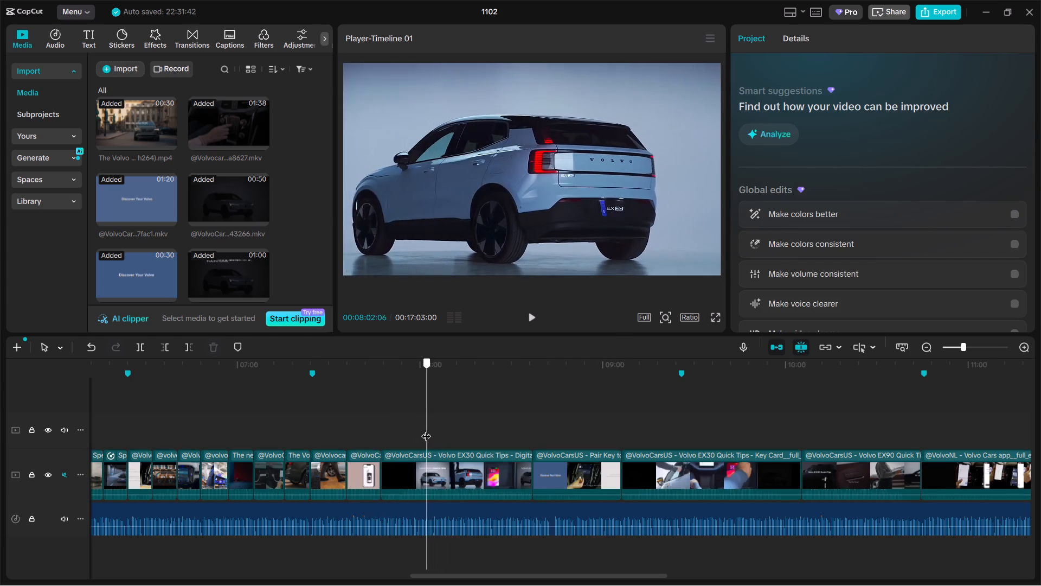
left_click_drag(426, 429, 401, 439)
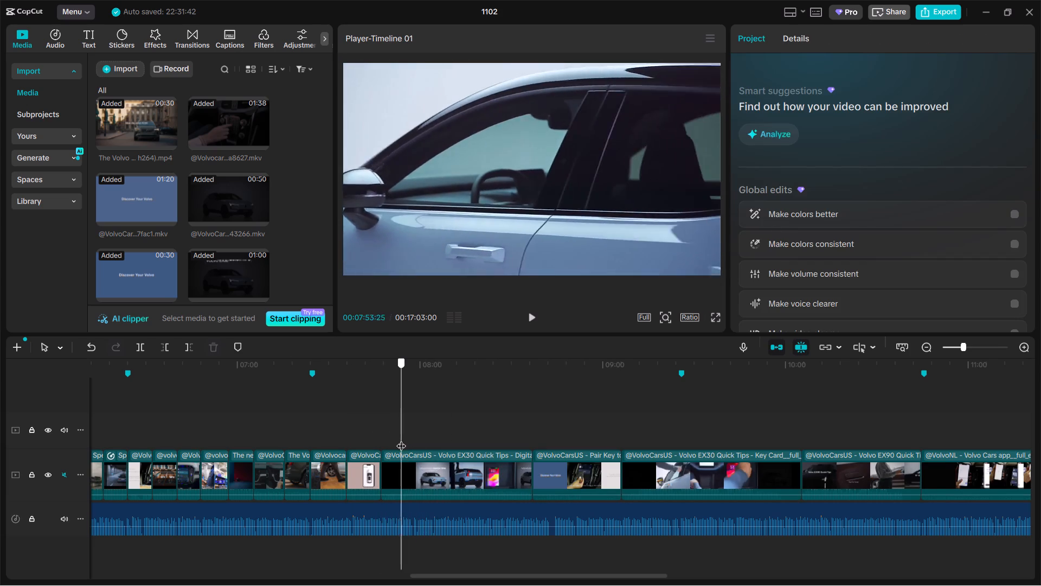
left_click_drag(401, 439, 404, 444)
left_click(411, 481)
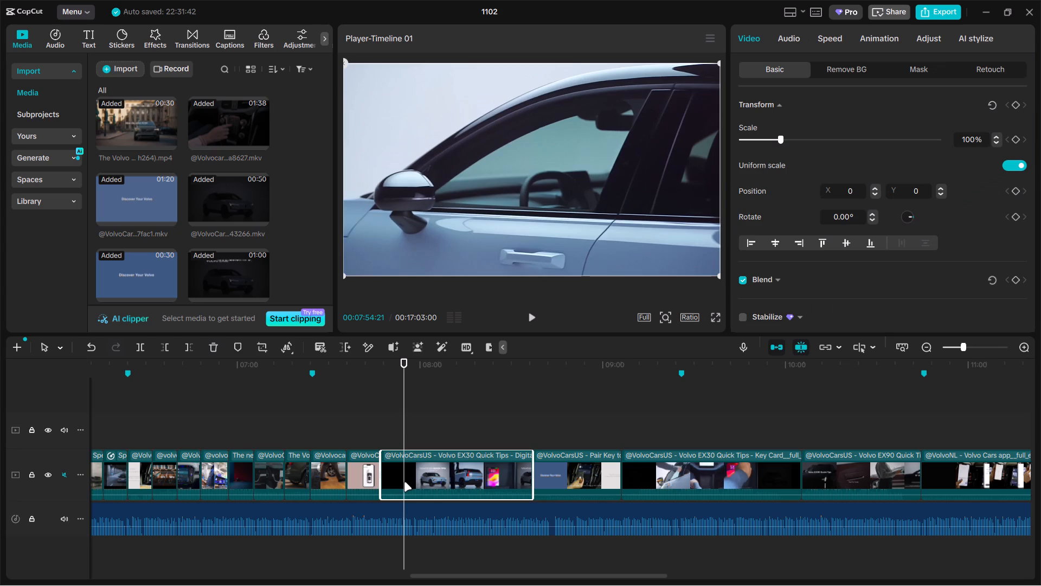
Split the Volvo EX30 Quick Tips Digital Key clip at 07:54:21 and delete the part before the cut.
key("ctrl+b")
left_click(403, 482)
left_click(388, 482)
key("BackSpace")
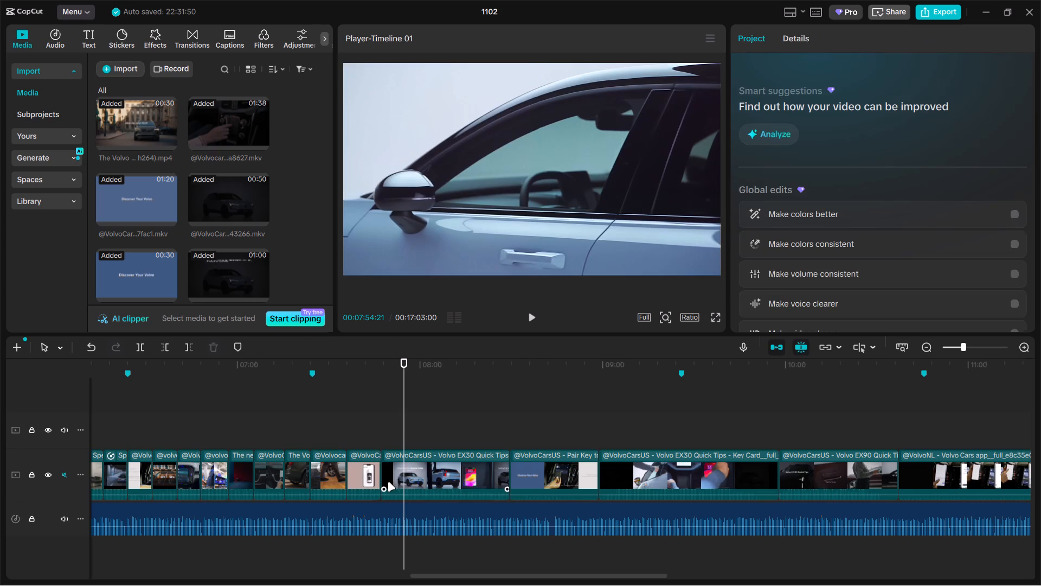
Split the Digital Key clip at 07:58:14, at the rear view of the car, and delete the rest after the cut.
left_click(377, 439)
left_click_drag(377, 439, 414, 435)
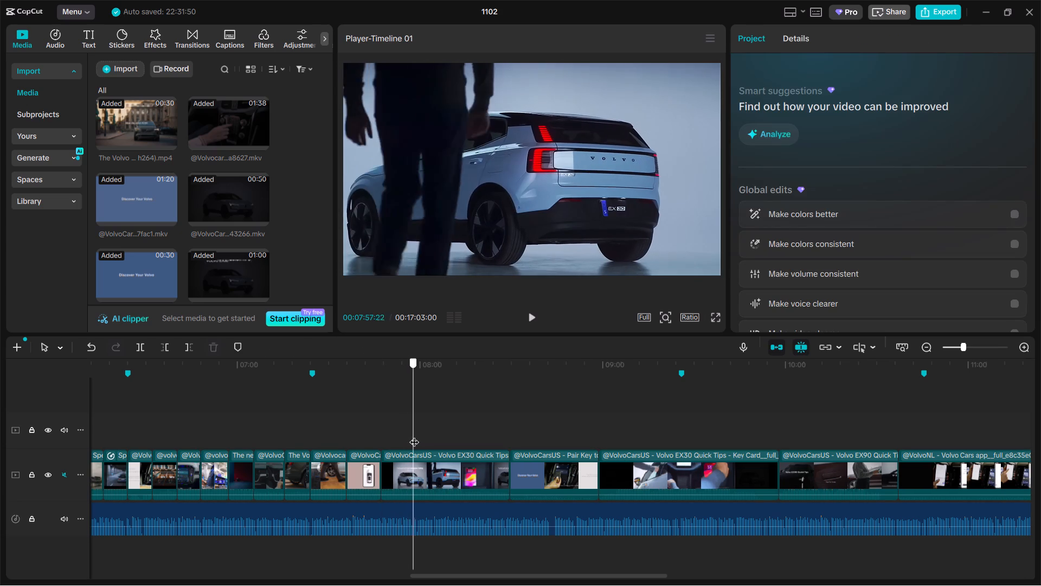
left_click_drag(414, 435, 415, 435)
left_click(420, 460)
key("ctrl+b")
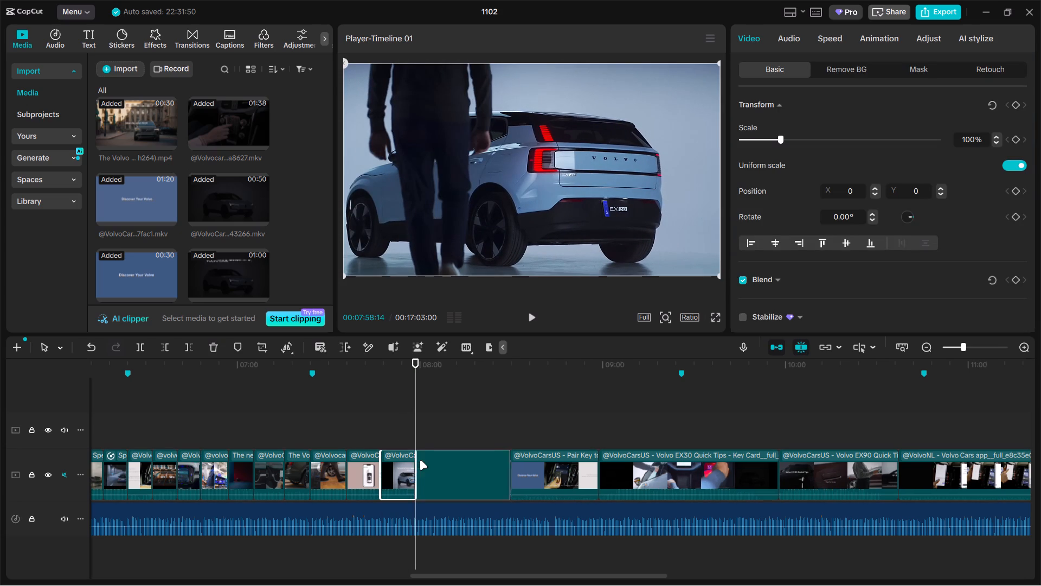
key("BackSpace")
Trim the start of the Pair Key clip to cut off the "Discover Your Volvo" title card.
left_click_drag(415, 440, 444, 434)
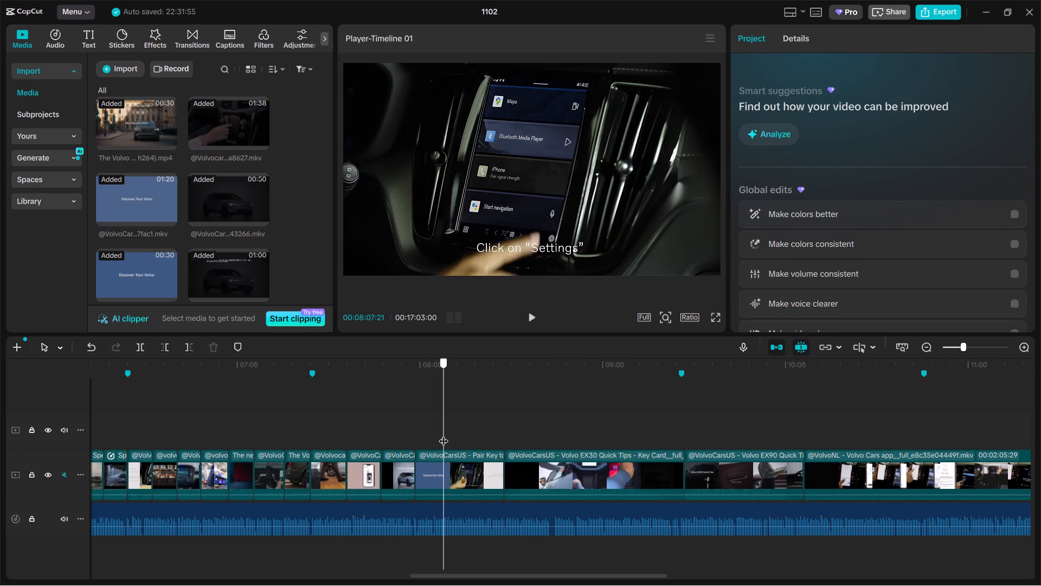
left_click_drag(444, 434, 441, 436)
left_click(438, 475)
left_click_drag(415, 467, 417, 467)
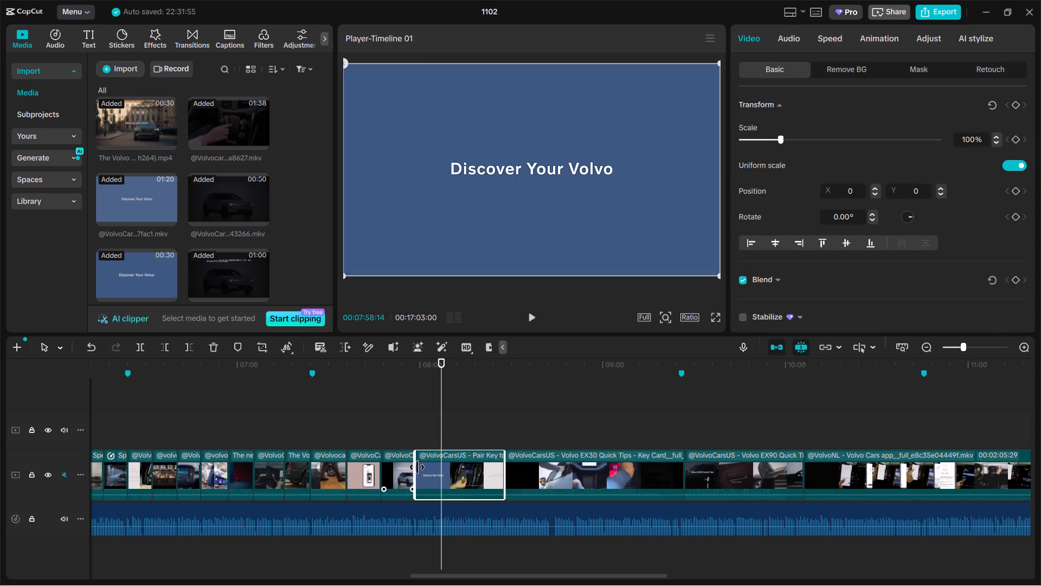
left_click_drag(417, 467, 437, 466)
Trim the end of the Pair Key clip back to 08:07:11, at the "Connect Key to Profile" shot.
left_click(420, 439)
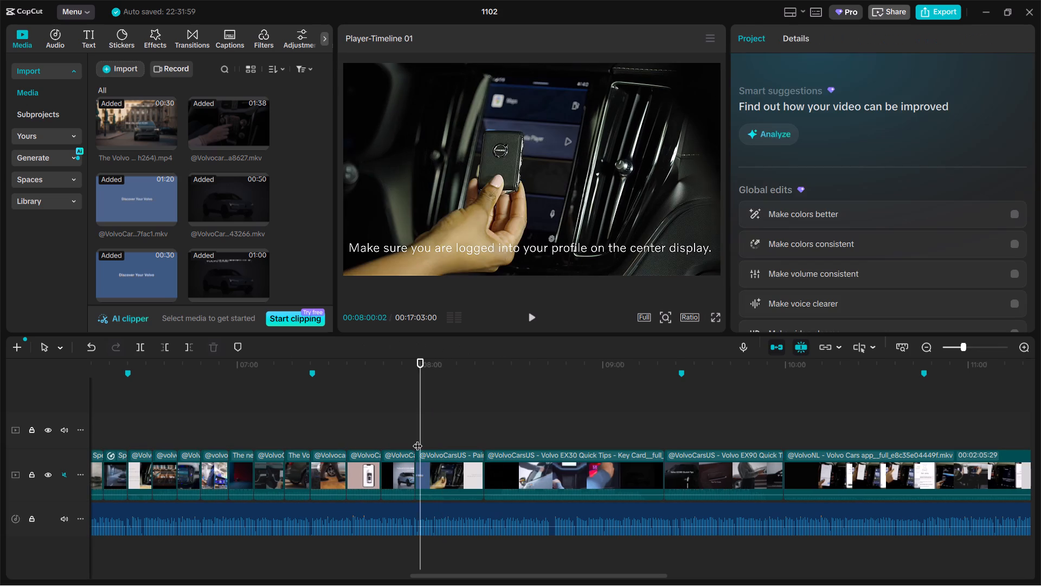
left_click_drag(417, 439, 449, 439)
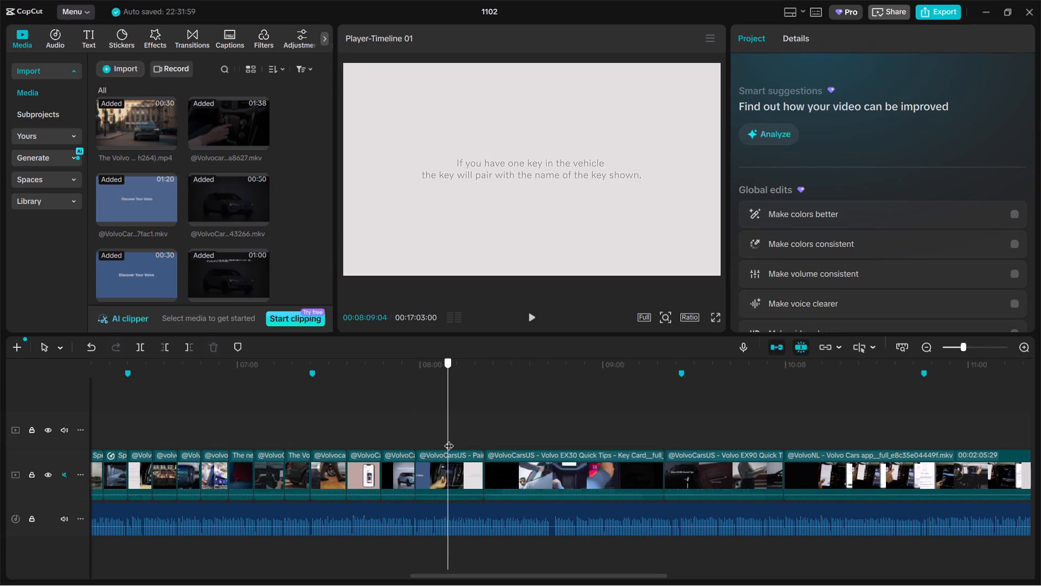
left_click_drag(449, 439, 442, 442)
left_click(447, 475)
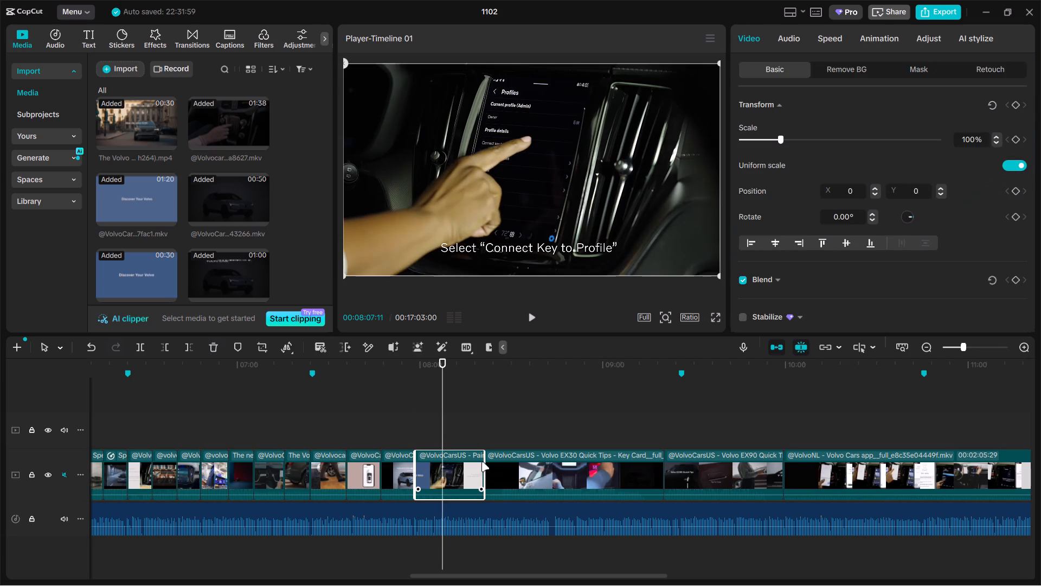
left_click_drag(481, 462, 441, 462)
Scale the Pair Key clip to 132% and shift its picture down to push the caption out of frame.
left_click(426, 444)
left_click(510, 121)
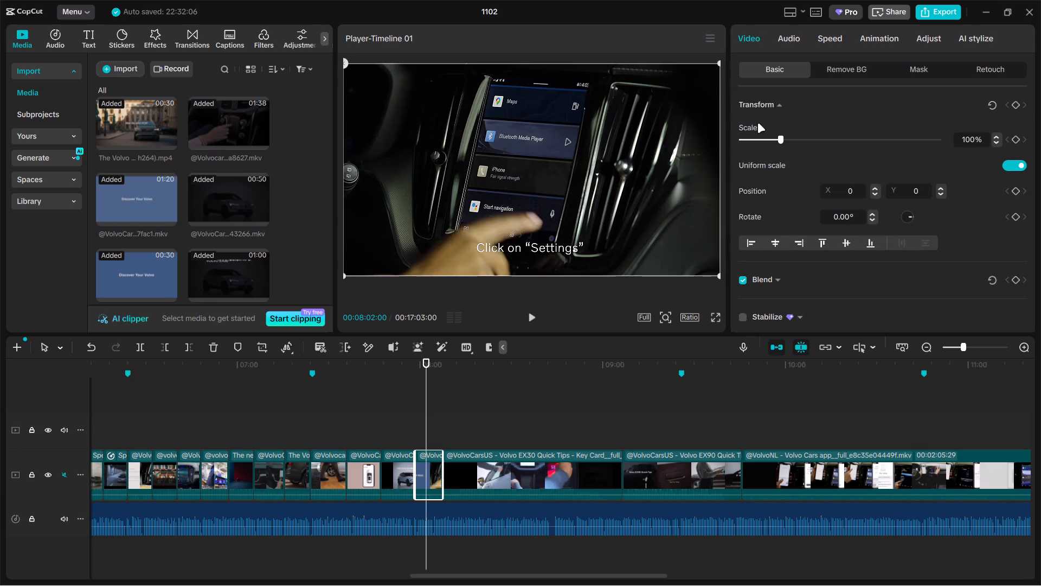
left_click_drag(786, 139, 793, 138)
left_click_drag(666, 182, 668, 190)
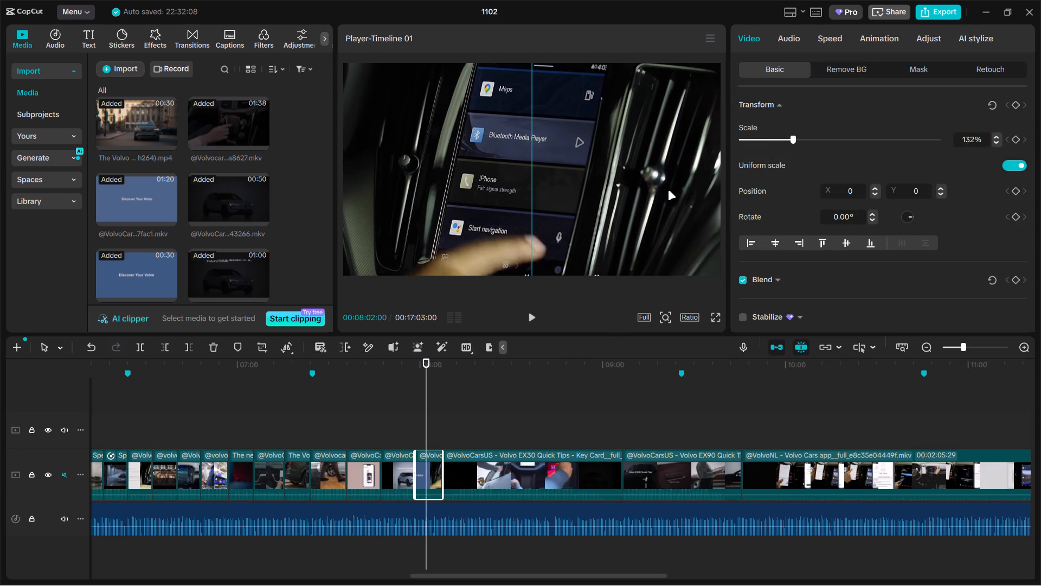
left_click_drag(668, 190, 667, 199)
Split the Volvo EX30 Quick Tips Key Card clip at 08:31:22, at the wireless charging shot, and delete the part before the cut.
left_click(480, 430)
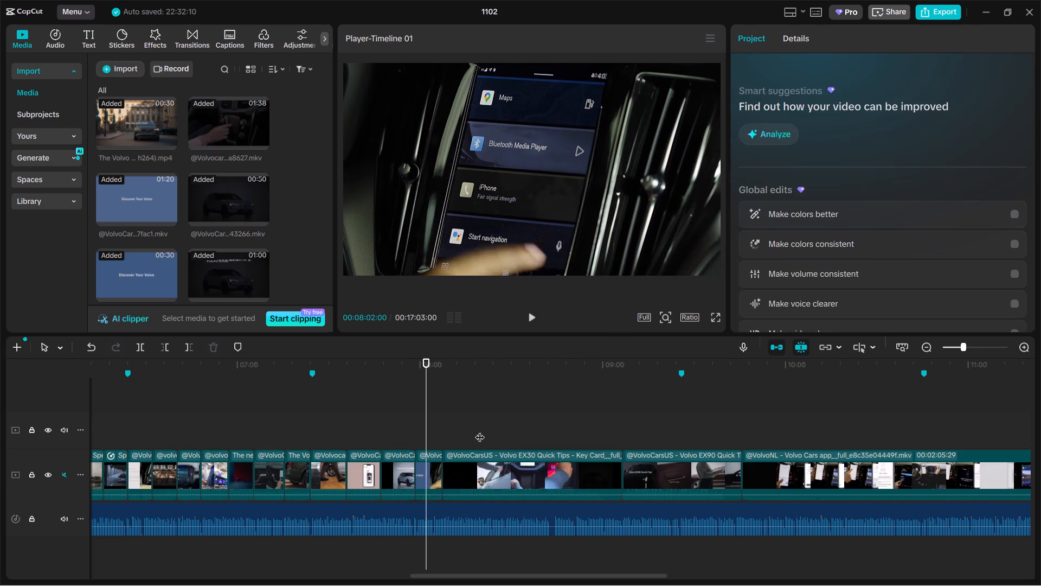
left_click_drag(480, 430, 517, 423)
left_click(519, 476)
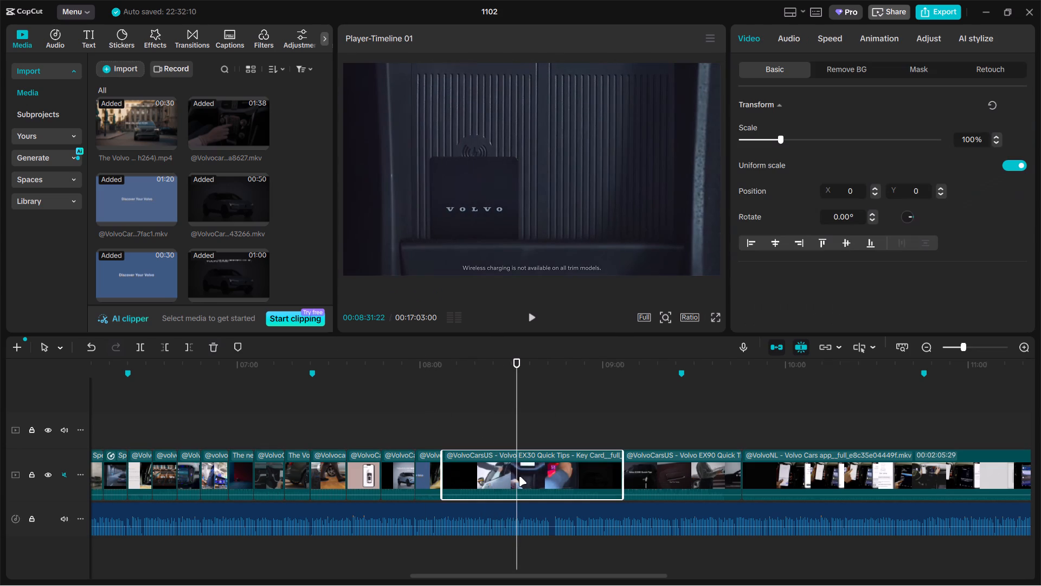
key("ctrl+b")
left_click(490, 476)
key("BackSpace")
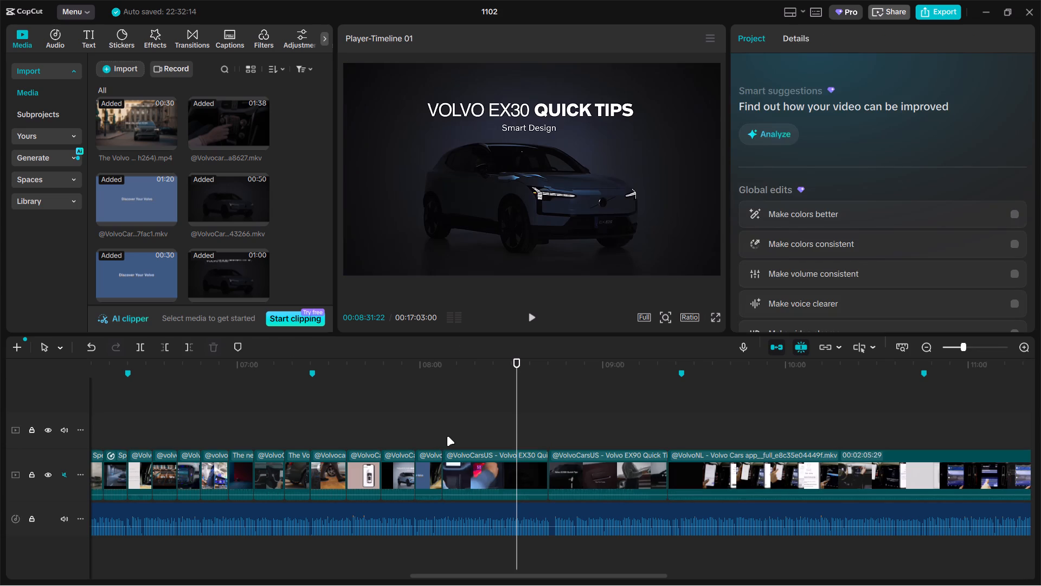
Split the Key Card clip at 08:19:14, at the rear view of the car, and delete the rest after the cut.
left_click(438, 438)
left_click_drag(438, 438, 479, 430)
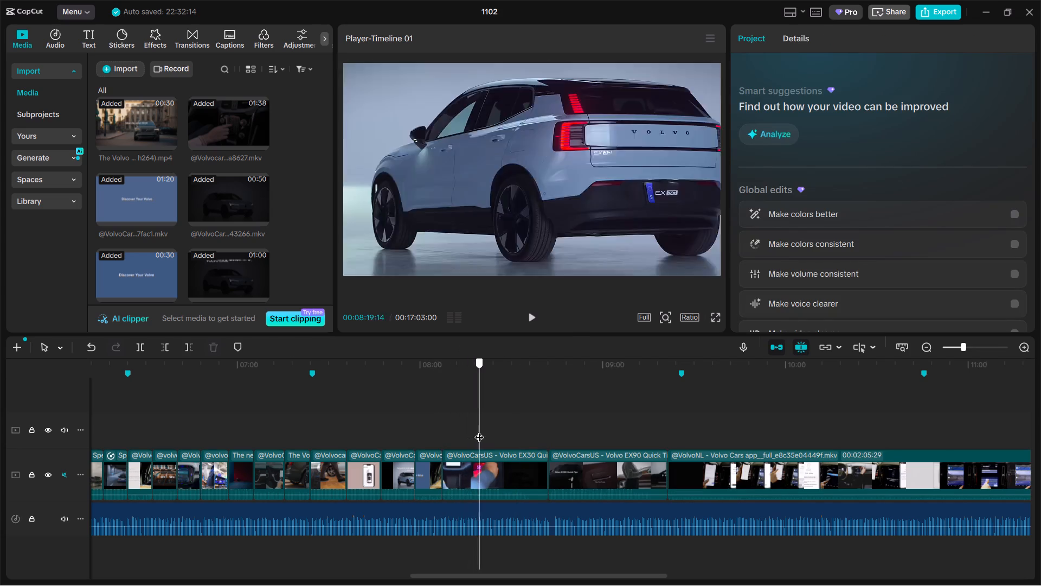
left_click_drag(479, 430, 479, 442)
left_click(477, 472)
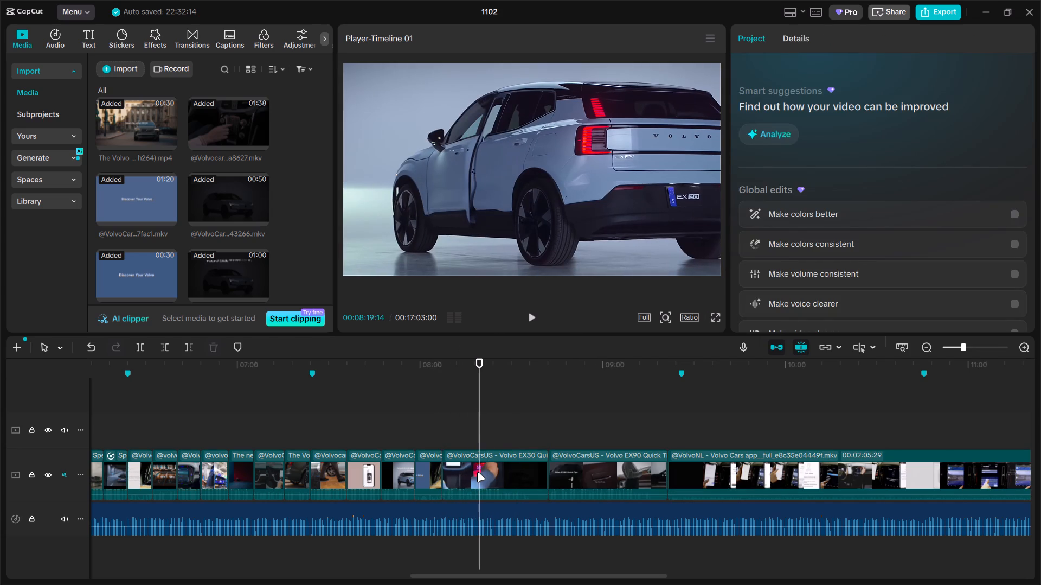
key("ctrl+b")
key("BackSpace")
Move the trimmed Key Card clip to 07:47:07, between the Volvo Cars app clip and the Digital Key clip.
left_click_drag(462, 469, 422, 470)
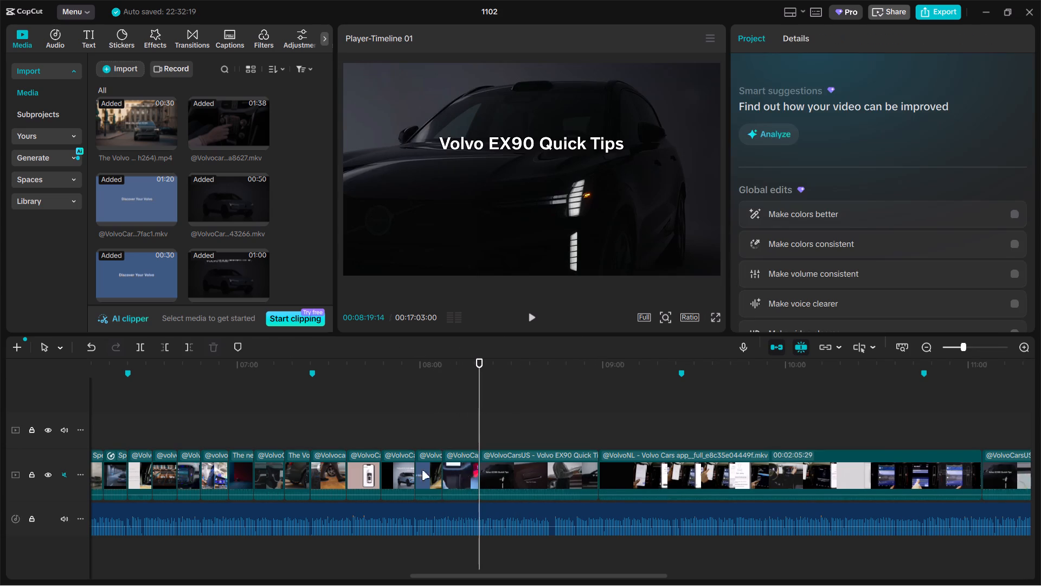
left_click_drag(422, 470, 389, 473)
Scale the Key Card clip to 115% to push the wireless charging disclaimer out of frame.
left_click(374, 439)
left_click_drag(375, 437, 382, 436)
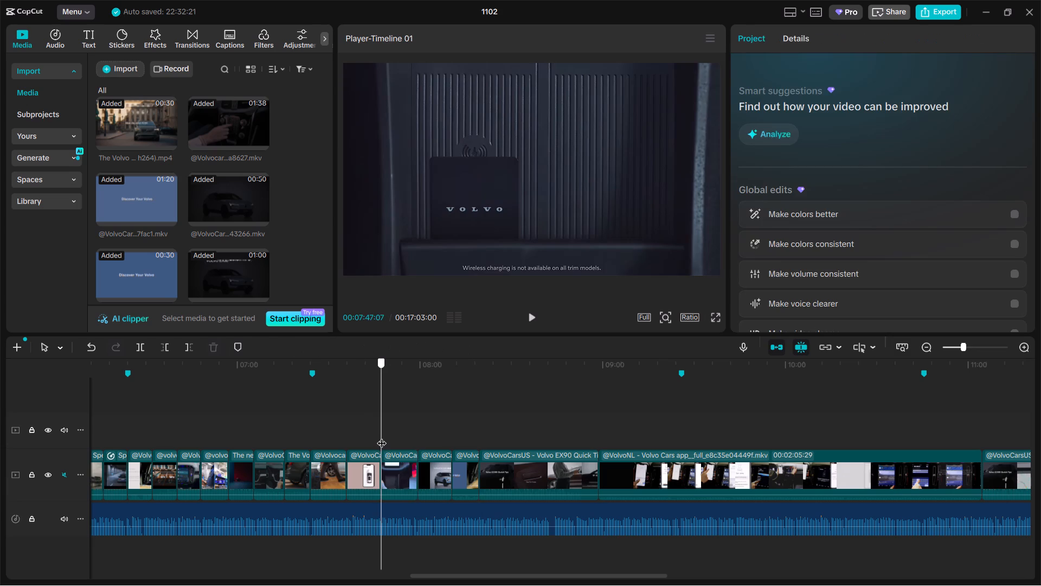
left_click_drag(382, 436, 385, 430)
left_click(481, 203)
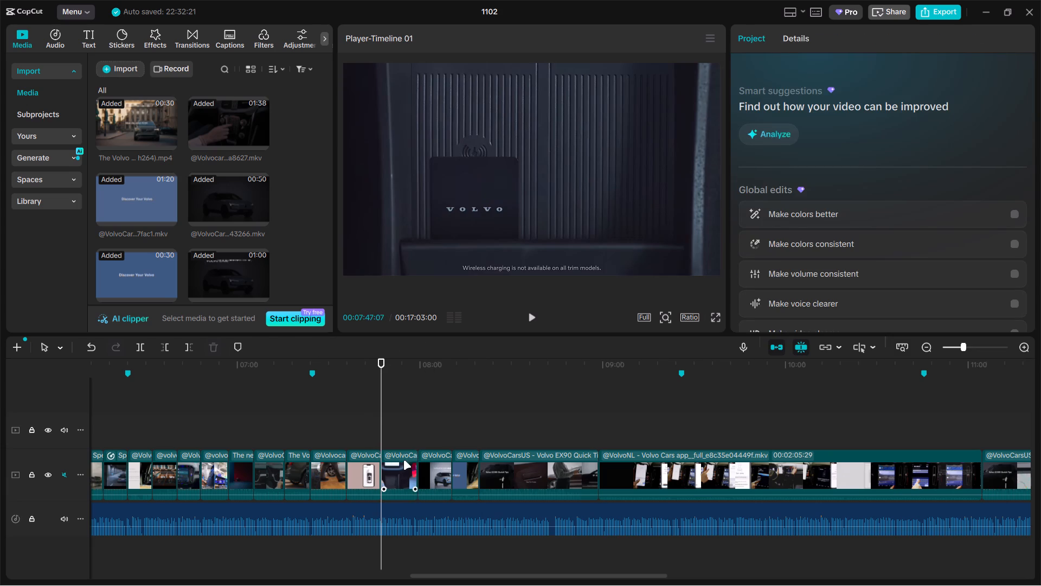
left_click(401, 458)
left_click_drag(781, 138, 787, 138)
Check the Key Card clip up to its end and set its speed to 1.20x.
left_click_drag(381, 431, 400, 429)
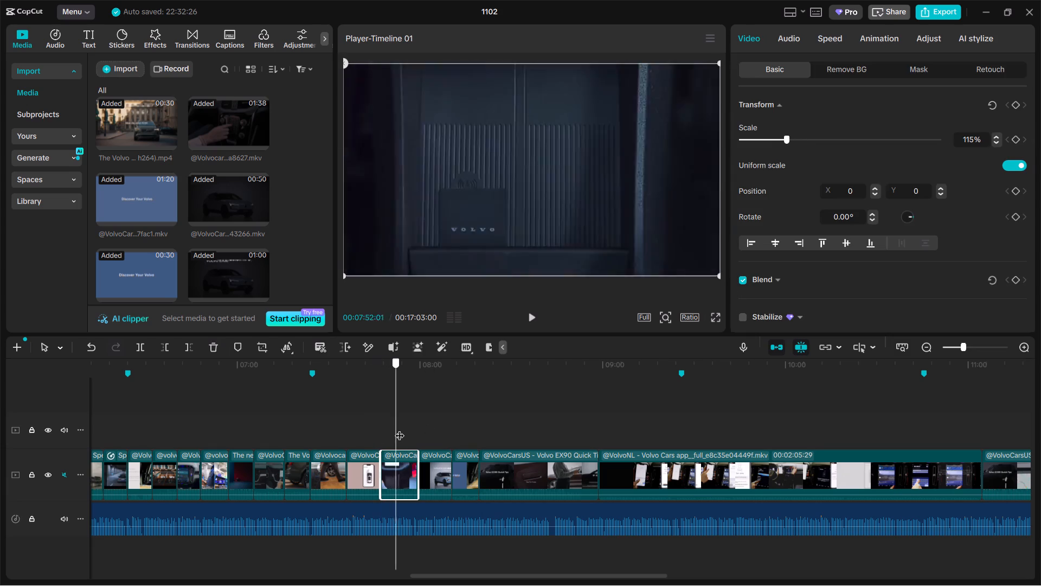
left_click_drag(400, 429, 420, 425)
scroll(412, 433, "up", 5, "ctrl")
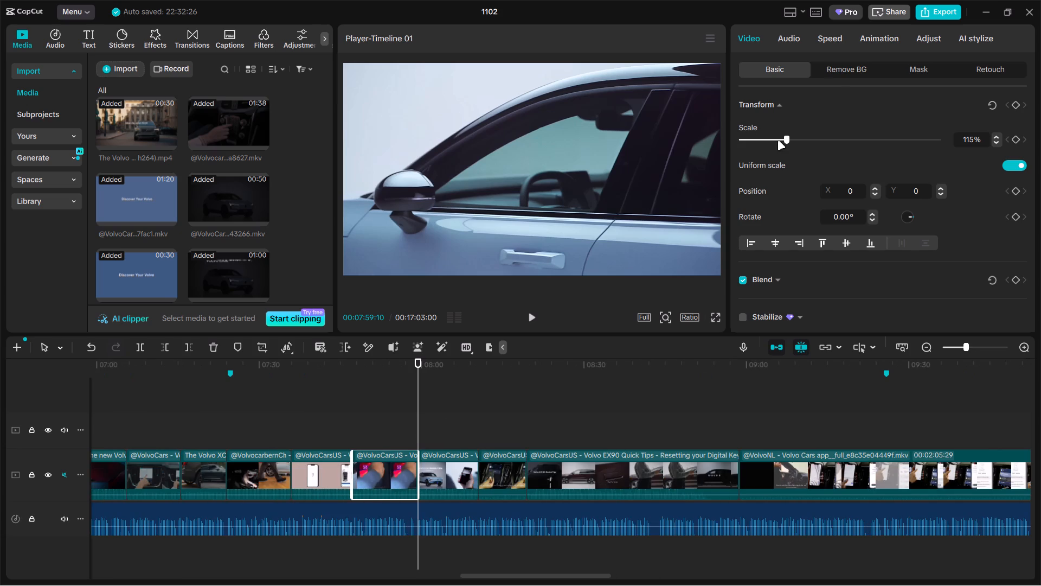
left_click(819, 37)
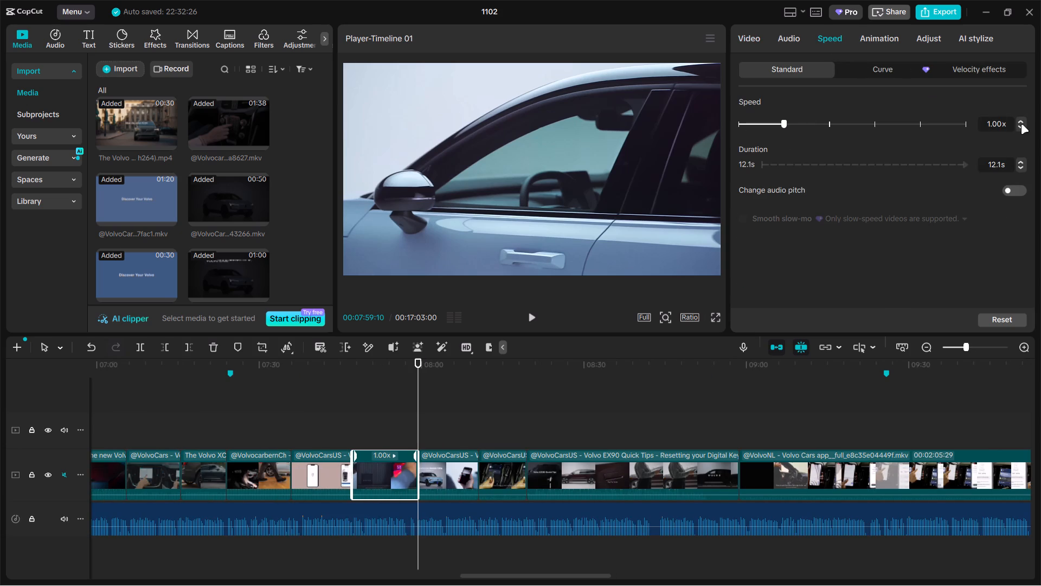
double_click(1019, 122)
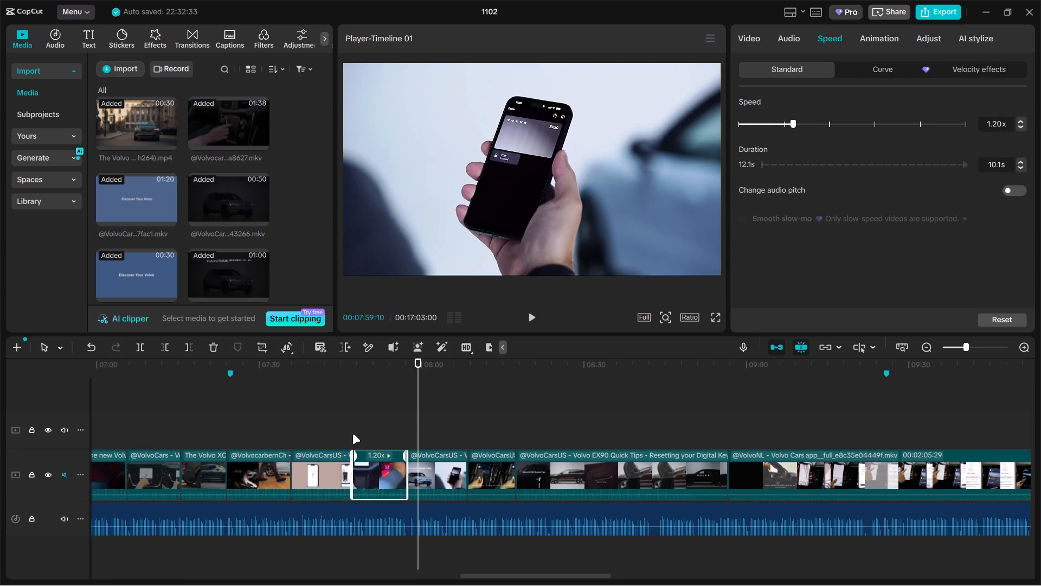
Review the sequence from the app clip through the sped-up Key Card clip and on into the EX90 Resetting Your Digital Key clip.
left_click(352, 434)
left_click_drag(351, 434, 343, 435)
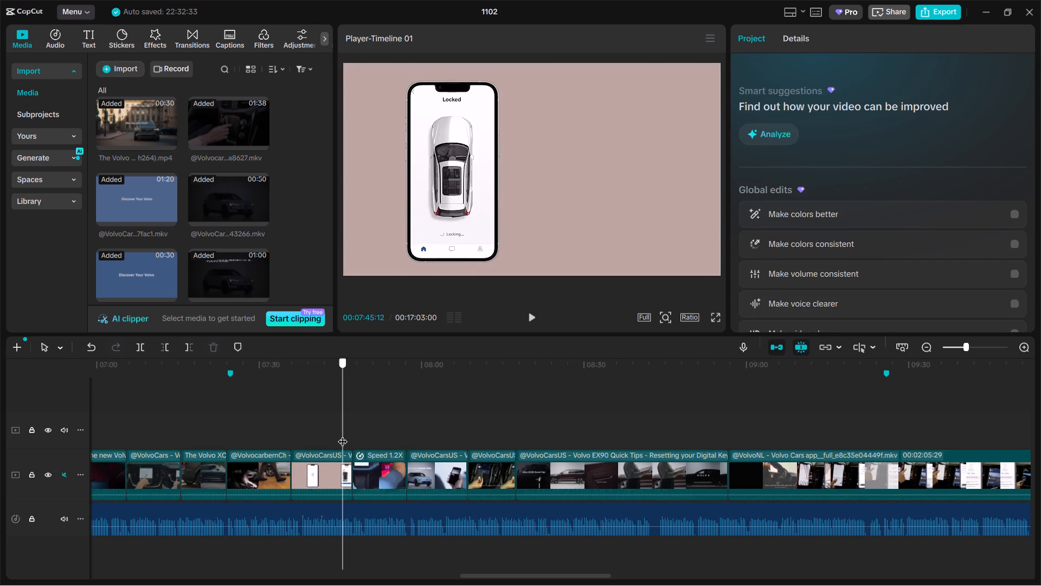
left_click_drag(343, 435, 403, 424)
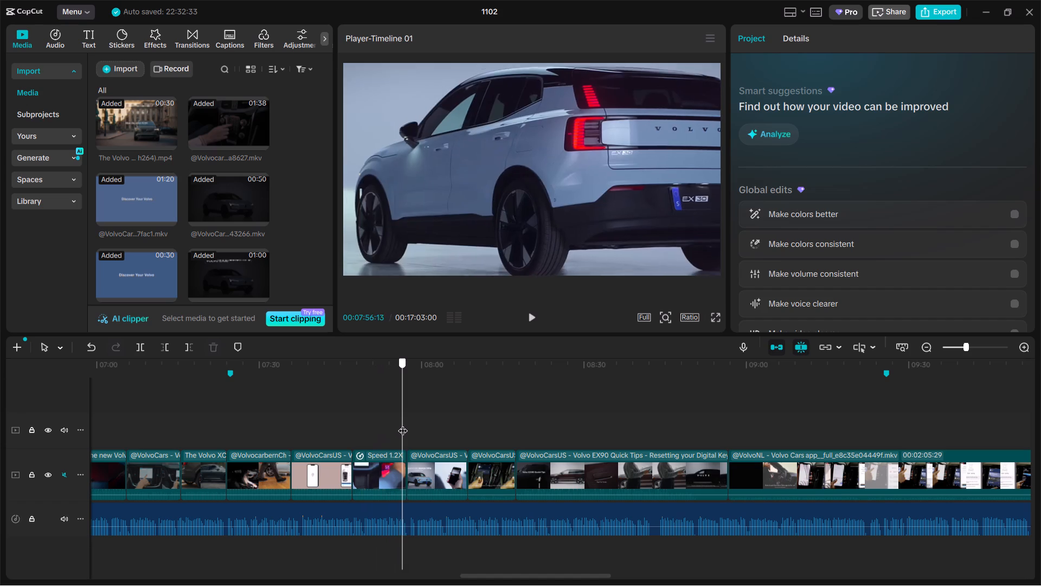
left_click_drag(403, 424, 536, 425)
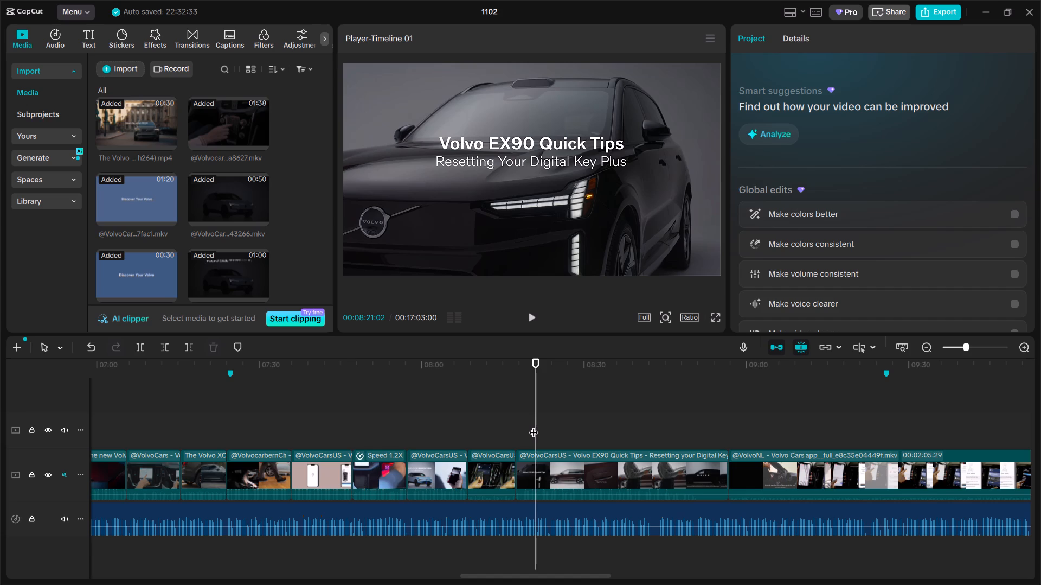
Split the Volvo EX90 Resetting Your Digital Key clip at 08:26:02 and delete the title portion before the cut.
left_click_drag(537, 425, 570, 426)
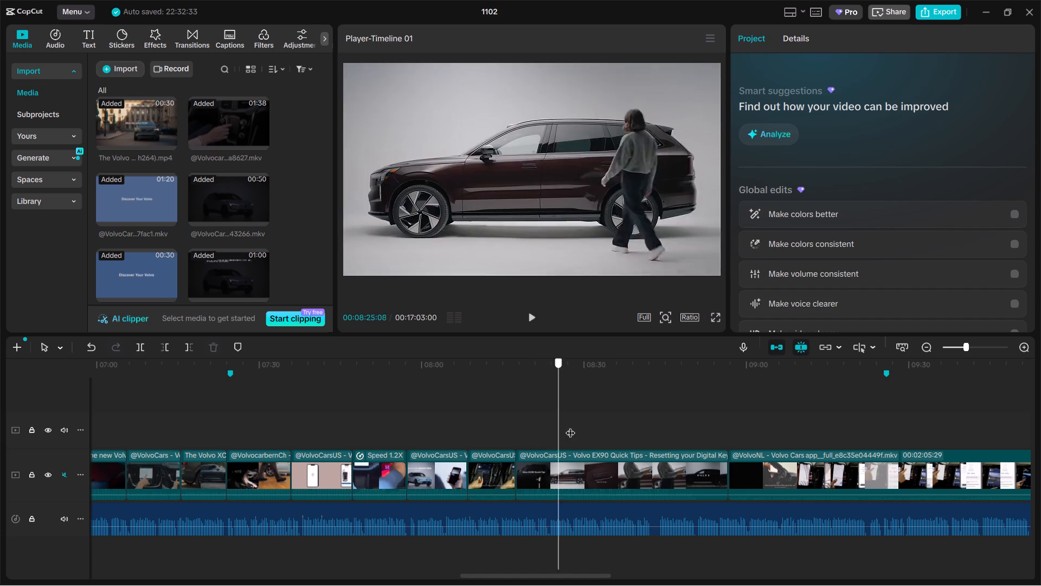
left_click_drag(570, 426, 563, 428)
left_click(558, 464)
key("ctrl+b")
left_click(532, 464)
key("BackSpace")
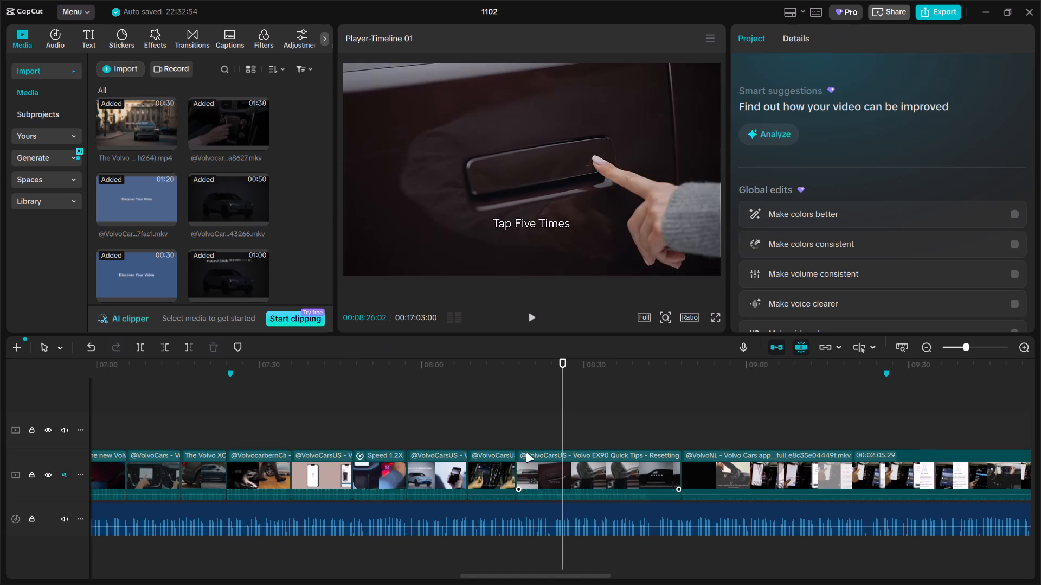
Scrub through the EX90 digital key clip, split it at 08:25:26 and delete the part after the cut.
left_click(509, 428)
left_click_drag(509, 428, 554, 427)
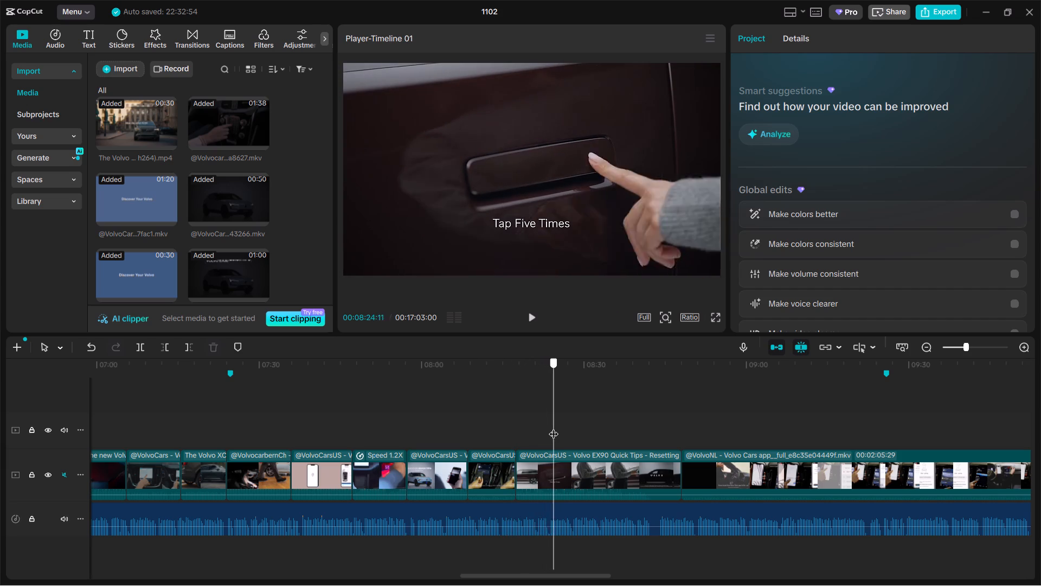
left_click_drag(554, 427, 587, 428)
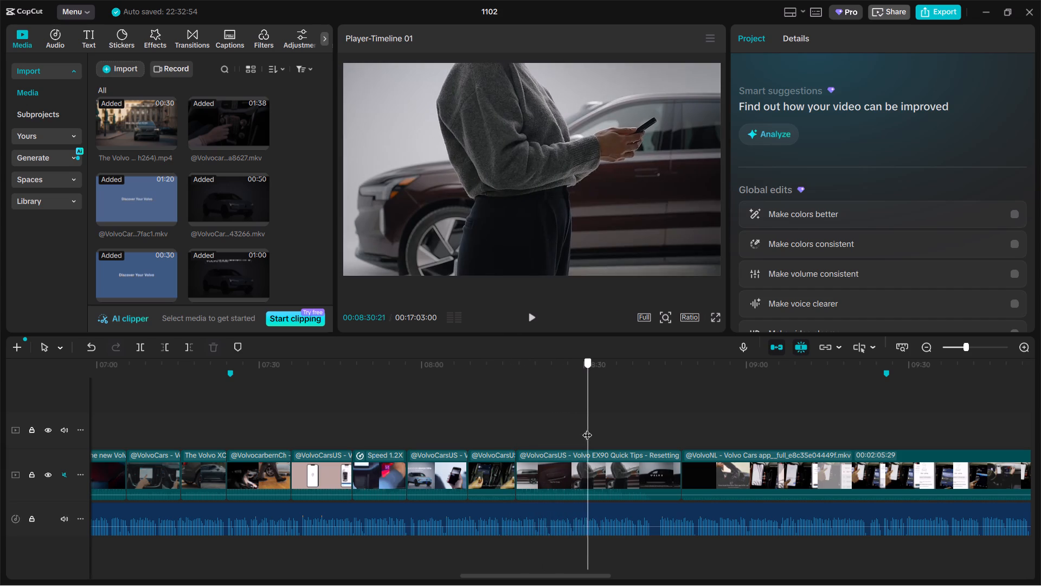
left_click_drag(587, 428, 618, 426)
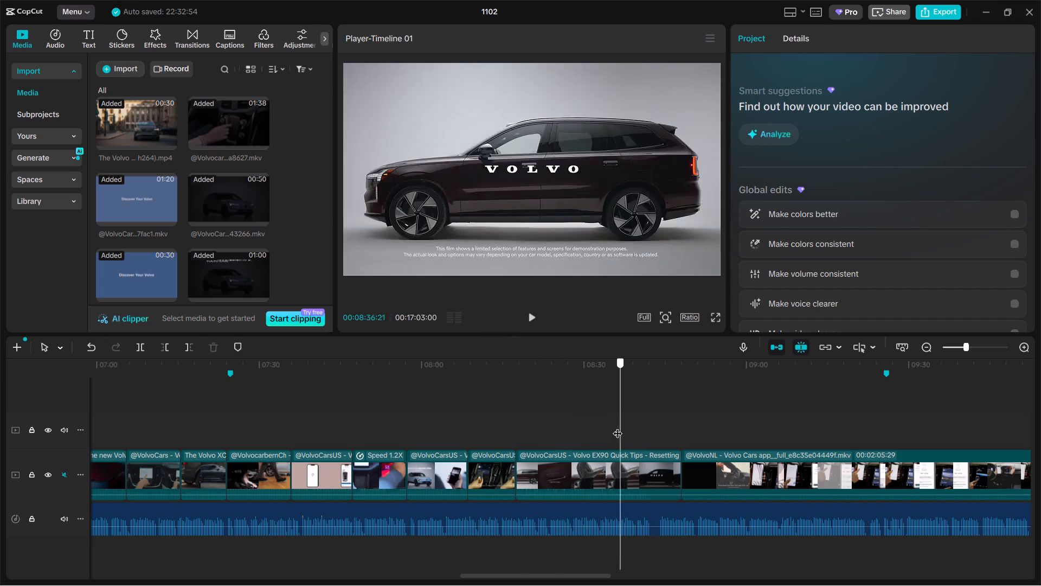
left_click_drag(618, 426, 562, 425)
left_click(563, 456)
key("ctrl+b")
key("BackSpace")
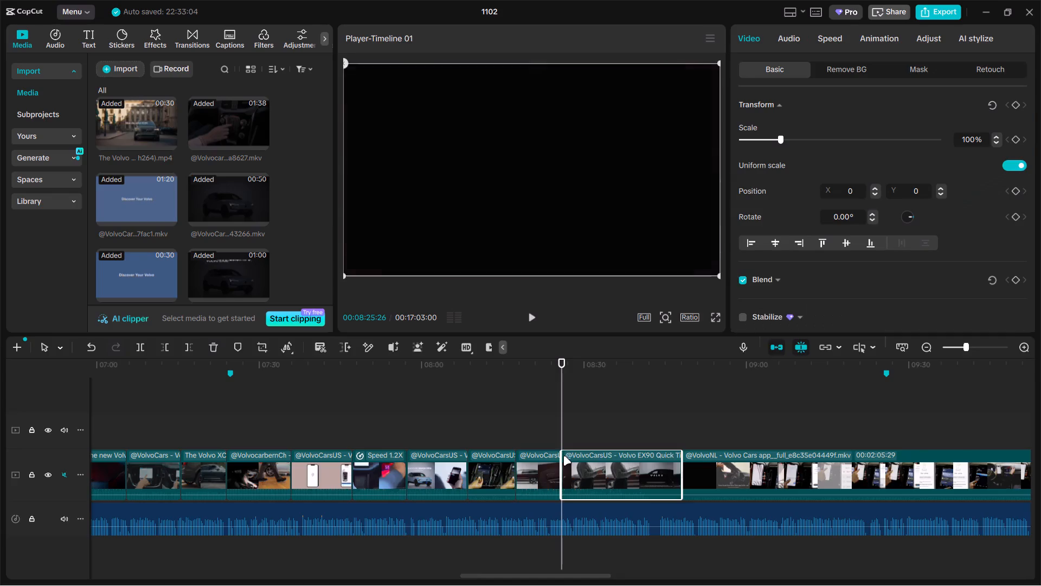
Scrub the VolvoNL Volvo Cars app clip, split it at 08:34:06 and delete the part before the cut.
left_click_drag(561, 447, 549, 442)
left_click(516, 432)
left_click_drag(516, 432, 556, 432)
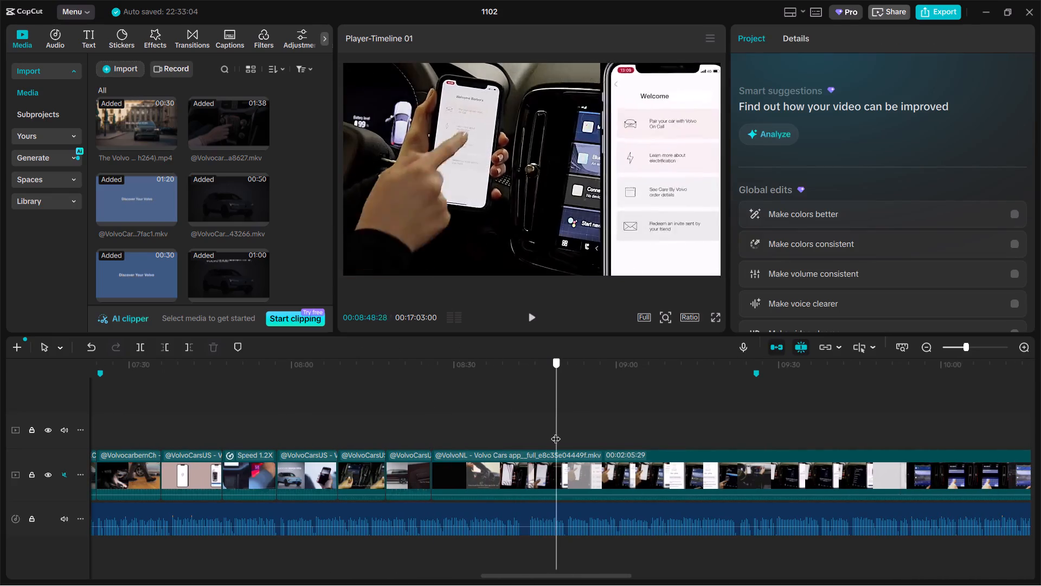
left_click_drag(556, 432, 472, 418)
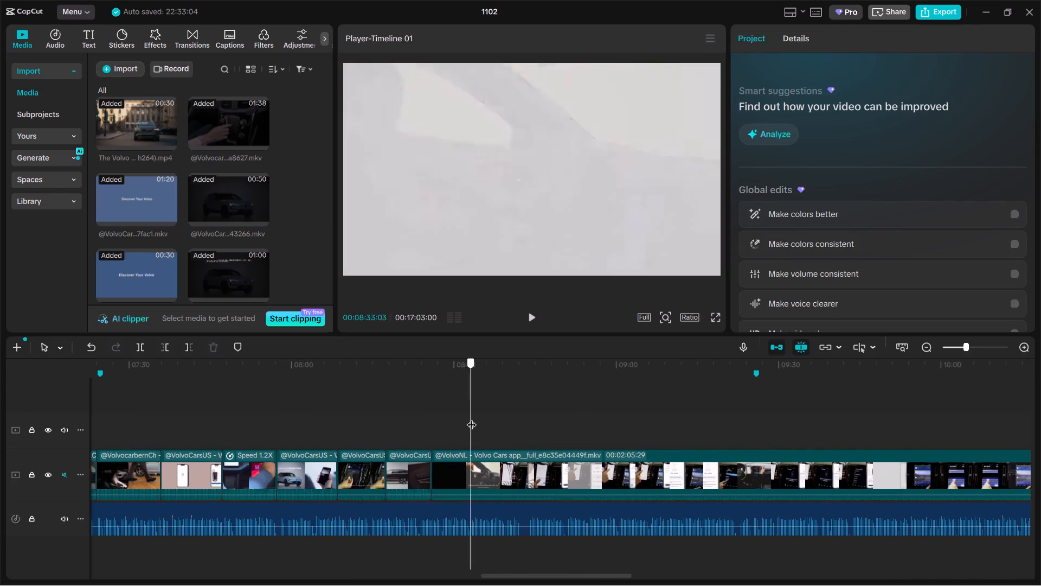
left_click_drag(472, 418, 669, 421)
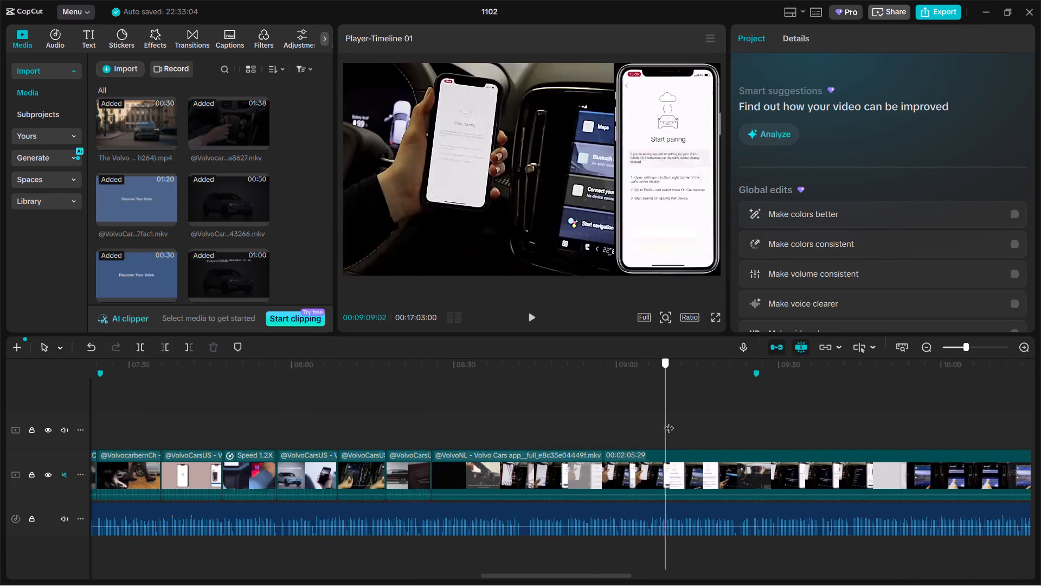
left_click_drag(669, 421, 477, 416)
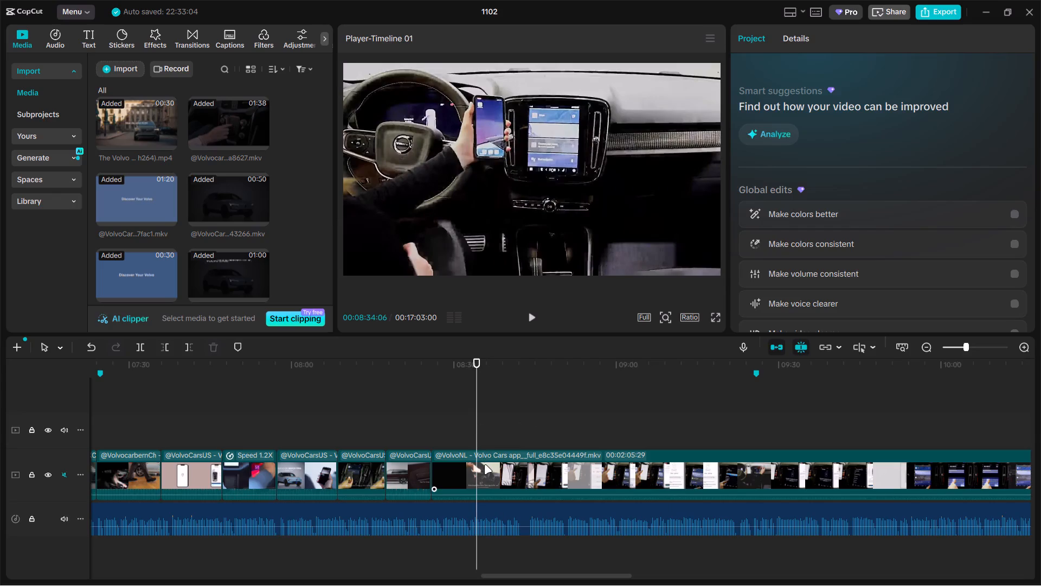
left_click(484, 464)
key("ctrl+b")
left_click(469, 465)
key("BackSpace")
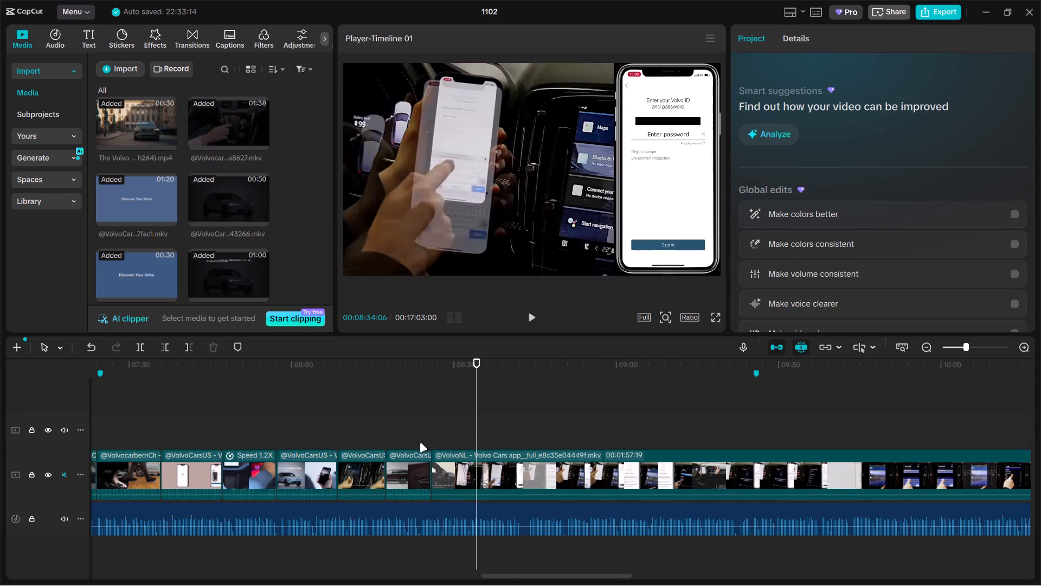
Split the remaining VolvoNL Volvo Cars app clip at 08:36:03 and delete the part after the cut.
left_click(425, 434)
left_click_drag(426, 434, 488, 438)
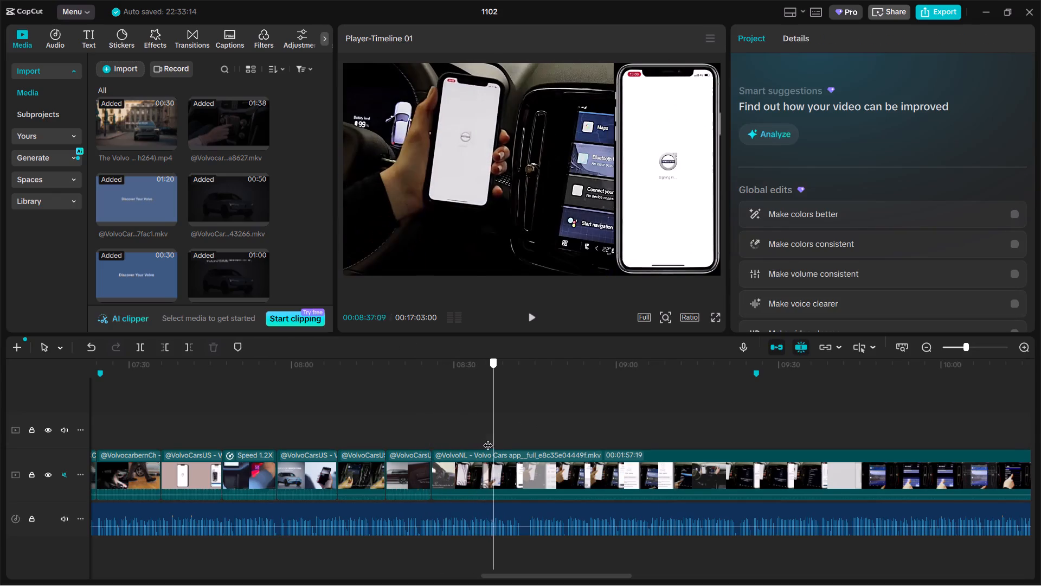
left_click_drag(488, 438, 487, 439)
left_click(492, 463)
key("ctrl+b")
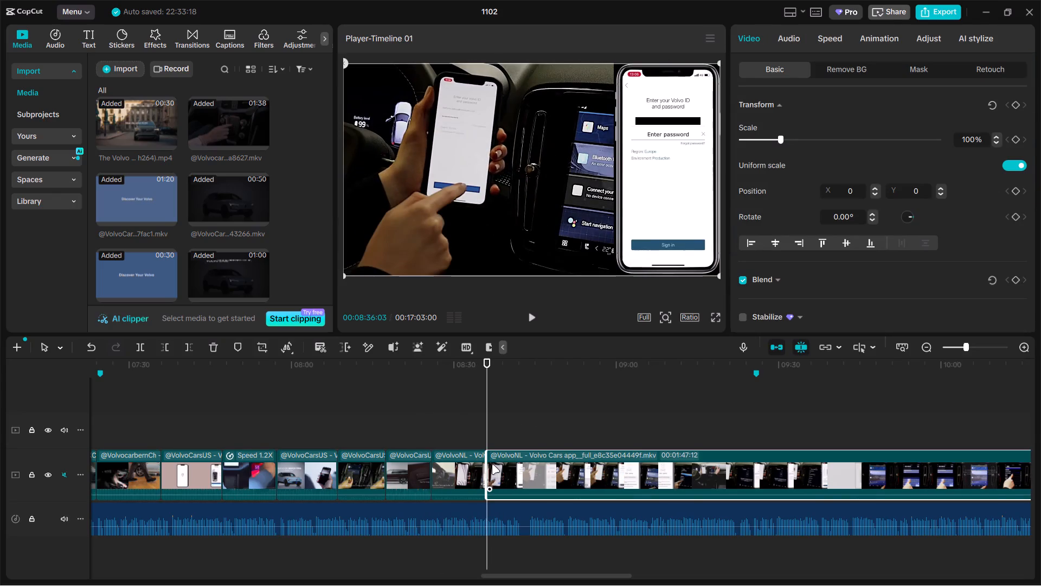
key("BackSpace")
Split the Volvo EX90 Quick Tips Digital Key Set Up clip at 08:53:19 and delete the part before the cut.
left_click_drag(485, 433, 585, 440)
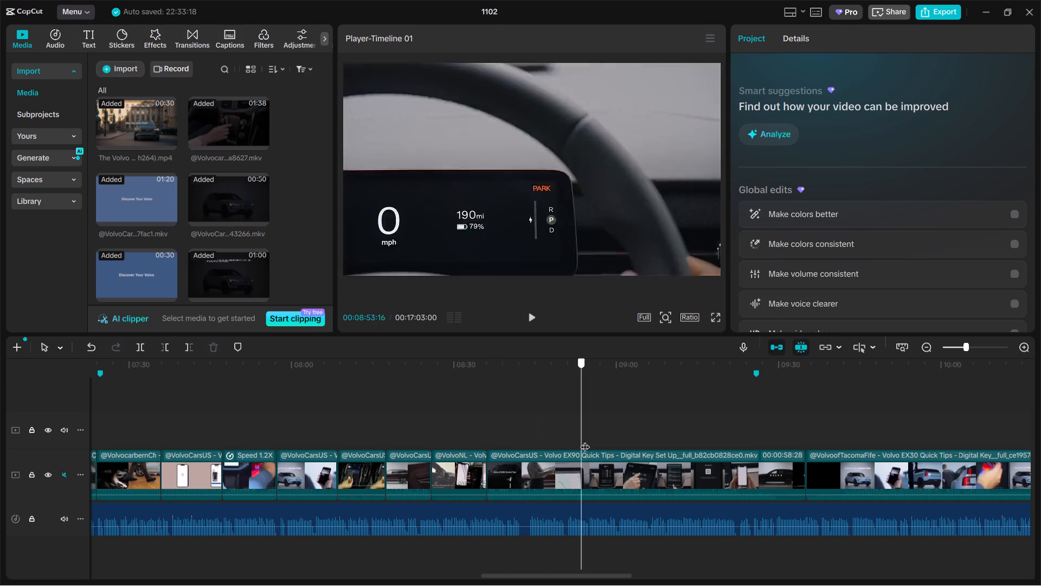
left_click_drag(585, 440, 582, 435)
left_click(581, 467)
key("ctrl+b")
left_click(552, 461)
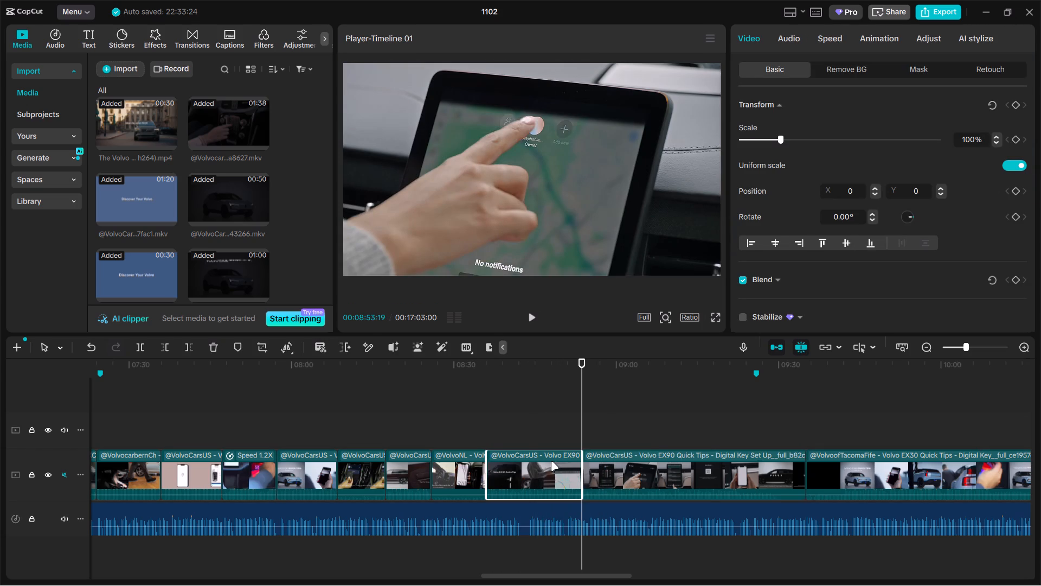
key("BackSpace")
Split the remaining EX90 Digital Key Set Up clip at 08:46:04 and delete the part after the cut.
left_click(485, 431)
left_click_drag(485, 431, 520, 430)
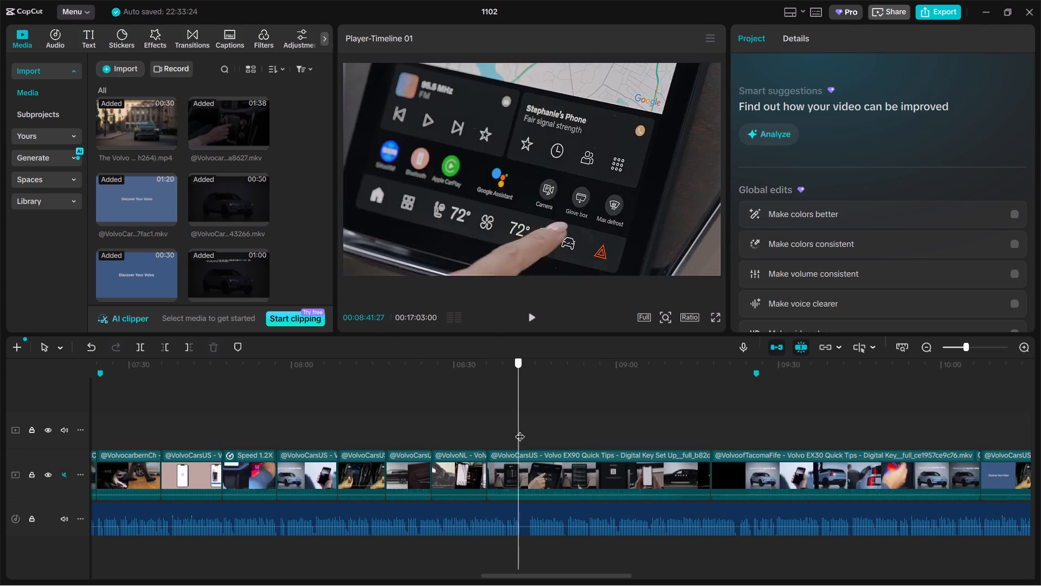
left_click_drag(520, 430, 541, 430)
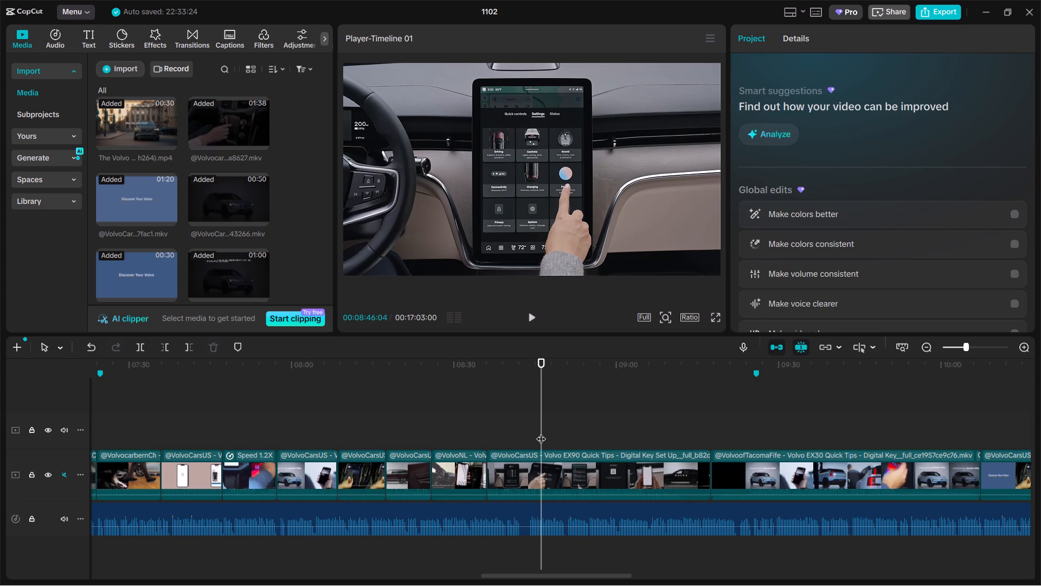
left_click(555, 466)
key("ctrl+b")
key("BackSpace")
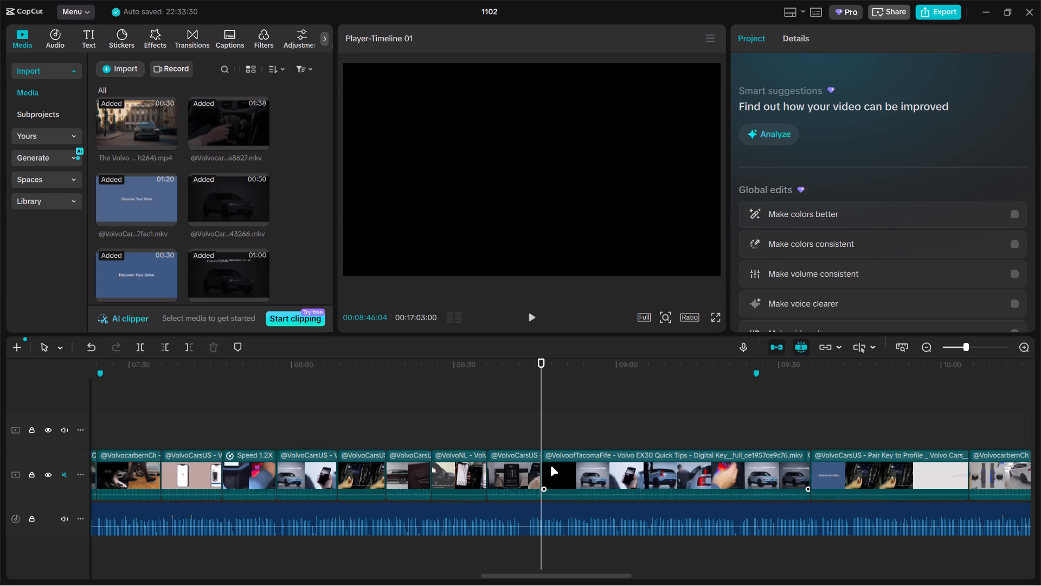
Scrub the VolvoofTacomaFife EX30 Digital Key clip, split it at 09:09:23 and delete the part before the cut.
left_click_drag(541, 434, 604, 435)
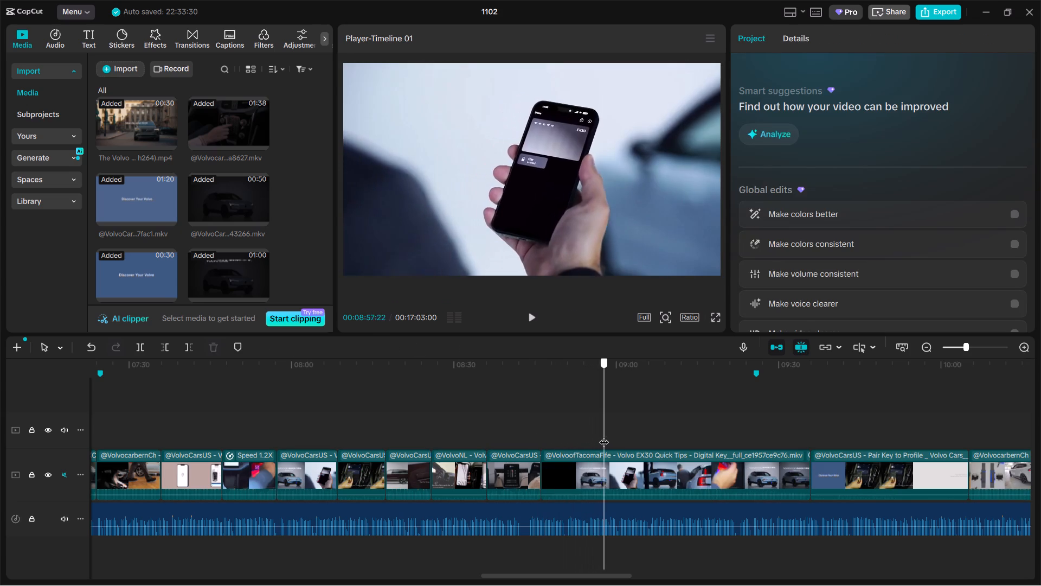
left_click_drag(604, 435, 718, 432)
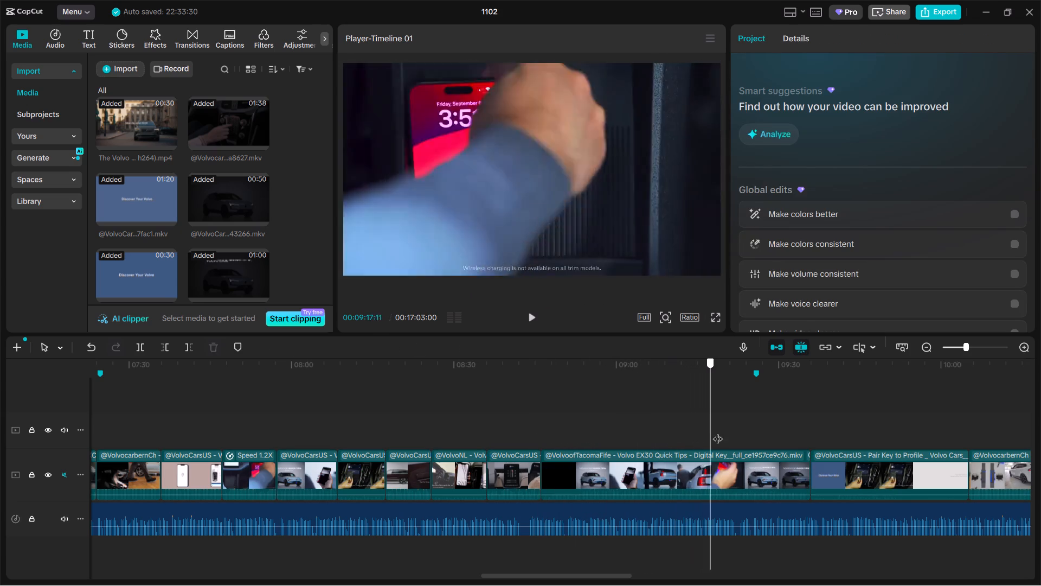
left_click_drag(718, 432, 669, 424)
left_click(661, 466)
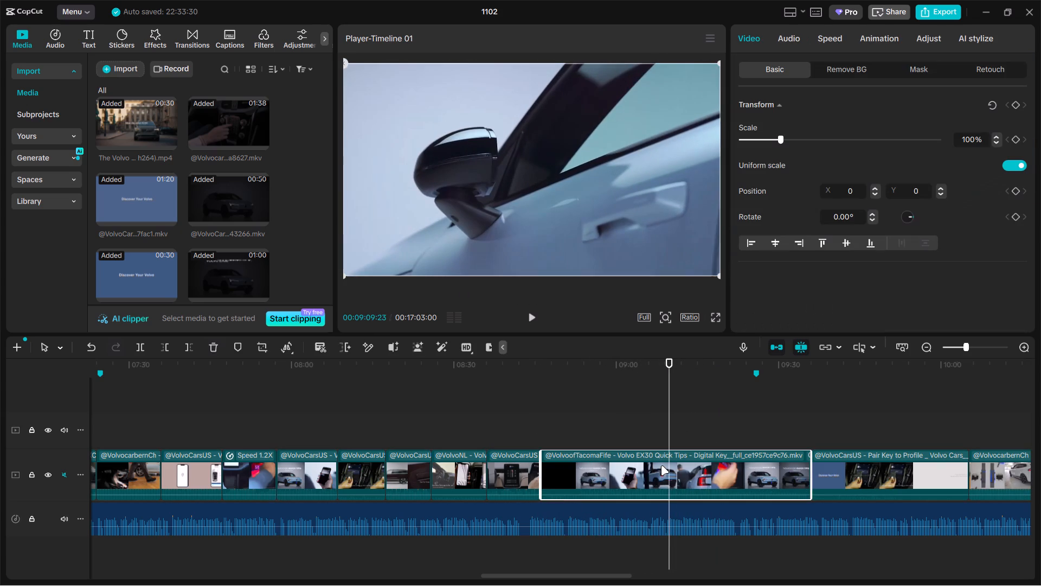
key("ctrl+b")
left_click(644, 466)
key("BackSpace")
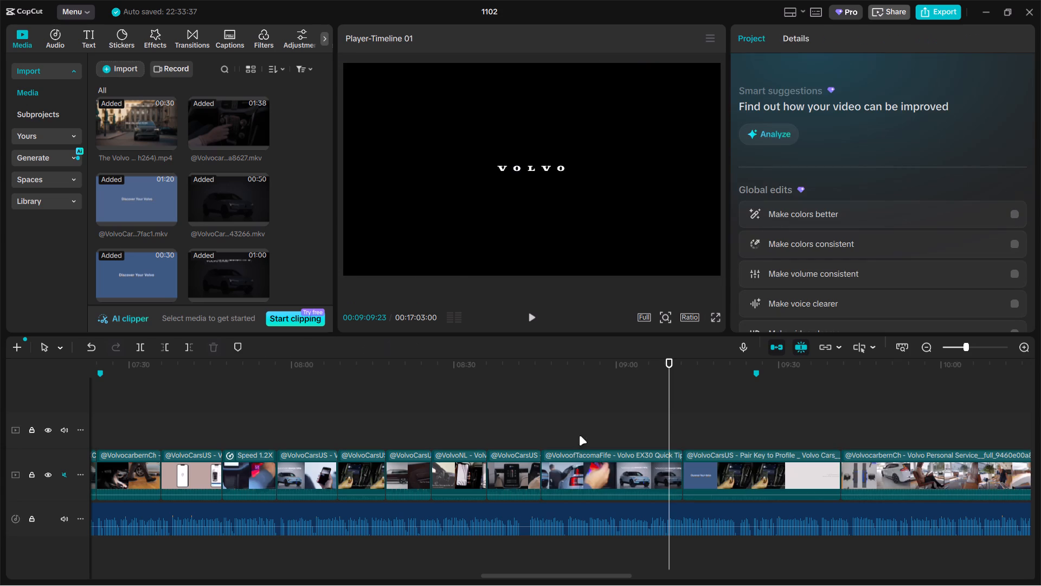
Split the remaining EX30 Digital Key clip at 08:54:25 and delete the part after the cut.
left_click(579, 436)
left_click_drag(579, 436, 588, 436)
left_click(598, 473)
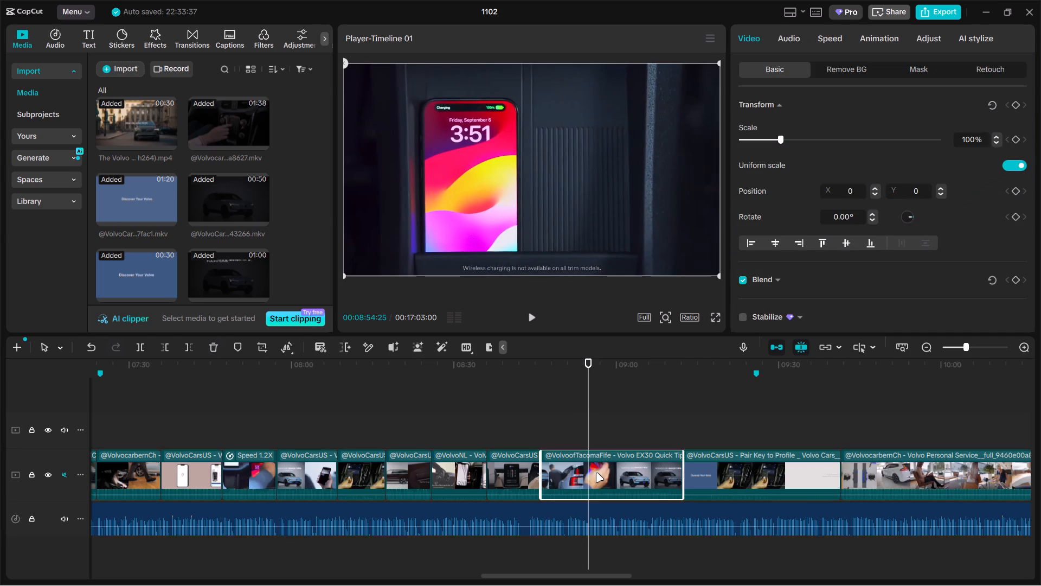
key("ctrl+b")
key("BackSpace")
Preview the trimmed EX30 Digital Key clip at 08:50:28 and increase its scale slightly.
left_click_drag(567, 437, 567, 429)
left_click(612, 176)
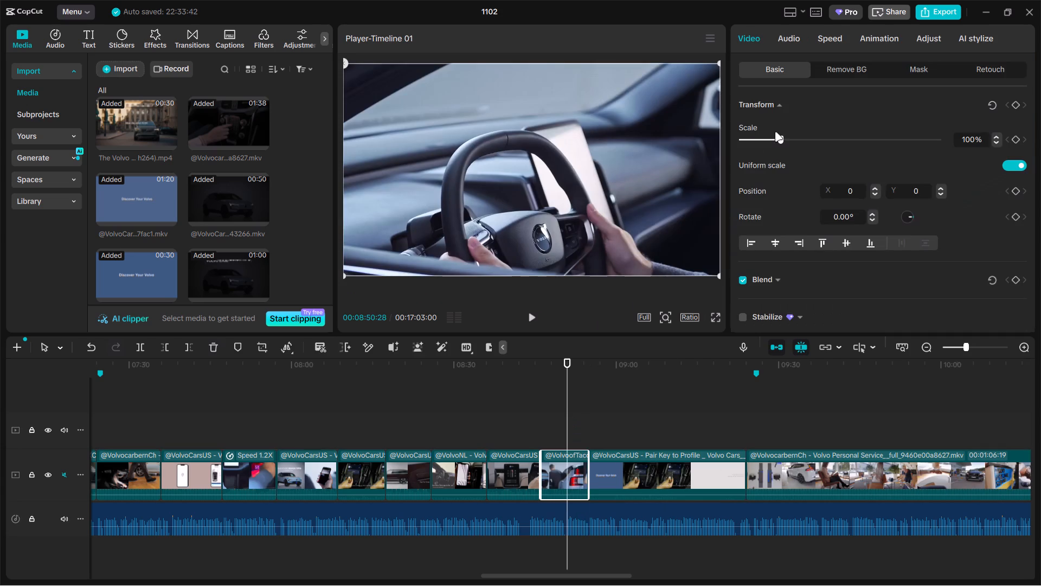
left_click_drag(782, 133, 788, 133)
Scrub through the VolvoCarsUS Pair Key to Profile clip and delete the whole clip.
left_click(608, 432)
left_click_drag(608, 432, 622, 434)
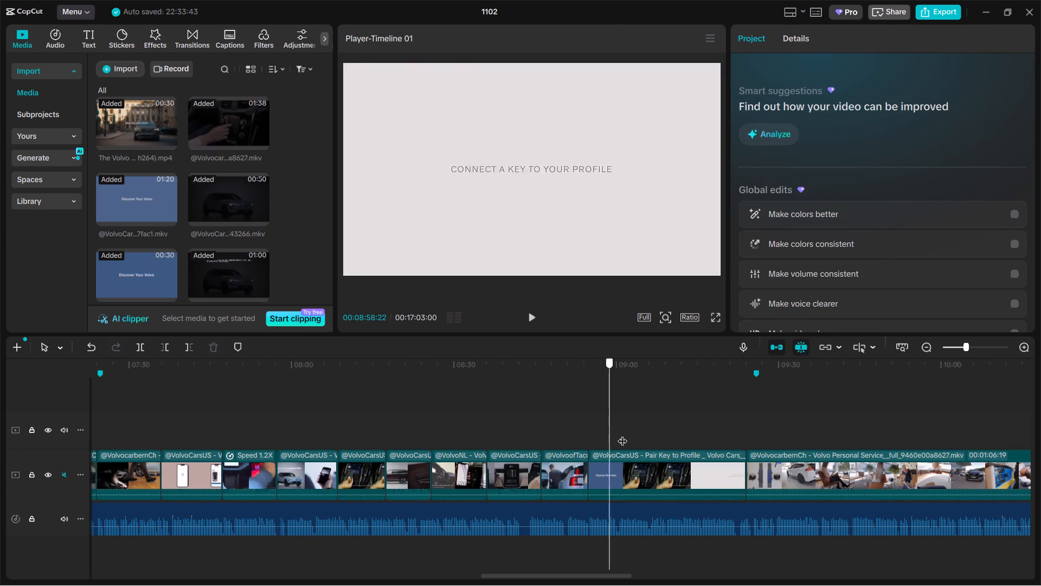
left_click_drag(622, 434, 715, 415)
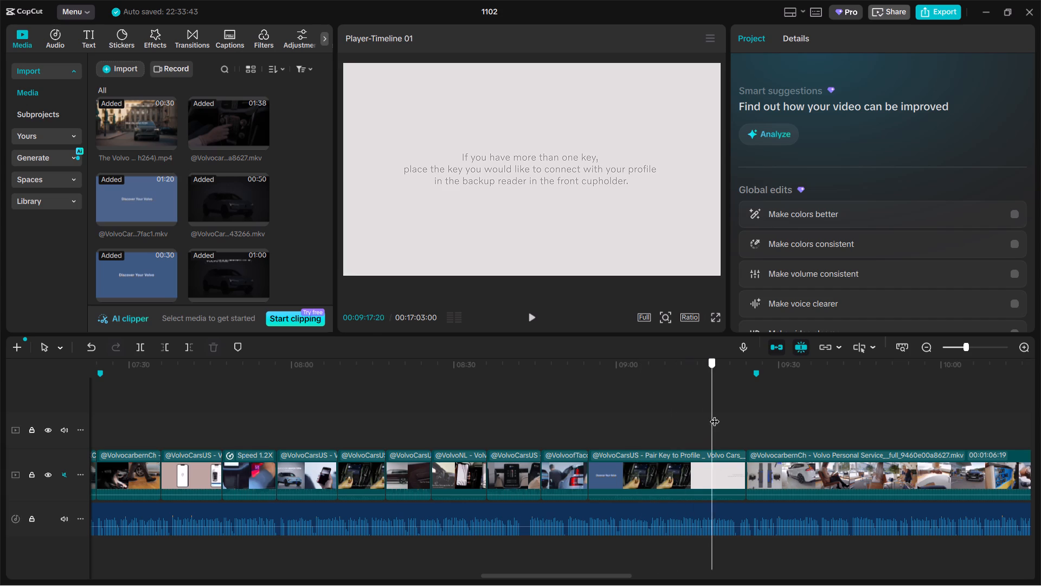
left_click_drag(715, 415, 729, 412)
left_click(697, 455)
key("BackSpace")
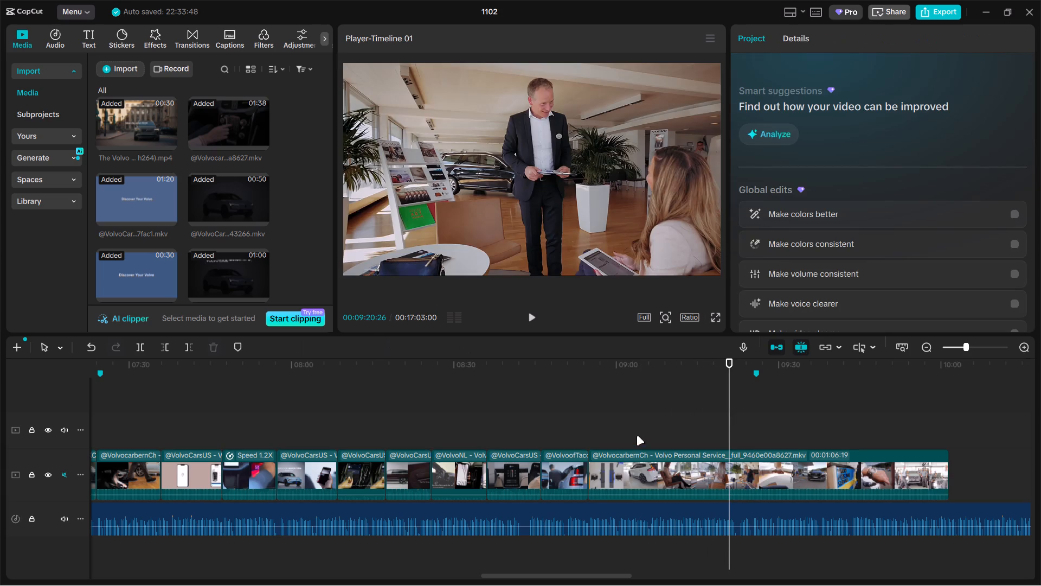
Scrub the Volvo Personal Service clip, split it at 09:31:06 and delete the part before the cut.
left_click(613, 431)
left_click_drag(613, 431, 743, 429)
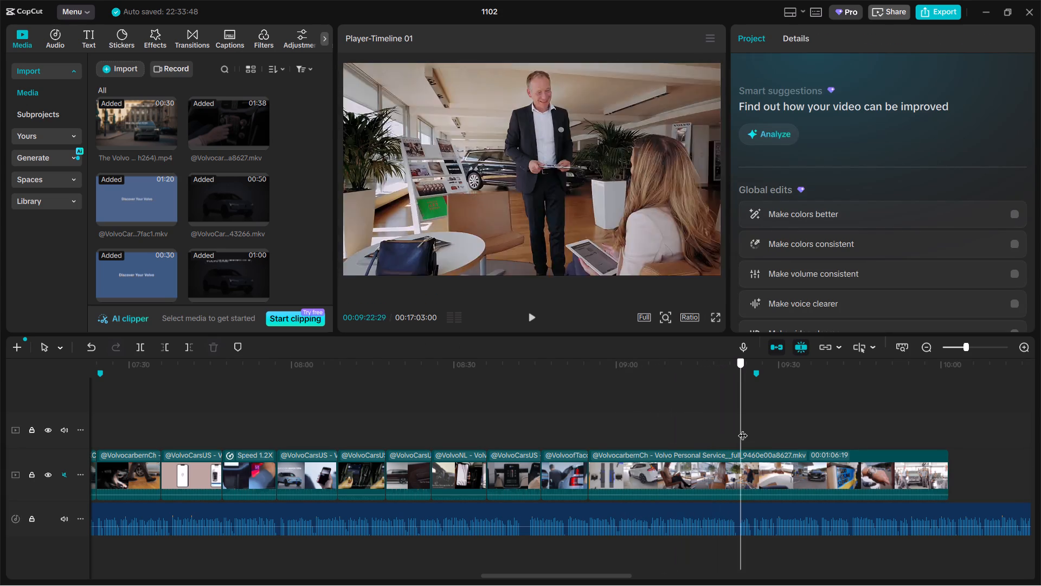
left_click_drag(743, 429, 810, 426)
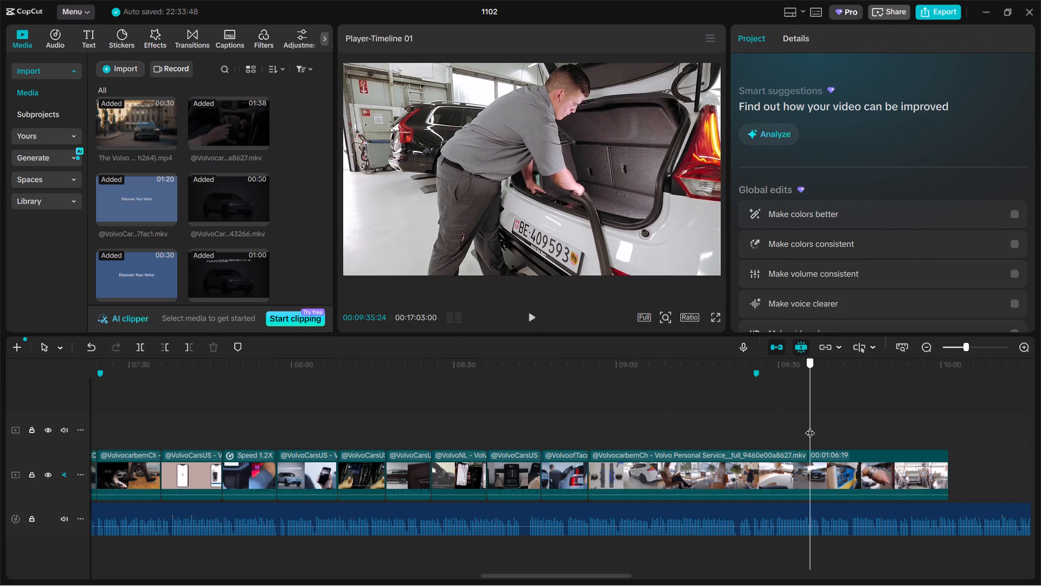
left_click_drag(810, 426, 785, 432)
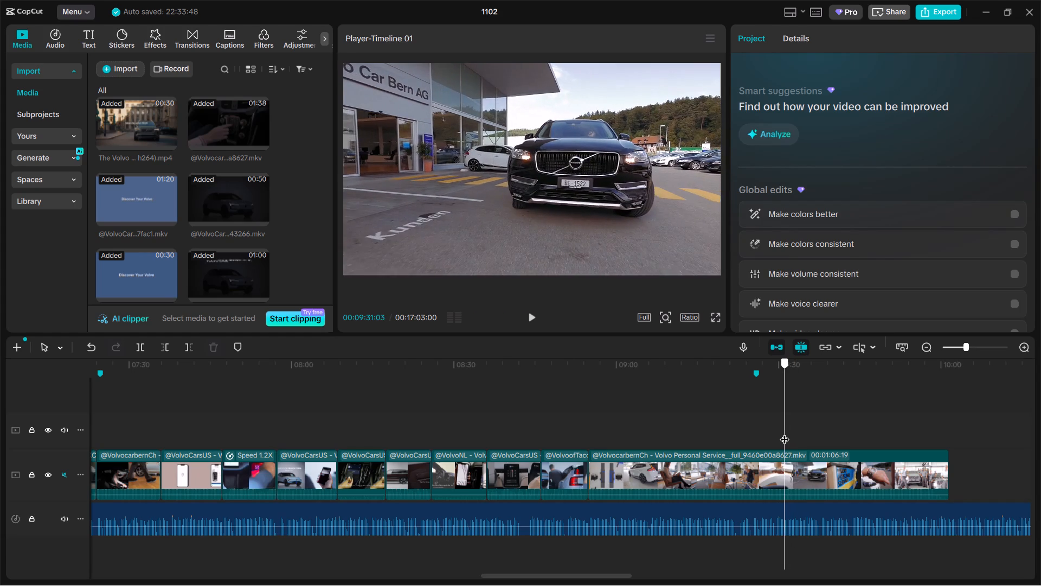
left_click_drag(785, 432, 785, 435)
left_click(774, 483)
key("ctrl+b")
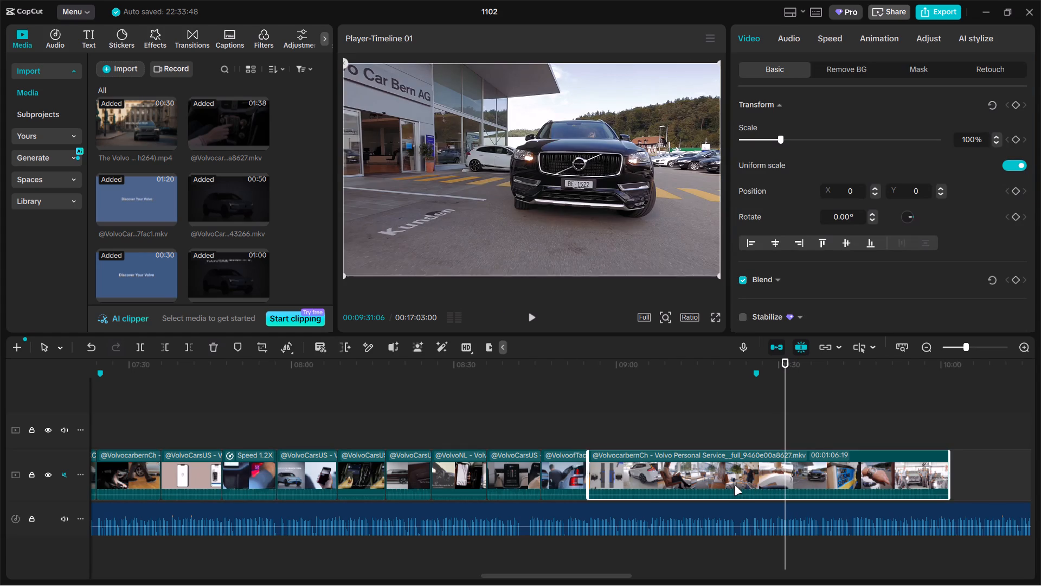
left_click(734, 486)
key("BackSpace")
Split the remaining Volvo Personal Service clip at 09:04:19 and delete the part after the cut.
double_click(646, 437)
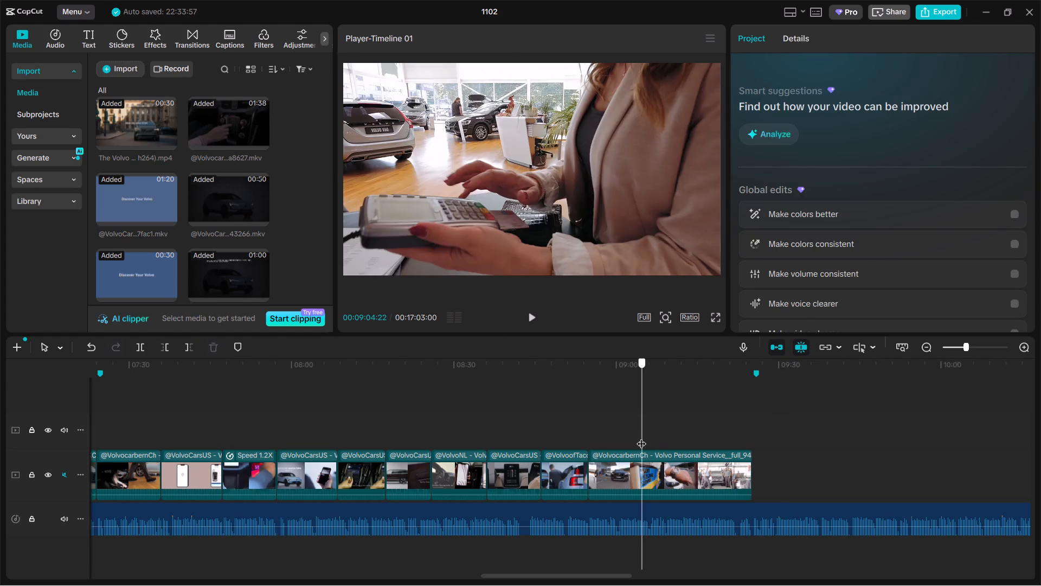
left_click(639, 472)
key("ctrl+b")
key("BackSpace")
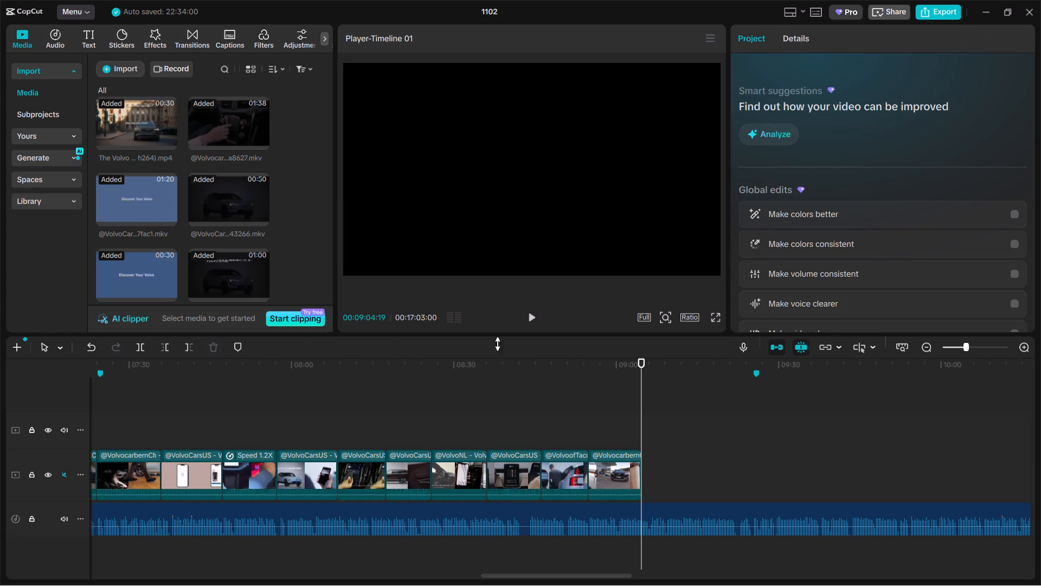
Import six videos from the EDIT > Volvo folder, spanning the Italo Disco Volvo Trucks music clip through Charging - XC40 Recharge.
left_click(113, 64)
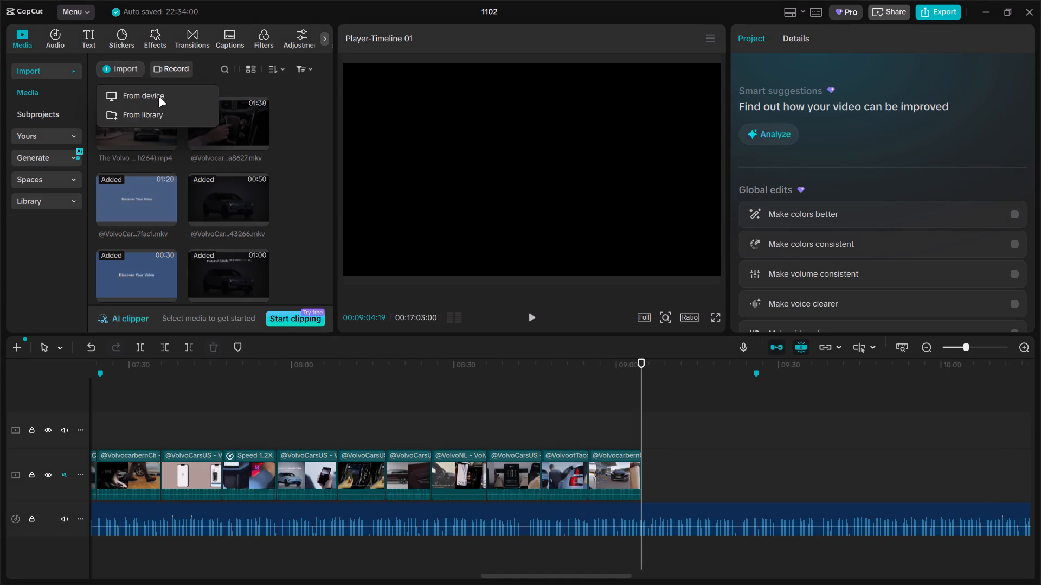
left_click(156, 93)
left_click(91, 40)
scroll(210, 209, "down", 3)
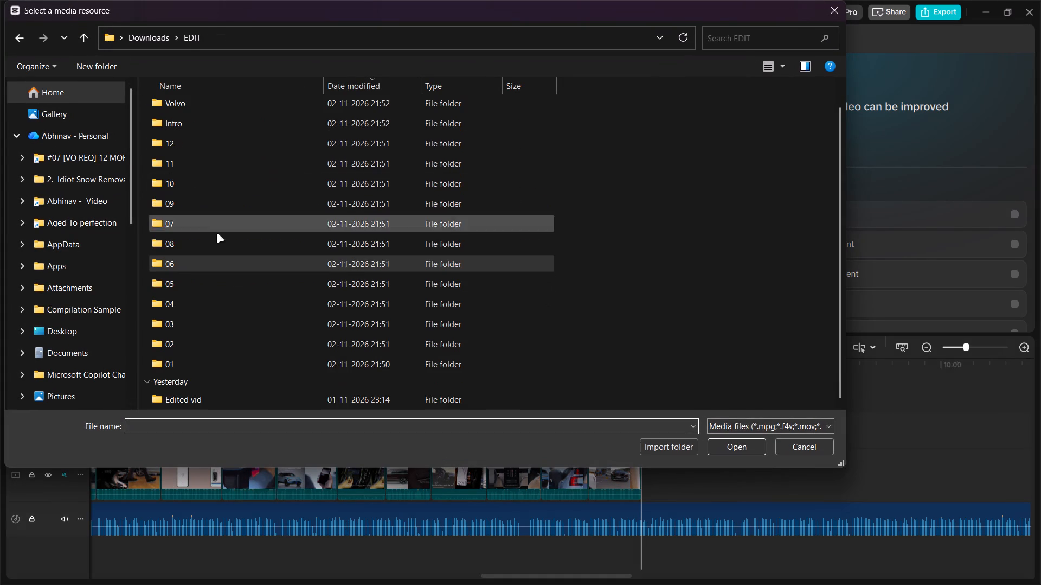
scroll(216, 233, "down", 2)
double_click(187, 100)
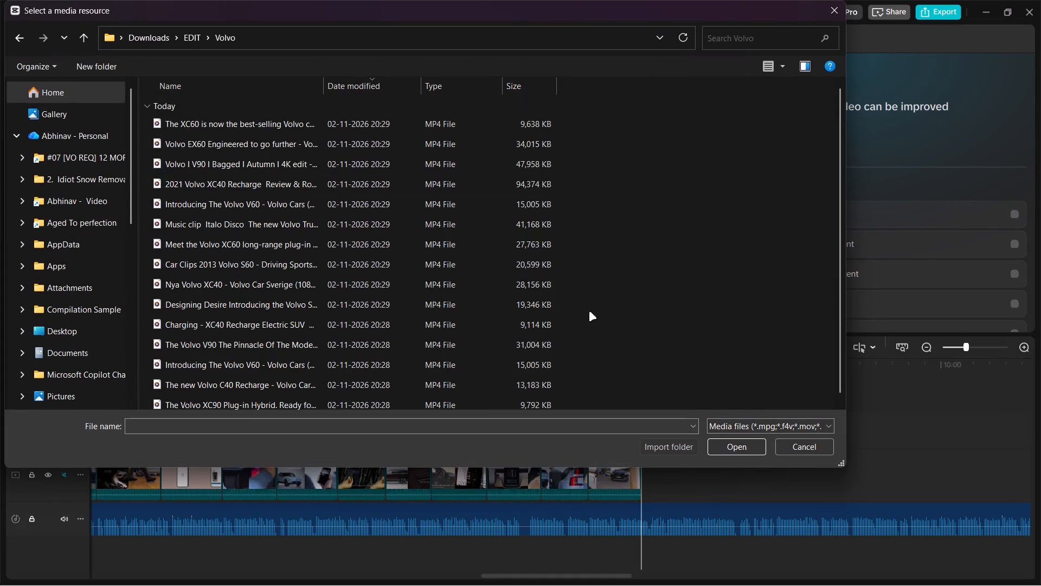
left_click_drag(618, 330, 396, 230)
left_click(723, 447)
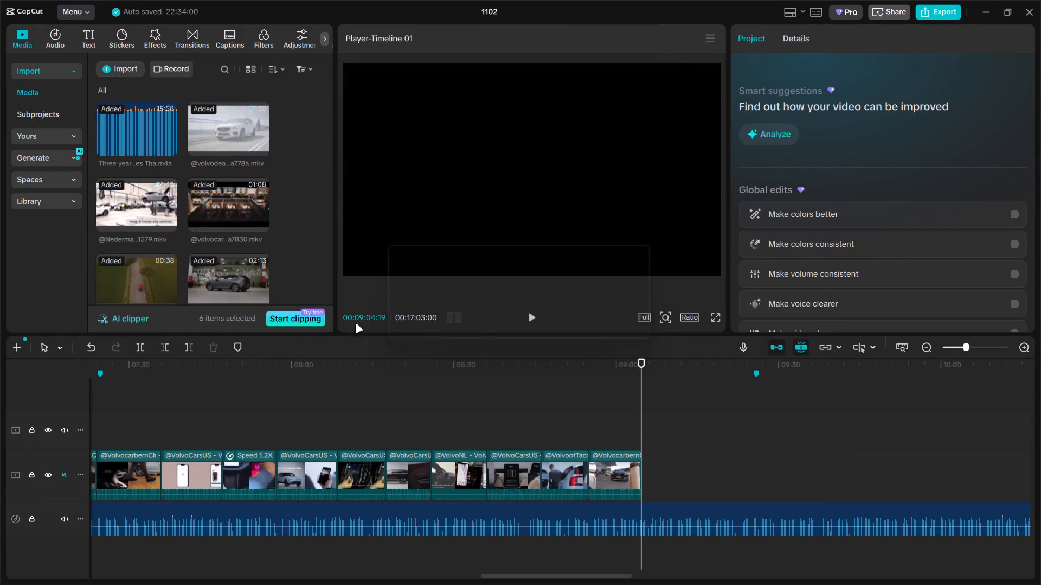
Place the six imported Volvo clips on a separate track above the main video track, starting shortly after 08:00.
left_click_drag(217, 129, 328, 404)
scroll(426, 404, "down", 11, "ctrl")
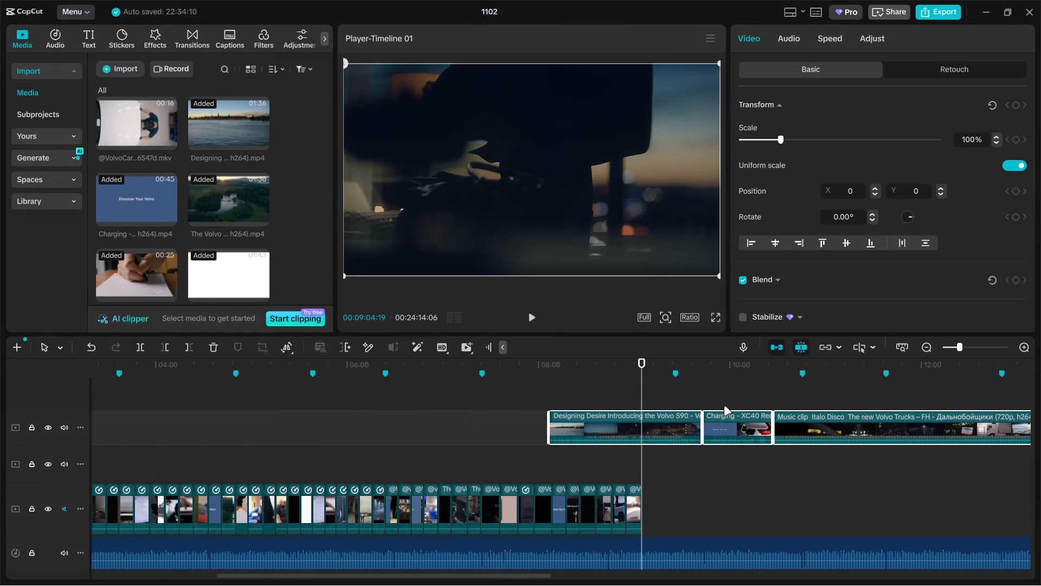
Scrub through the newly placed Volvo clips and move the Italo Disco Volvo Trucks music clip to the end of the main track.
left_click_drag(637, 388, 716, 391)
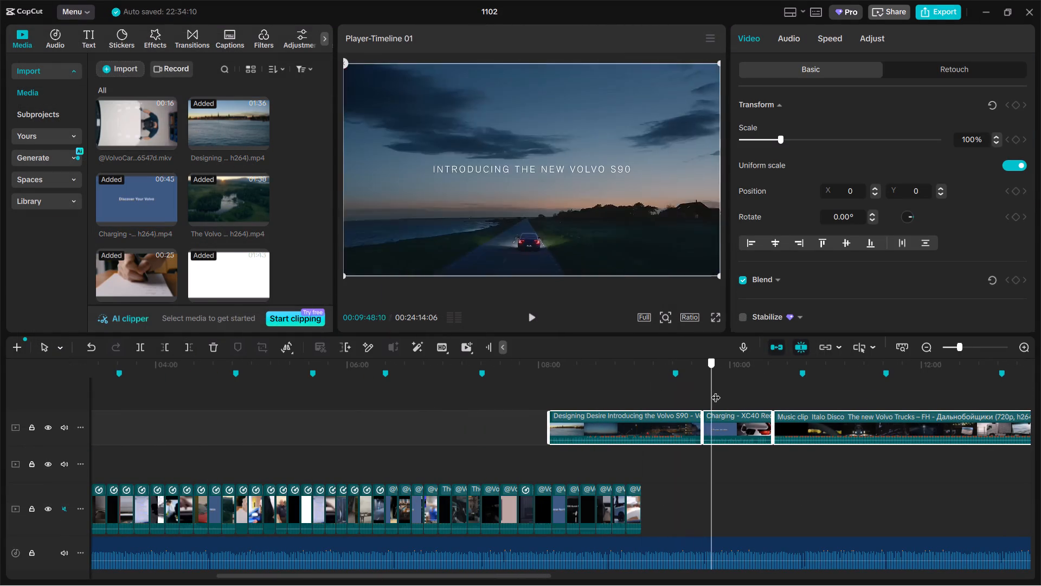
left_click_drag(716, 391, 701, 388)
left_click_drag(701, 388, 811, 391)
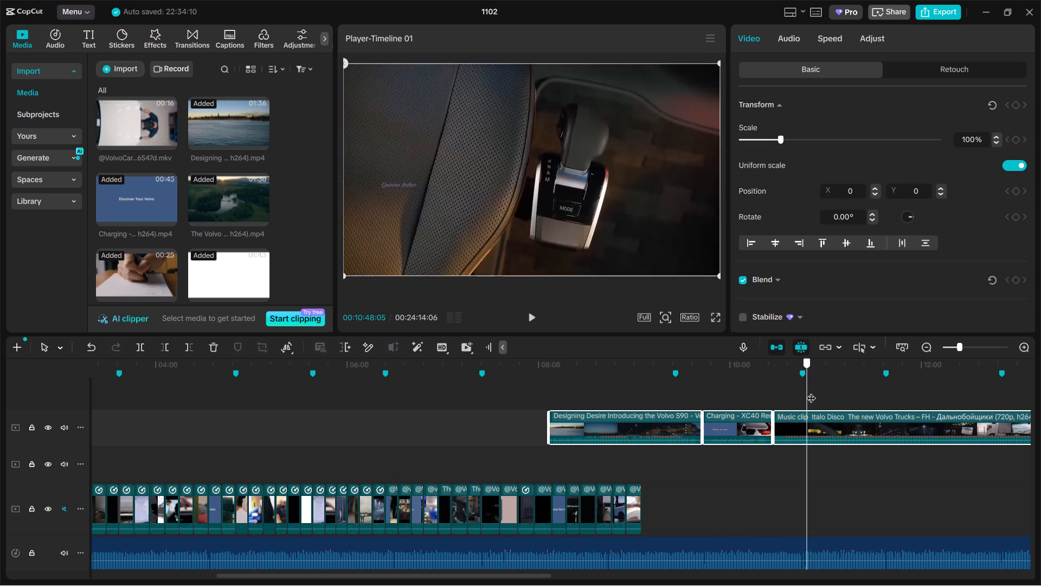
left_click_drag(811, 391, 826, 392)
left_click(827, 478)
left_click(808, 472)
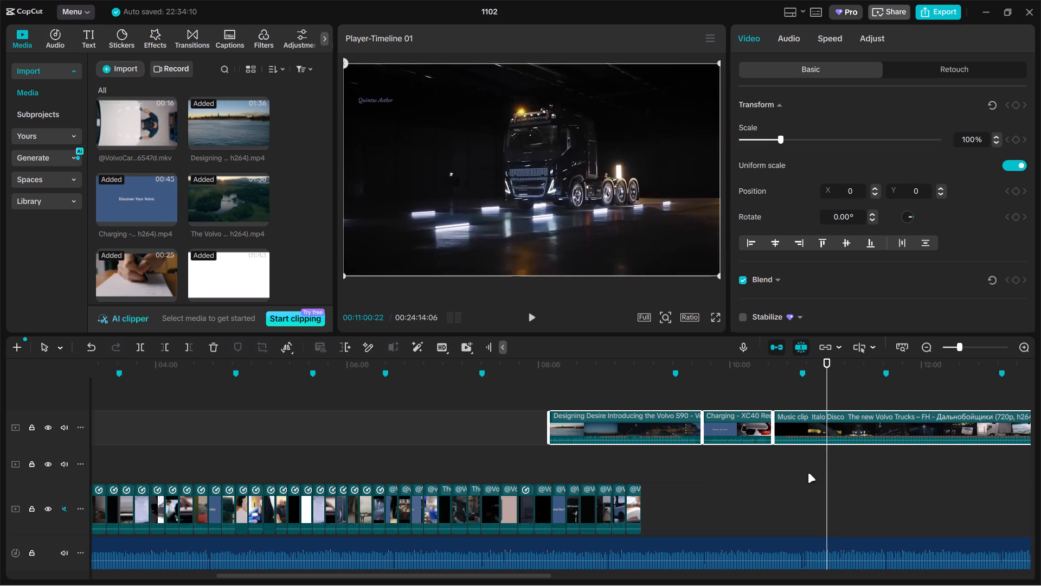
scroll(804, 469, "up", 4)
left_click_drag(788, 463, 615, 417)
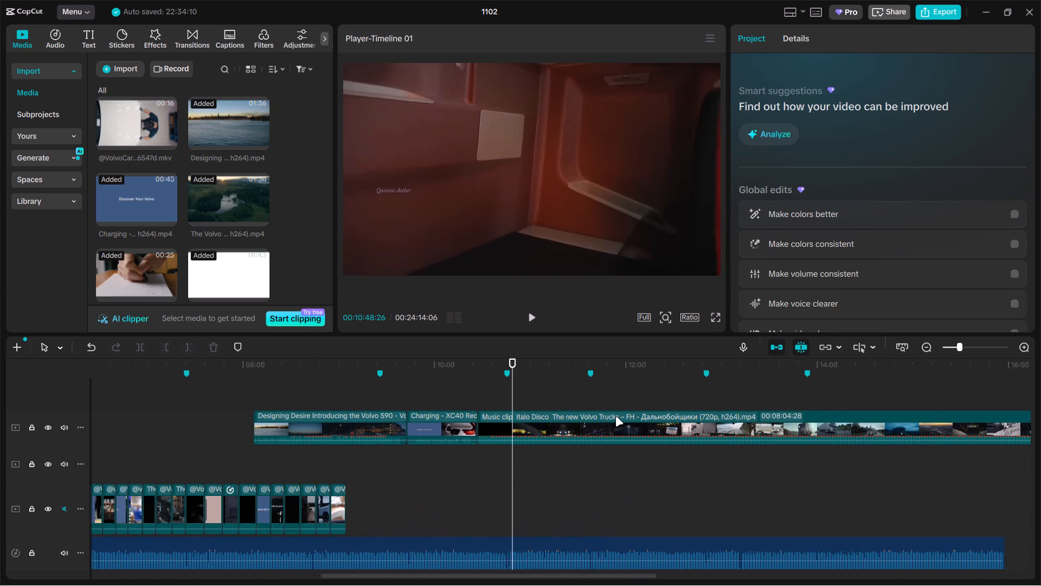
left_click_drag(615, 417, 587, 417)
scroll(530, 417, "up", 1, "ctrl")
left_click_drag(460, 392, 525, 392)
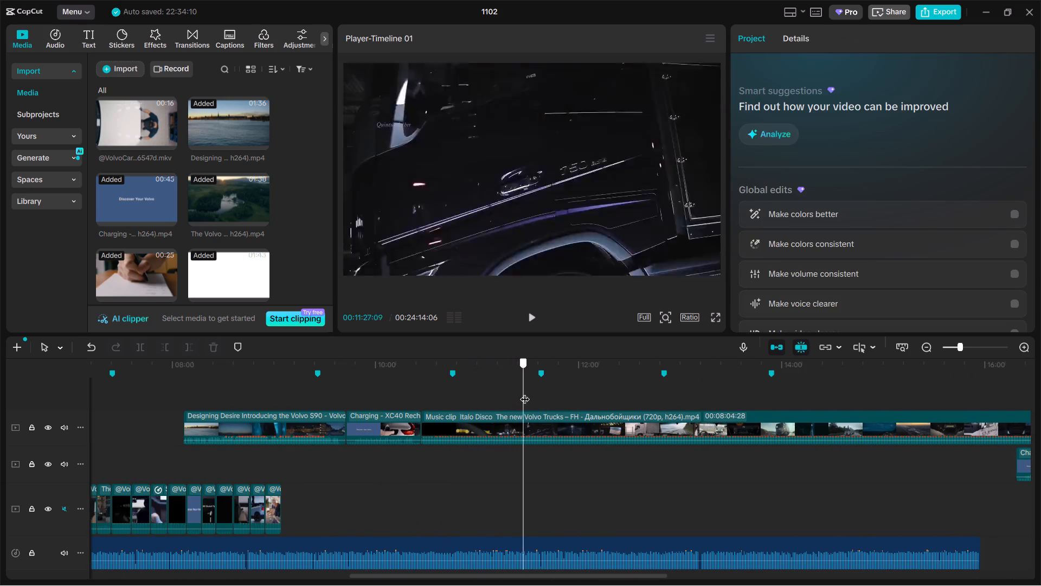
left_click_drag(525, 392, 628, 393)
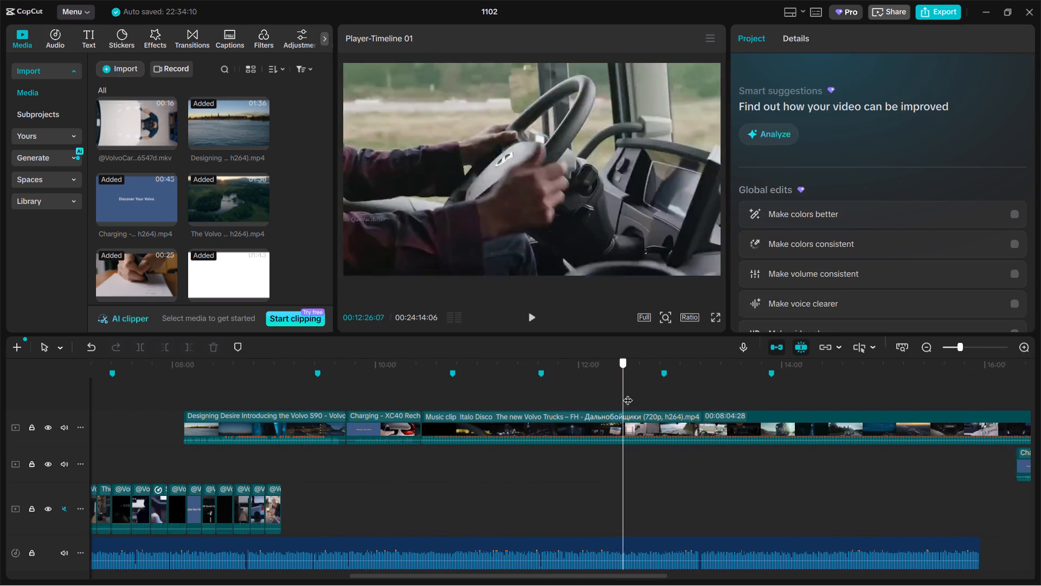
left_click_drag(628, 393, 631, 393)
left_click_drag(587, 419, 480, 504)
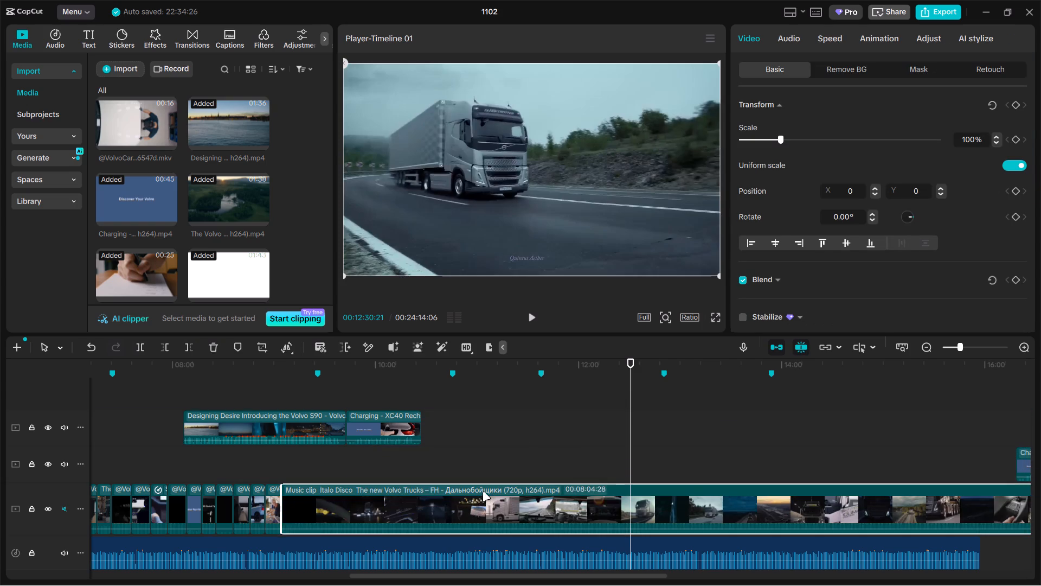
Move the Designing Desire and Charging clips together along their upper track so they start at about 15:20.
scroll(483, 492, "down", 10, "ctrl")
left_click_drag(372, 437, 579, 439)
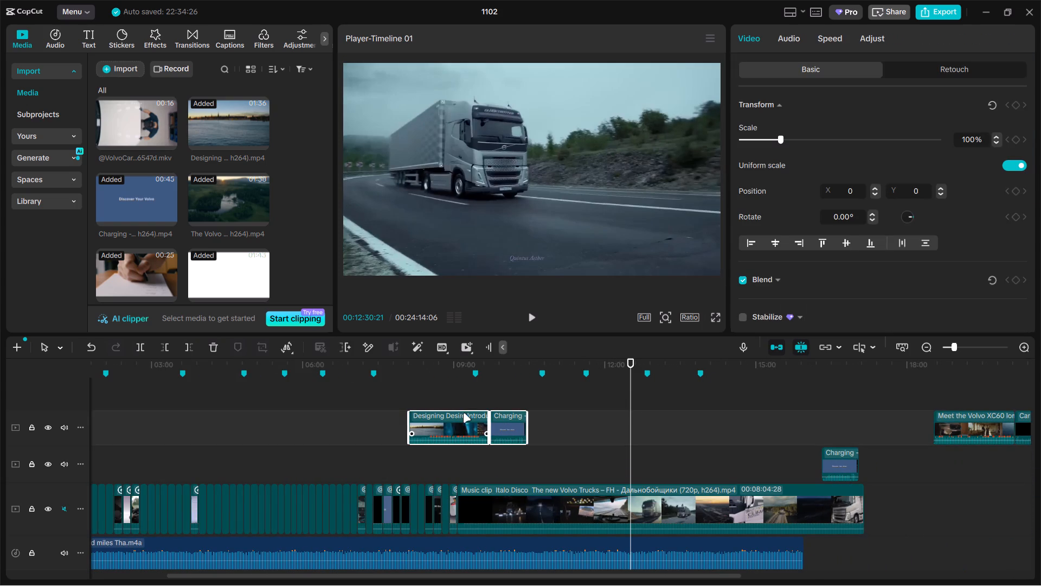
left_click_drag(458, 418, 821, 416)
Scrub the opening of the Italo Disco Volvo Trucks clip, split it at 09:41:06 and delete the part before the cut.
left_click(479, 454)
scroll(478, 454, "up", 5, "ctrl")
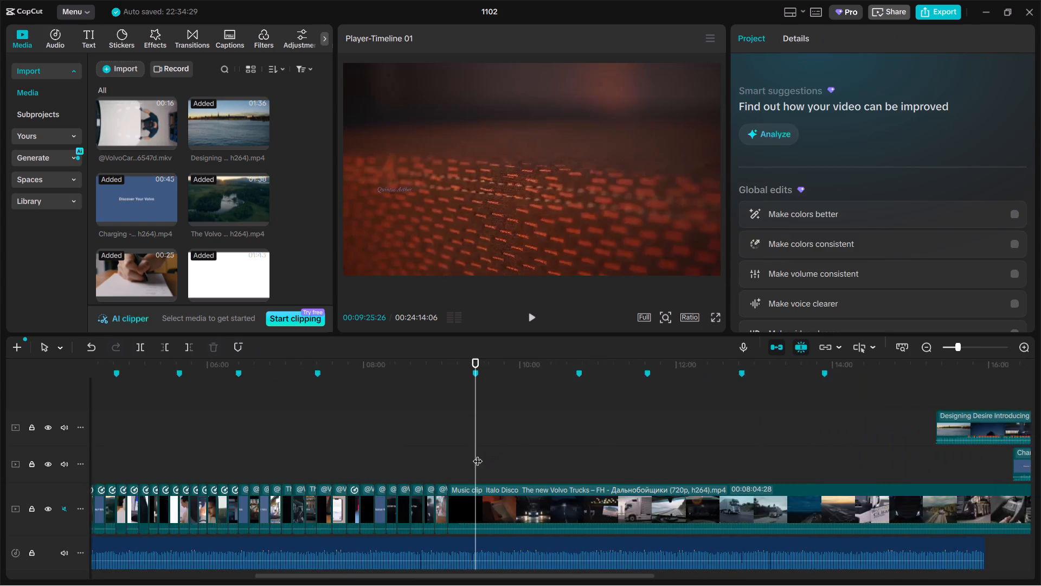
scroll(478, 454, "up", 7, "ctrl")
left_click_drag(478, 454, 473, 441)
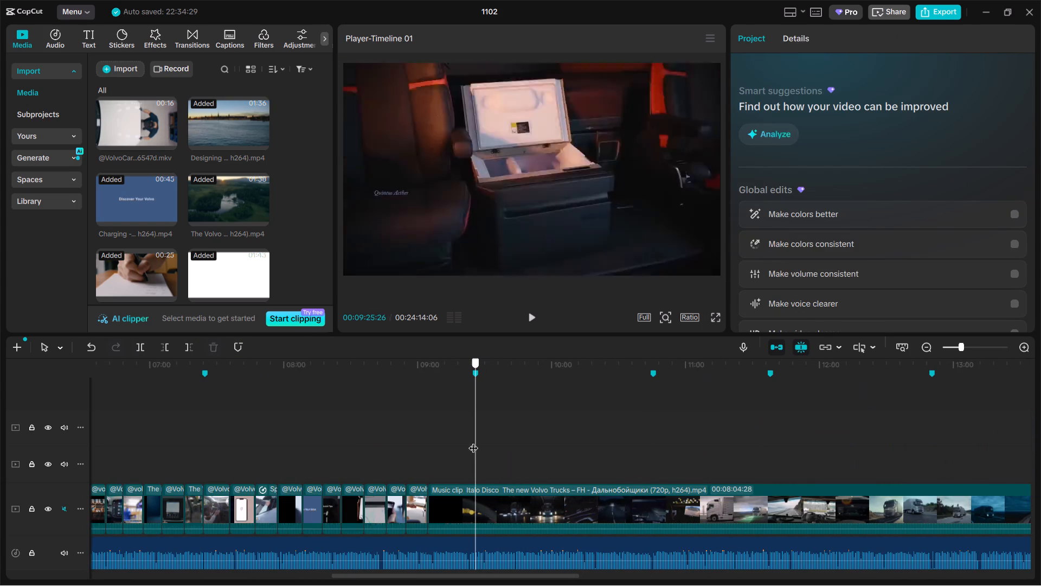
left_click_drag(473, 441, 496, 442)
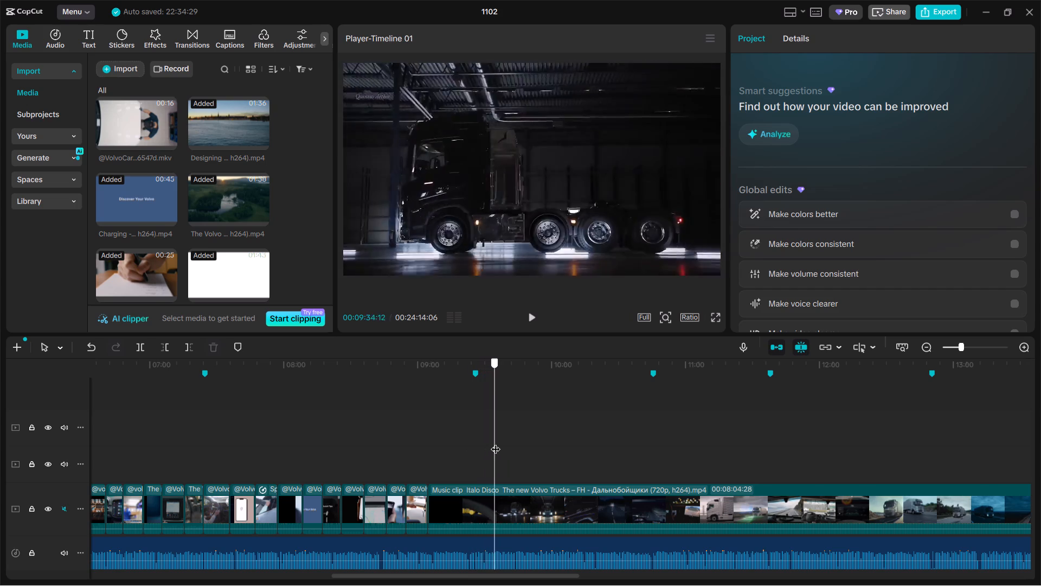
left_click_drag(496, 442, 524, 443)
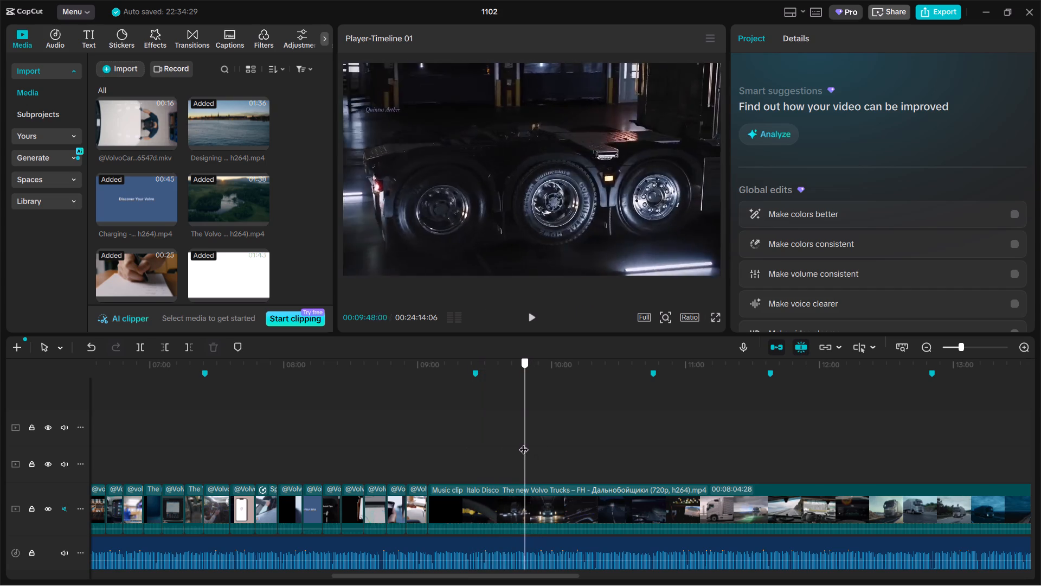
left_click_drag(524, 443, 510, 443)
left_click(515, 500)
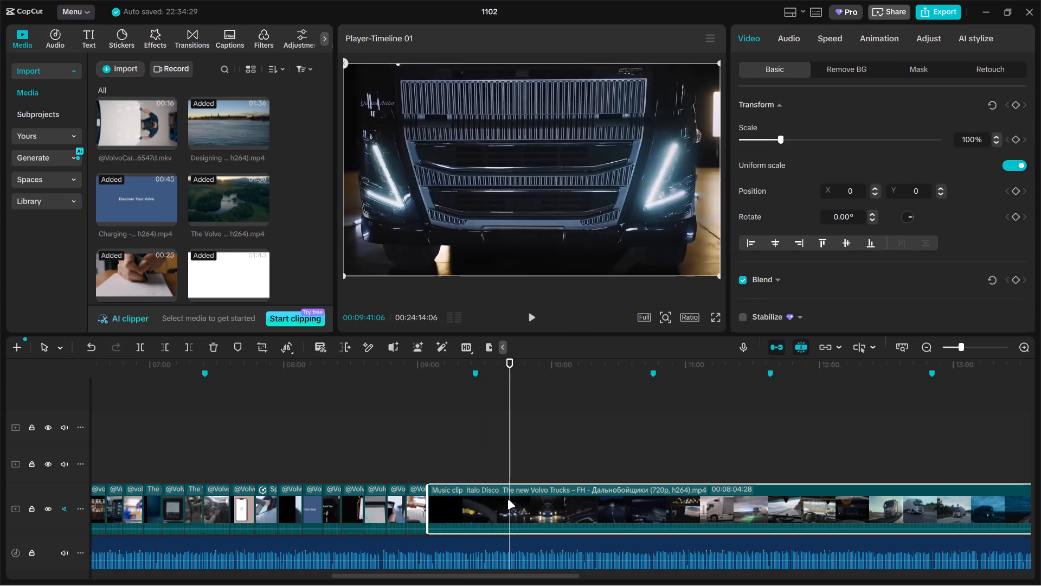
key("ctrl+b")
left_click(468, 496)
key("BackSpace")
Split the remaining Italo Disco Volvo Trucks clip at 09:12:09 and delete the part after the cut.
left_click(445, 474)
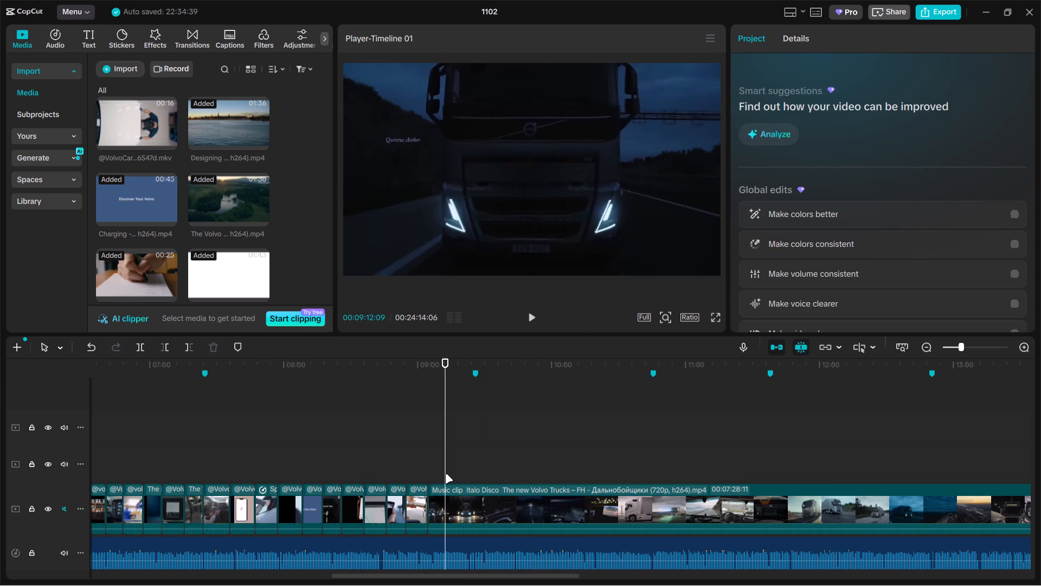
left_click(454, 500)
key("ctrl+b")
key("BackSpace")
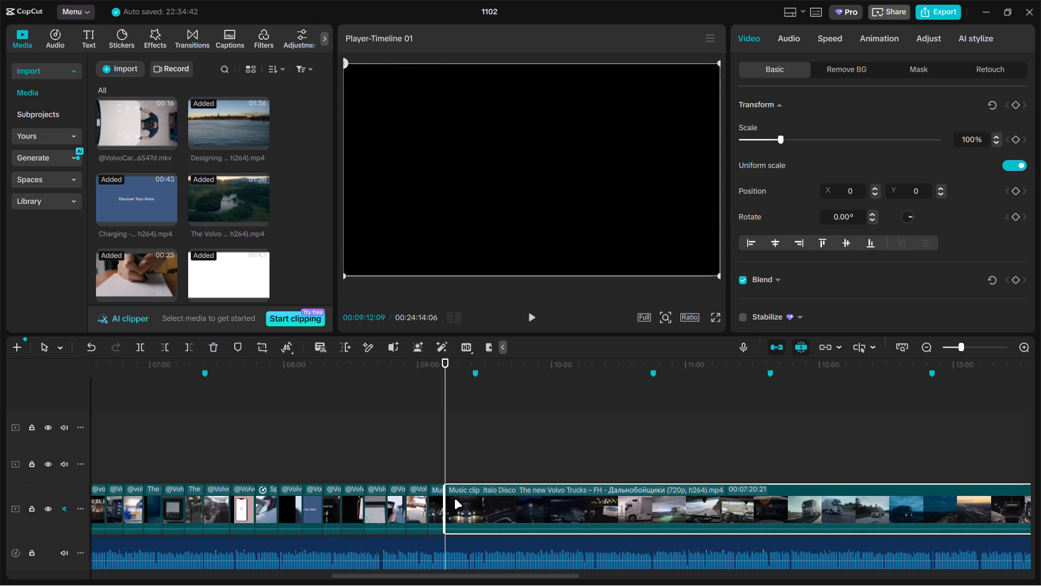
Scrub the Designing Desire Volvo S90 clip on the upper track from about 15:43 to examine its footage.
scroll(459, 467, "down", 10, "ctrl")
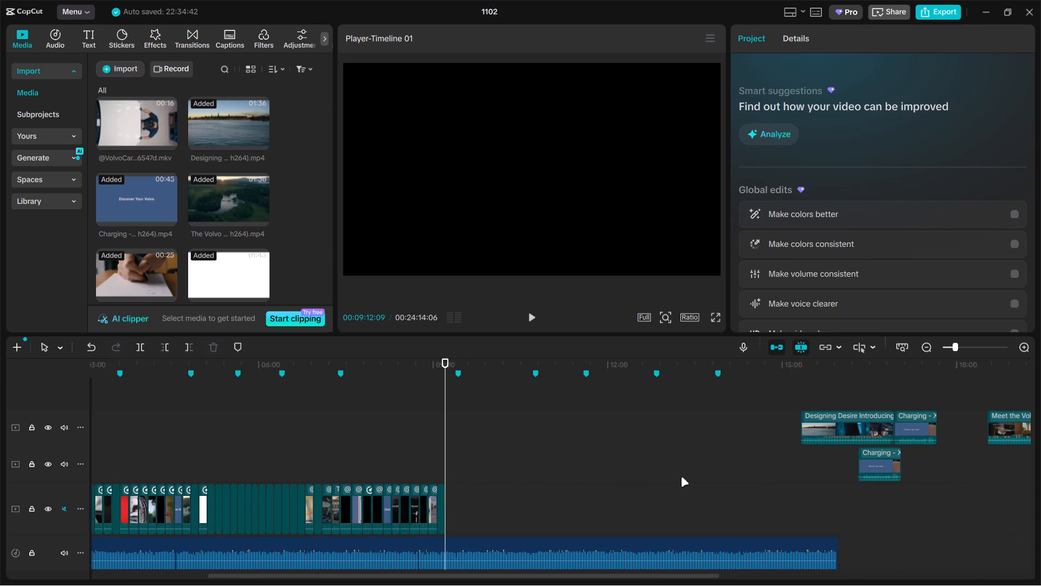
left_click_drag(682, 477, 667, 440)
left_click(609, 408)
left_click_drag(609, 408, 631, 408)
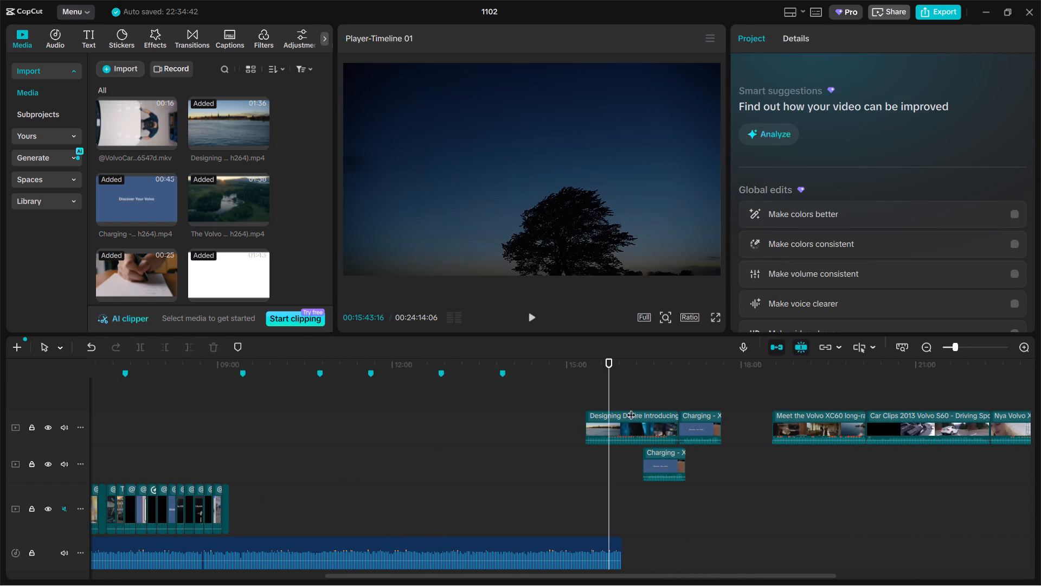
left_click_drag(631, 408, 646, 407)
left_click(645, 395)
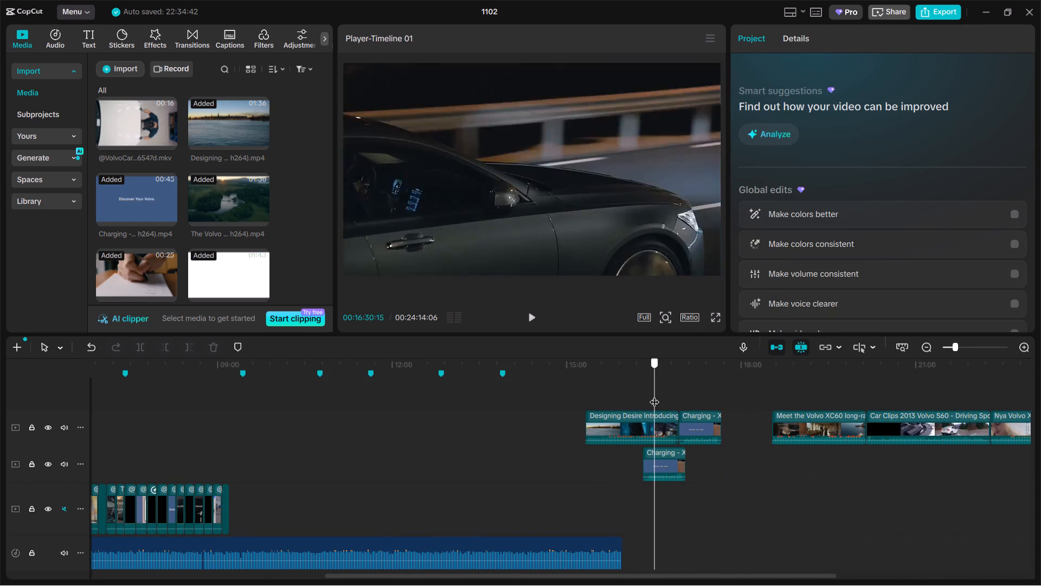
Move the Designing Desire Volvo S90 clip from the upper track to the end of the main track's clip sequence, at about 09:12.
left_click_drag(613, 425, 291, 502)
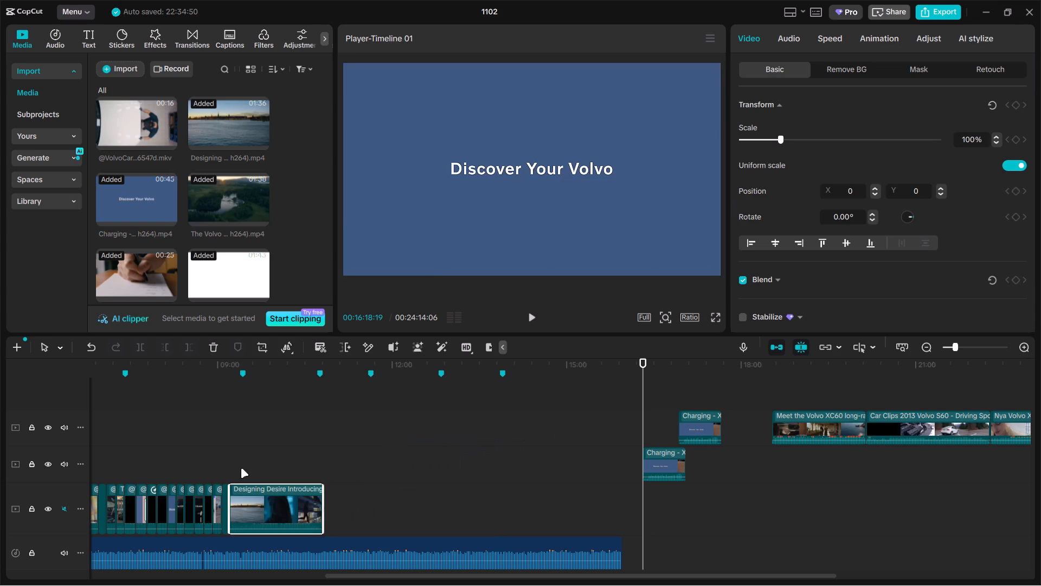
double_click(241, 468)
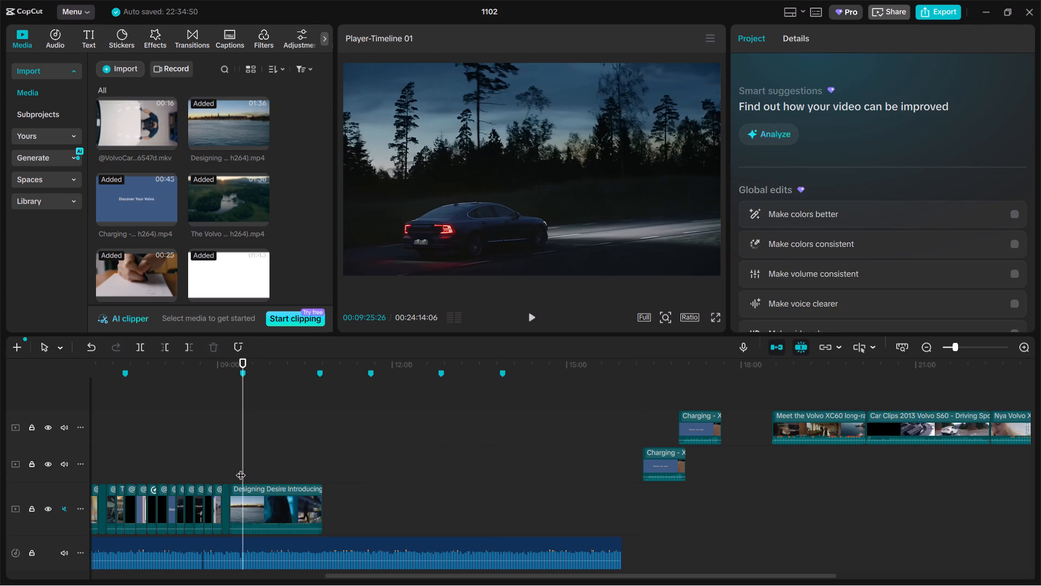
Trim the start of the Designing Desire clip so it opens on the car driving along the dark forest road.
scroll(241, 468, "up", 9, "ctrl")
left_click(254, 502, "ctrl")
left_click_drag(218, 499, 248, 501)
left_click(222, 471)
left_click_drag(222, 471, 232, 471)
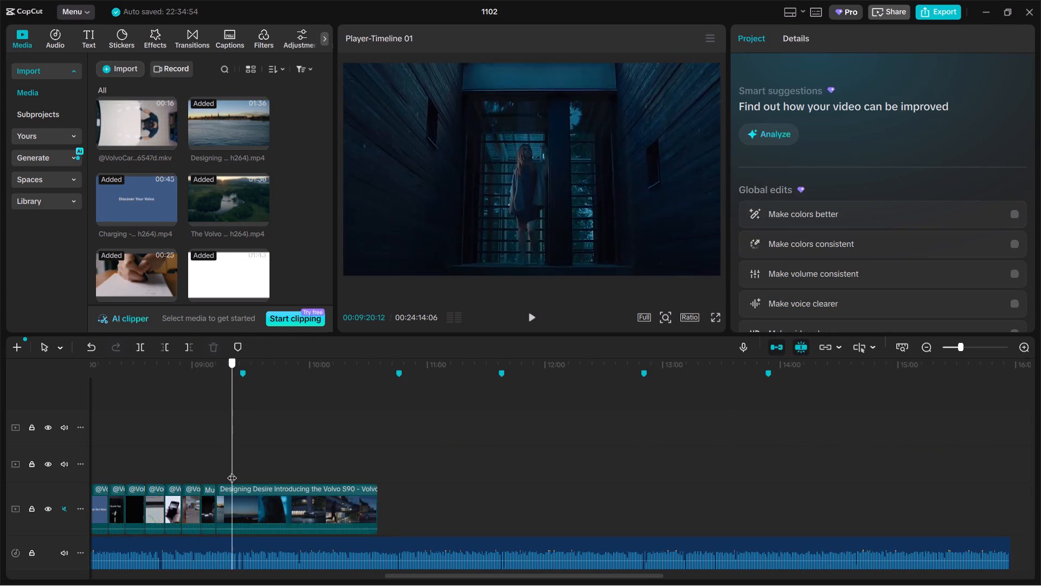
left_click_drag(232, 471, 242, 472)
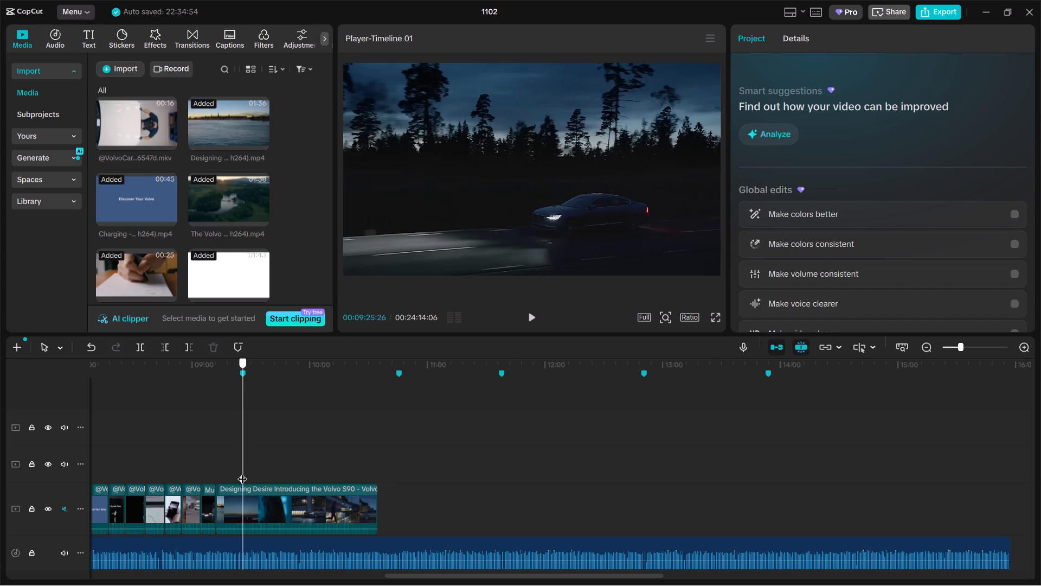
left_click_drag(242, 472, 241, 473)
left_click(235, 505)
left_click_drag(219, 501, 229, 501)
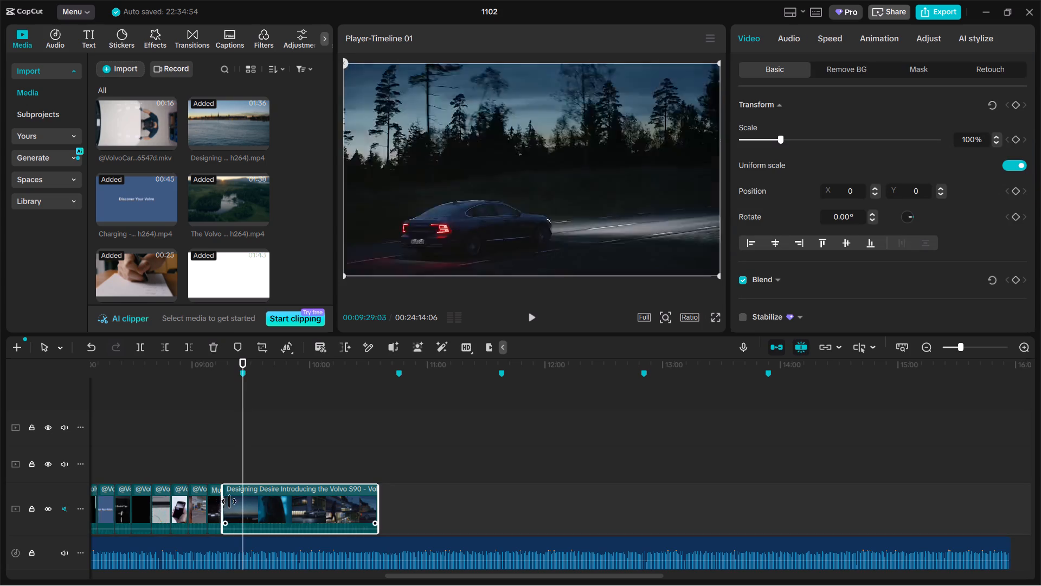
left_click_drag(229, 501, 242, 501)
Split the Designing Desire clip at 09:23:05 and delete the part after the cut.
left_click(215, 467)
left_click_drag(215, 467, 222, 467)
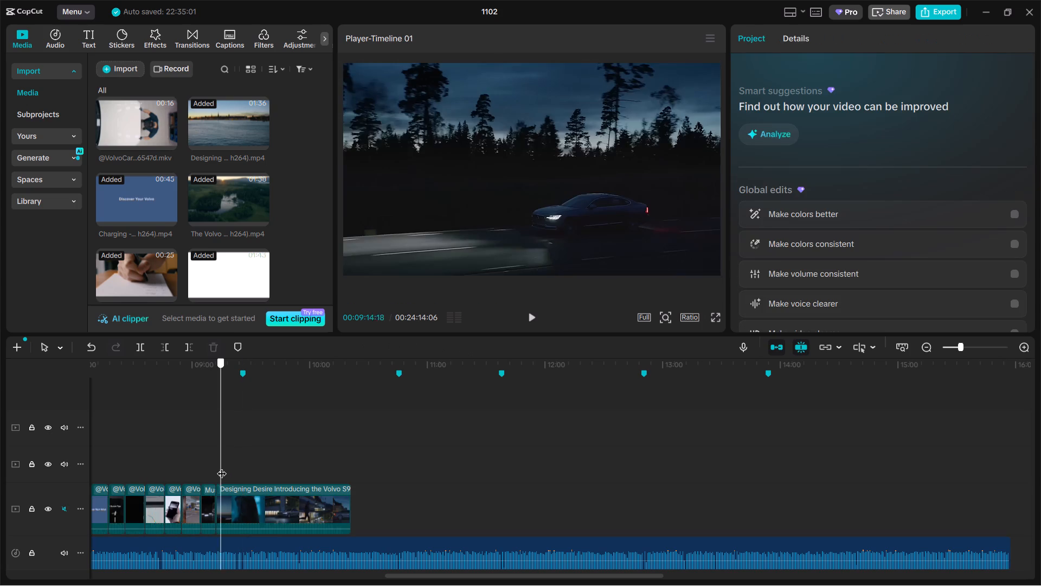
left_click_drag(222, 467, 240, 468)
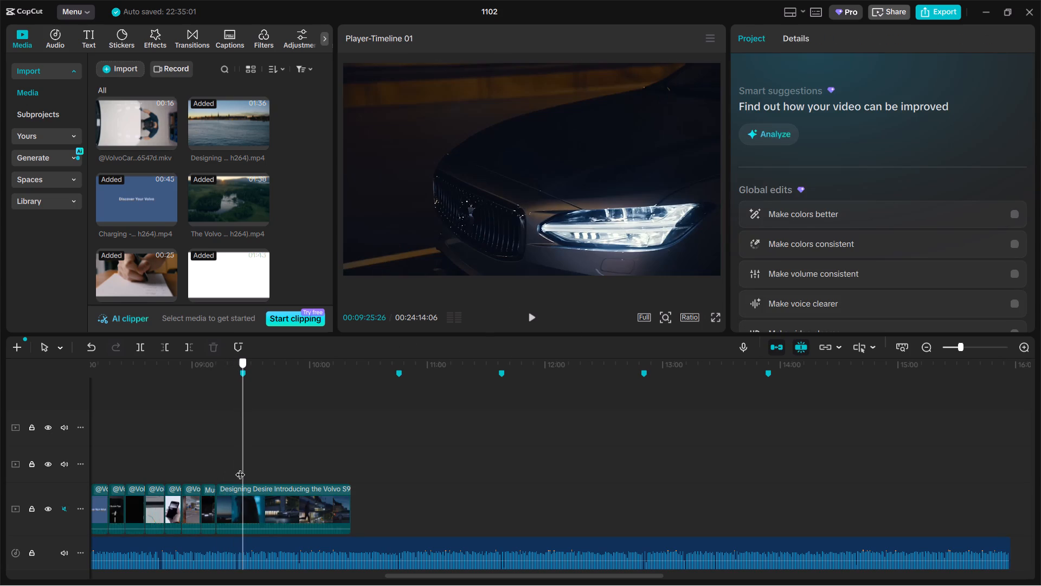
left_click_drag(240, 468, 237, 472)
left_click(256, 497)
key("ctrl+b")
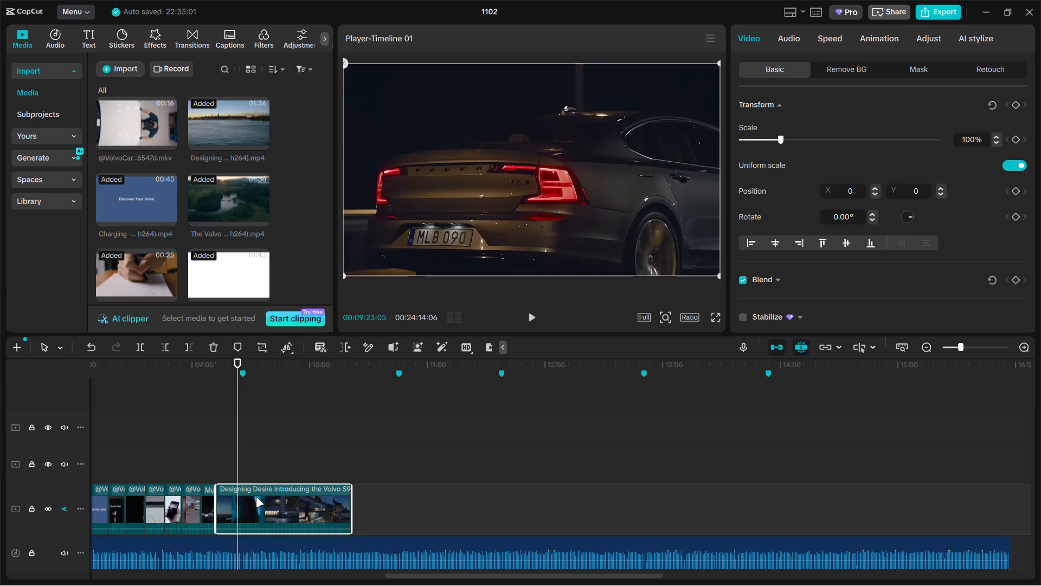
key("BackSpace")
Delete both Charging clips from the two upper tracks around 16:30.
scroll(421, 468, "down", 10, "ctrl")
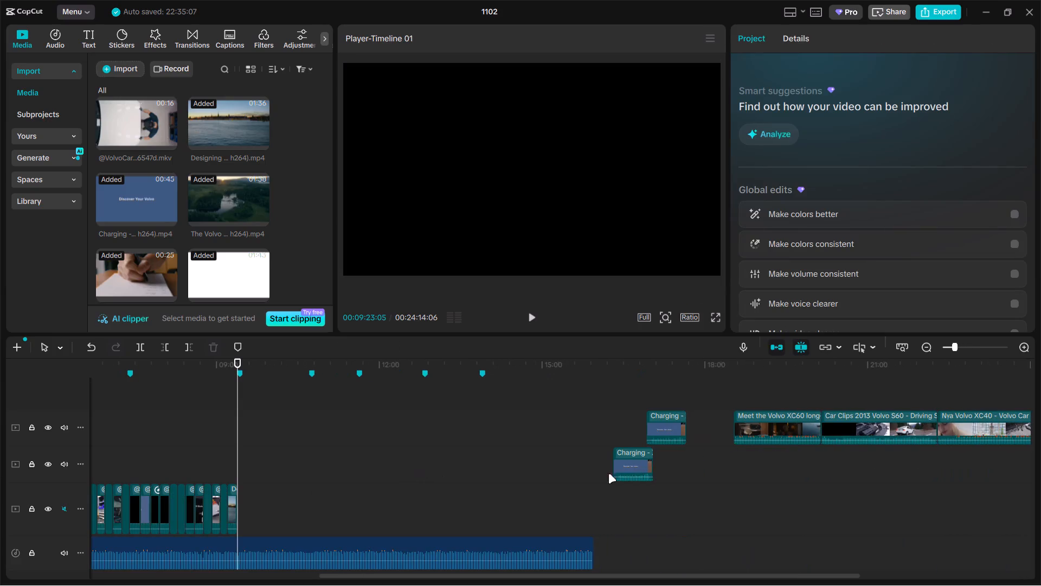
left_click(621, 441)
left_click_drag(621, 441, 631, 441)
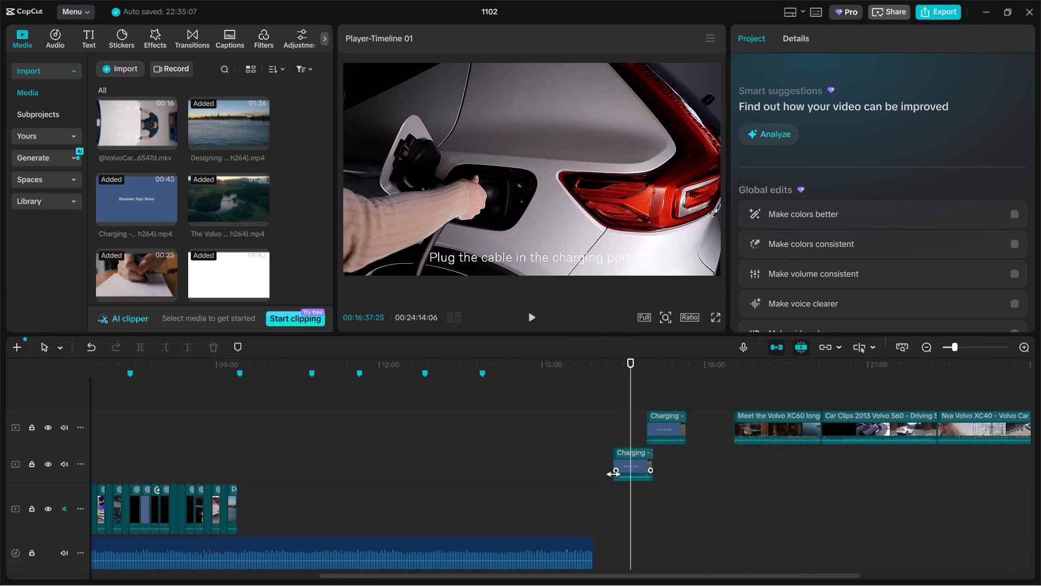
left_click_drag(607, 491, 666, 406)
key("BackSpace")
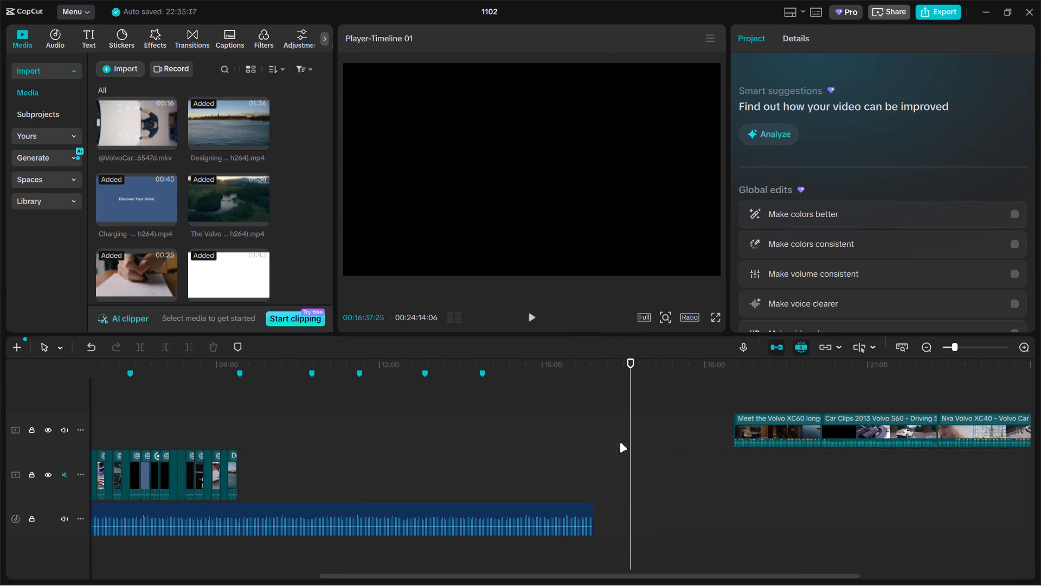
Move the Meet the Volvo XC60 clip onto the main track directly after the Designing Desire clip, at about 09:23.
left_click(1011, 454)
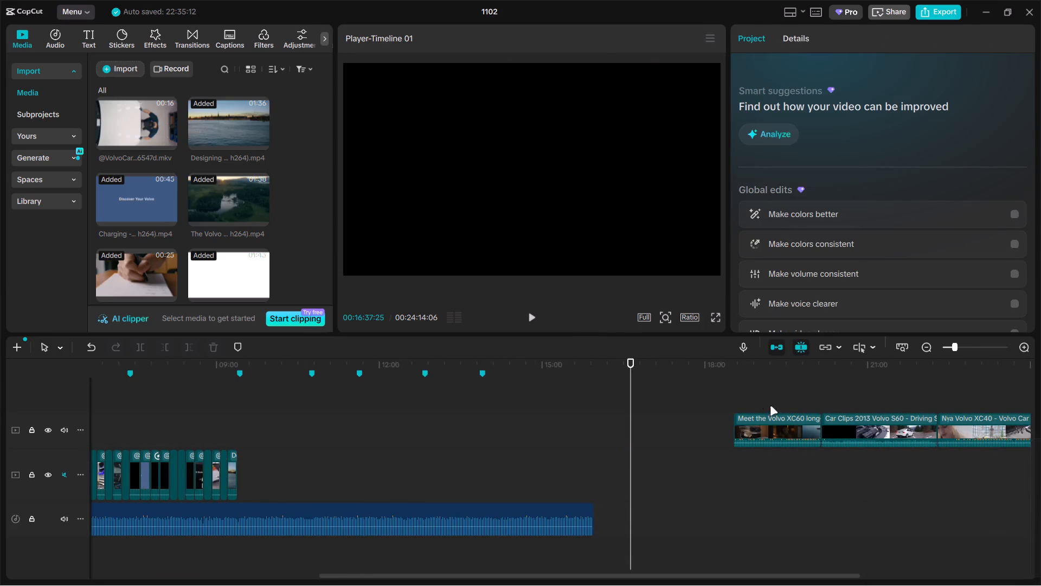
left_click(762, 400)
left_click_drag(762, 400, 779, 399)
left_click_drag(767, 430, 291, 478)
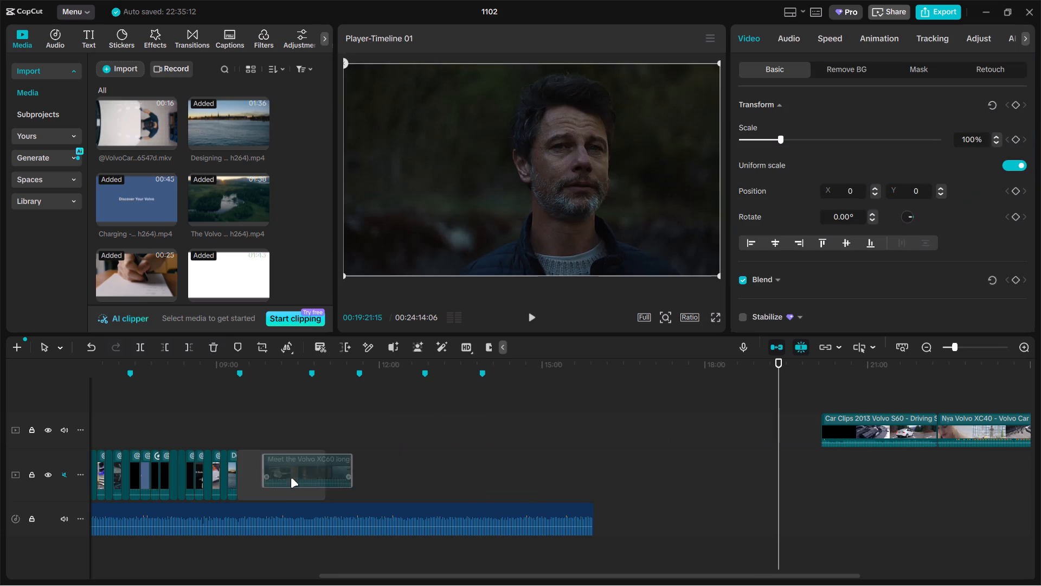
left_click_drag(291, 478, 284, 482)
Scrub the opening of the Meet the Volvo XC60 clip, split it at 09:37:03 and delete the part after the cut.
left_click(235, 435)
scroll(235, 435, "up", 8, "ctrl")
left_click_drag(241, 430, 267, 429)
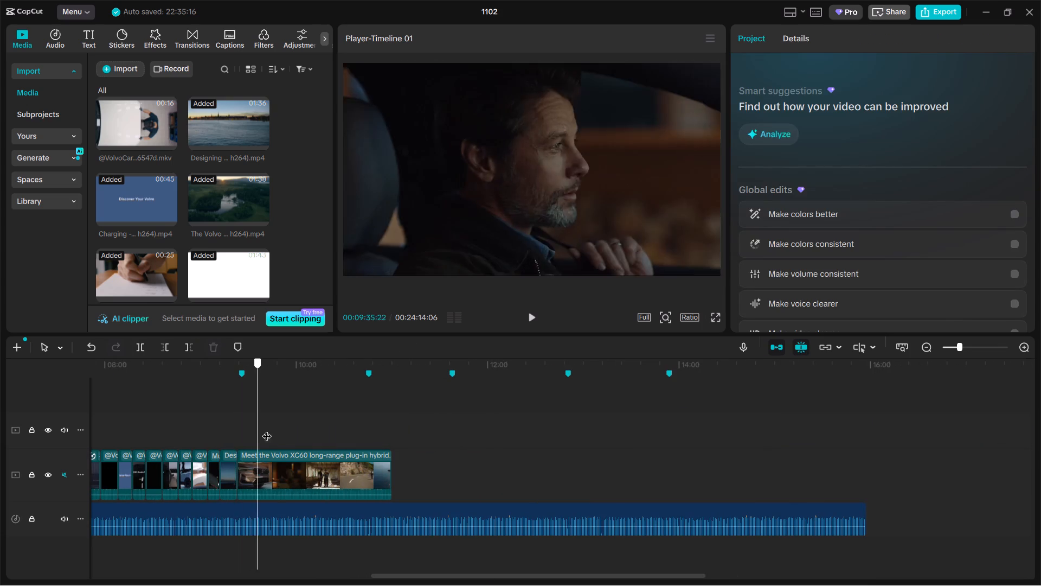
left_click_drag(267, 429, 264, 443)
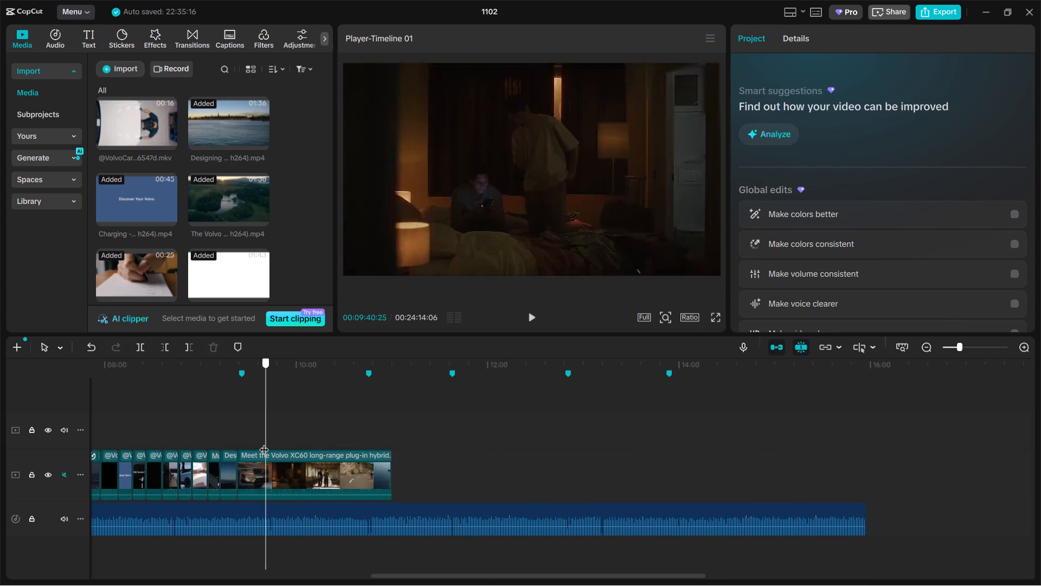
left_click_drag(264, 443, 260, 445)
left_click(268, 464)
key("ctrl+b")
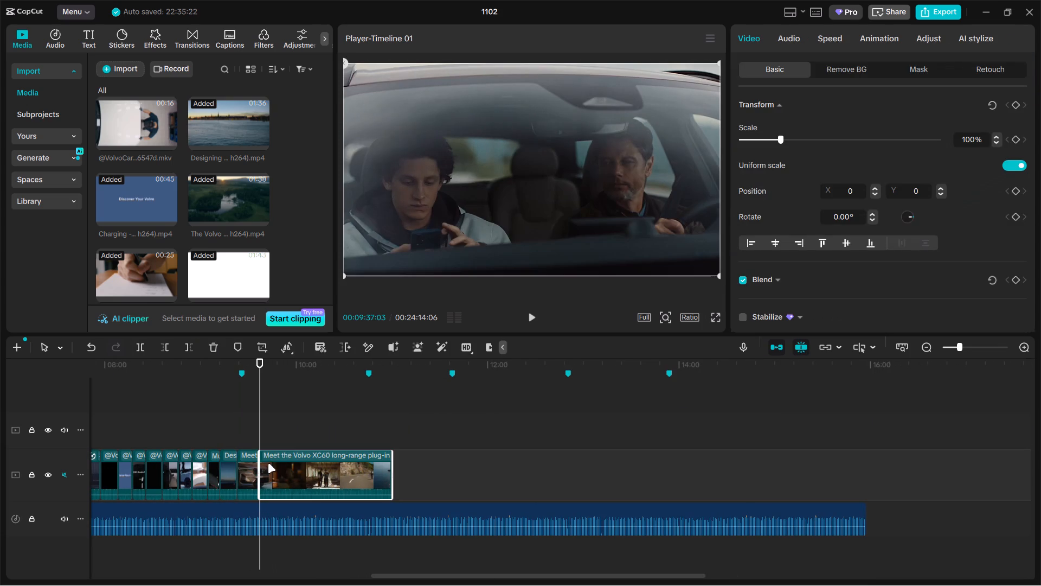
key("BackSpace")
Scrub back through the assembled main-track clips to about 07:57 to review the footage.
scroll(622, 461, "up", 1, "ctrl")
scroll(621, 461, "down", 10, "ctrl")
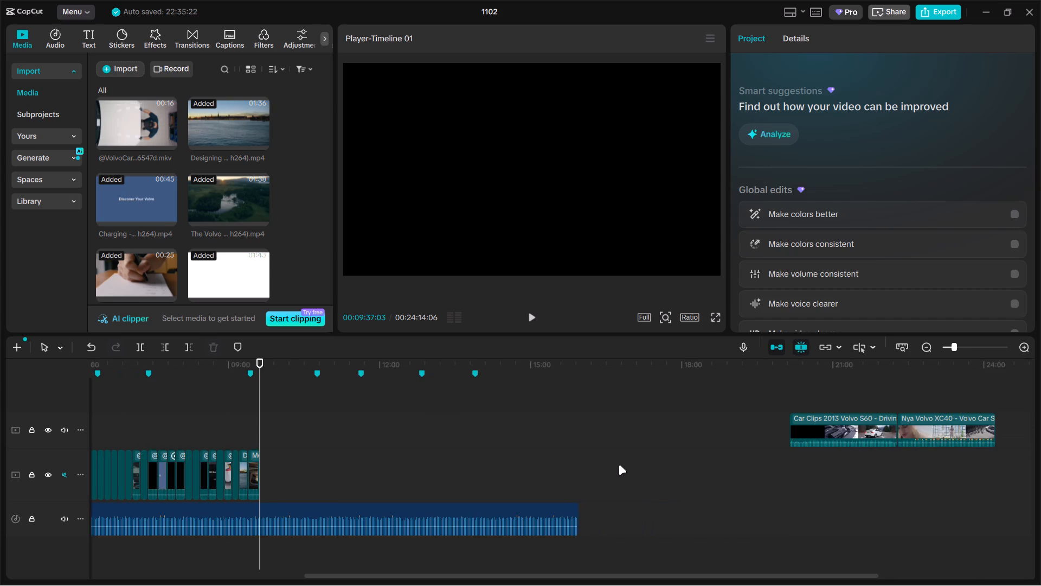
left_click(195, 426)
left_click_drag(193, 426, 173, 428)
scroll(173, 428, "up", 5, "ctrl")
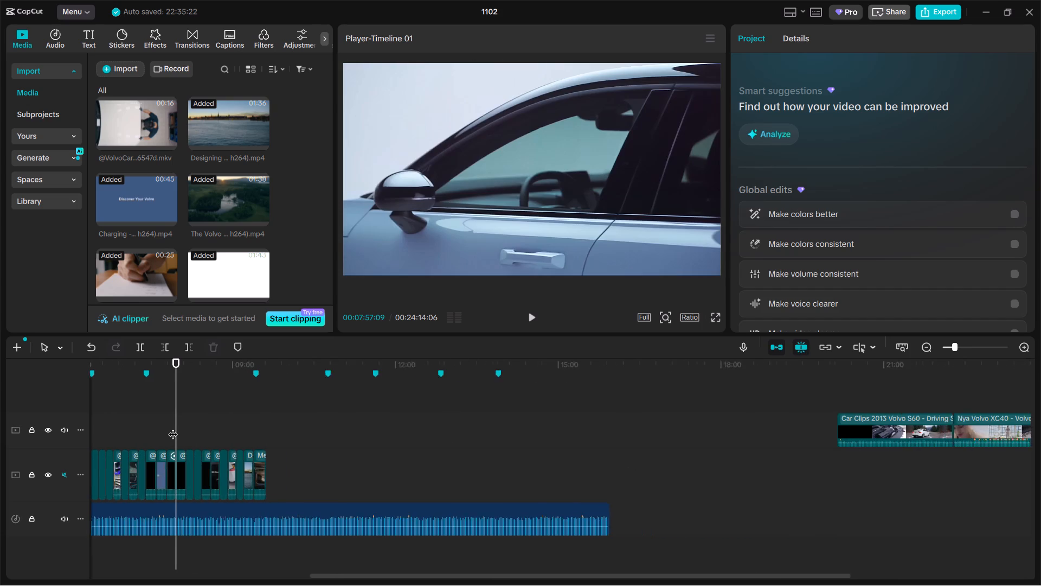
scroll(173, 428, "up", 5, "ctrl")
scroll(173, 428, "down", 11, "ctrl")
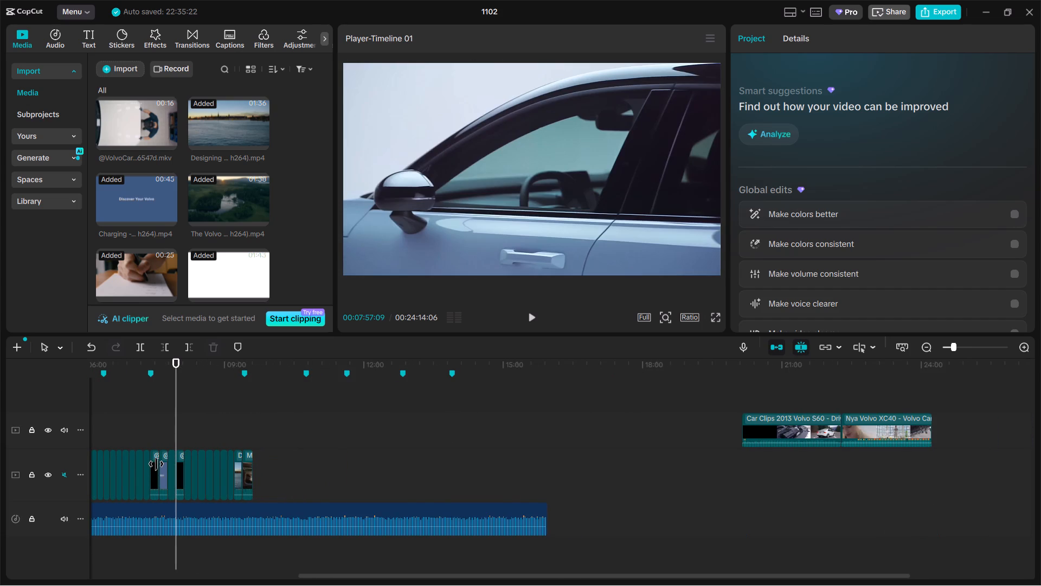
left_click(155, 464)
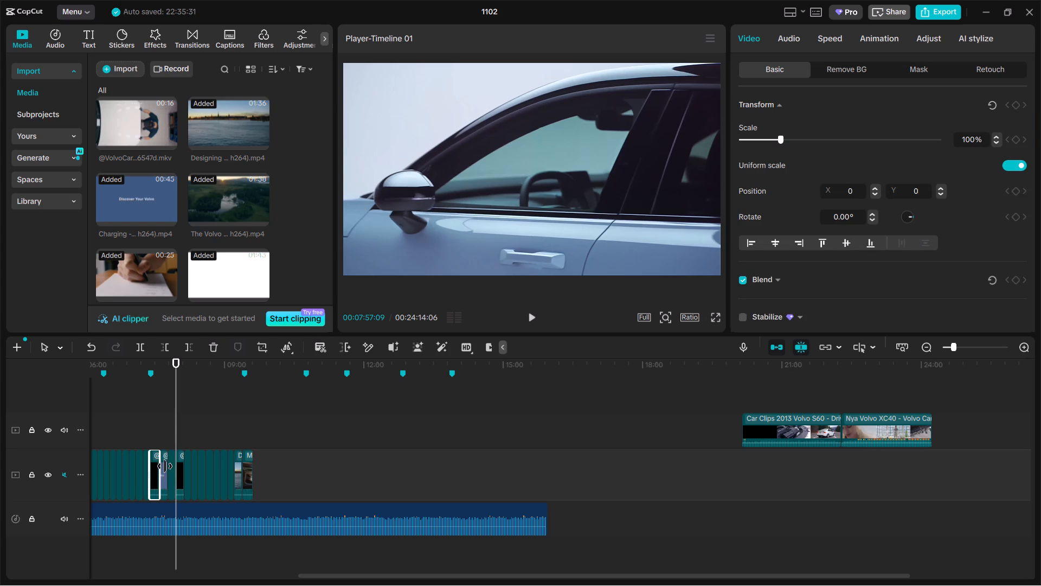
left_click(165, 466, "ctrl")
left_click(158, 464, "ctrl")
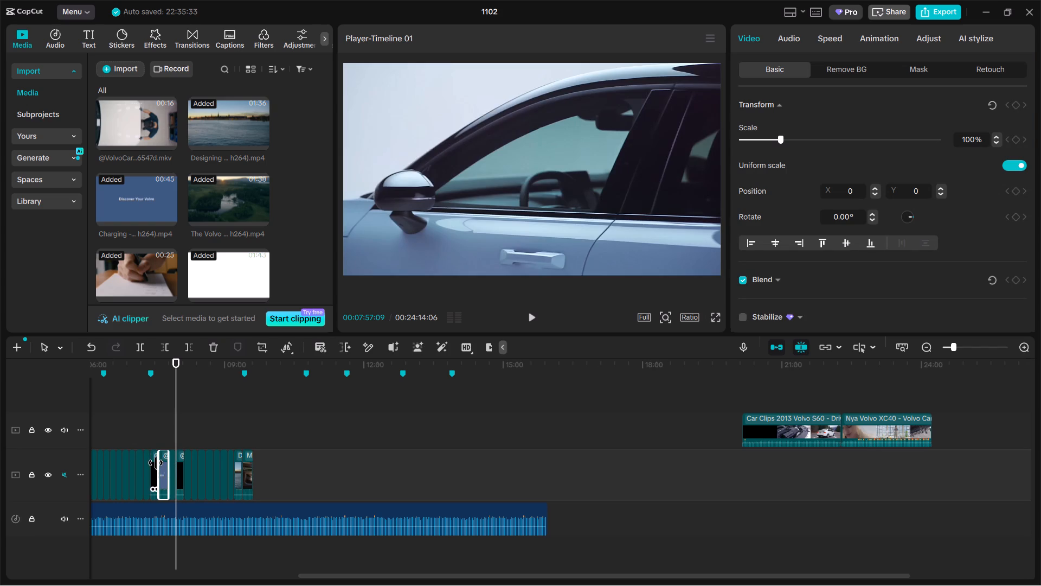
left_click(156, 463, "ctrl")
left_click(153, 463, "ctrl")
scroll(152, 436, "up", 10, "ctrl")
left_click(151, 466, "ctrl")
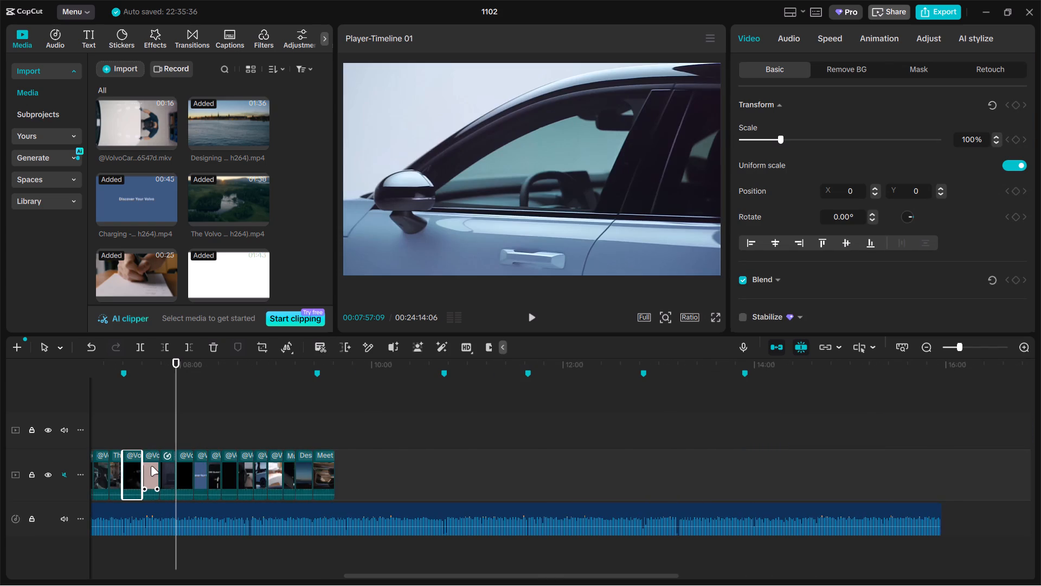
scroll(241, 449, "down", 10, "ctrl")
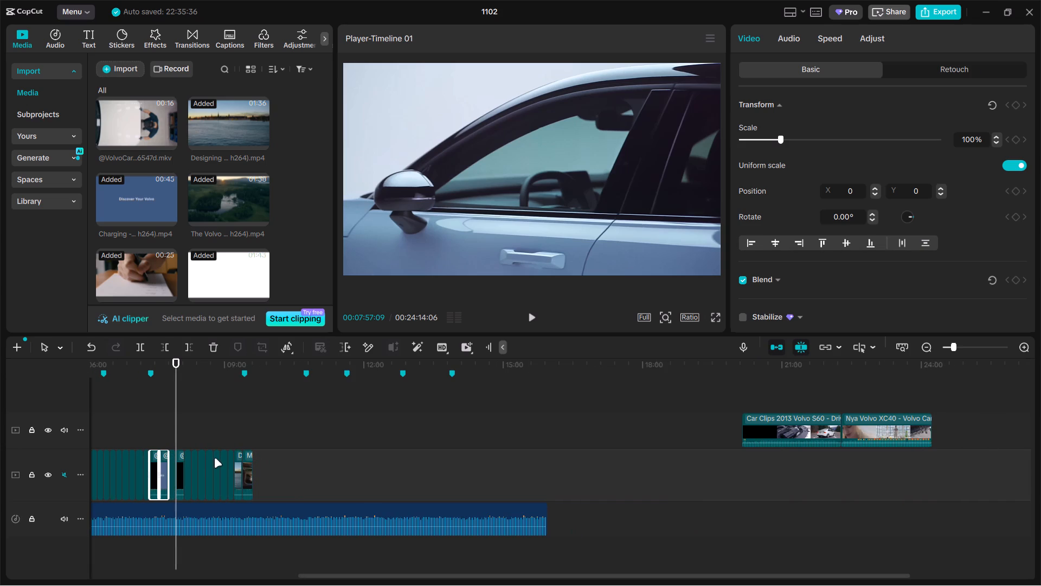
scroll(207, 458, "up", 15, "ctrl")
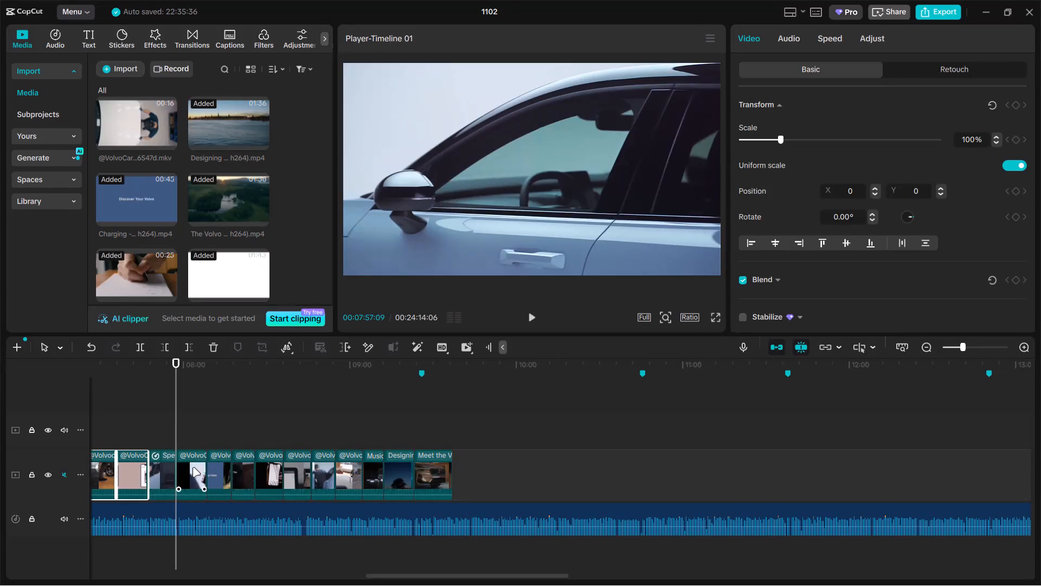
left_click(192, 467, "ctrl")
scroll(250, 453, "down", 14, "ctrl")
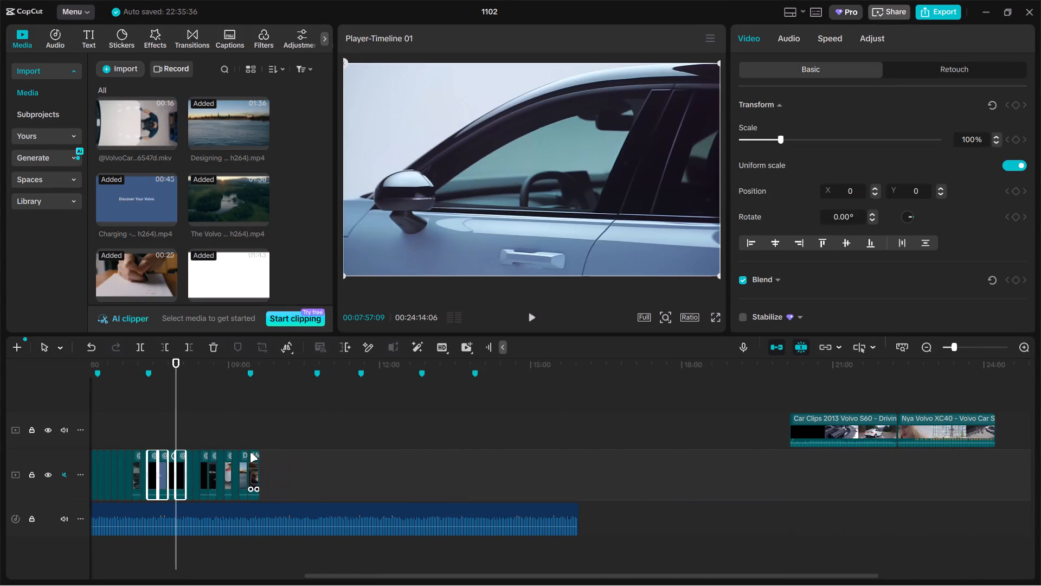
scroll(277, 460, "down", 1, "ctrl")
scroll(295, 462, "up", 2, "ctrl")
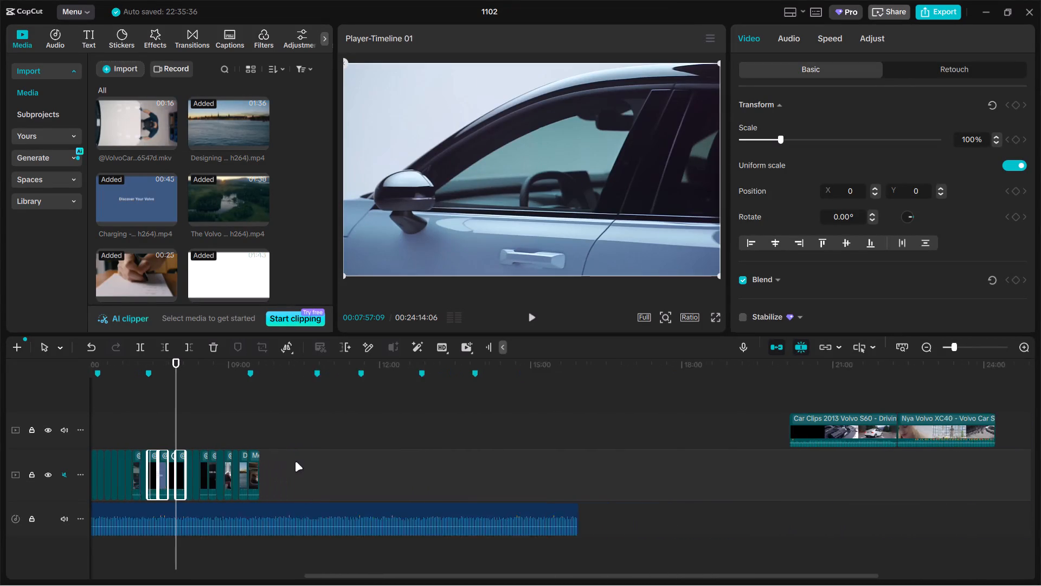
scroll(295, 462, "up", 7, "ctrl")
scroll(380, 476, "up", 5, "ctrl")
left_click_drag(371, 435, 419, 455, "ctrl")
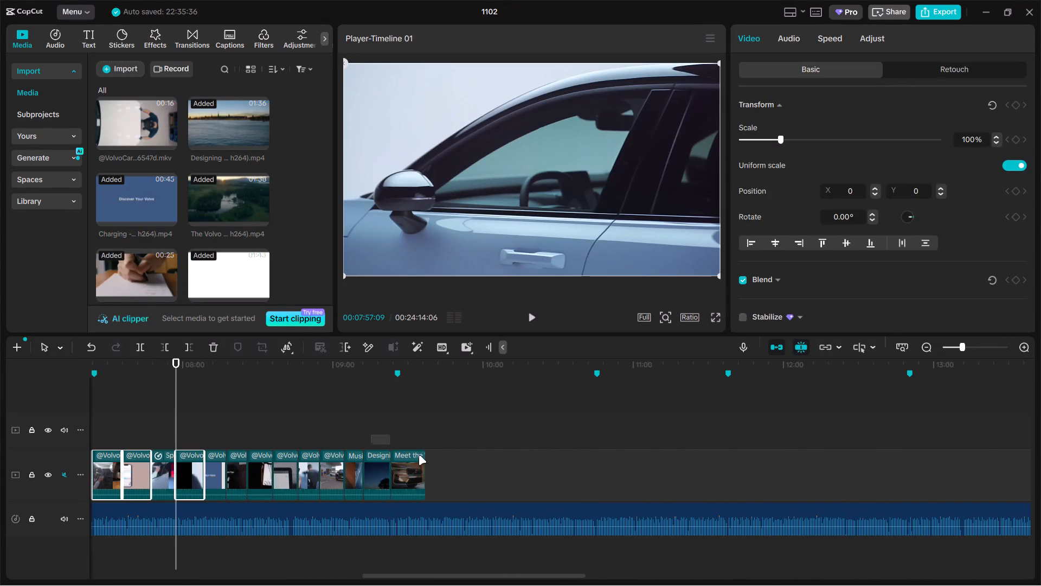
left_click_drag(419, 455, 434, 461, "ctrl")
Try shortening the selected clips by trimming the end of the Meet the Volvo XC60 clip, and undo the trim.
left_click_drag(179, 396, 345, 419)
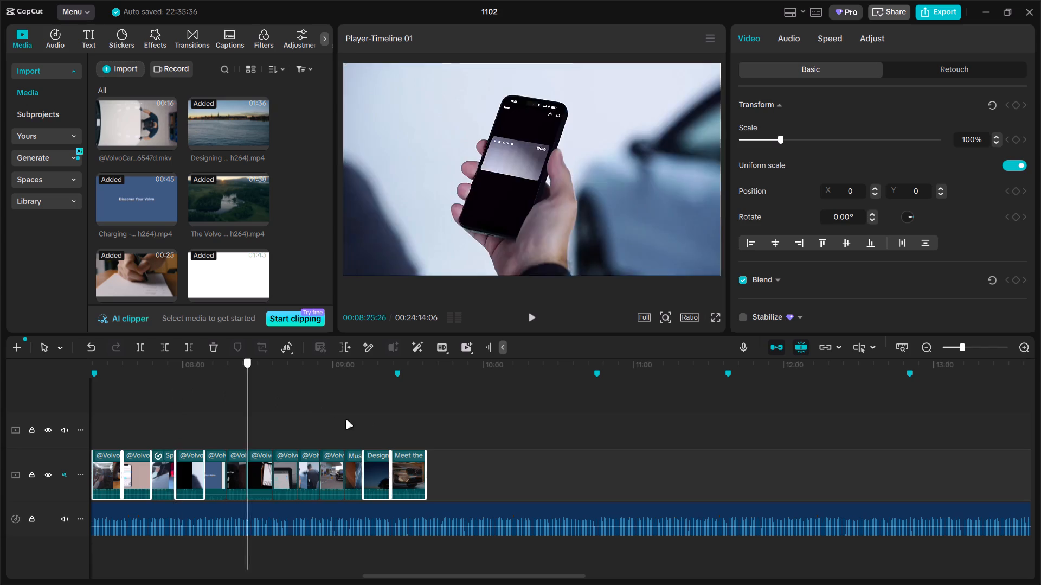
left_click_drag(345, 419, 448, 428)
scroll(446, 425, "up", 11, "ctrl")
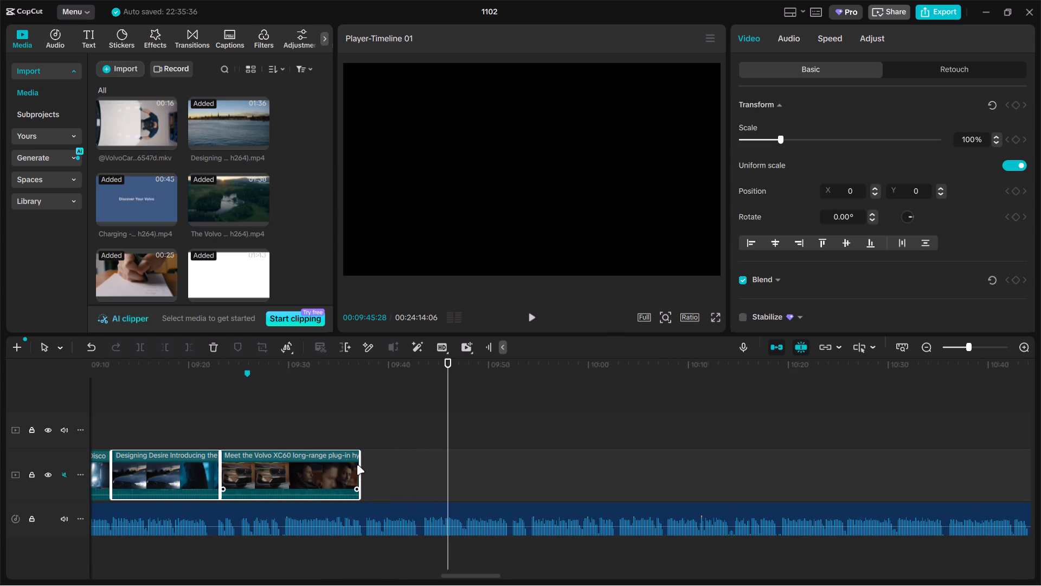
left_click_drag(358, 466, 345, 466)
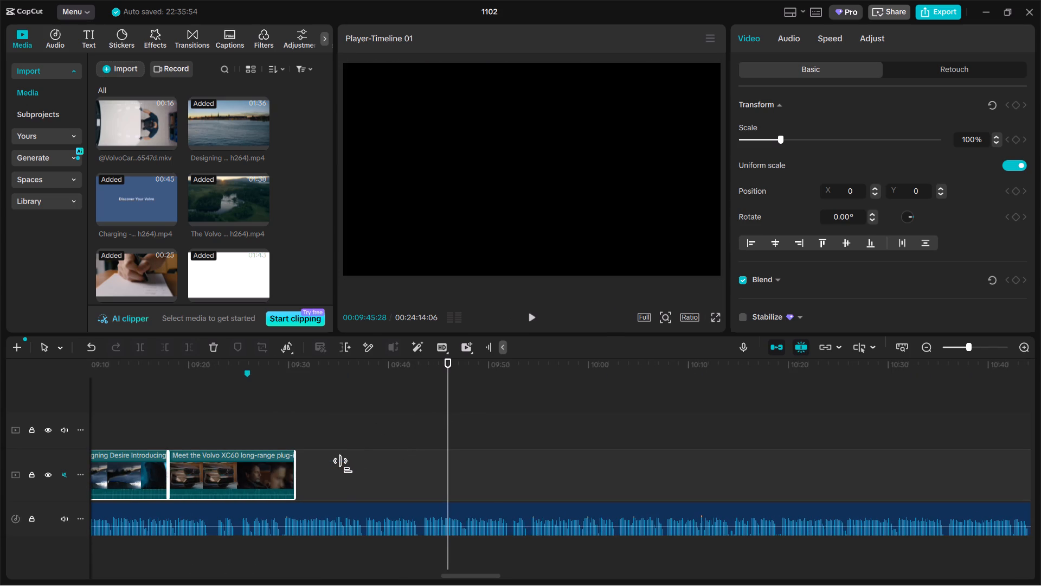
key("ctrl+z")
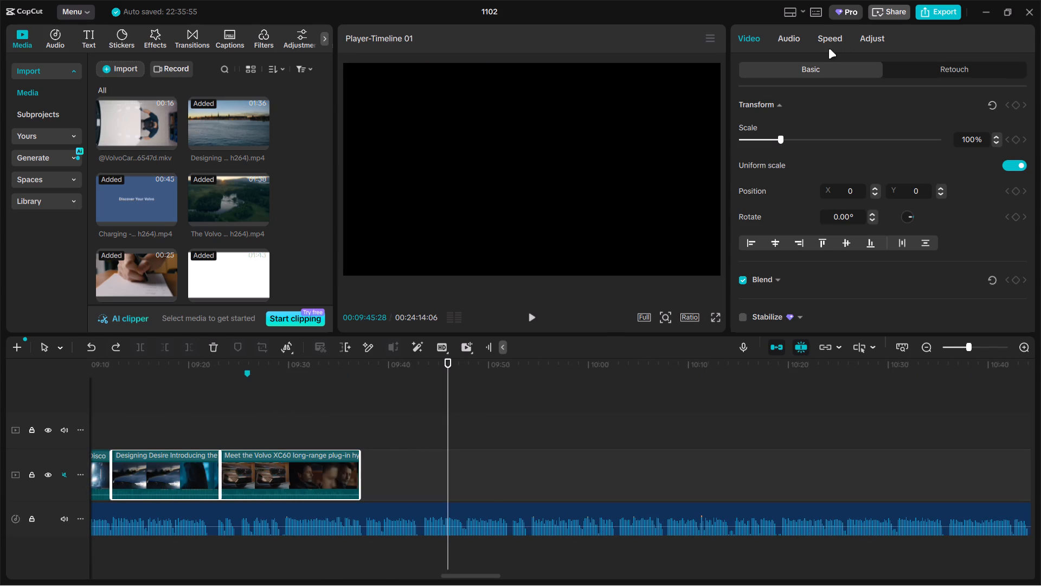
Set the playback speed of all the selected clips to 1.20x.
left_click(828, 49)
left_click(1020, 121)
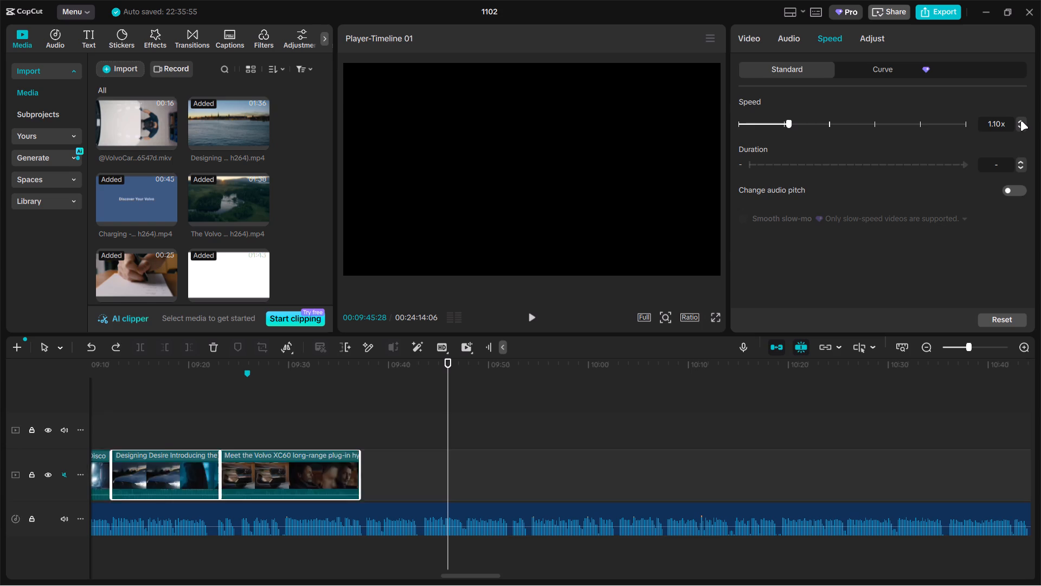
left_click(1020, 121)
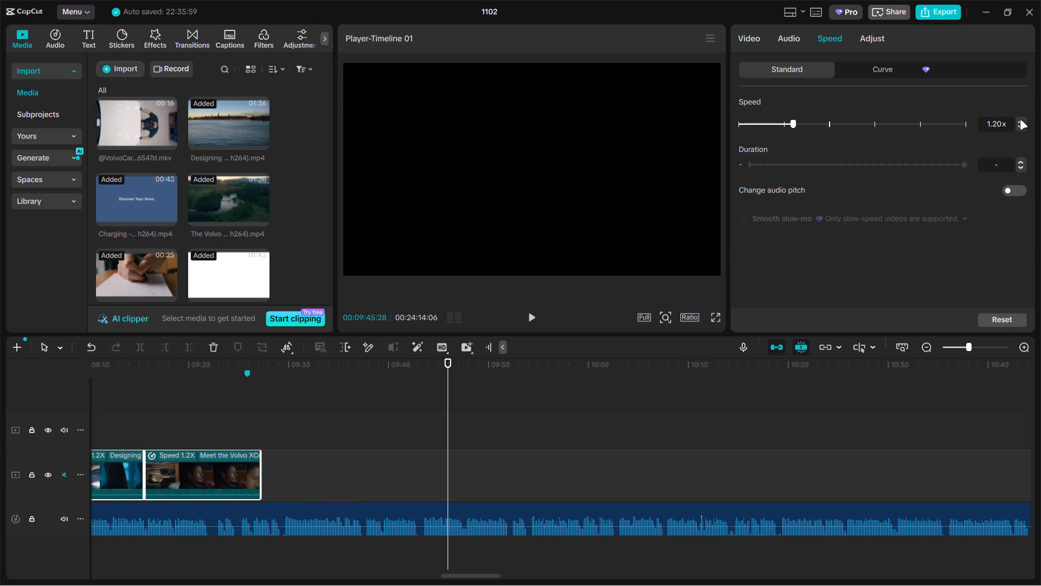
Trim the end of the Meet the Volvo XC60 clip on the main track so it meets the marker just after 09:25.
left_click_drag(451, 374, 230, 377)
scroll(232, 368, "up", 14, "ctrl")
scroll(321, 472, "up", 7, "ctrl")
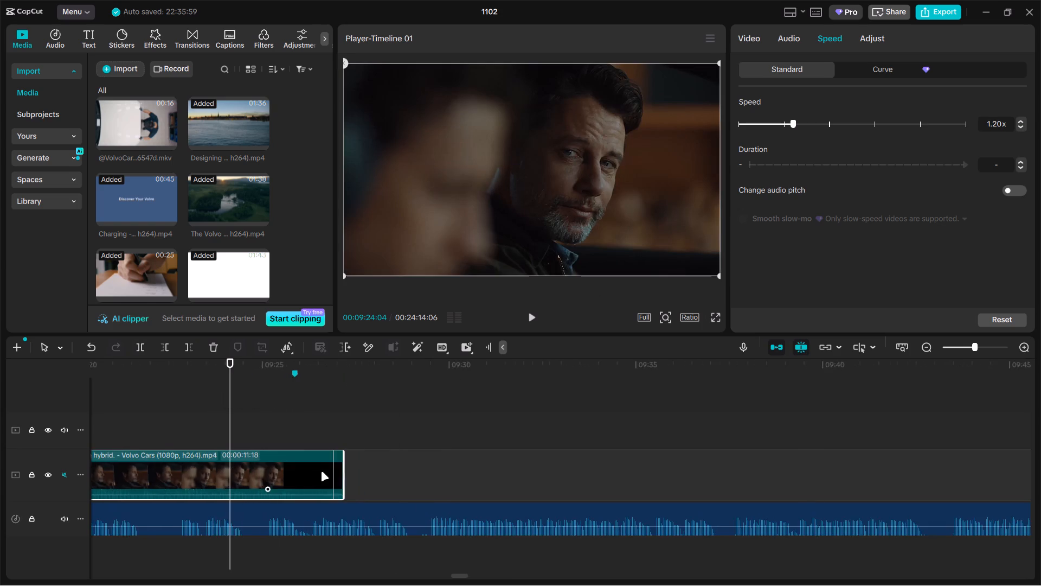
scroll(321, 472, "up", 10, "ctrl")
left_click_drag(435, 477, 410, 476)
left_click(292, 435)
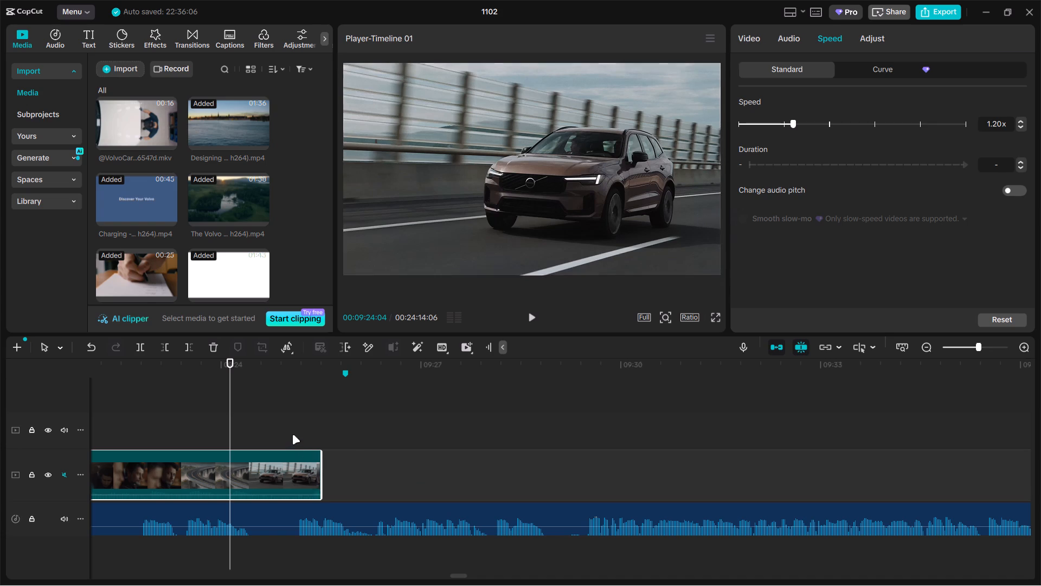
left_click(308, 466)
left_click_drag(323, 466, 346, 461)
Review the retimed footage leading up to the marker just after 09:25 and listen to the narration that follows until about 09:32.
scroll(346, 456, "down", 9, "ctrl")
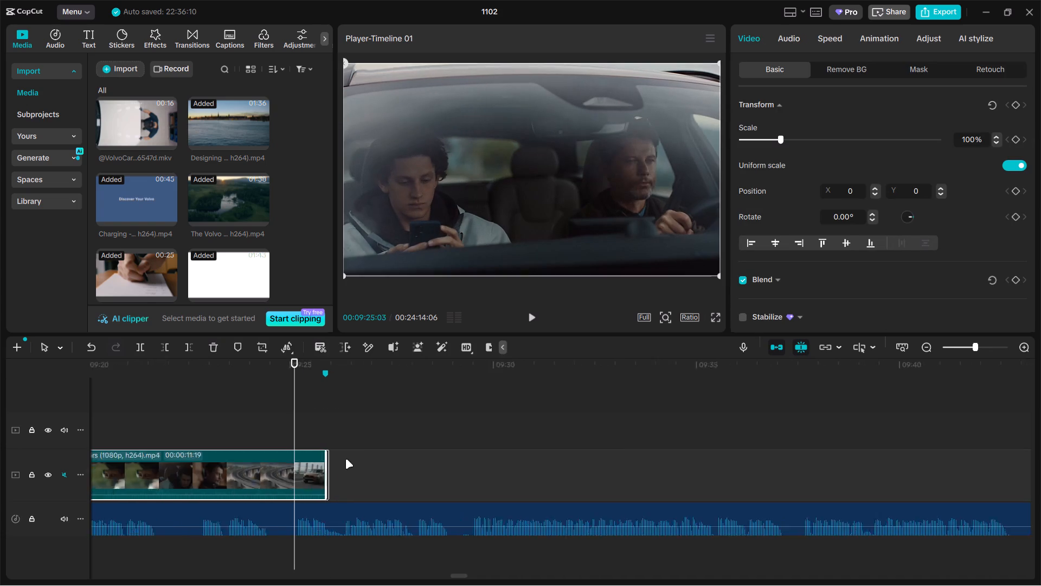
scroll(345, 459, "down", 2, "ctrl")
scroll(345, 459, "up", 1, "ctrl")
scroll(345, 459, "down", 11, "ctrl")
left_click(238, 437)
left_click_drag(238, 437, 235, 437)
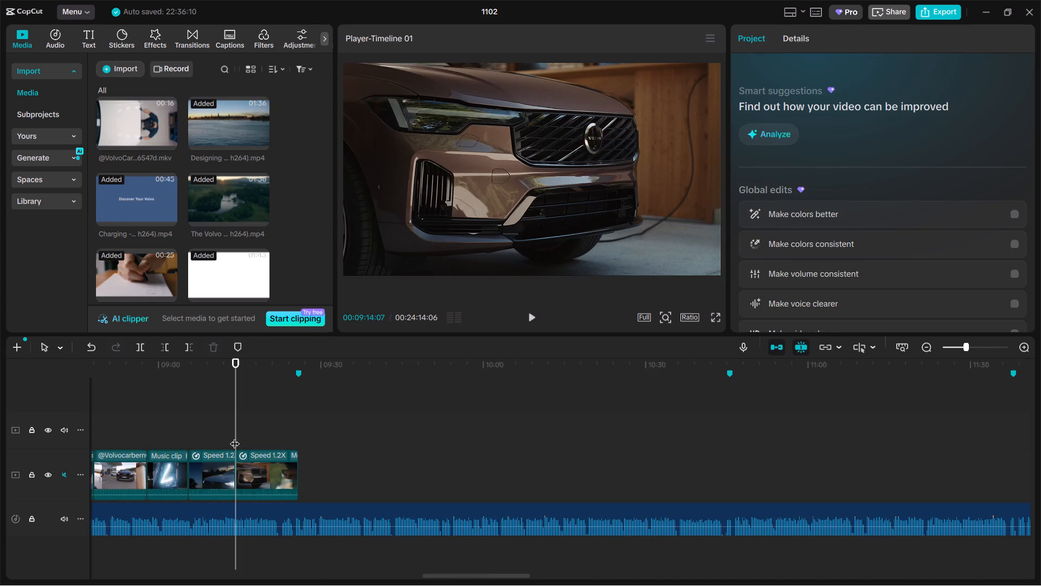
left_click_drag(235, 437, 296, 430)
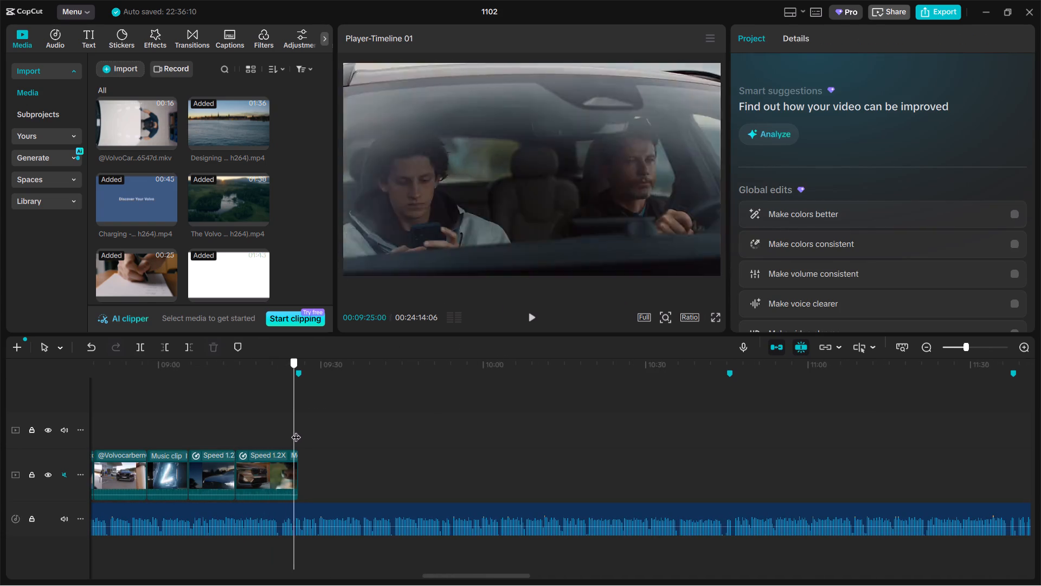
left_click_drag(296, 430, 299, 429)
scroll(301, 429, "down", 16, "ctrl")
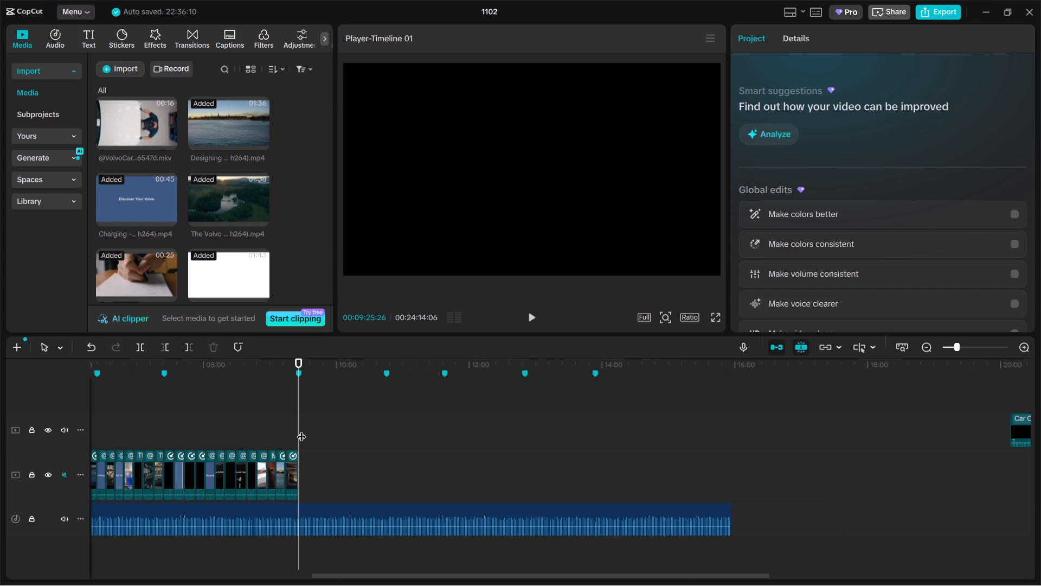
scroll(301, 430, "up", 11, "ctrl")
left_click(294, 430)
key("space")
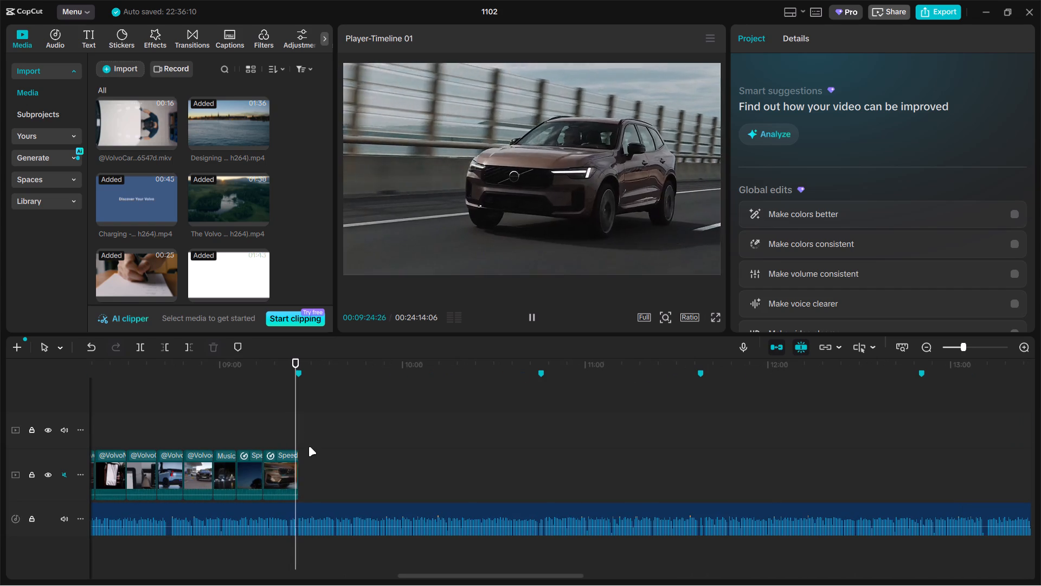
key("space")
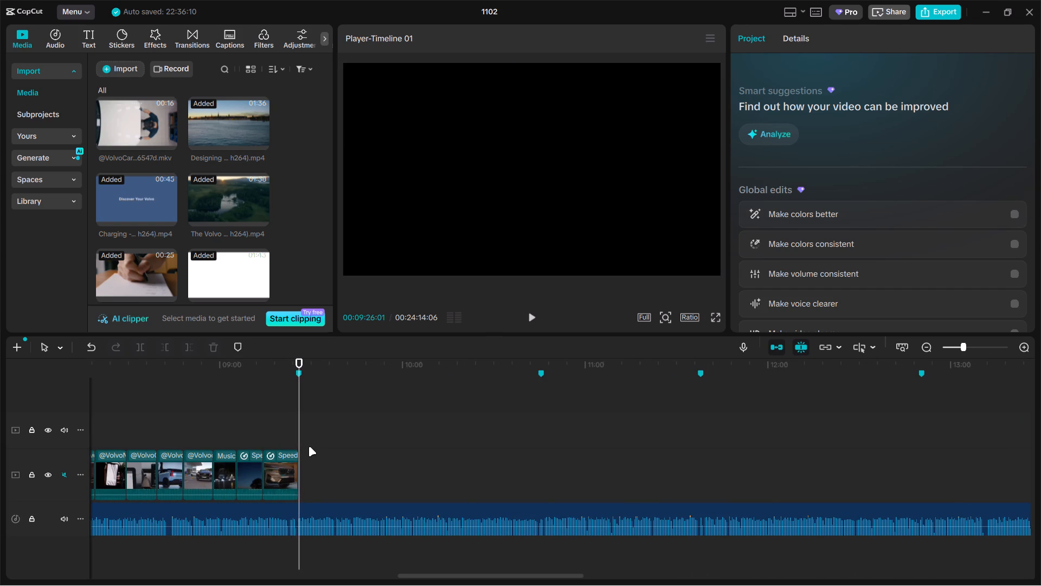
key("space")
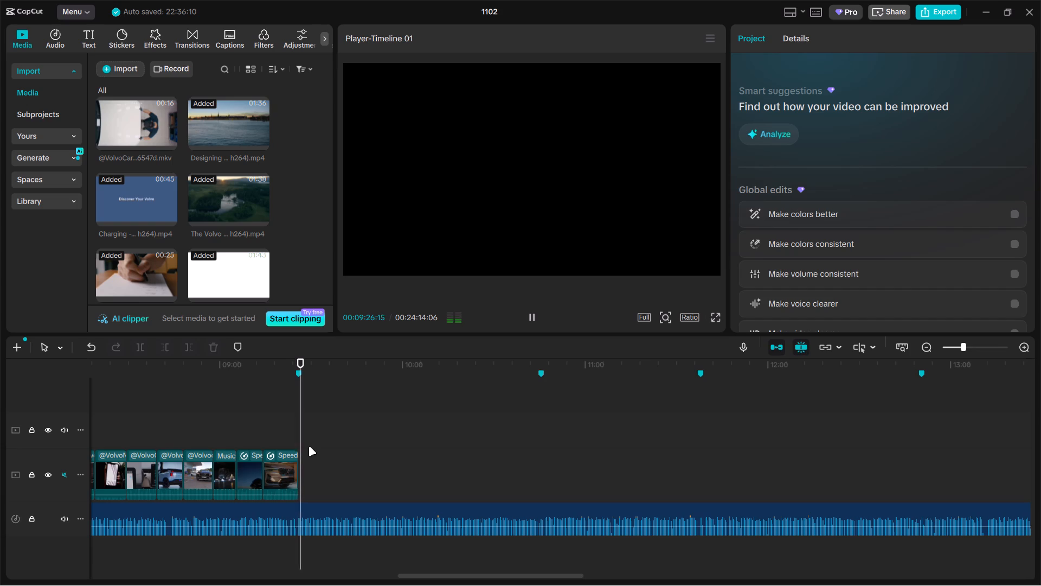
key("space")
Import all the clips from folder 05 inside EDIT and place them on the main track after its last clip.
left_click(134, 66)
left_click(169, 93)
left_click(75, 38)
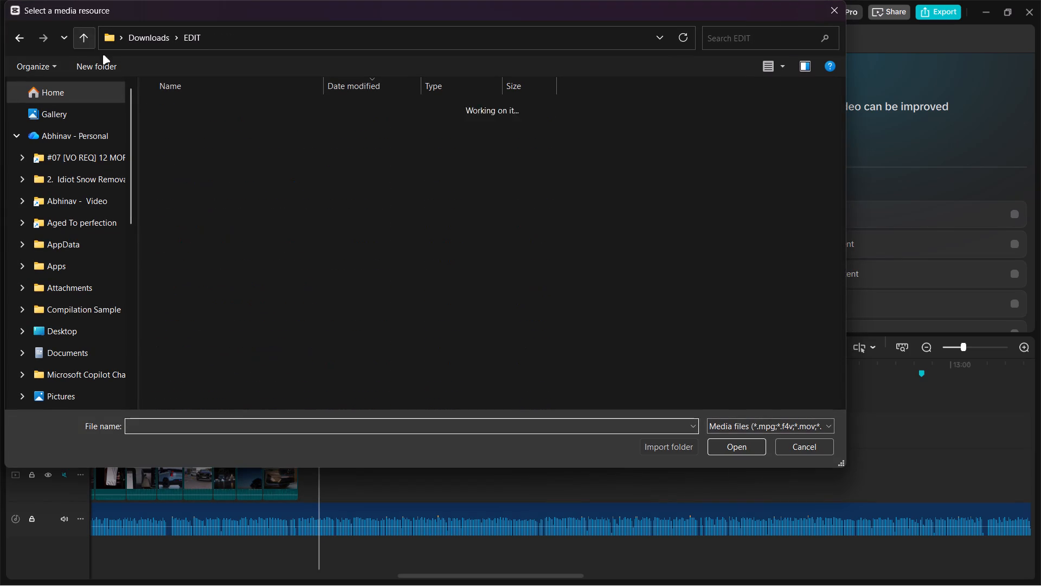
left_click(183, 283)
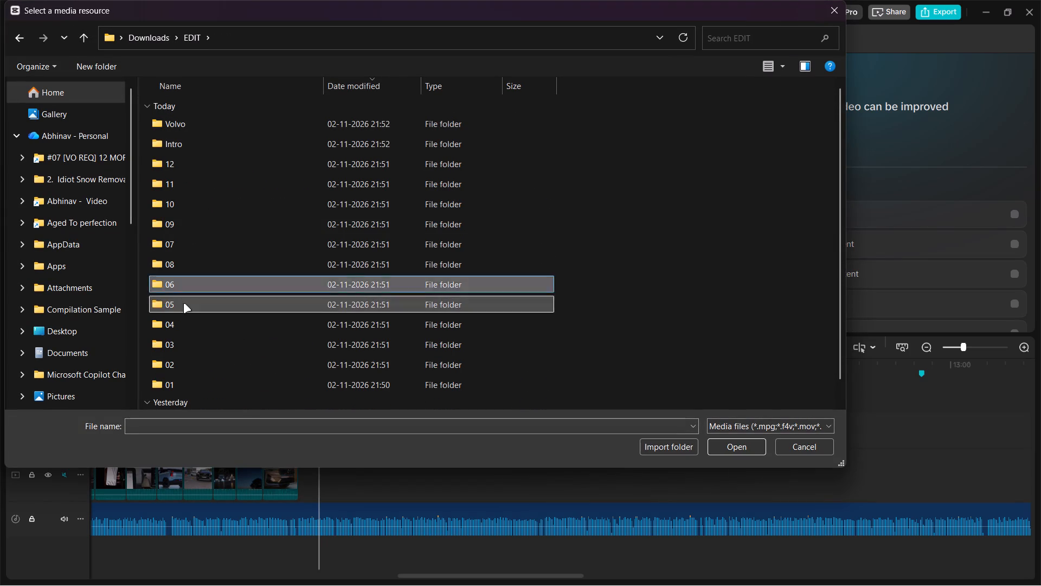
double_click(183, 303)
key("ctrl+a")
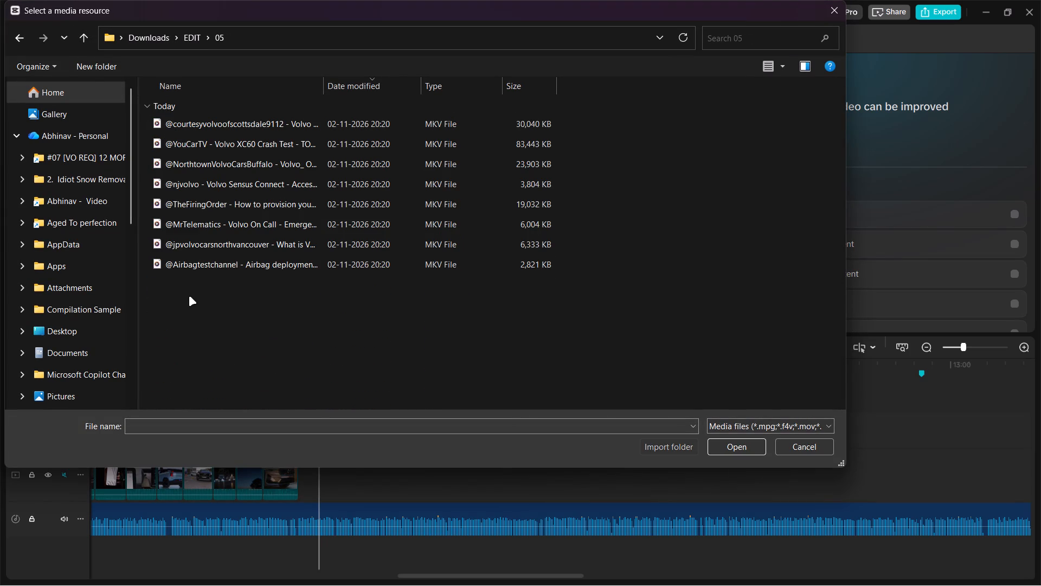
key("Return")
left_click_drag(217, 126, 339, 471)
Shift the Car Clips 2013 Volvo and Nya Volvo XC40 clips on the upper track forward along the timeline by about 3 min 13 s.
scroll(339, 438, "down", 19, "ctrl")
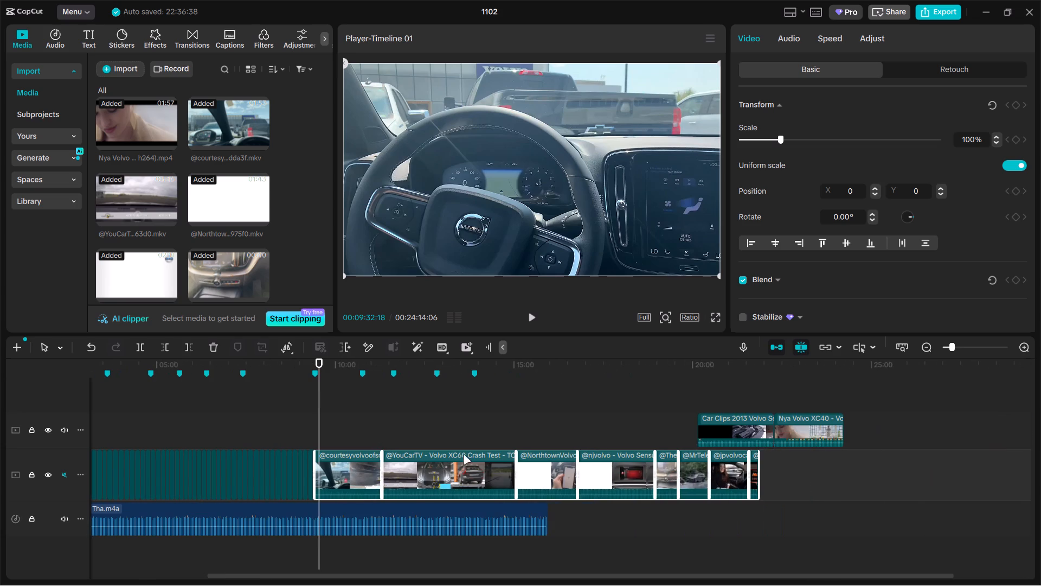
left_click_drag(652, 427, 743, 490)
left_click(586, 405)
left_click_drag(631, 430, 885, 423)
left_click_drag(754, 428, 869, 430)
left_click_drag(666, 429, 777, 480)
left_click_drag(730, 472, 428, 484)
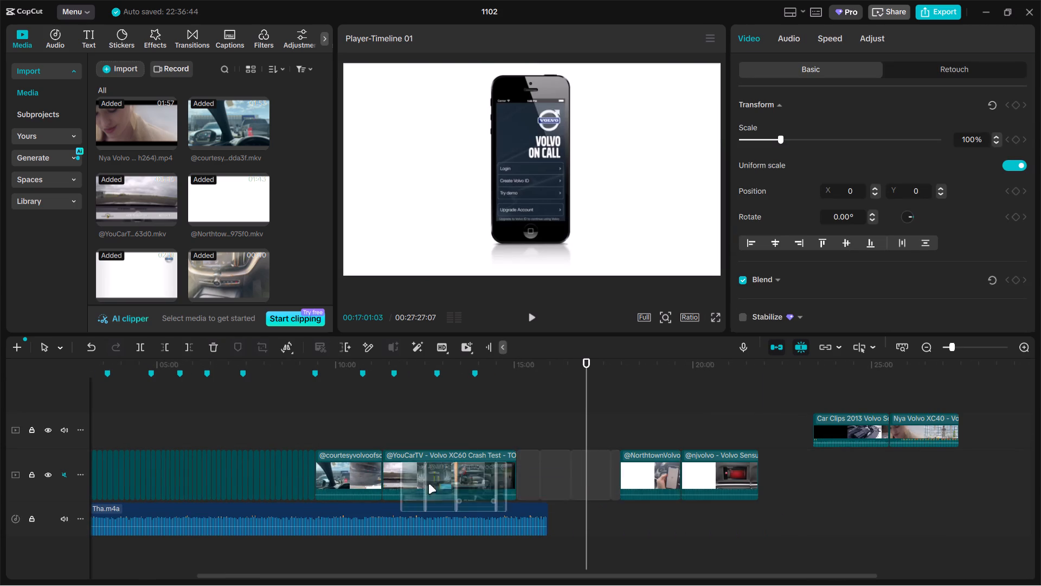
left_click_drag(428, 484, 333, 470)
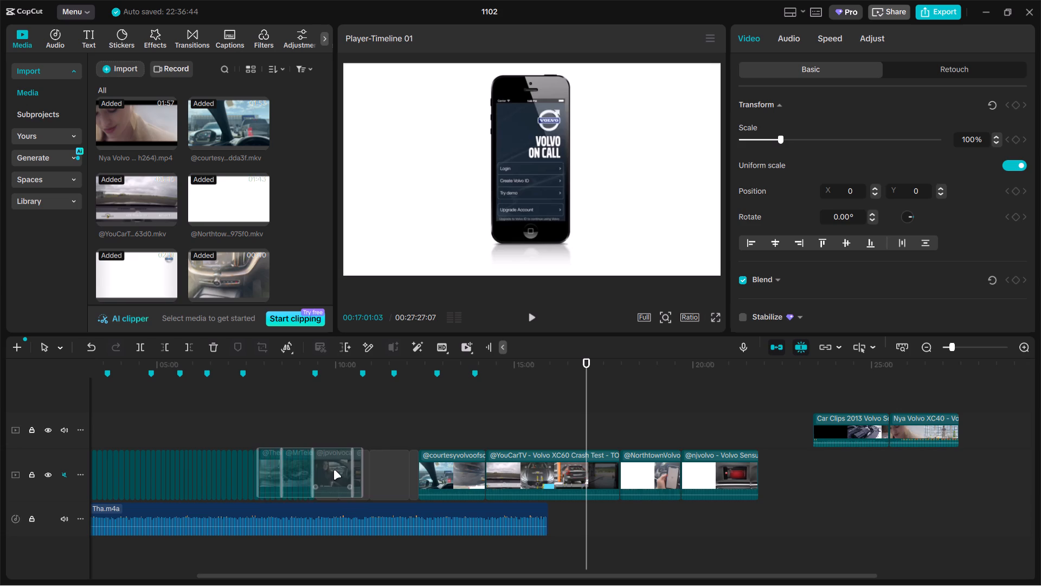
left_click_drag(333, 470, 348, 470)
left_click(316, 429)
scroll(316, 429, "up", 5, "ctrl")
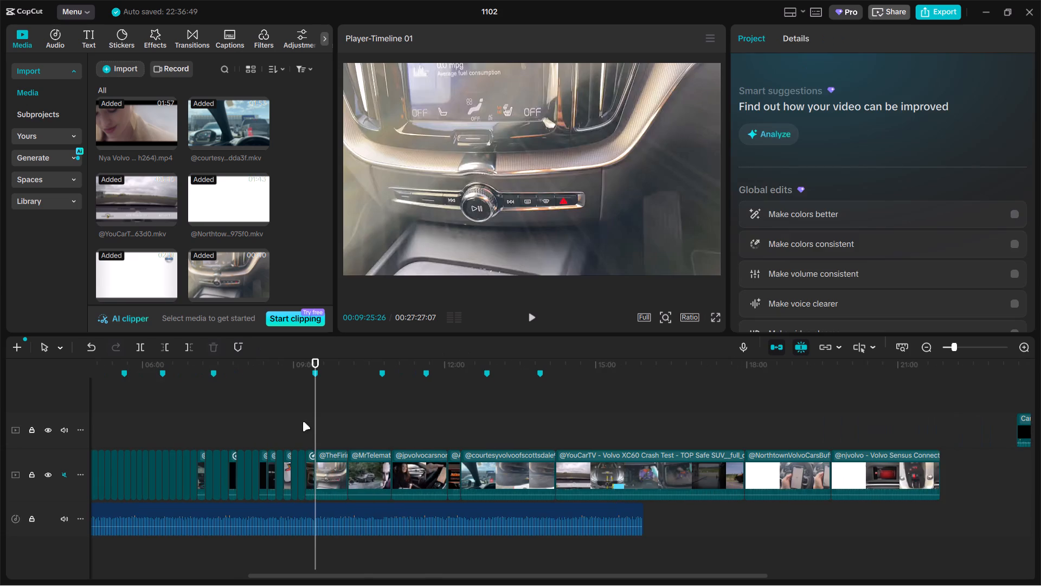
left_click(305, 425, "ctrl")
scroll(297, 427, "up", 6, "ctrl")
scroll(241, 422, "up", 8, "ctrl")
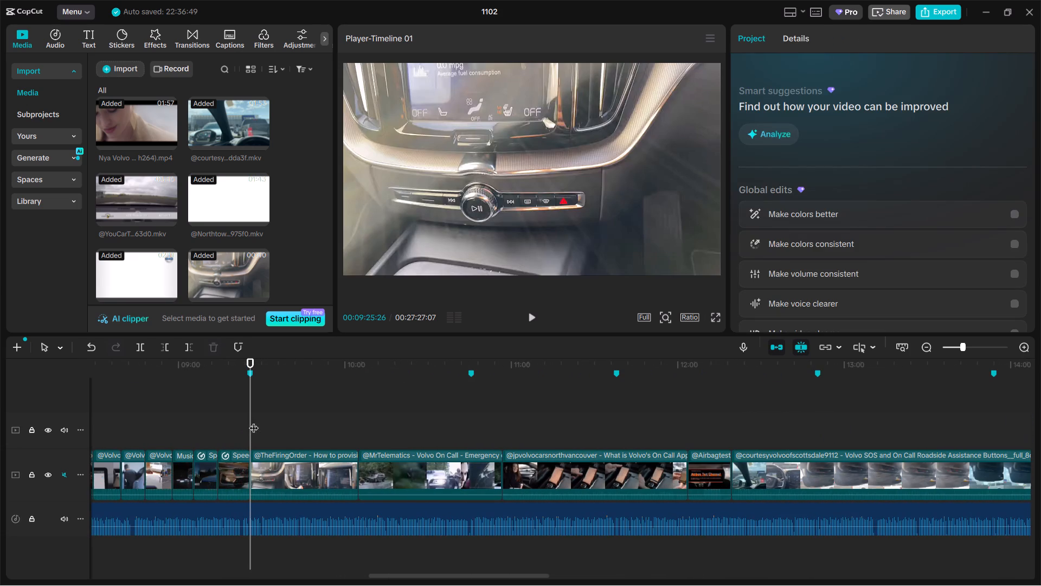
left_click_drag(254, 421, 439, 424)
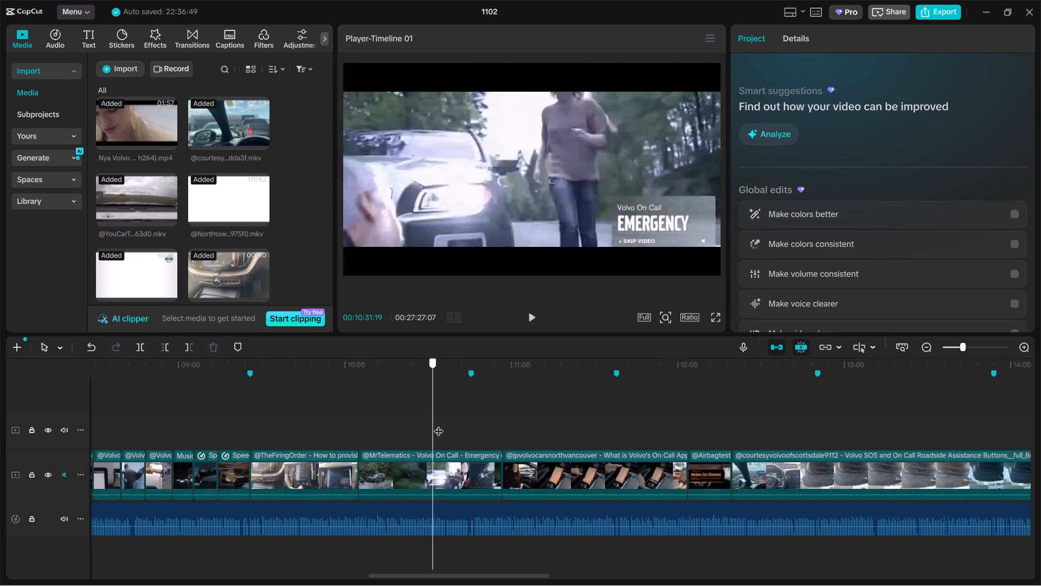
Move the Volvo SOS and On Call Roadside Assistance Buttons clip ahead of TheFiringOrder clip, starting at the marker just after 09:25.
left_click_drag(439, 424, 647, 438)
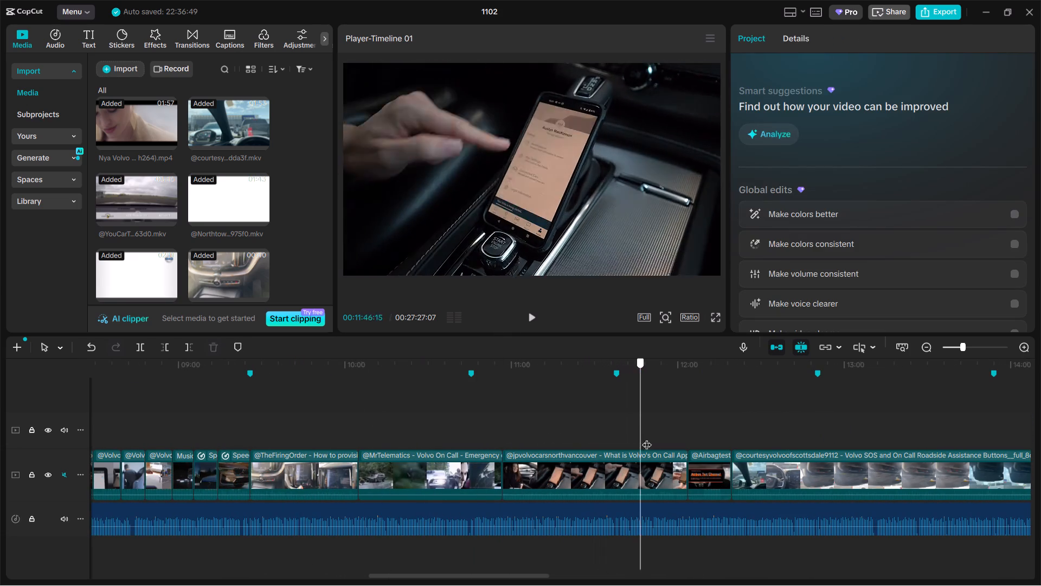
left_click_drag(647, 438, 723, 436)
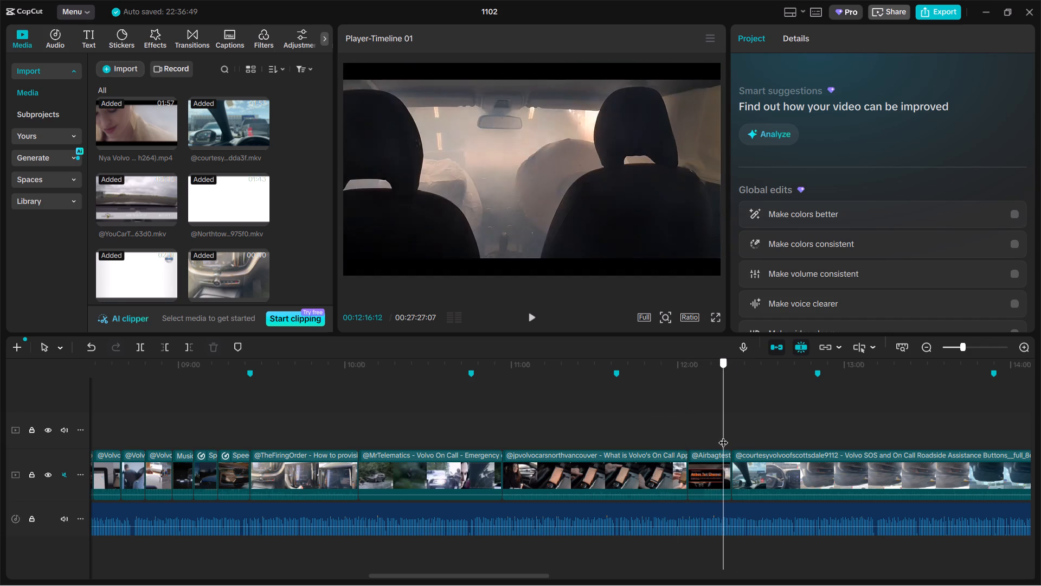
left_click_drag(723, 436, 824, 440)
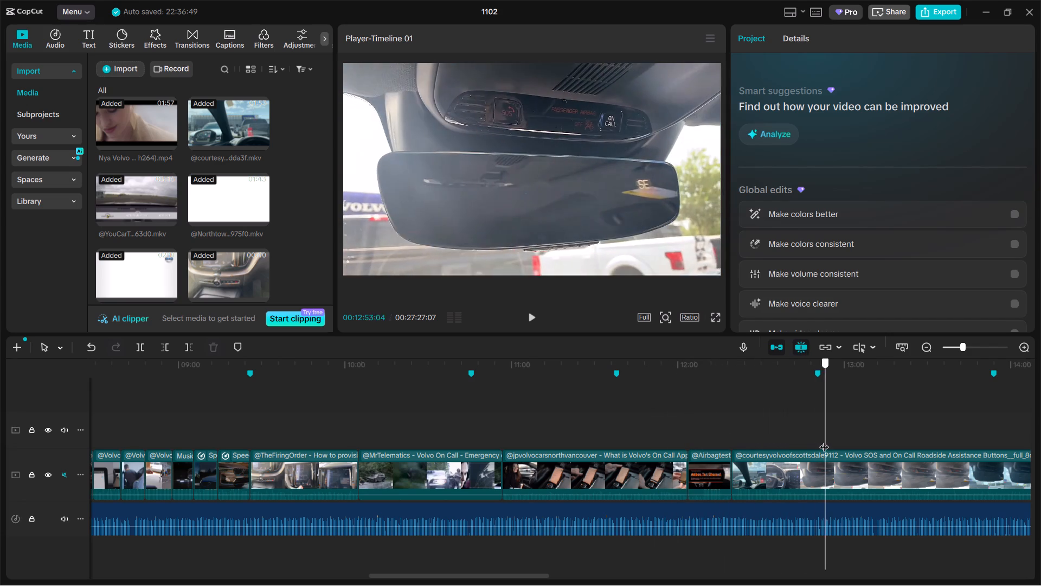
left_click_drag(824, 440, 804, 438)
left_click_drag(838, 475, 356, 477)
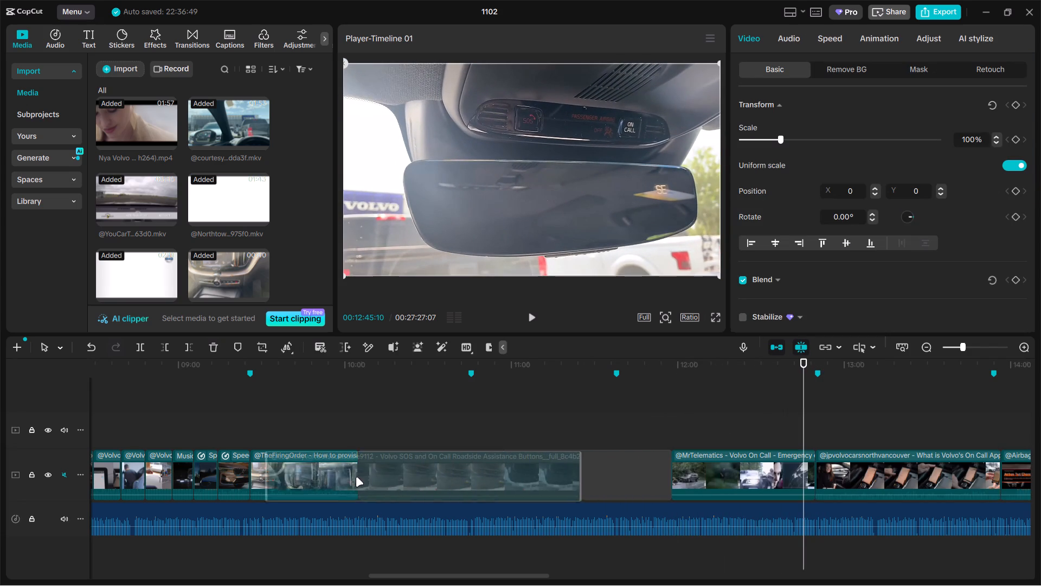
left_click_drag(356, 477, 294, 475)
Trim about 16 seconds off the start of the Volvo SOS and On Call Roadside Assistance Buttons clip.
left_click(275, 438)
left_click_drag(275, 437, 278, 434)
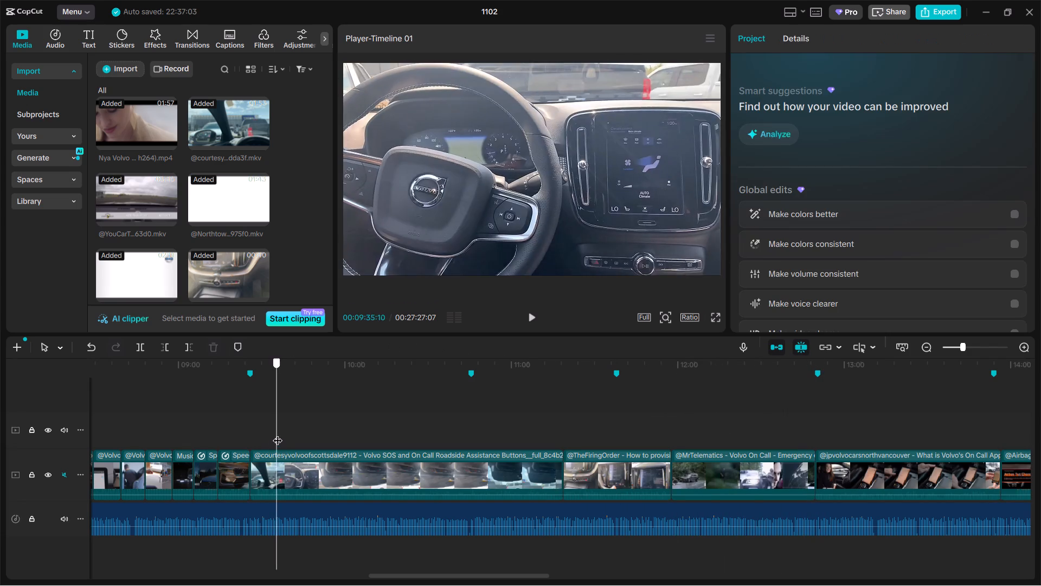
left_click_drag(278, 434, 286, 431)
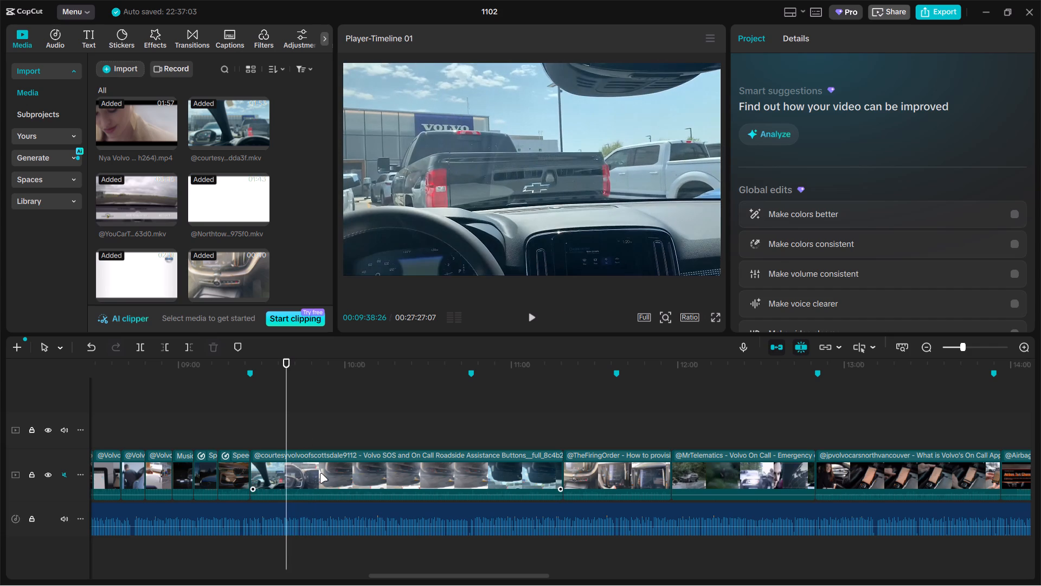
left_click(320, 473)
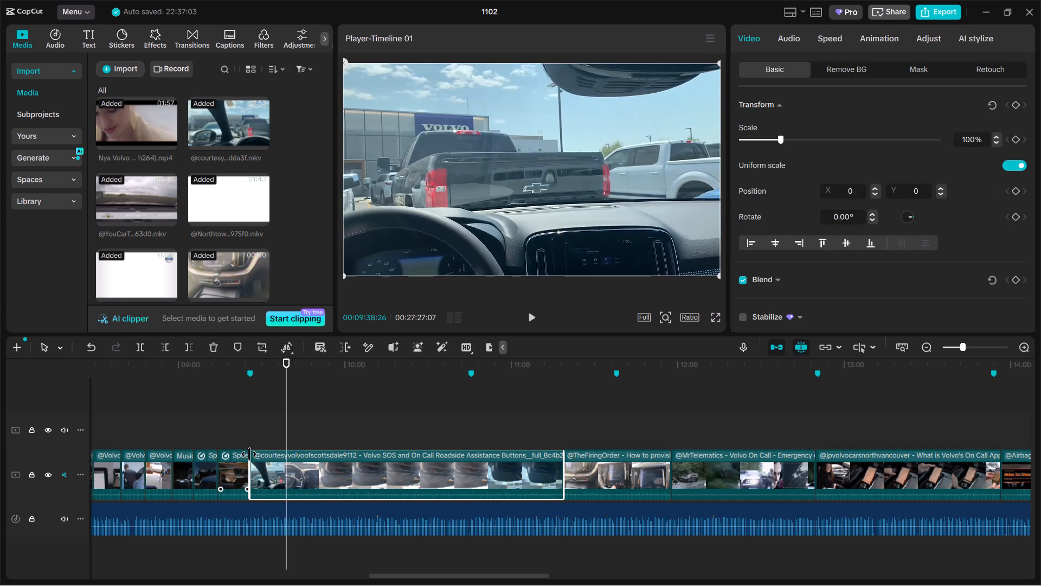
left_click_drag(249, 456, 293, 461)
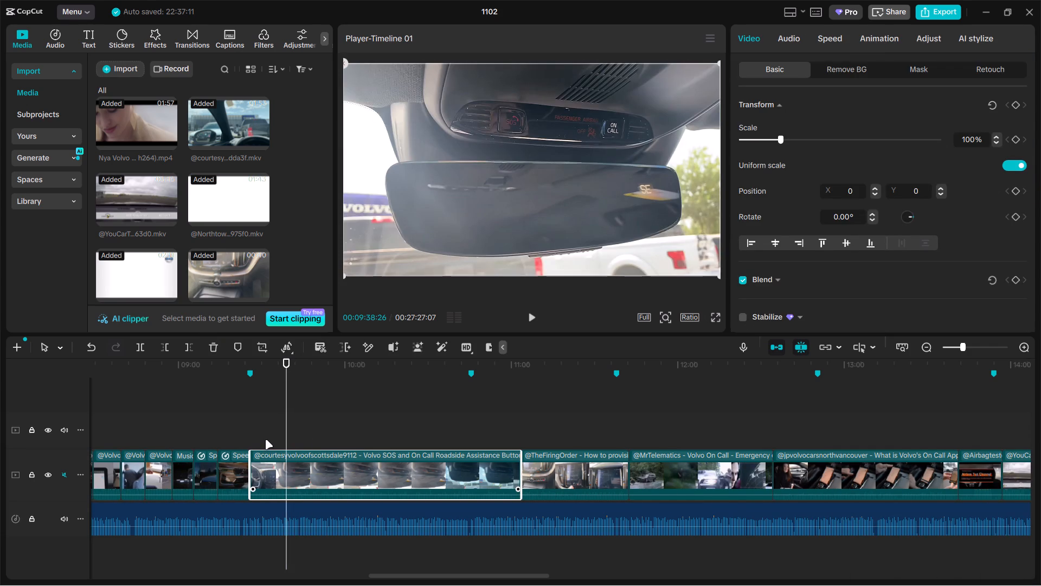
Split the Volvo SOS and On Call Roadside Assistance Buttons clip at 09:37:22 and delete the part after it.
left_click(253, 434)
scroll(251, 437, "up", 9, "ctrl")
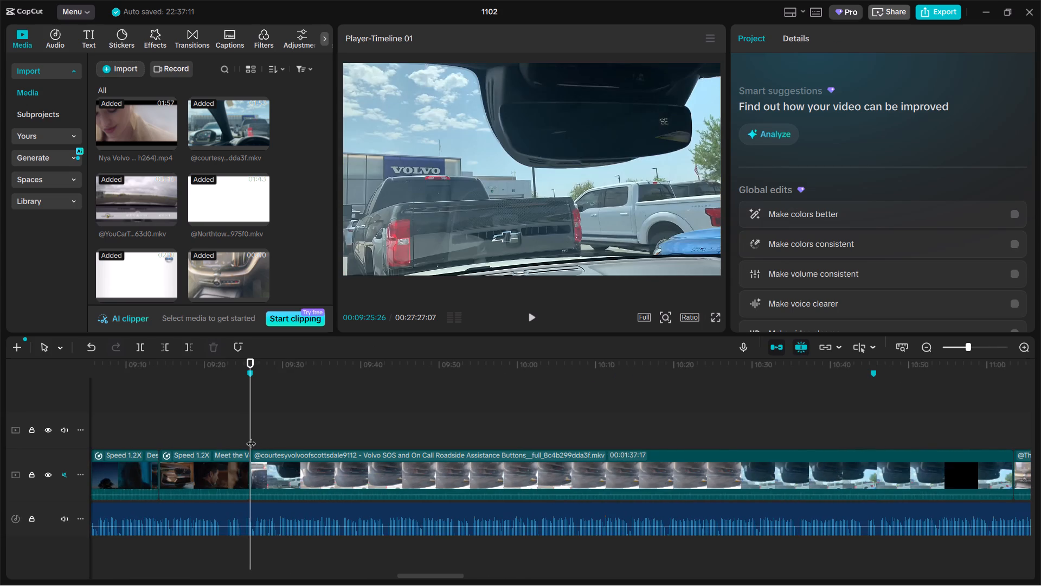
left_click_drag(251, 437, 337, 437)
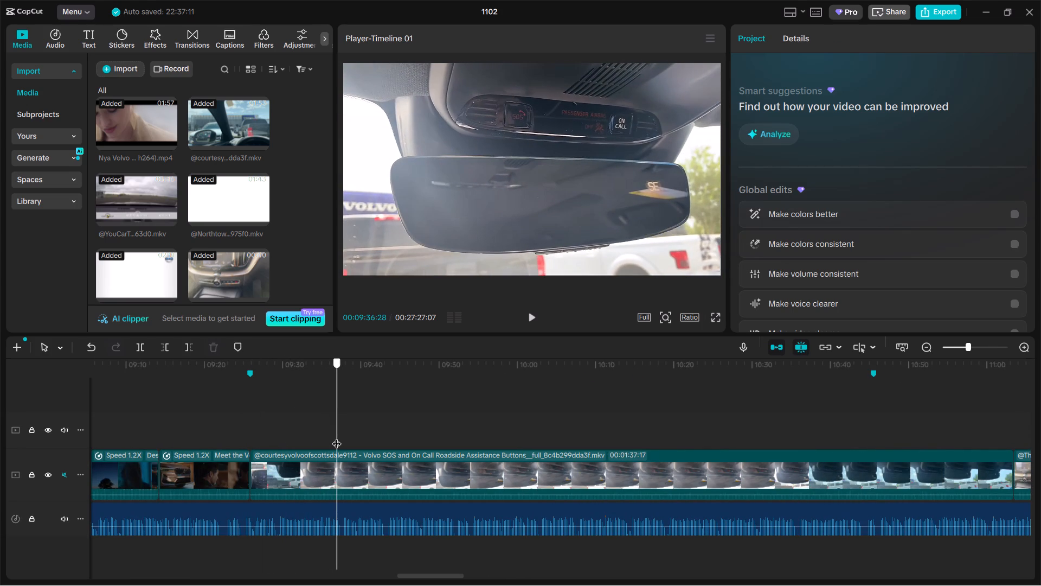
left_click_drag(337, 437, 343, 439)
left_click(366, 479)
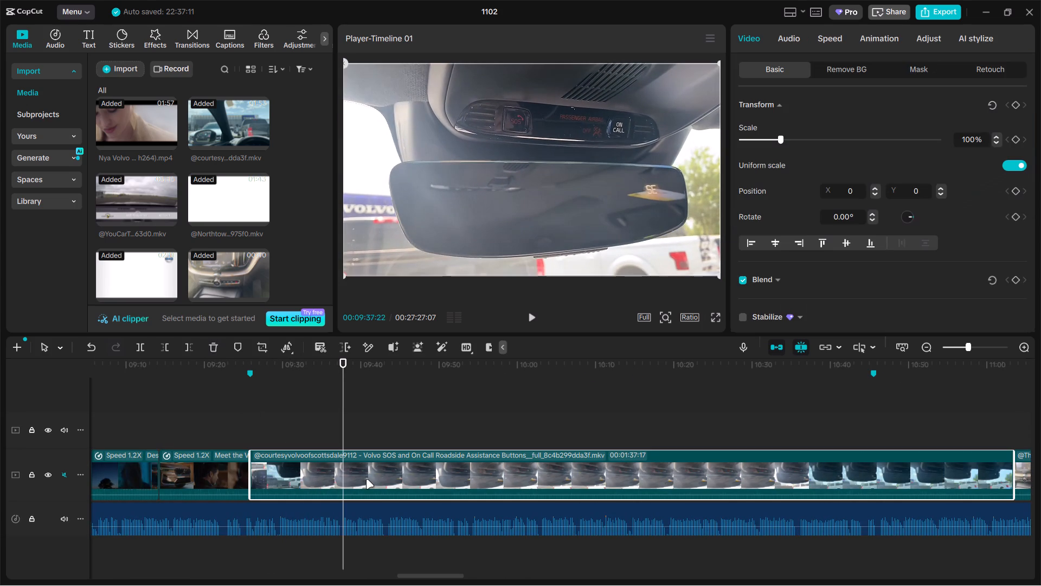
key("ctrl+b")
key("backslash")
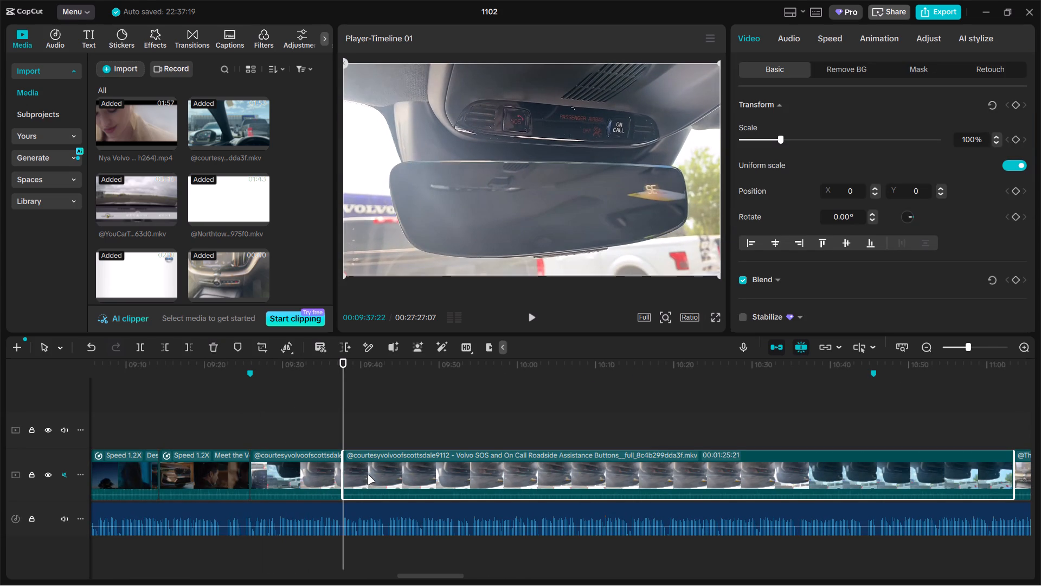
key("BackSpace")
Speed up TheFiringOrder How to provision your Volvo clip to 1.43x.
scroll(358, 431, "down", 5, "ctrl")
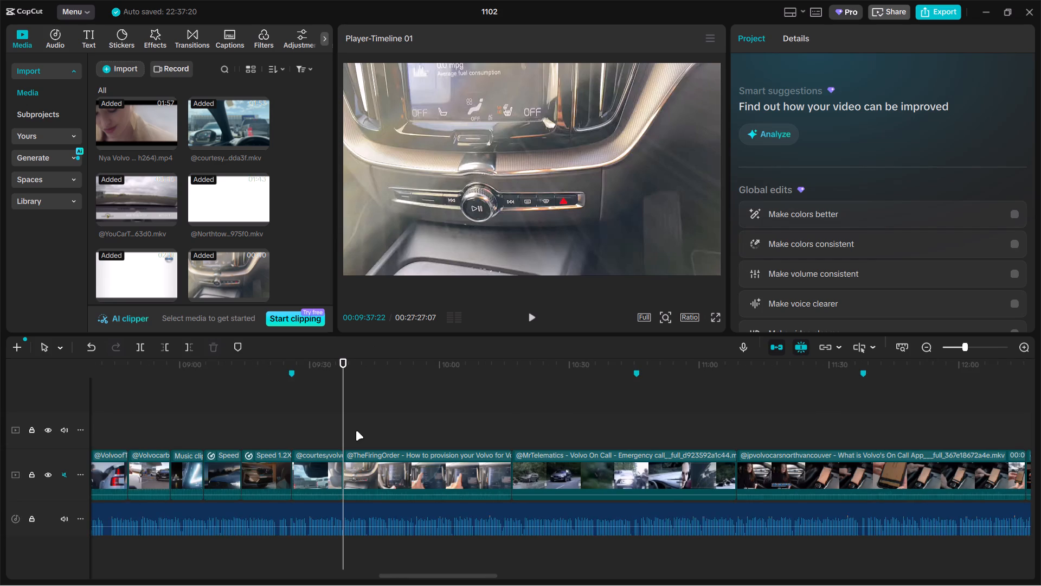
left_click(356, 431)
left_click_drag(207, 404, 230, 409)
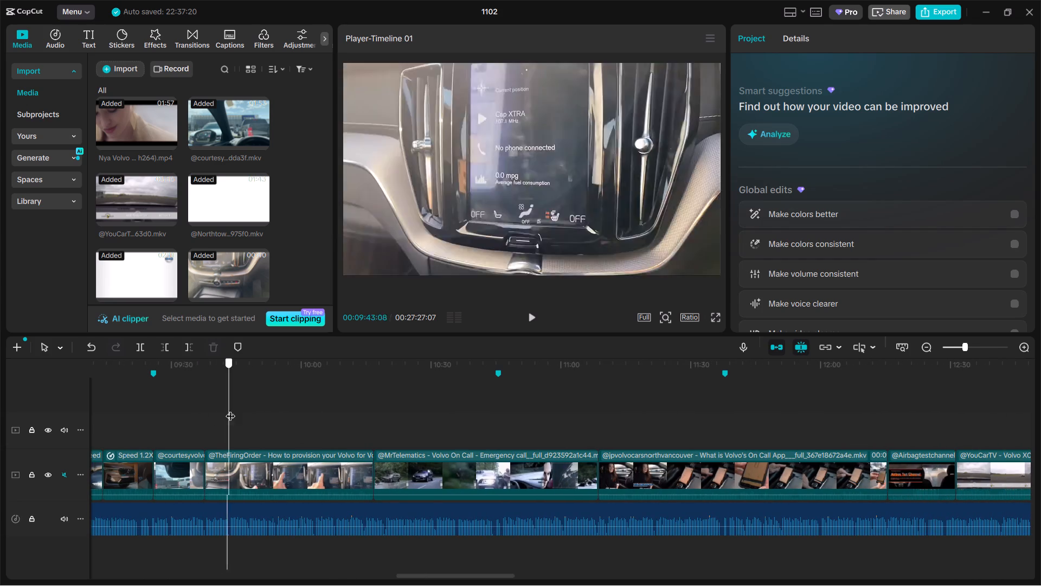
left_click_drag(230, 409, 258, 411)
left_click(271, 456)
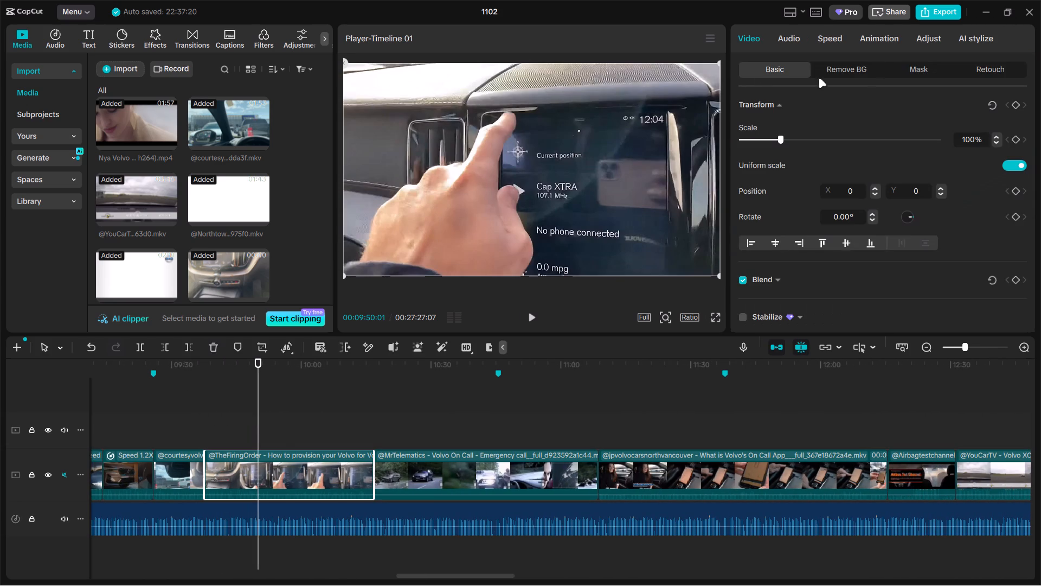
left_click(832, 40)
left_click(804, 122)
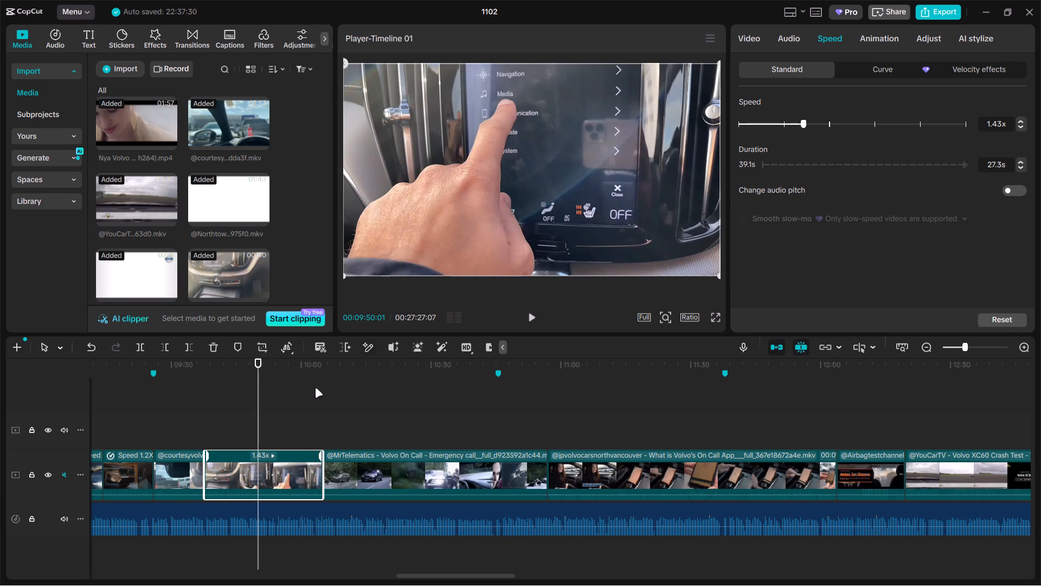
Split the sped-up TheFiringOrder clip at 09:50:01 and delete the part after it.
key("ctrl+b")
key("BackSpace")
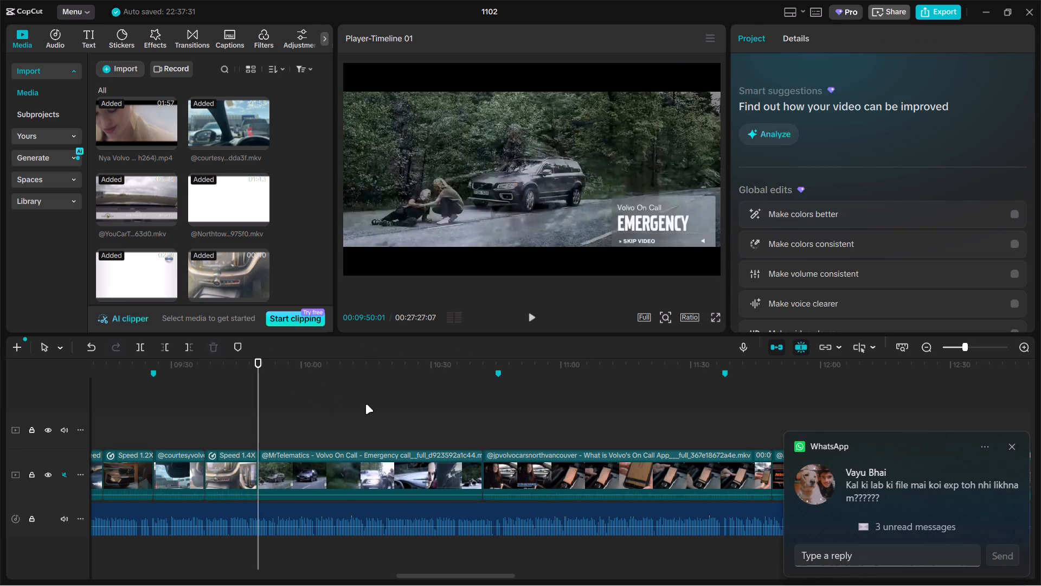
left_click(1013, 447)
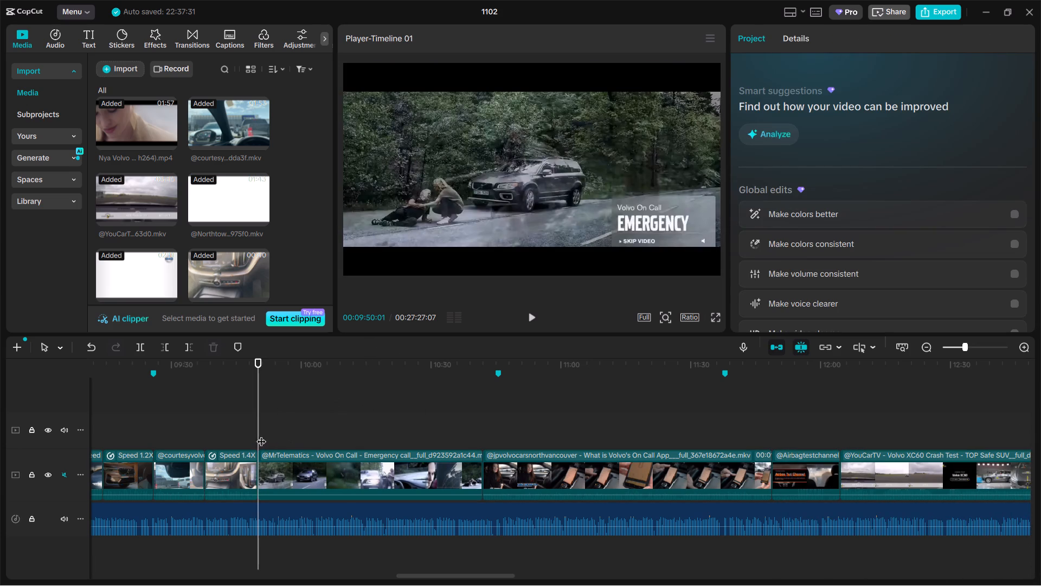
Split the MrTelematics Volvo On Call Emergency call clip at 10:03:13 and delete the part after it.
left_click_drag(259, 434, 340, 431)
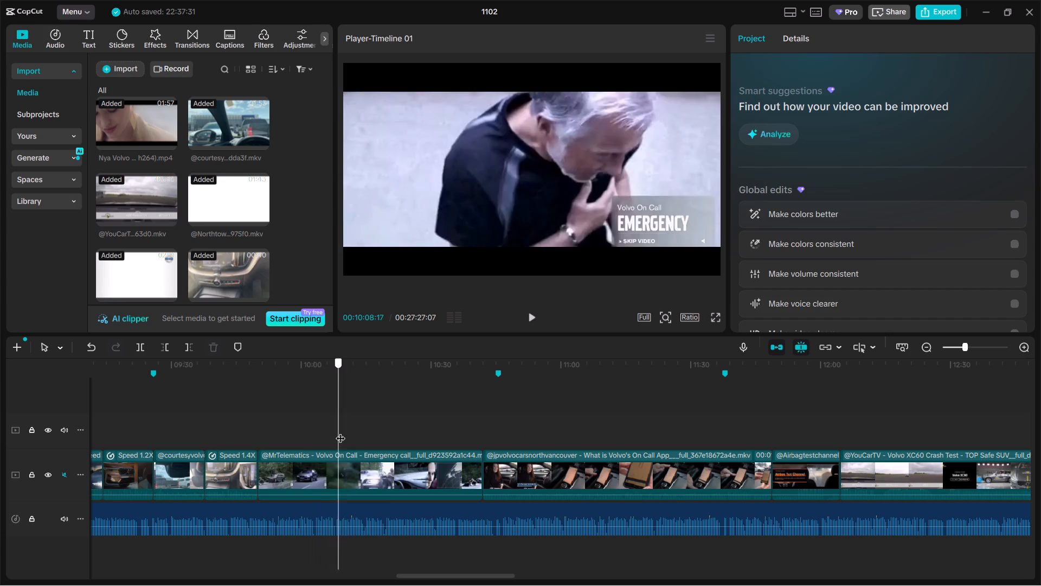
left_click_drag(340, 431, 444, 432)
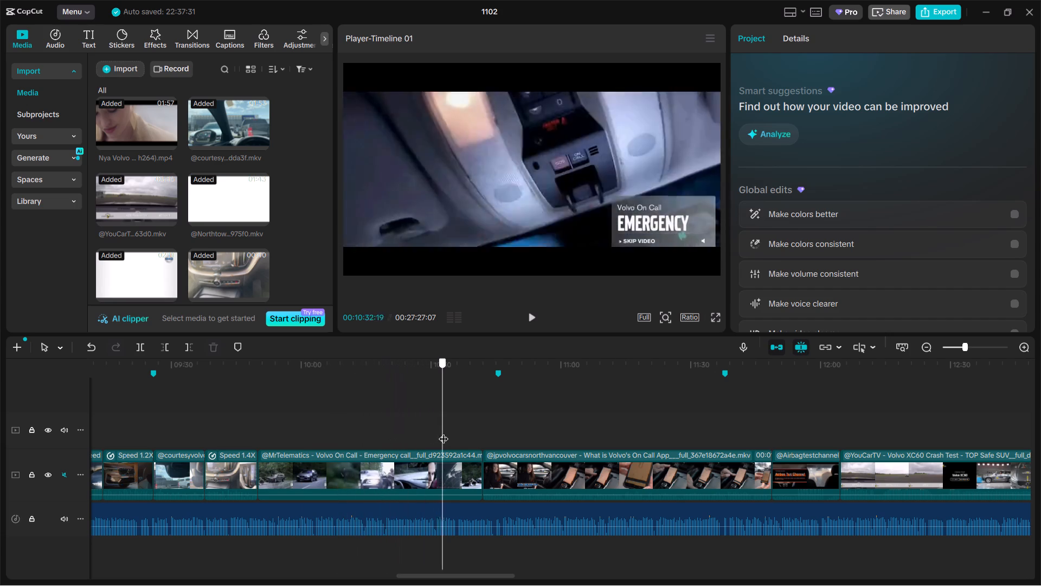
left_click_drag(444, 432, 286, 440)
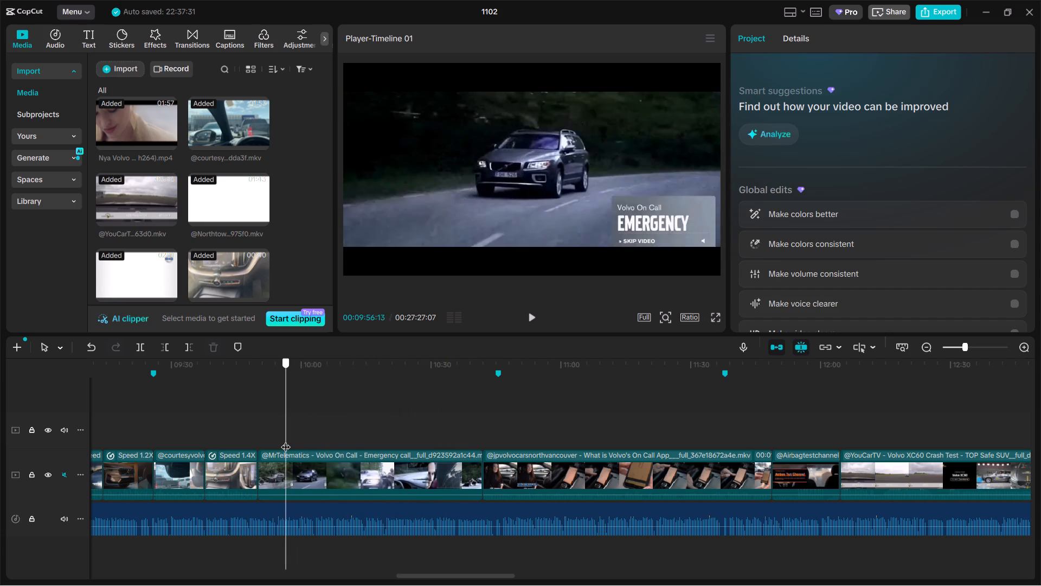
left_click_drag(286, 440, 309, 431)
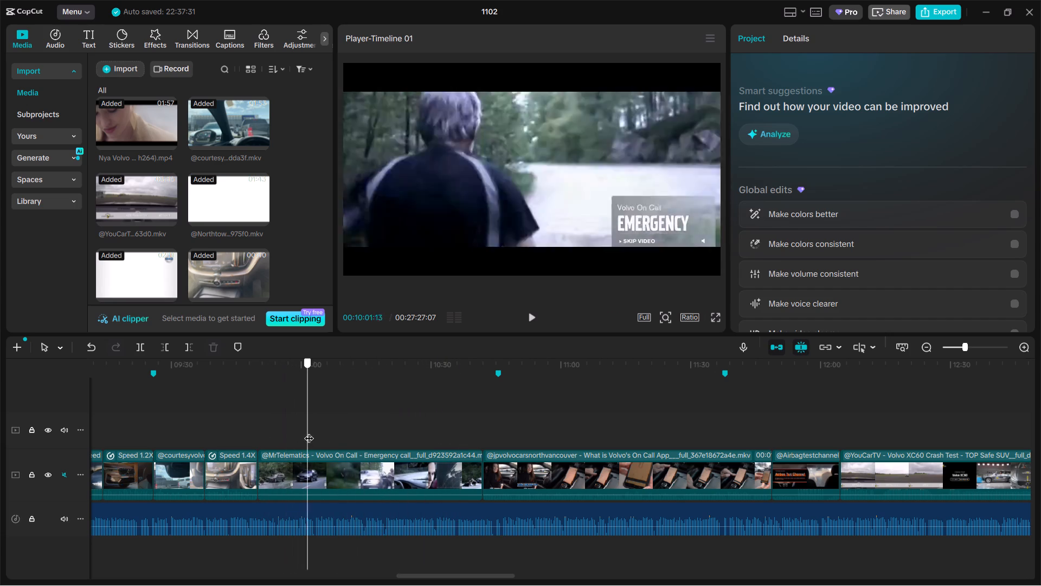
left_click_drag(309, 431, 316, 433)
left_click(324, 466)
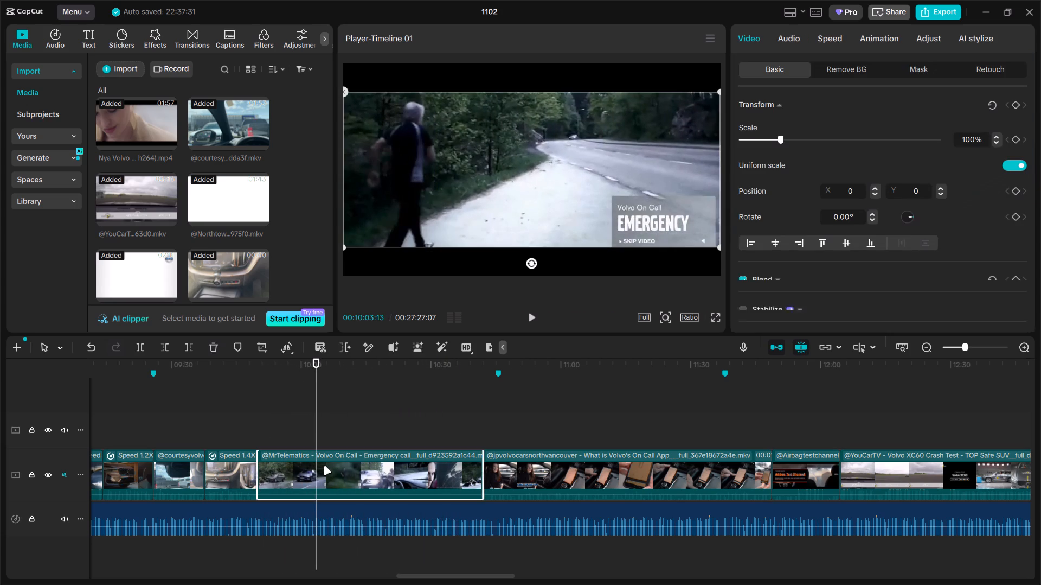
key("ctrl+b")
key("BackSpace")
Select the shortened MrTelematics Emergency call clip in the preview at 09:57:13.
left_click(289, 437)
left_click(550, 121)
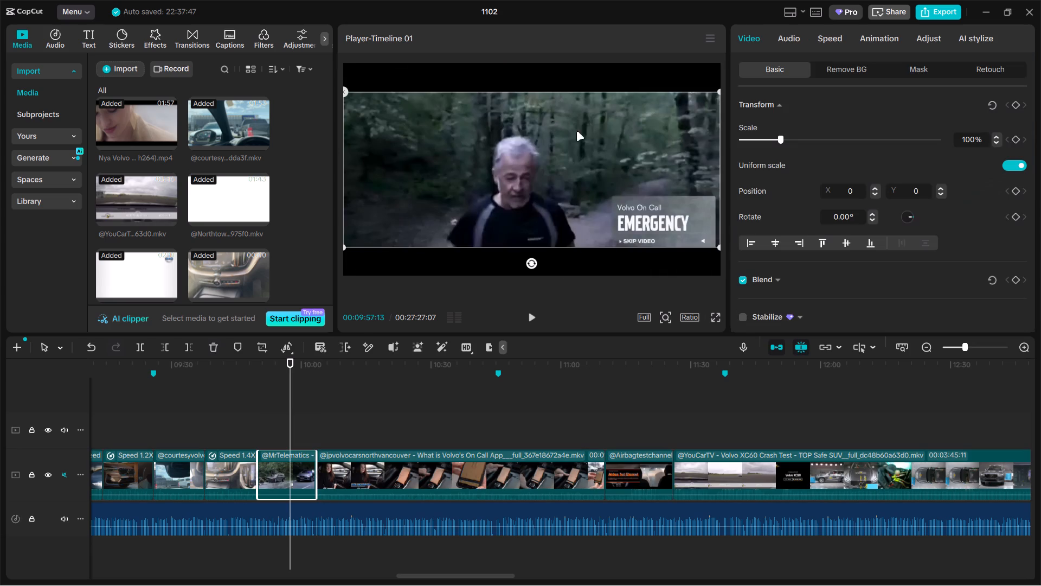
left_click_drag(779, 135, 828, 140)
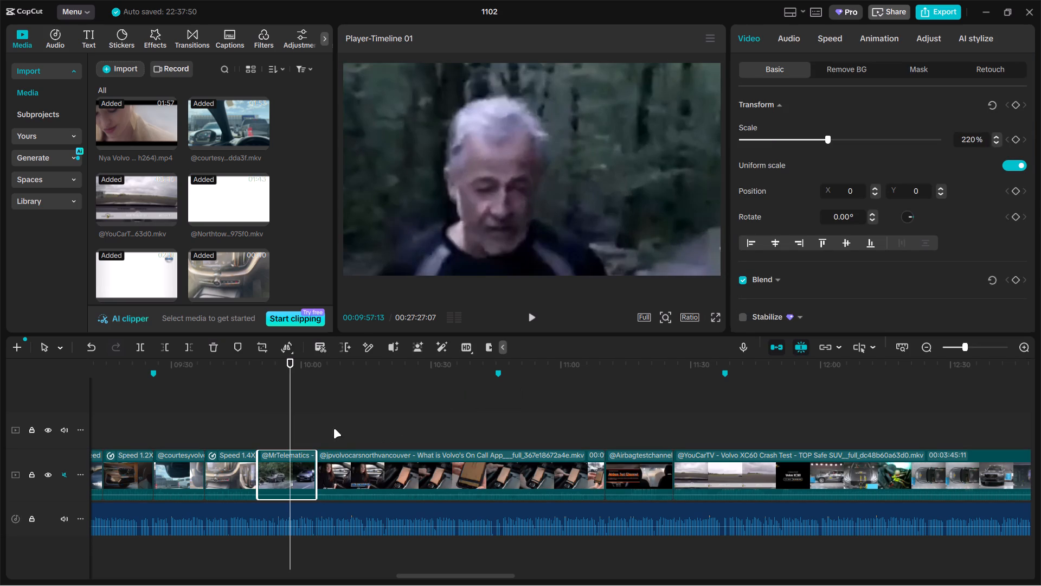
left_click(333, 429)
left_click_drag(335, 429, 438, 439)
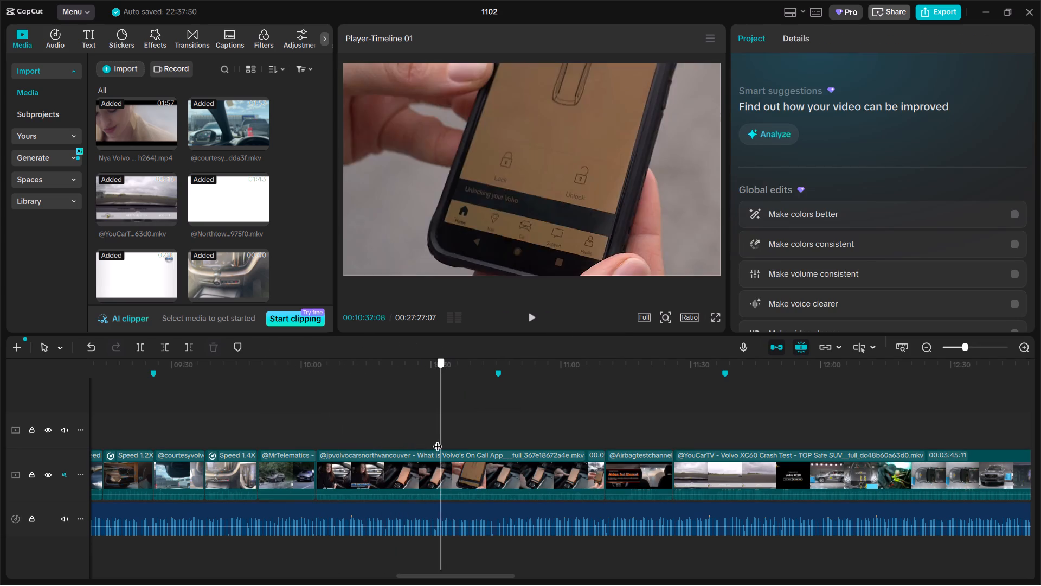
left_click_drag(438, 439, 436, 440)
left_click(444, 493)
key("ctrl+b")
left_click(396, 472)
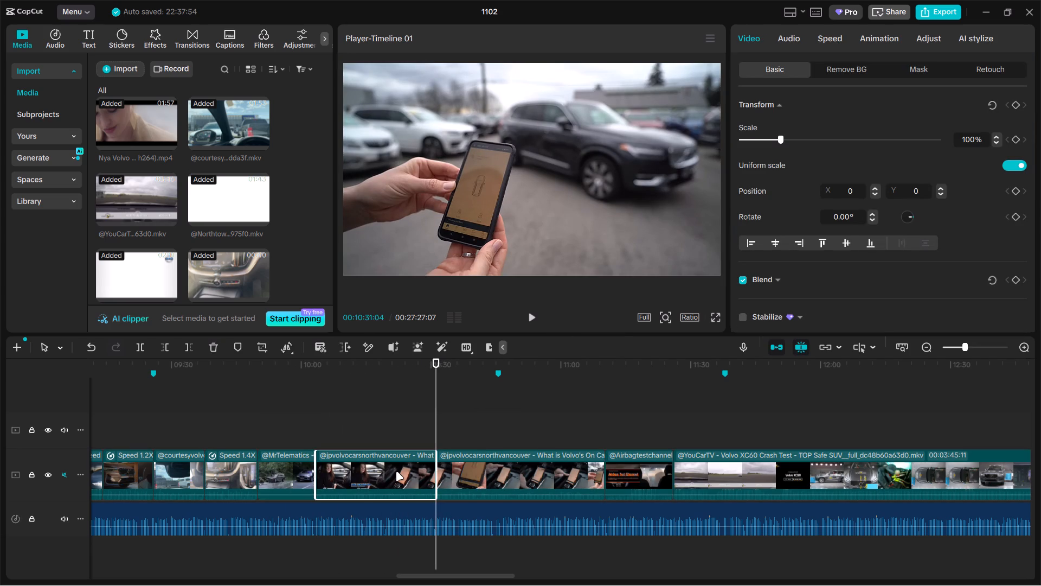
key("BackSpace")
left_click(318, 432)
left_click_drag(318, 432, 381, 436)
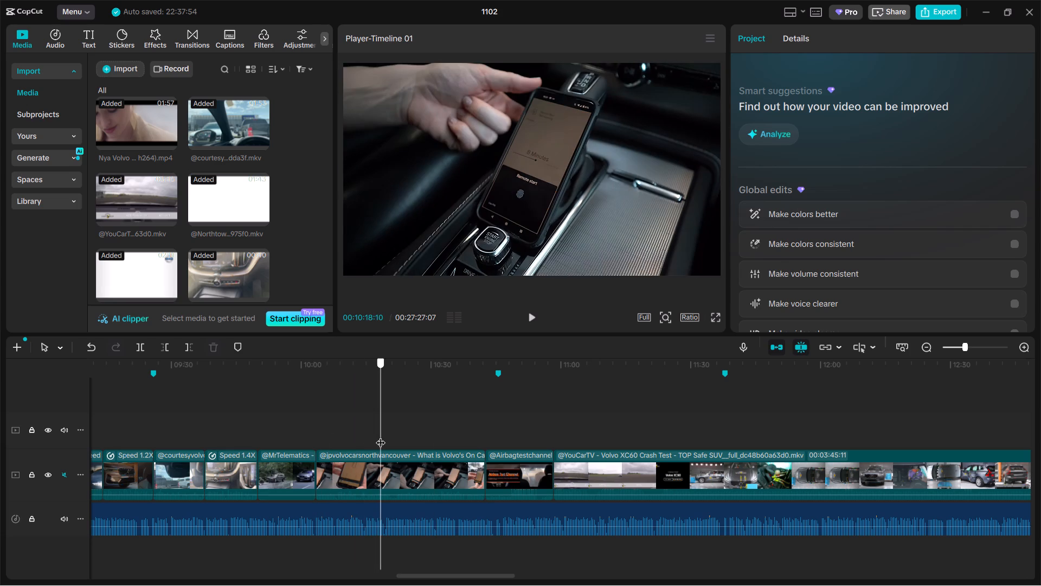
left_click_drag(381, 436, 381, 437)
left_click(380, 473)
key("ctrl+b")
key("BackSpace")
left_click_drag(355, 475, 297, 475)
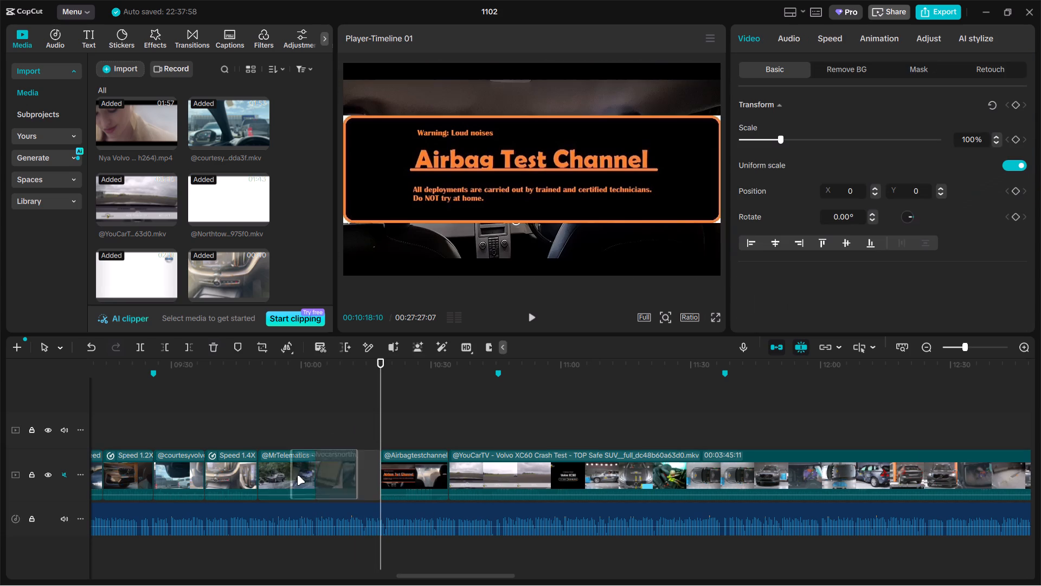
left_click_drag(297, 475, 281, 475)
left_click(395, 438)
left_click_drag(395, 438, 401, 438)
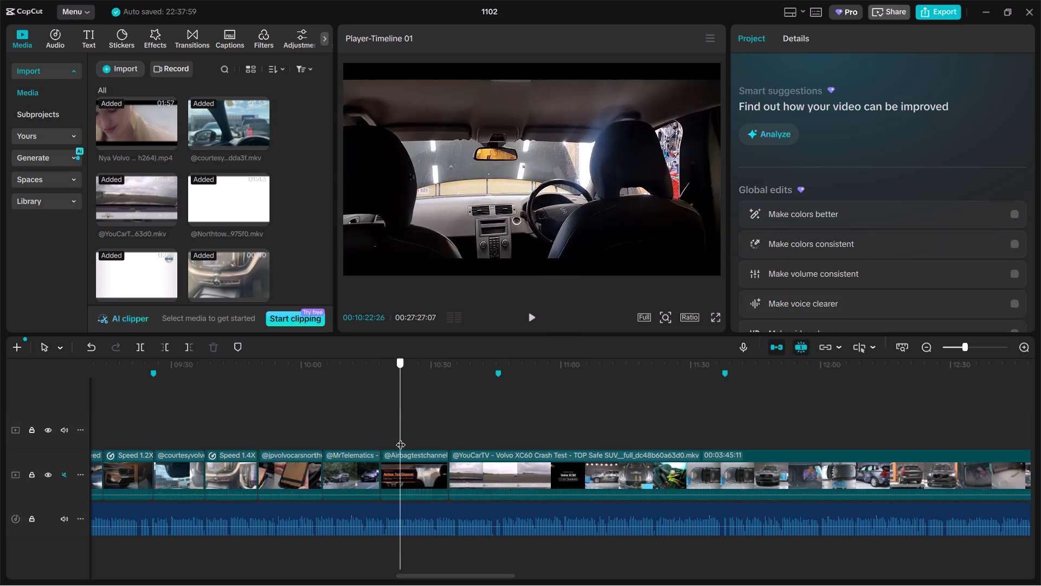
left_click_drag(401, 438, 404, 438)
left_click(395, 483)
left_click_drag(382, 474, 395, 473)
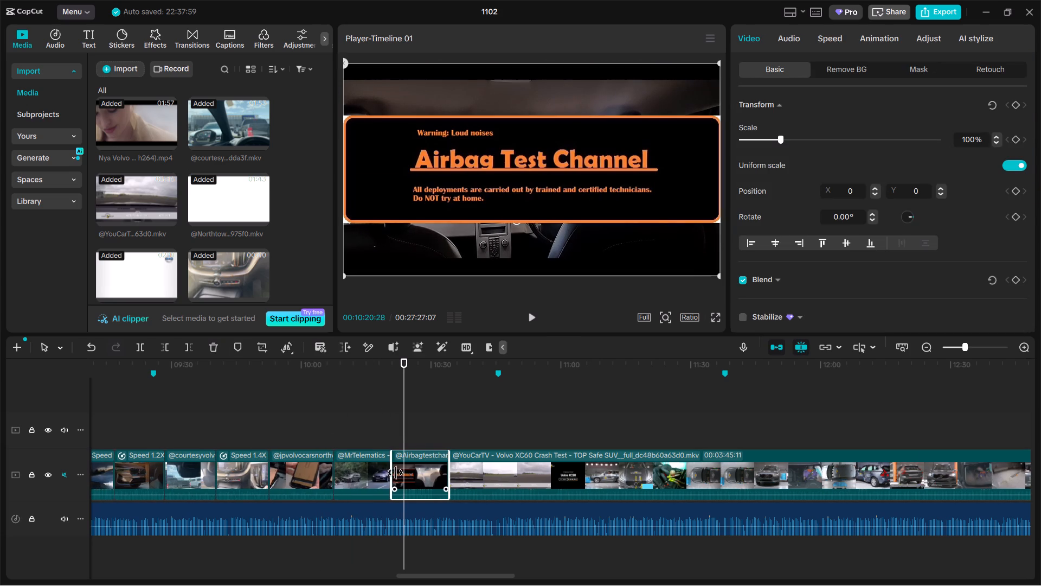
left_click_drag(395, 473, 401, 473)
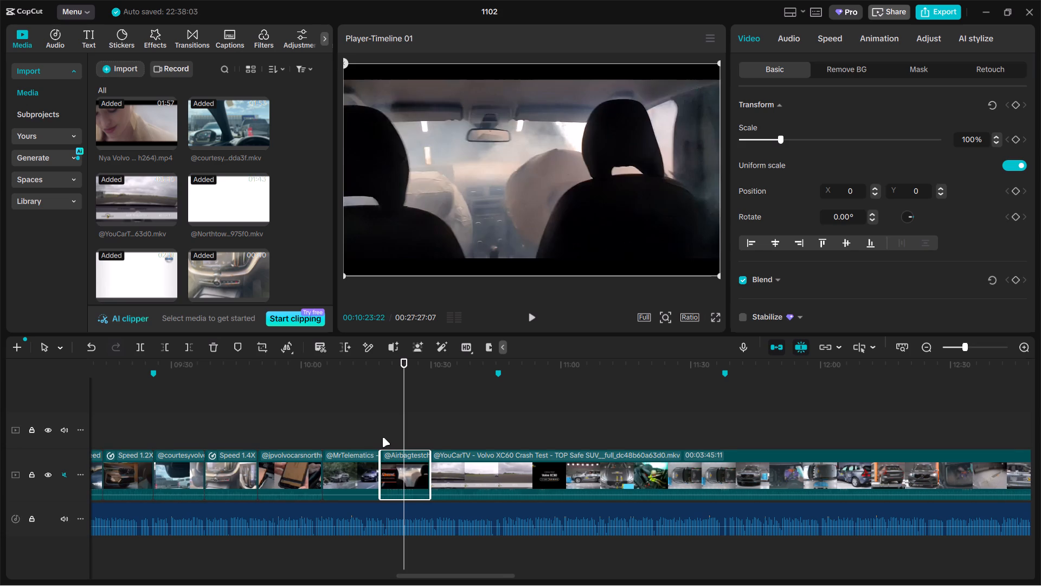
left_click(382, 437)
left_click_drag(382, 437, 441, 439)
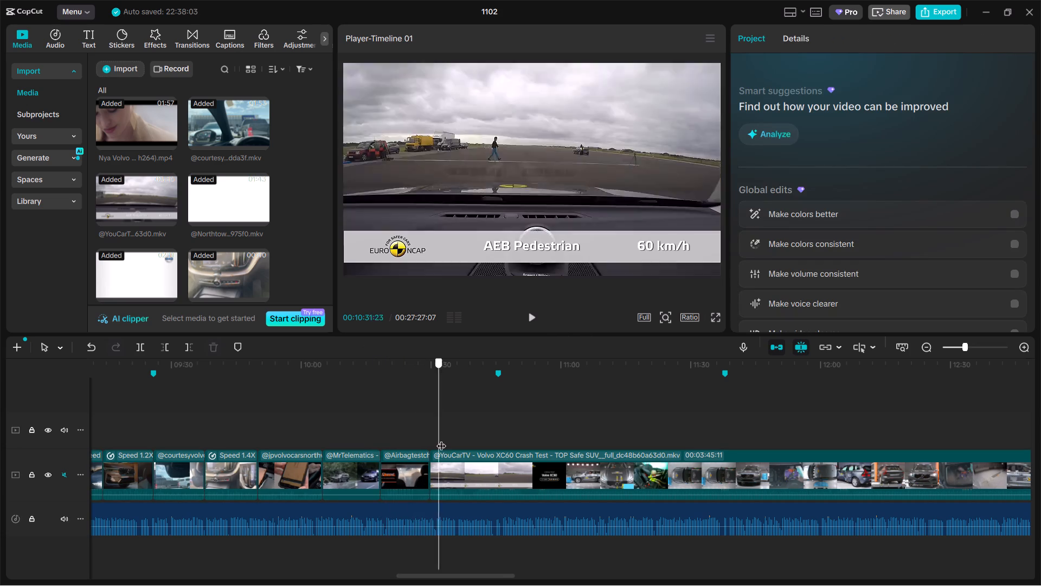
left_click_drag(441, 439, 579, 448)
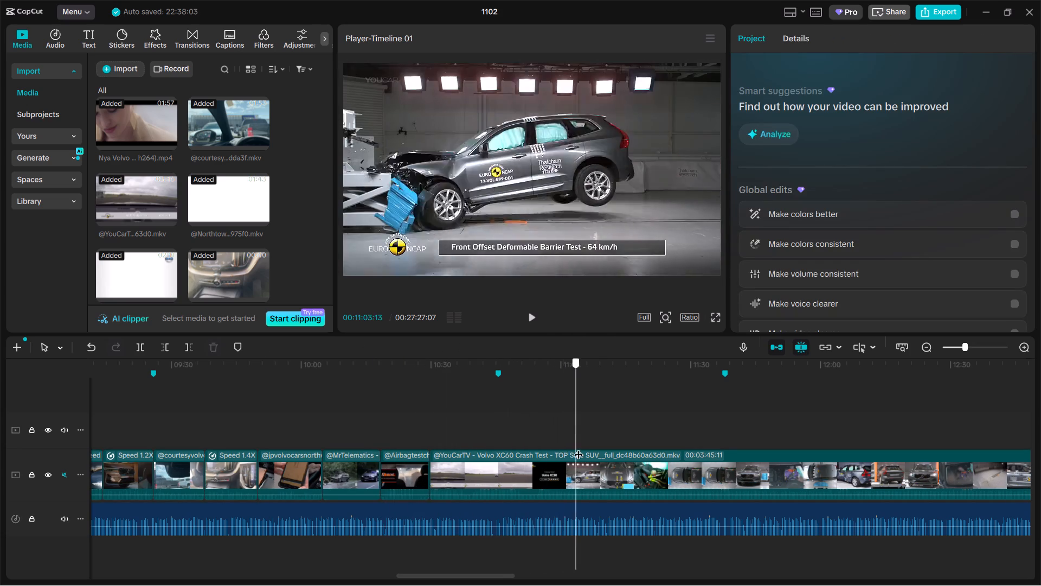
left_click_drag(579, 448, 628, 448)
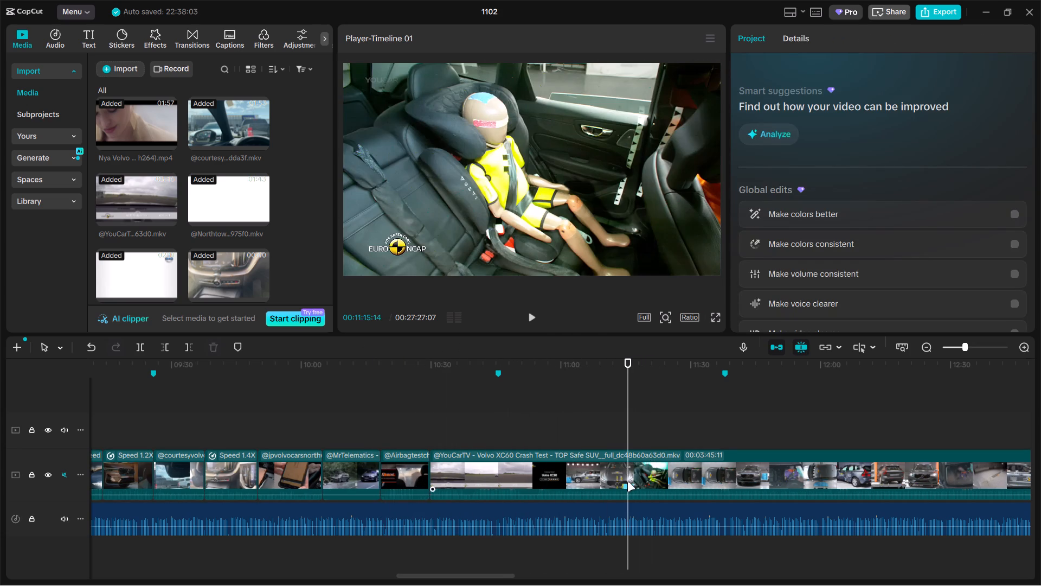
left_click(627, 482)
key("ctrl+b")
left_click(574, 477)
key("BackSpace")
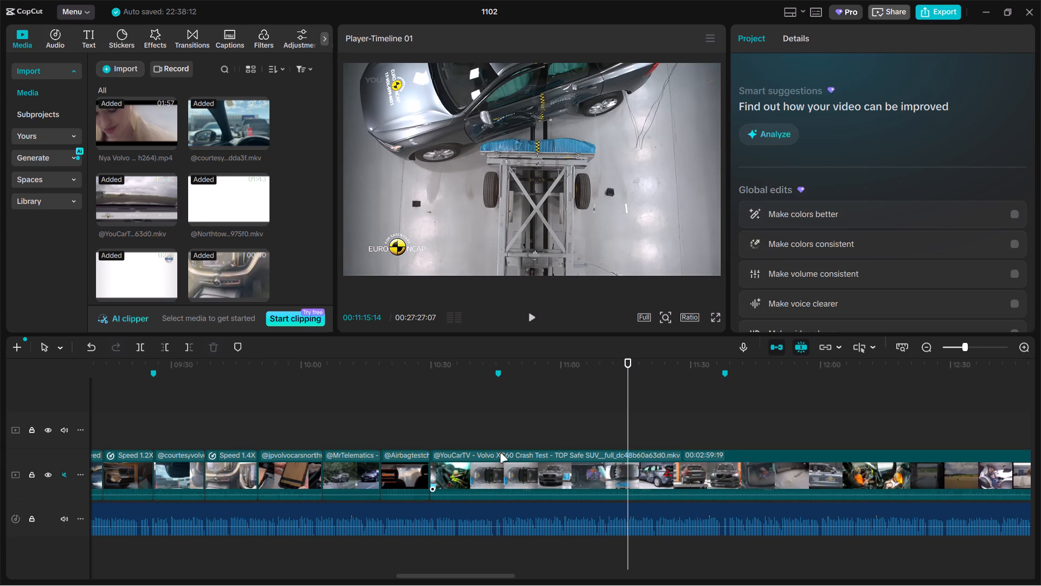
left_click(475, 432)
left_click_drag(475, 432, 507, 432)
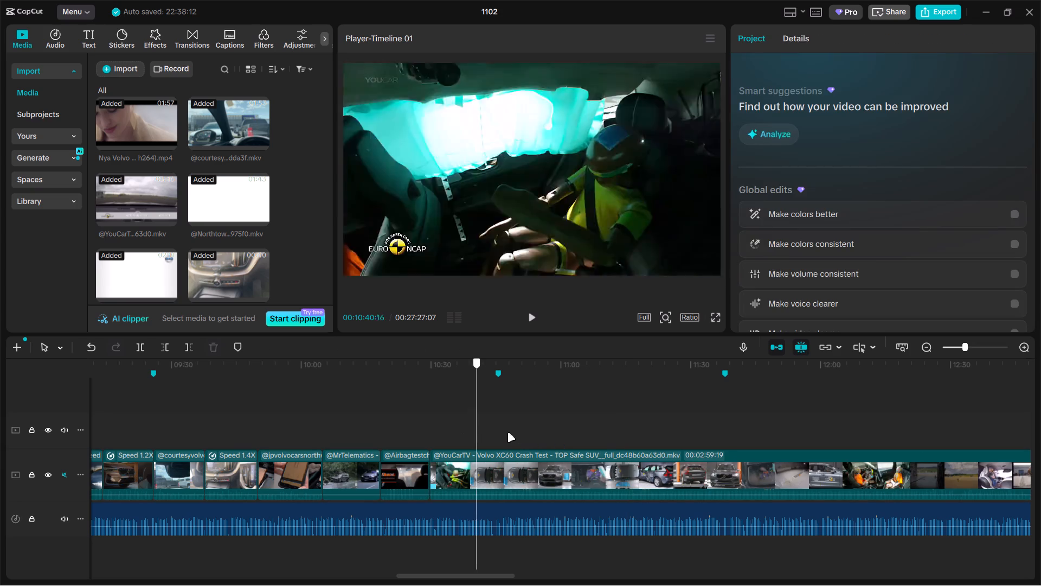
left_click_drag(507, 432, 580, 438)
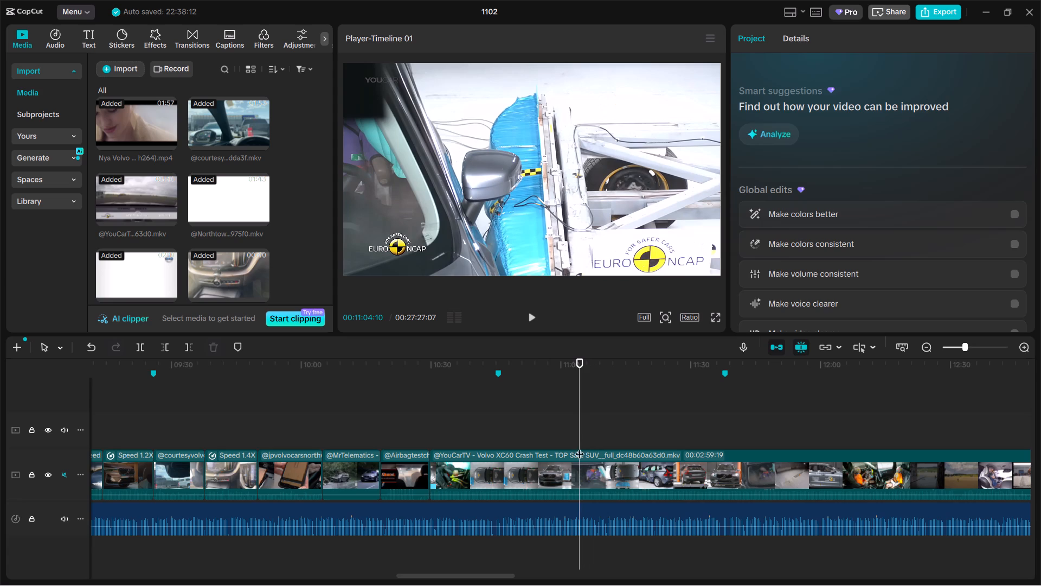
left_click(584, 482)
key("ctrl+b")
left_click(517, 480)
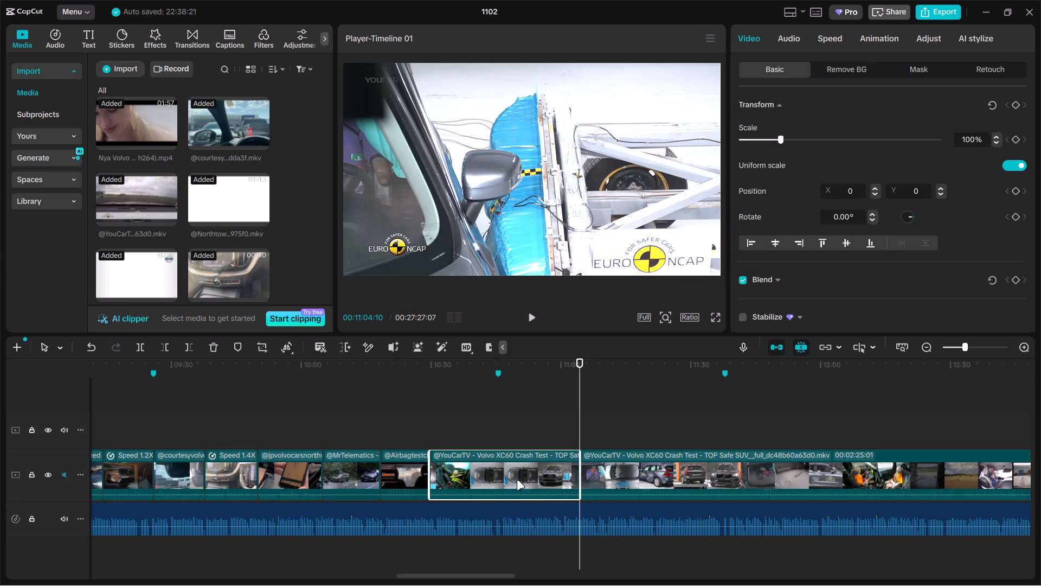
key("BackSpace")
left_click(426, 427)
left_click_drag(426, 428, 471, 431)
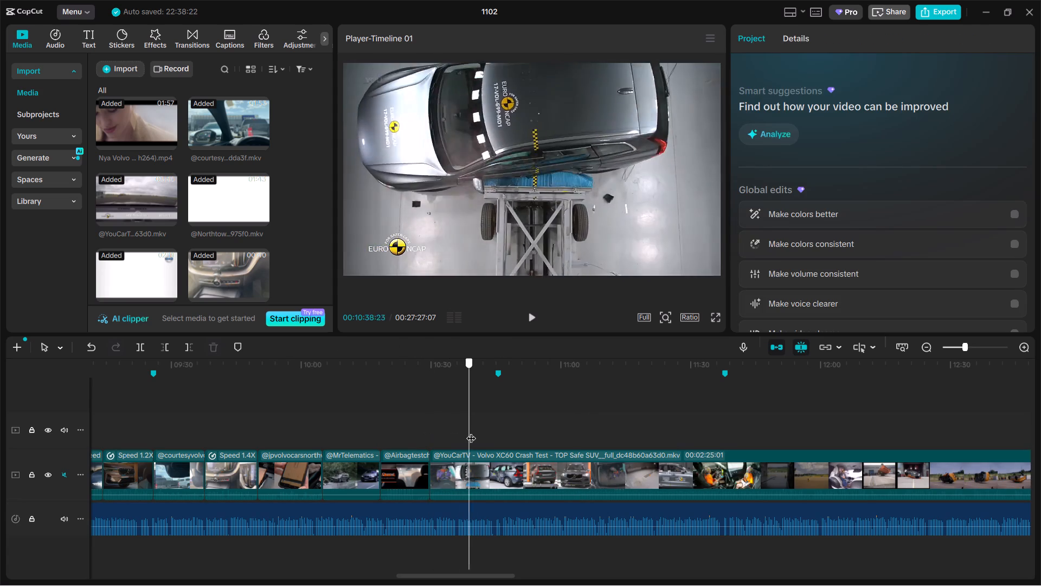
left_click_drag(471, 431, 490, 431)
left_click(498, 470)
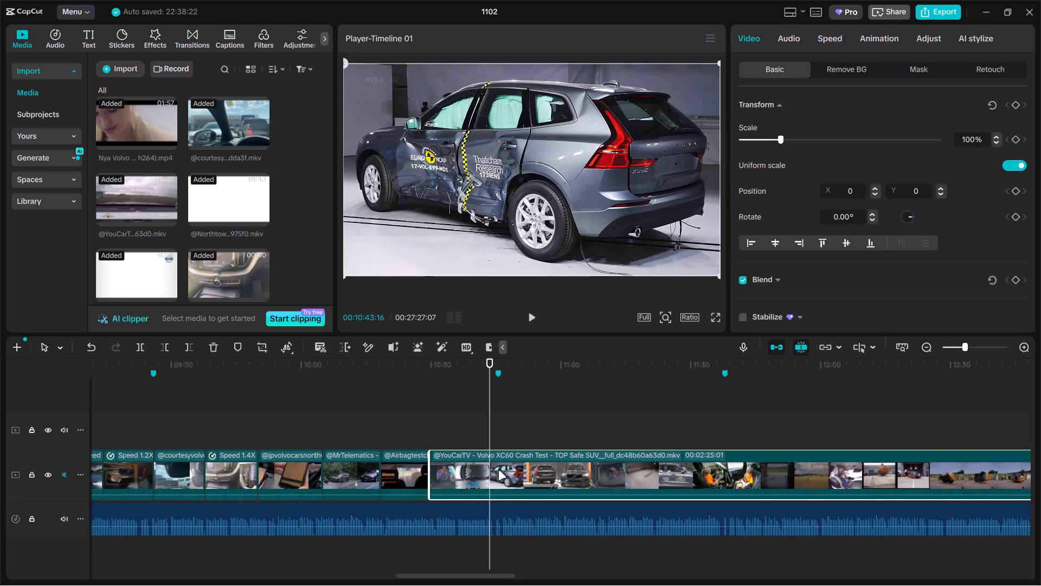
key("ctrl+b")
key("BackSpace")
left_click_drag(492, 430, 562, 437)
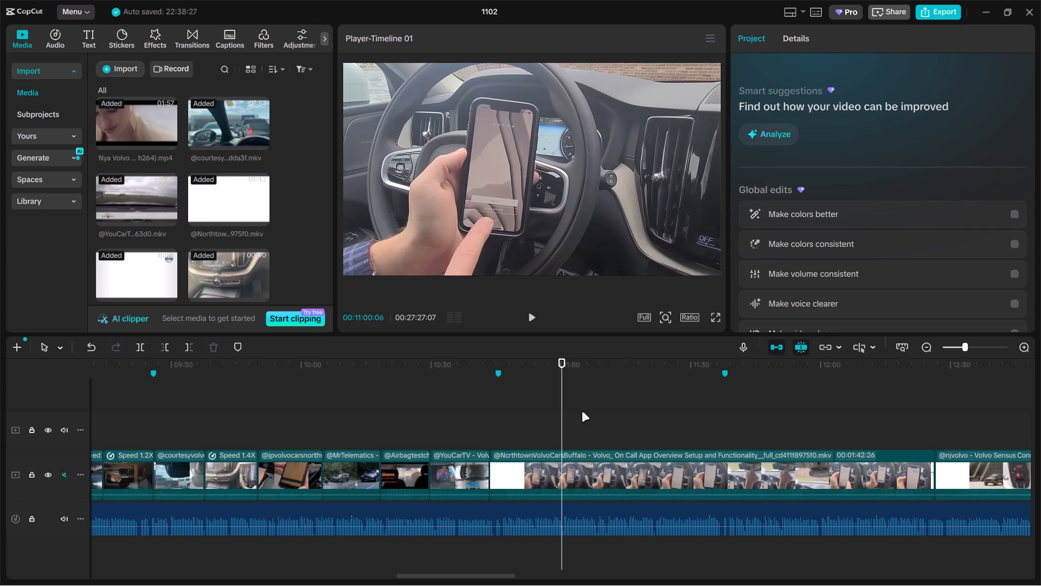
left_click(492, 427)
left_click_drag(493, 427, 541, 429)
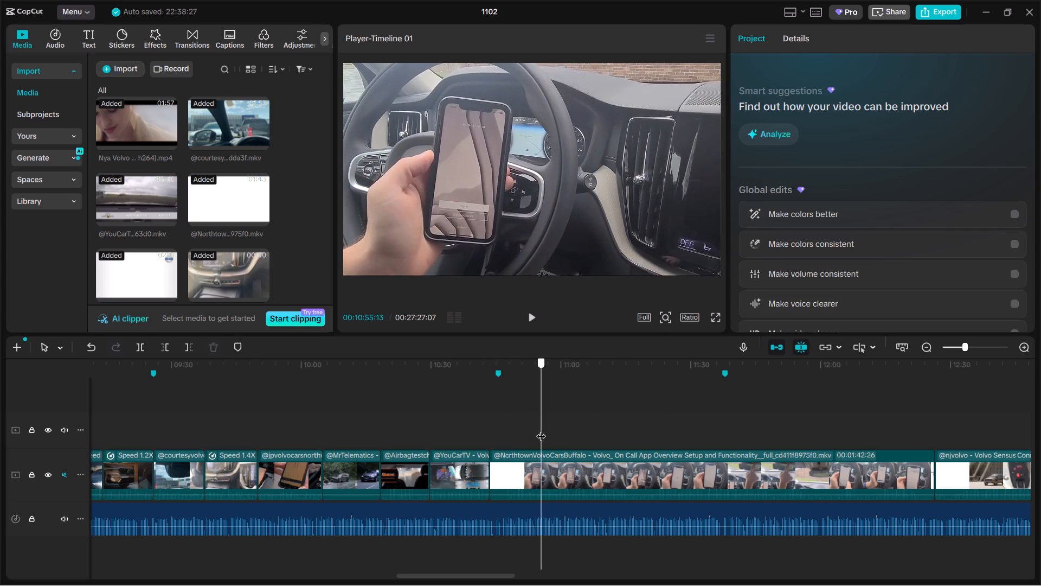
left_click_drag(541, 429, 627, 437)
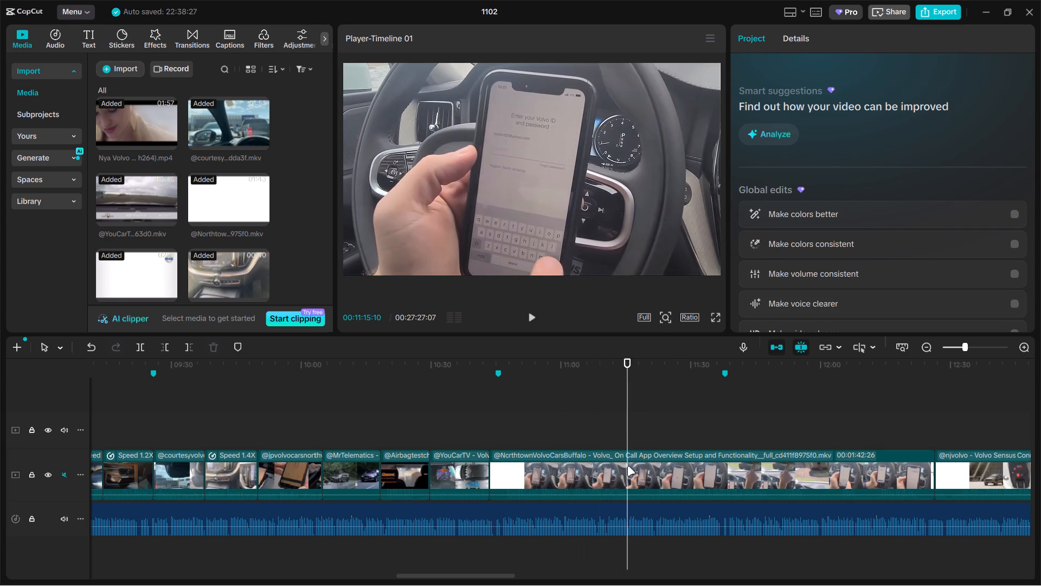
left_click(630, 481)
key("ctrl+b")
left_click(580, 479)
key("BackSpace")
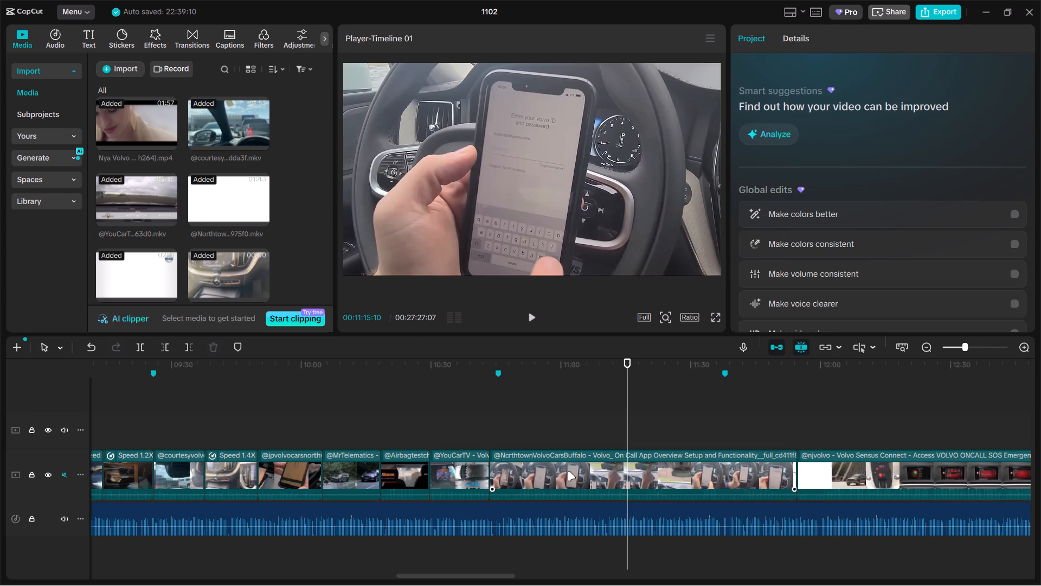
left_click(540, 444)
left_click(540, 444)
left_click(564, 465)
key("ctrl+b")
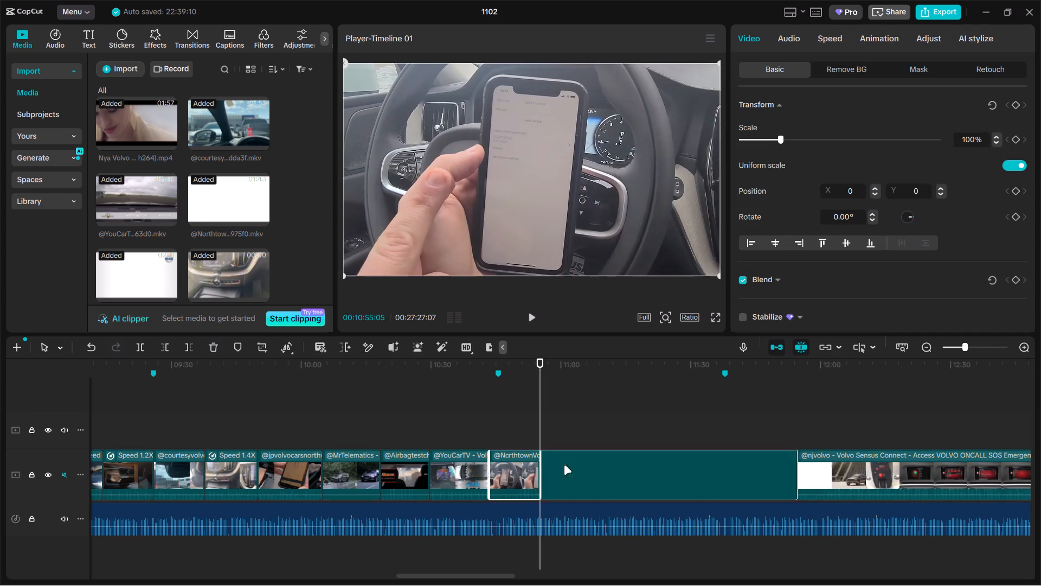
key("BackSpace")
left_click_drag(540, 425, 614, 425)
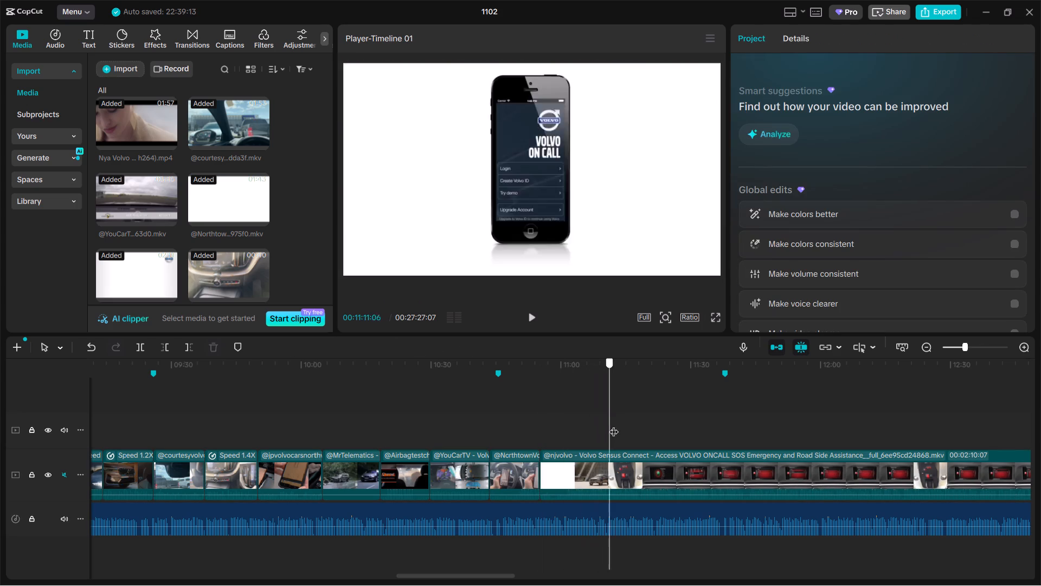
left_click_drag(614, 425, 595, 437)
left_click(602, 474)
left_click_drag(541, 470, 594, 466)
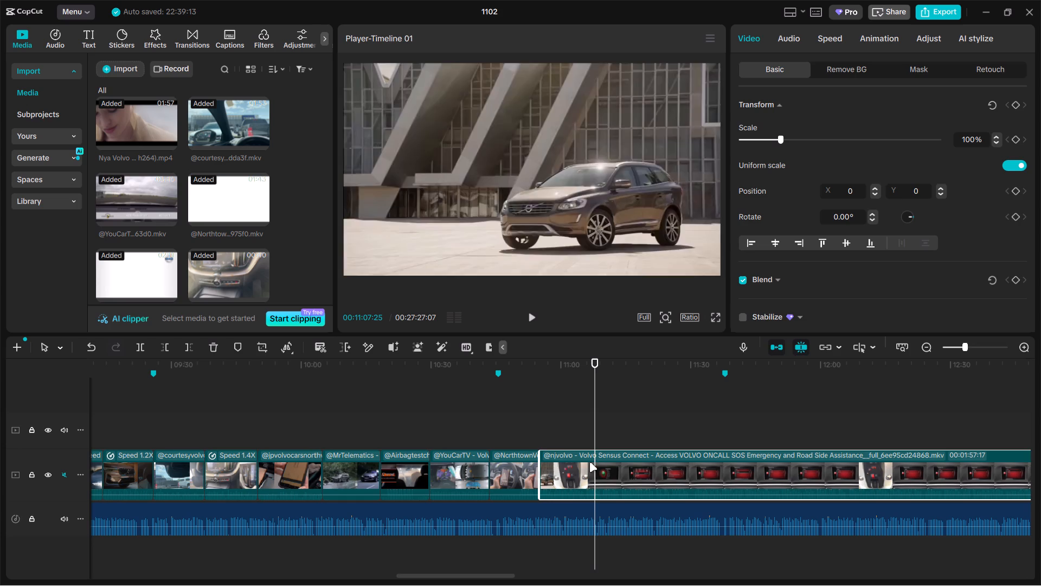
left_click(540, 437)
left_click_drag(540, 437, 575, 435)
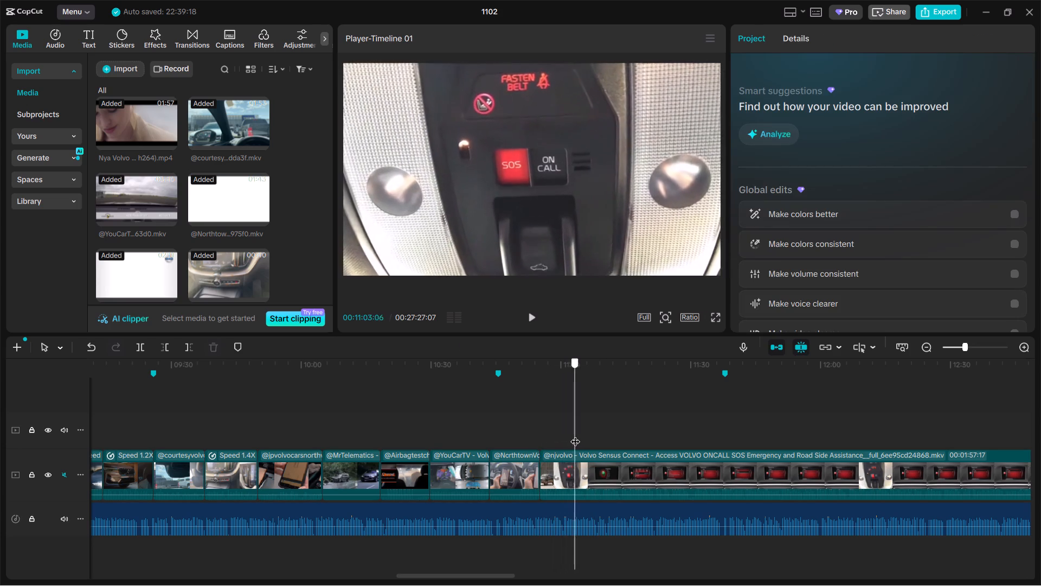
left_click_drag(575, 435, 590, 436)
left_click(606, 465)
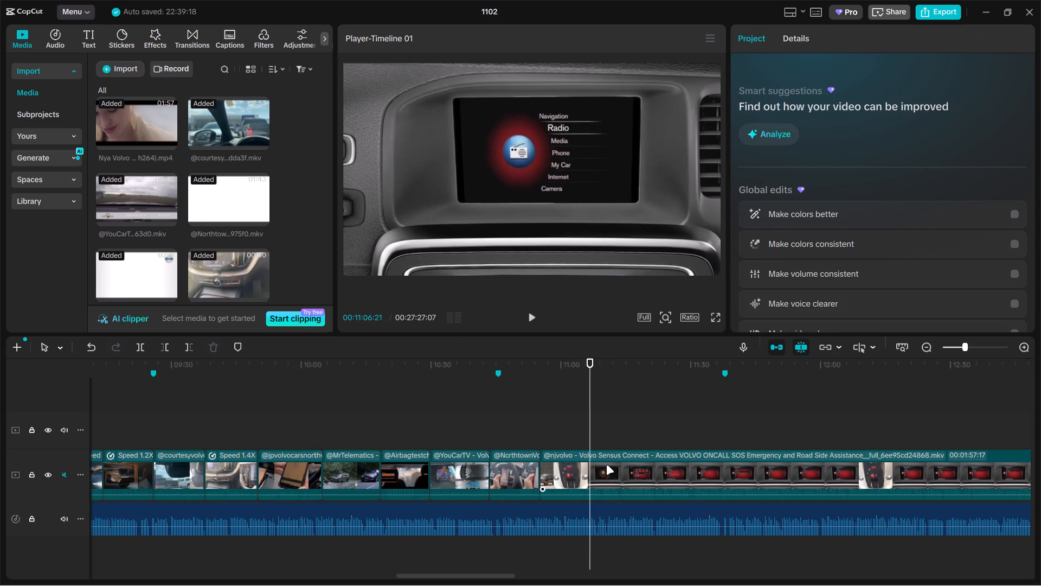
key("ctrl+b")
key("BackSpace")
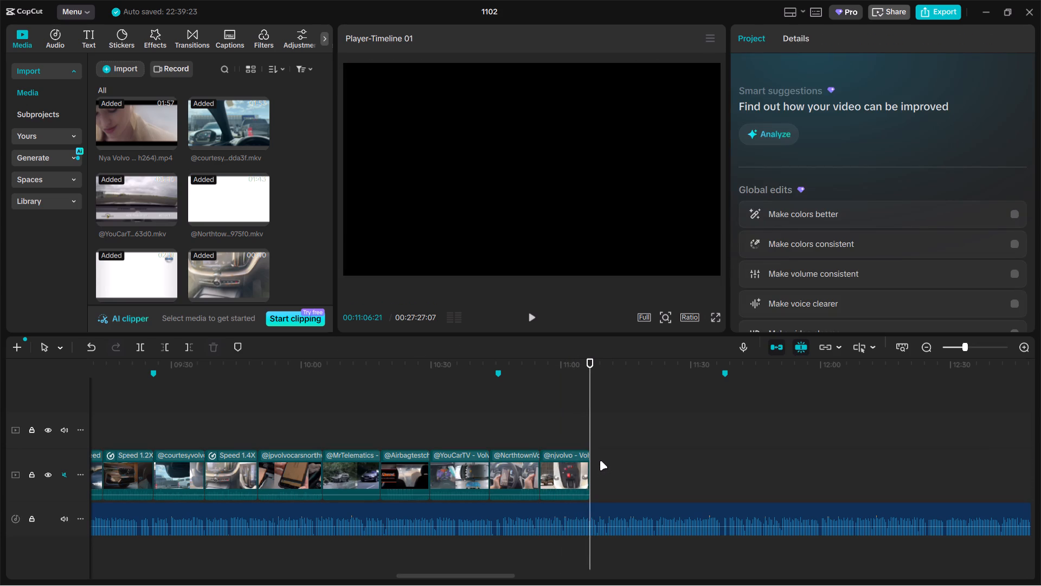
left_click_drag(568, 460, 258, 461)
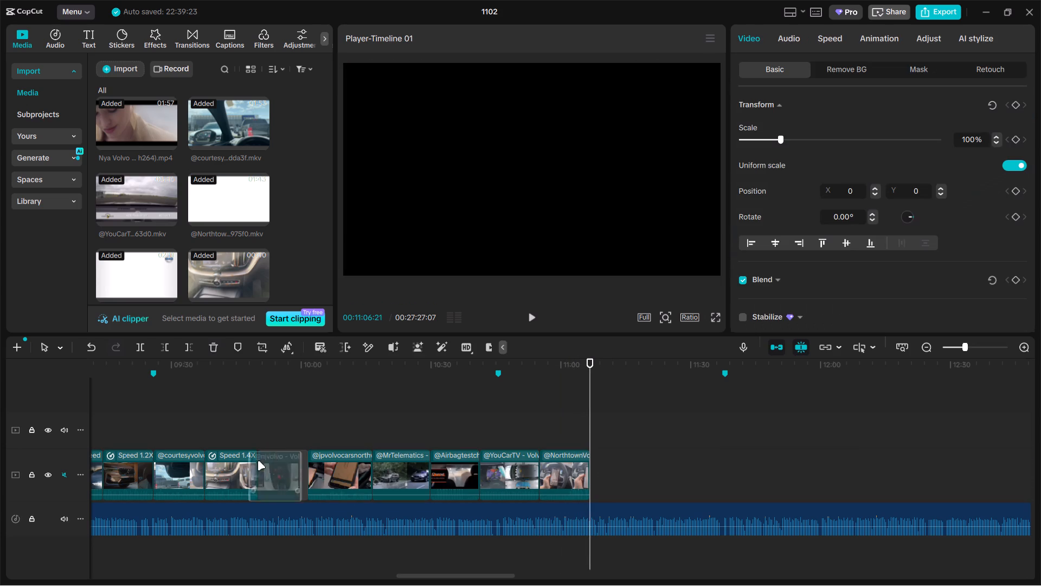
left_click_drag(258, 461, 174, 458)
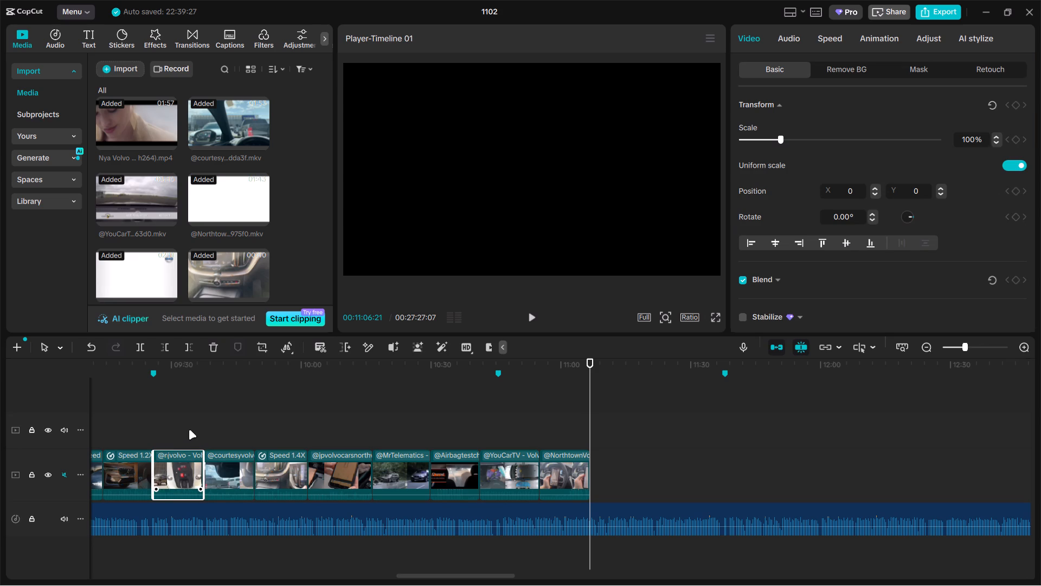
Set the speed to 1.20x for the seven normal-speed clips after the 09:25 marker, leaving out the 1.4x clip.
left_click_drag(194, 428, 235, 472, "ctrl")
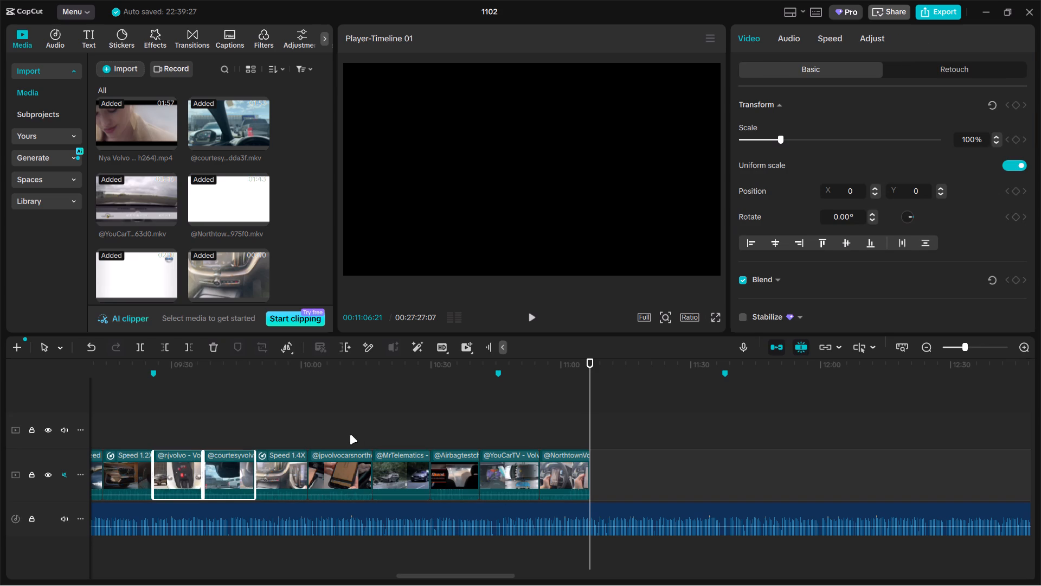
left_click_drag(348, 433, 639, 470, "ctrl")
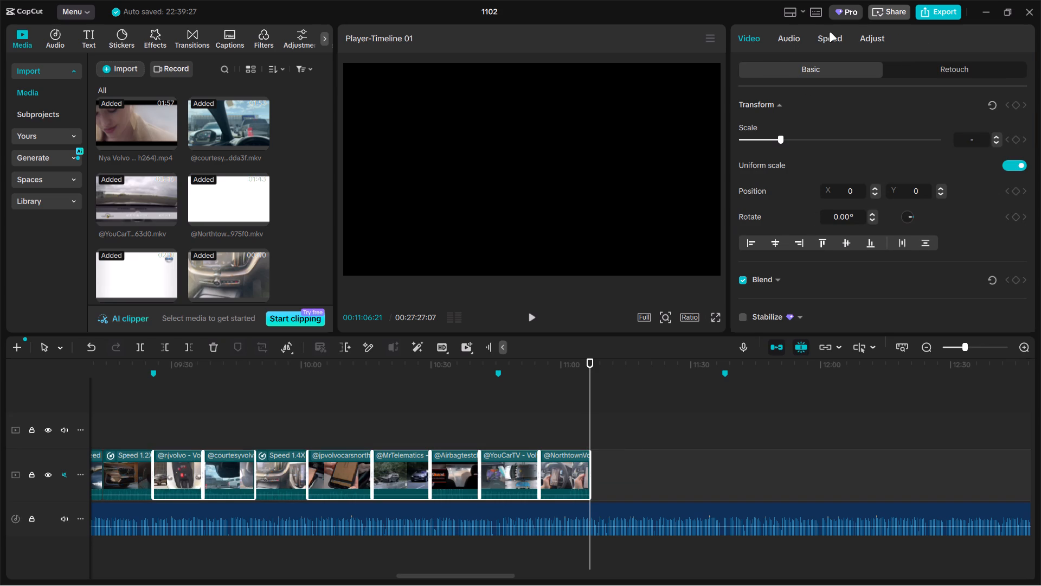
left_click(829, 32)
left_click(1019, 118)
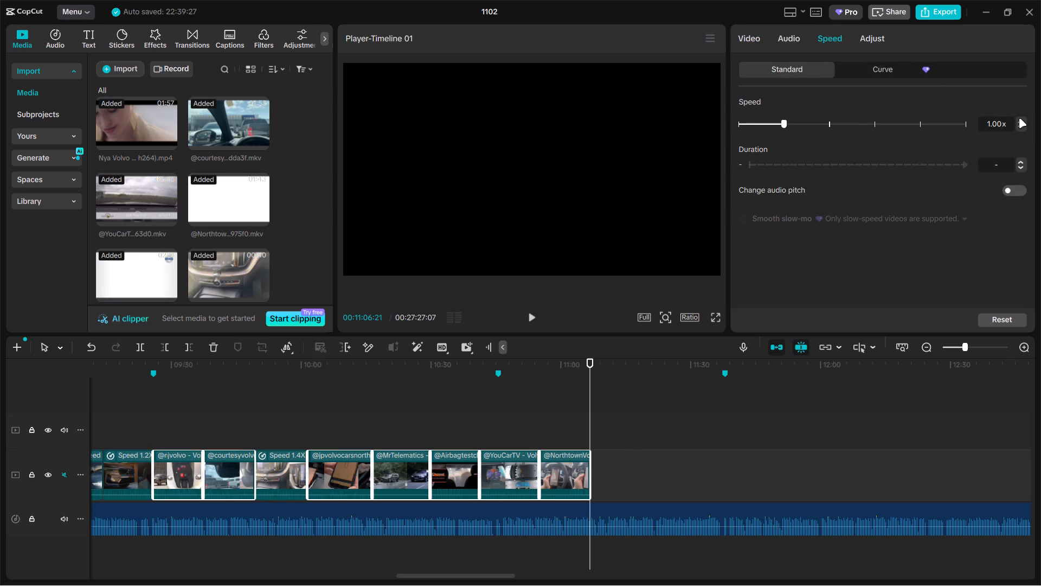
left_click(1021, 119)
left_click(1021, 119)
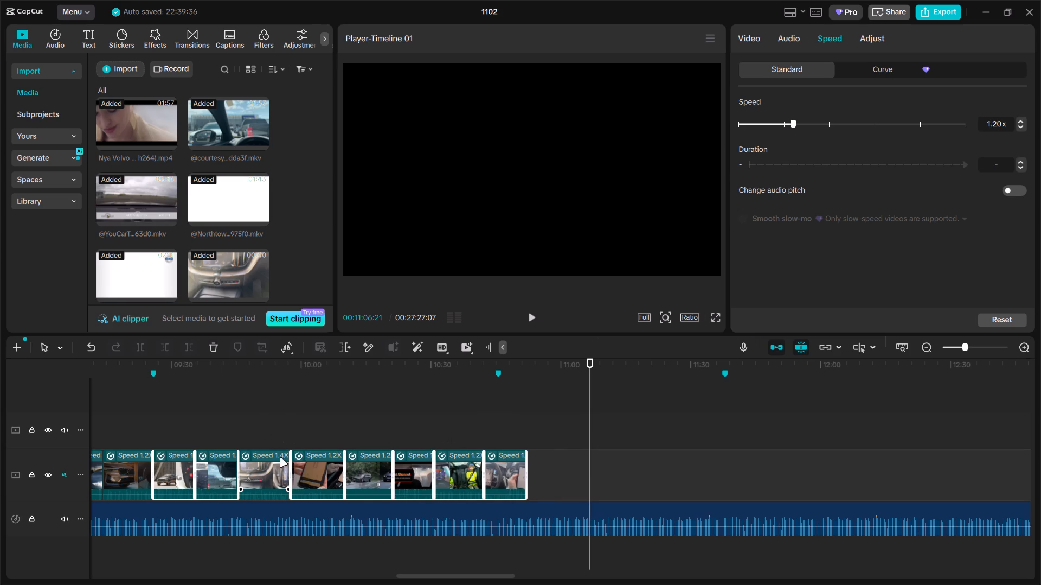
left_click(265, 469, "ctrl")
scroll(529, 447, "up", 6, "ctrl")
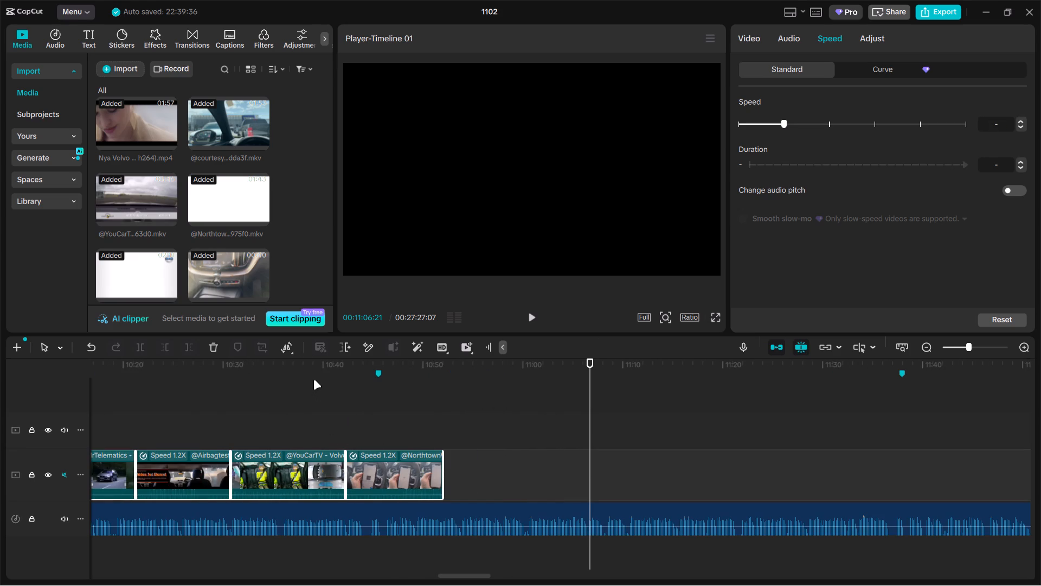
left_click(317, 370, "ctrl")
scroll(423, 416, "up", 5, "ctrl")
scroll(568, 451, "up", 1, "ctrl")
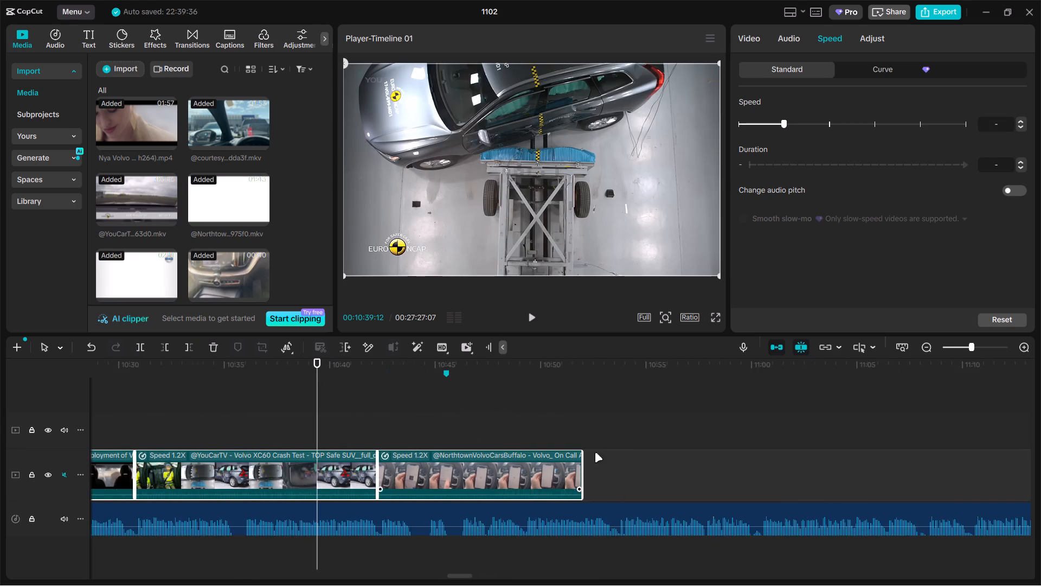
left_click_drag(624, 463, 600, 465)
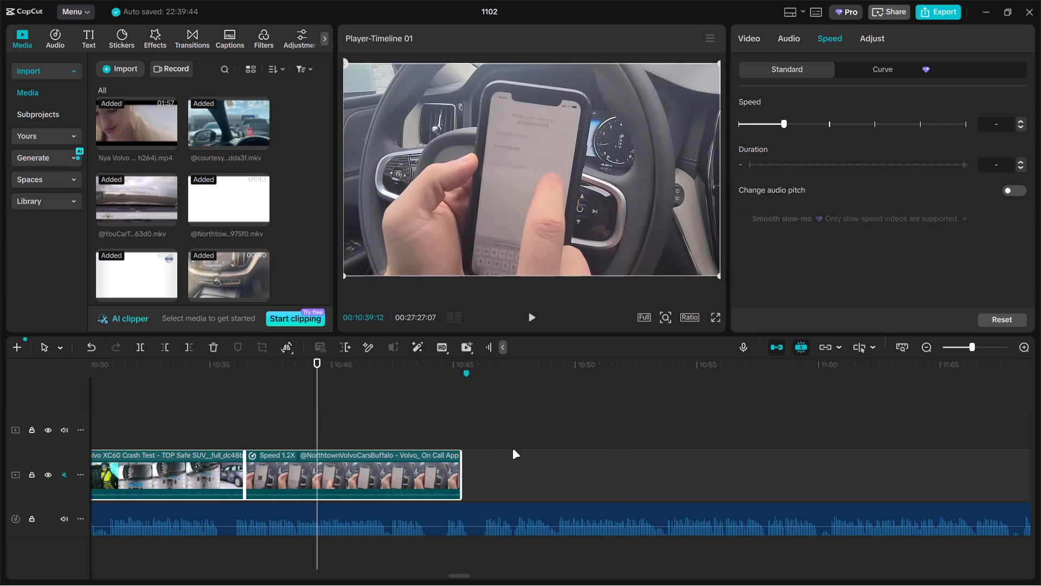
left_click(430, 425)
left_click(434, 461)
left_click(463, 464)
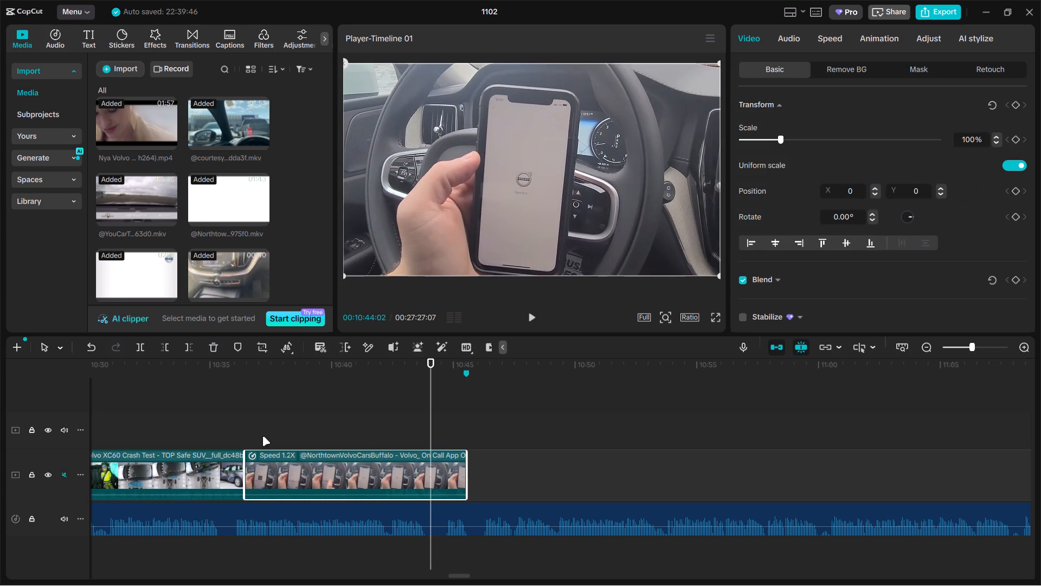
Review the clips between the 09:25 and 10:45 markers and listen to the narration just past 10:45.
left_click(236, 433)
left_click_drag(236, 433, 245, 431)
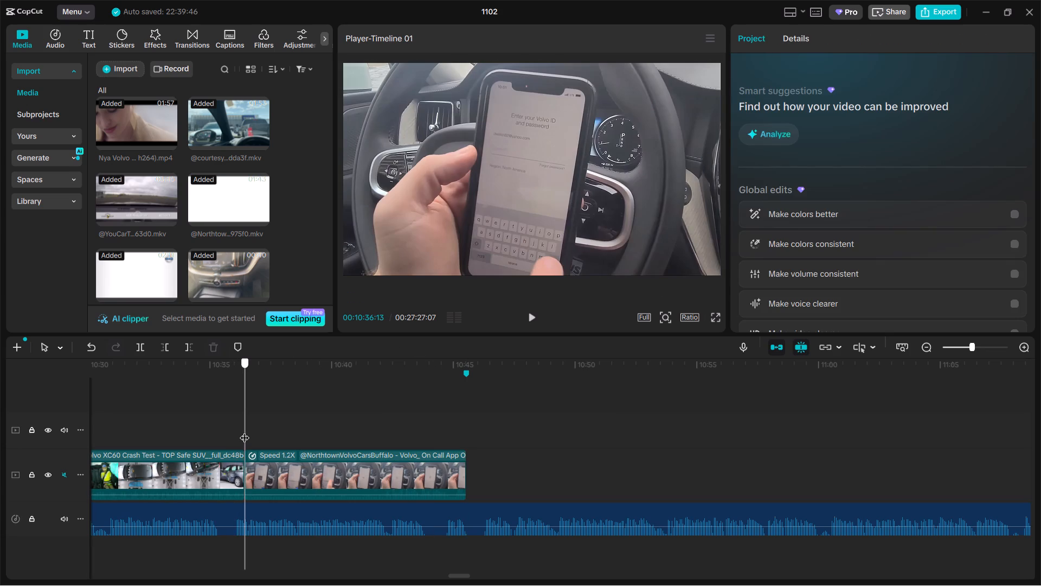
left_click_drag(245, 431, 470, 431)
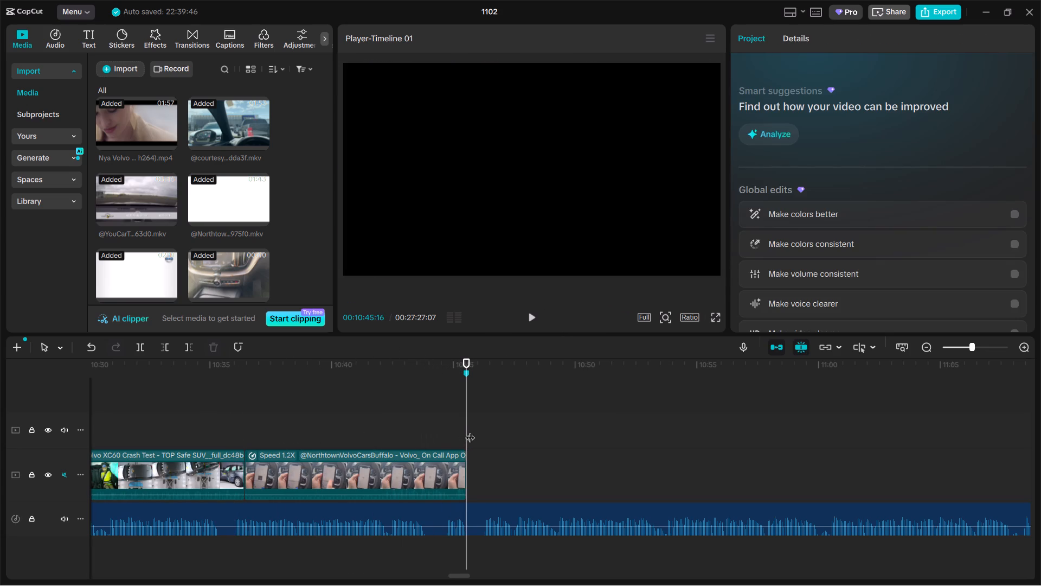
scroll(470, 431, "down", 19, "ctrl")
left_click(245, 431)
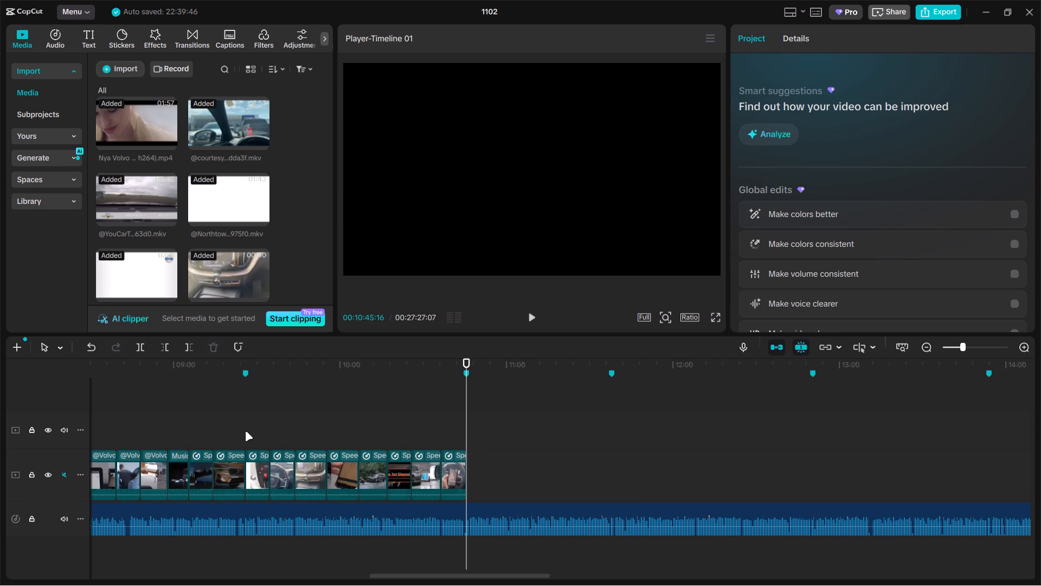
key("space")
scroll(246, 431, "up", 3, "ctrl")
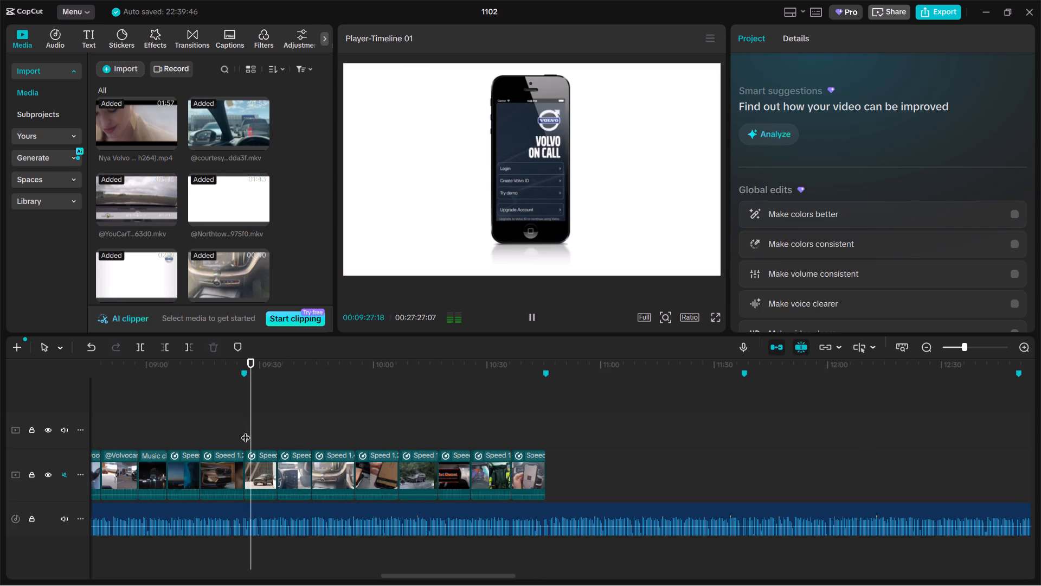
left_click(202, 432)
left_click_drag(202, 432, 203, 432)
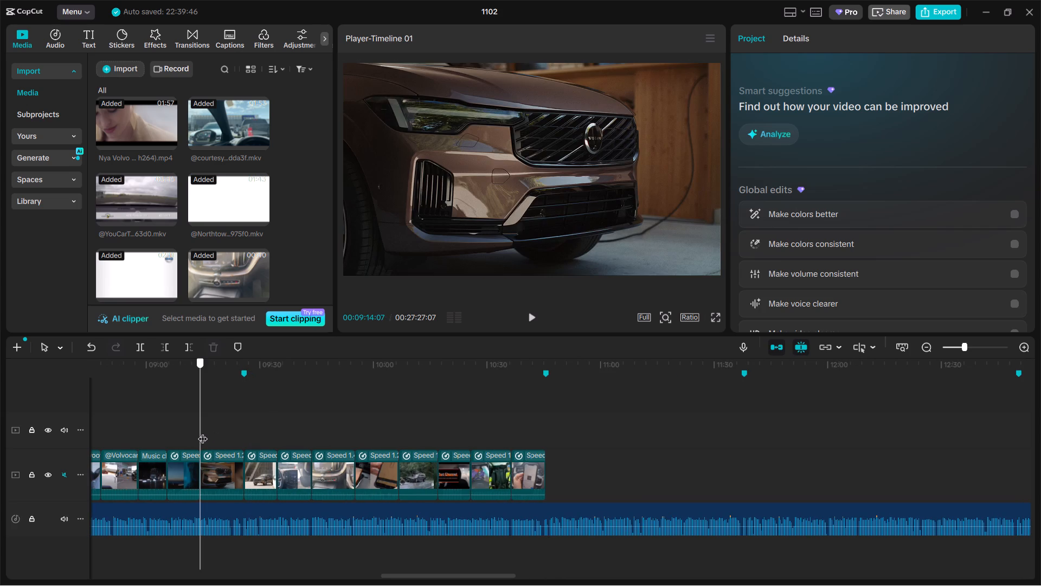
left_click_drag(203, 432, 201, 432)
left_click_drag(201, 432, 254, 431)
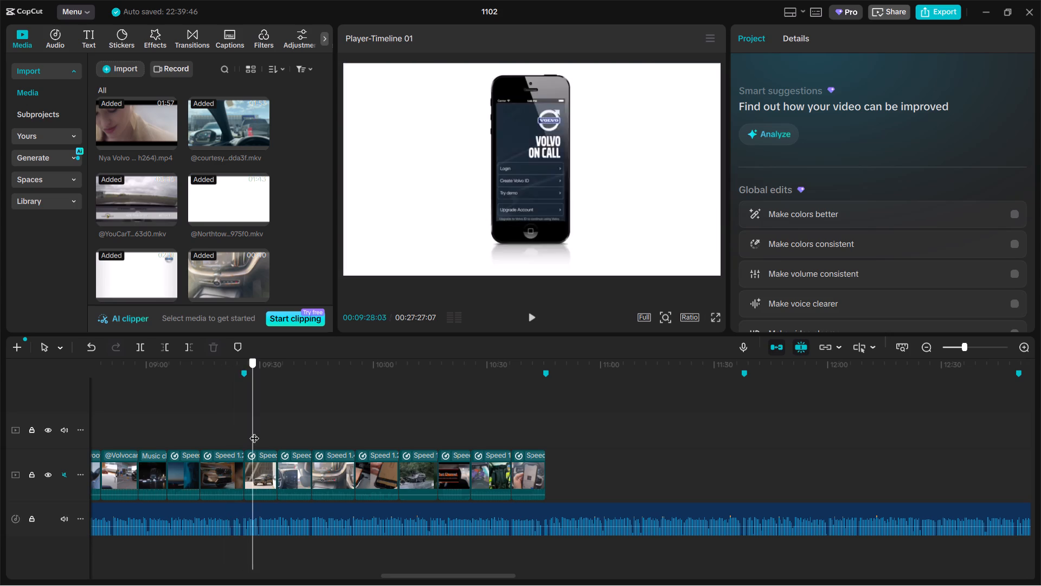
left_click_drag(254, 431, 243, 432)
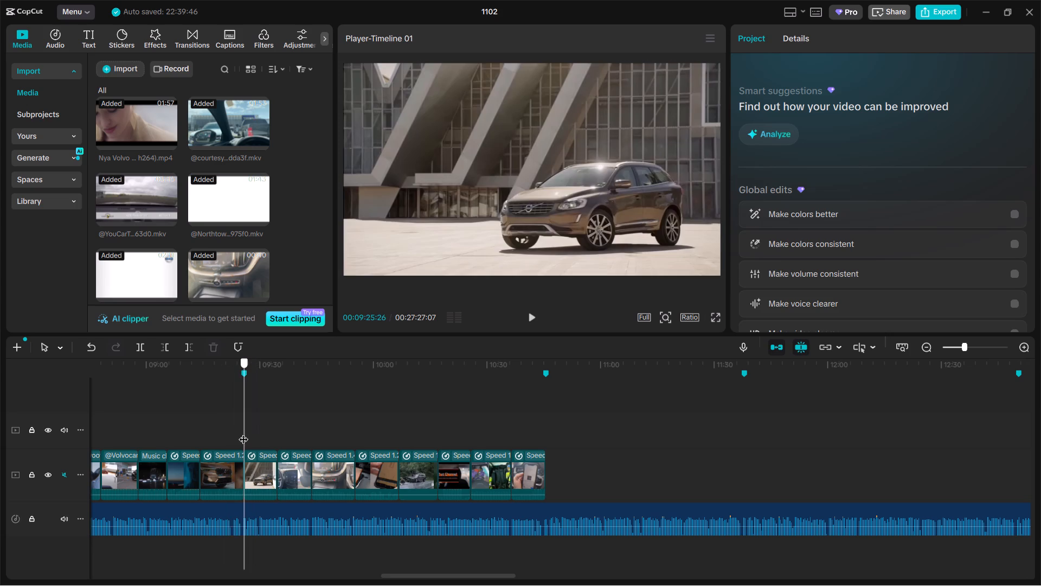
left_click_drag(243, 432, 240, 429)
left_click_drag(243, 428, 267, 432)
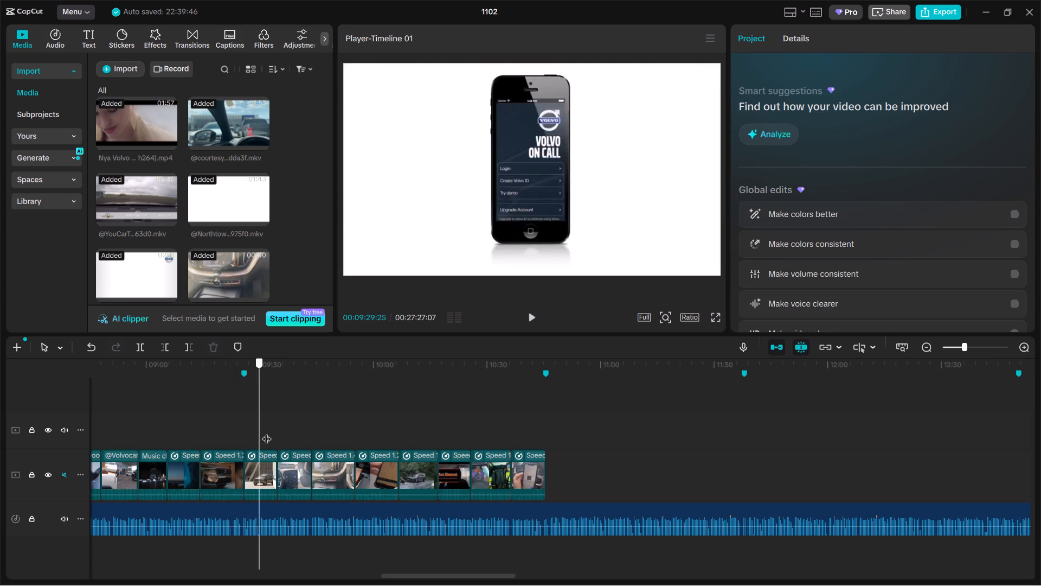
left_click_drag(267, 432, 546, 451)
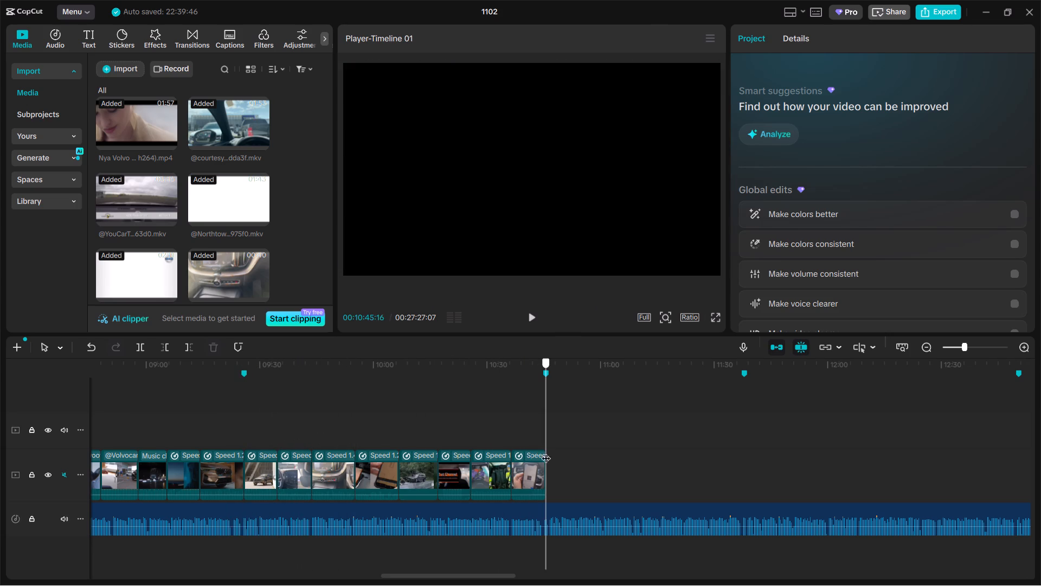
left_click_drag(546, 451, 537, 454)
key("space")
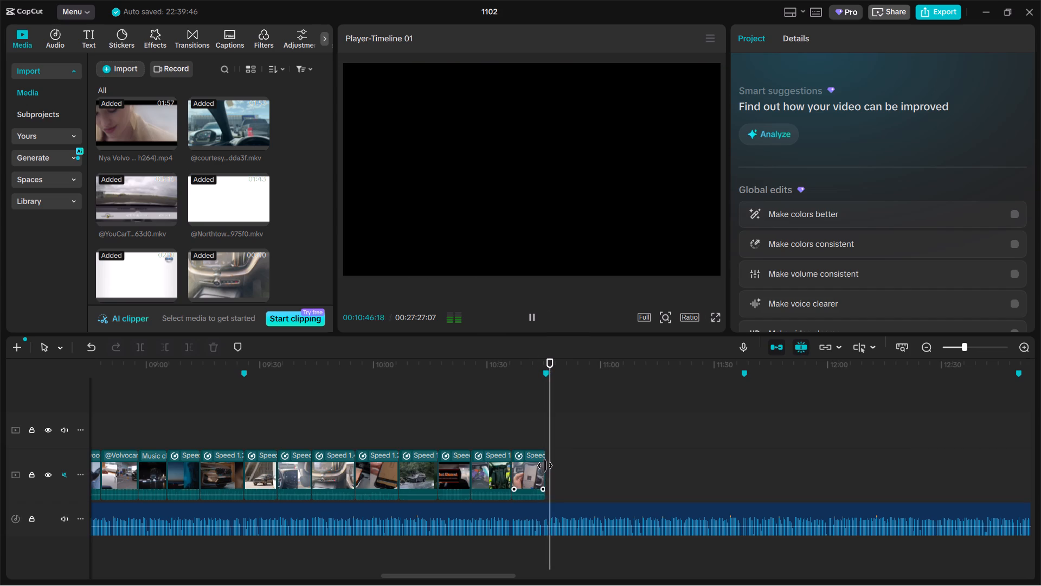
key("space")
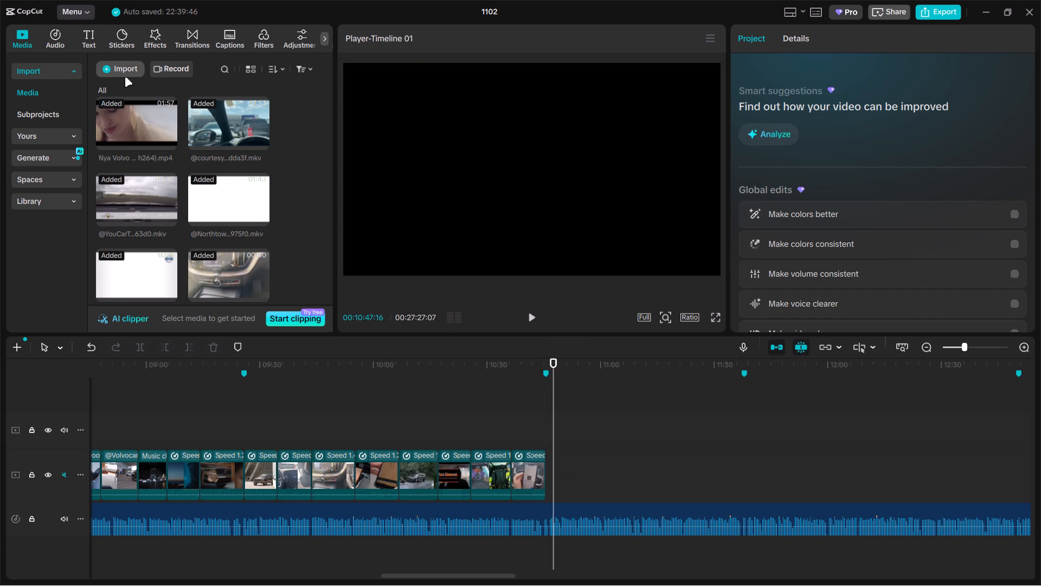
Import all six Volvo software-update clips from the EDIT folder's 04 subfolder into the project media.
left_click(110, 60)
left_click(120, 75)
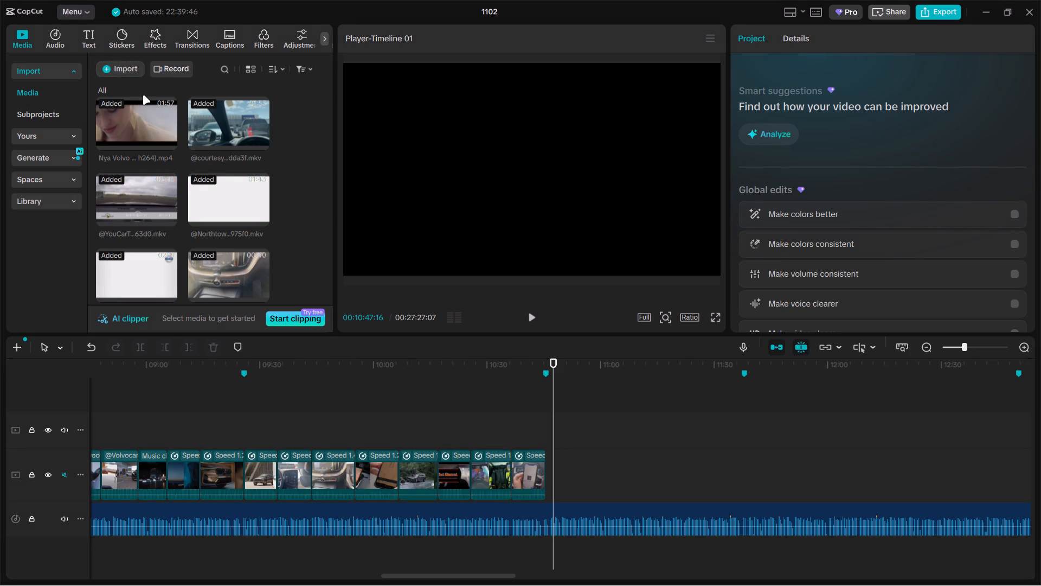
left_click(143, 95)
left_click(86, 42)
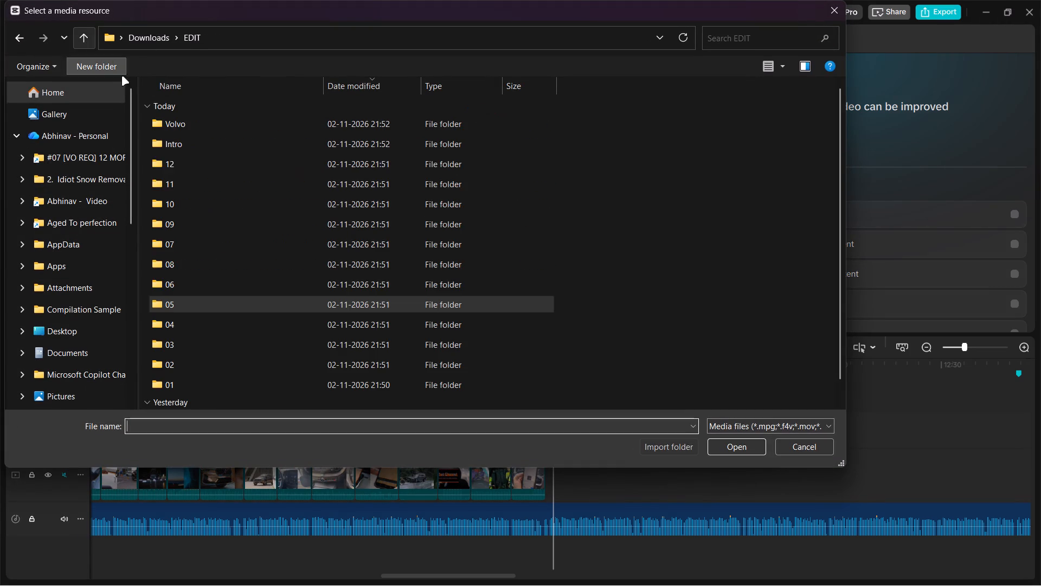
double_click(182, 321)
key("ctrl+a")
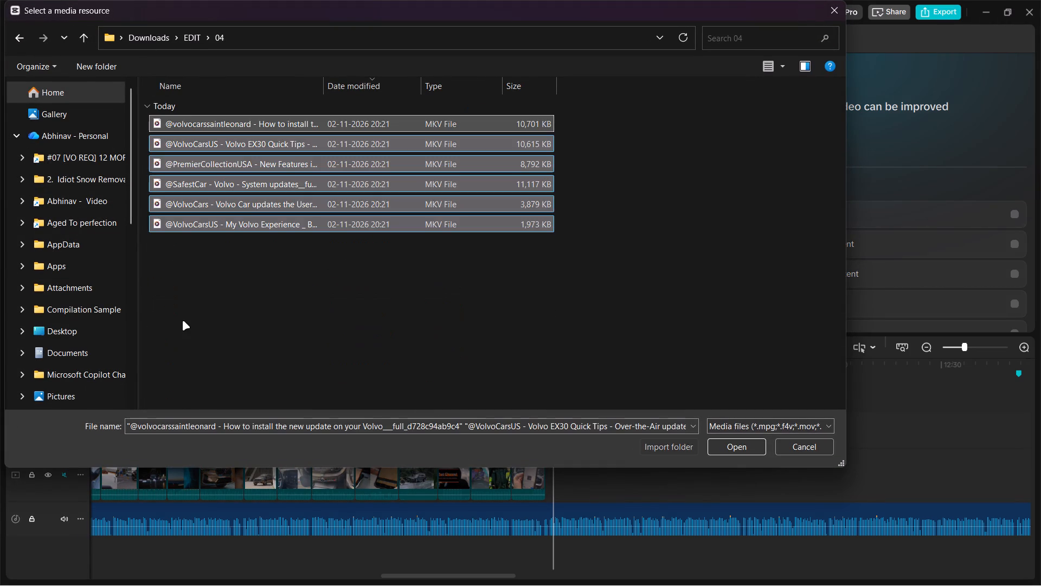
key("Return")
Place the six imported clips on the main video track, directly after the last clip at the 10:45 marker.
left_click_drag(228, 128, 575, 447)
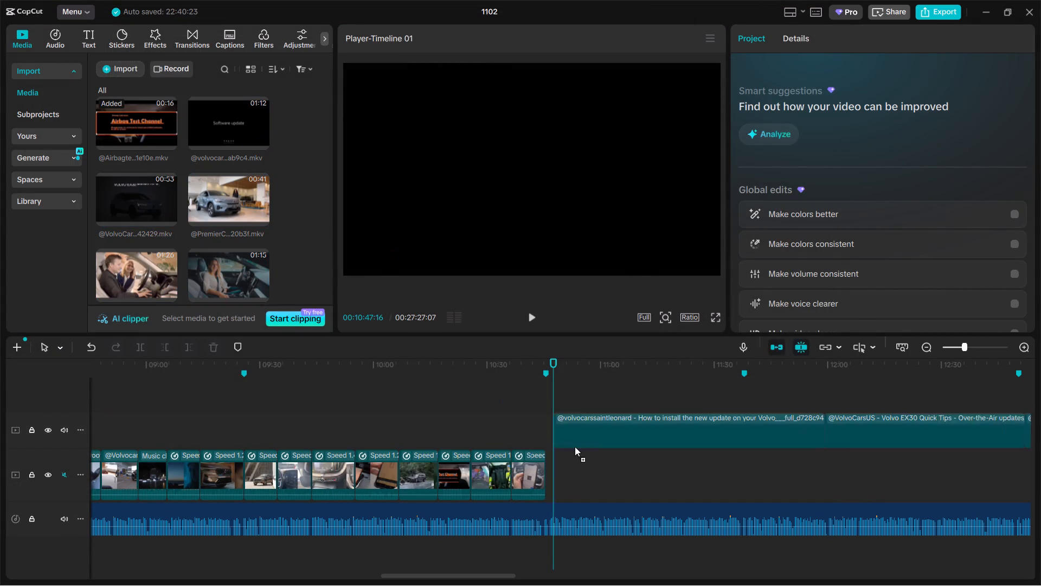
left_click_drag(575, 447, 615, 467)
left_click_drag(609, 462, 486, 431)
scroll(405, 421, "down", 1, "ctrl")
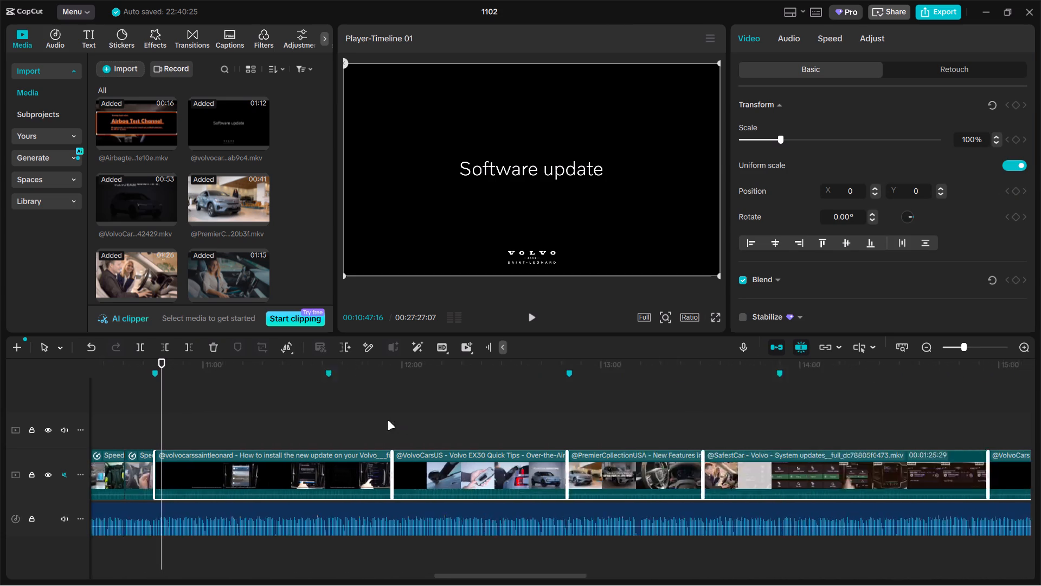
scroll(387, 421, "down", 1, "ctrl")
left_click(205, 429)
left_click_drag(205, 429, 226, 428)
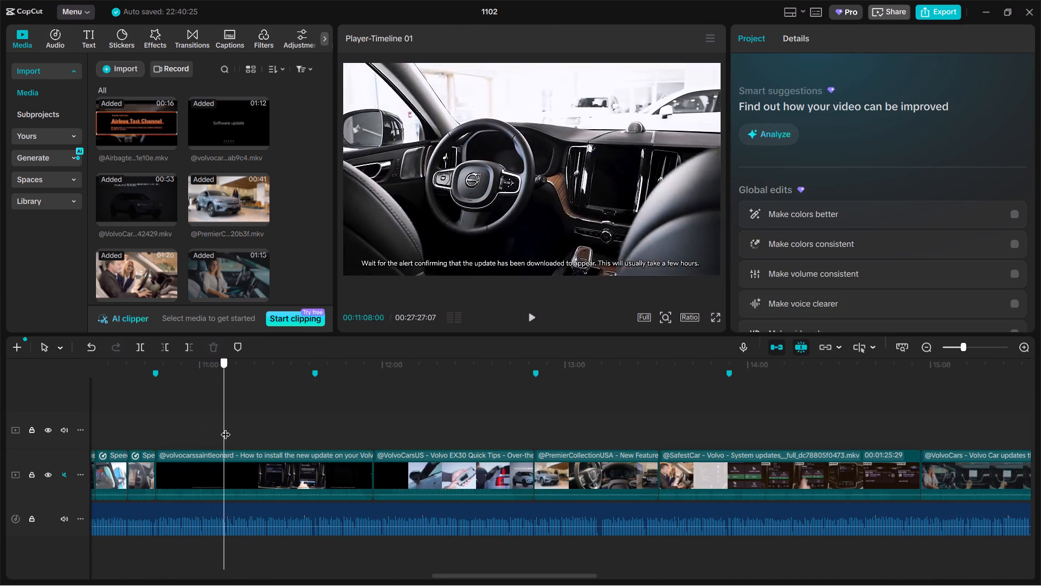
left_click_drag(226, 428, 218, 429)
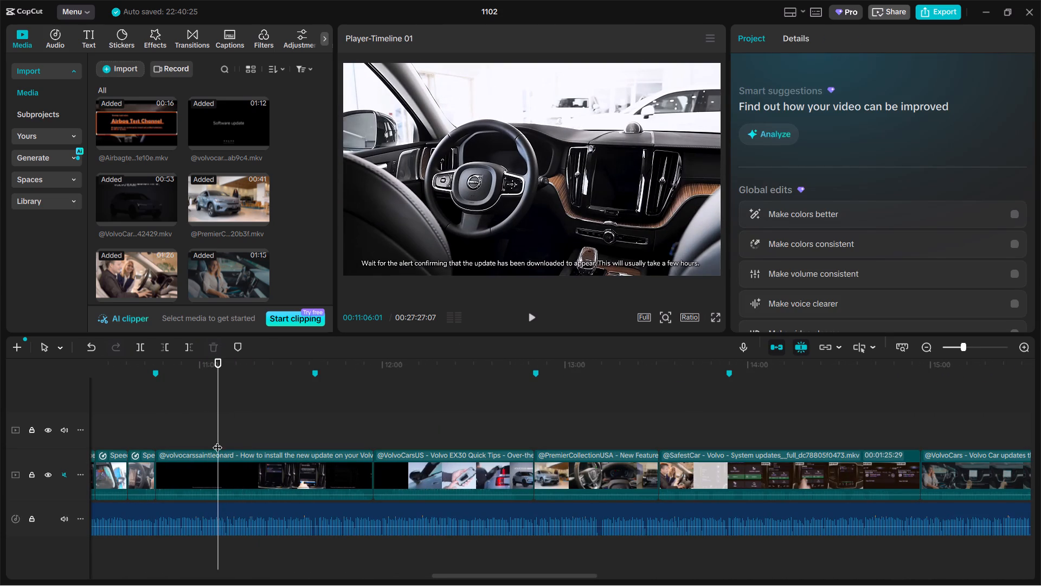
left_click(223, 464)
key("ctrl+b")
left_click(190, 469)
key("BackSpace")
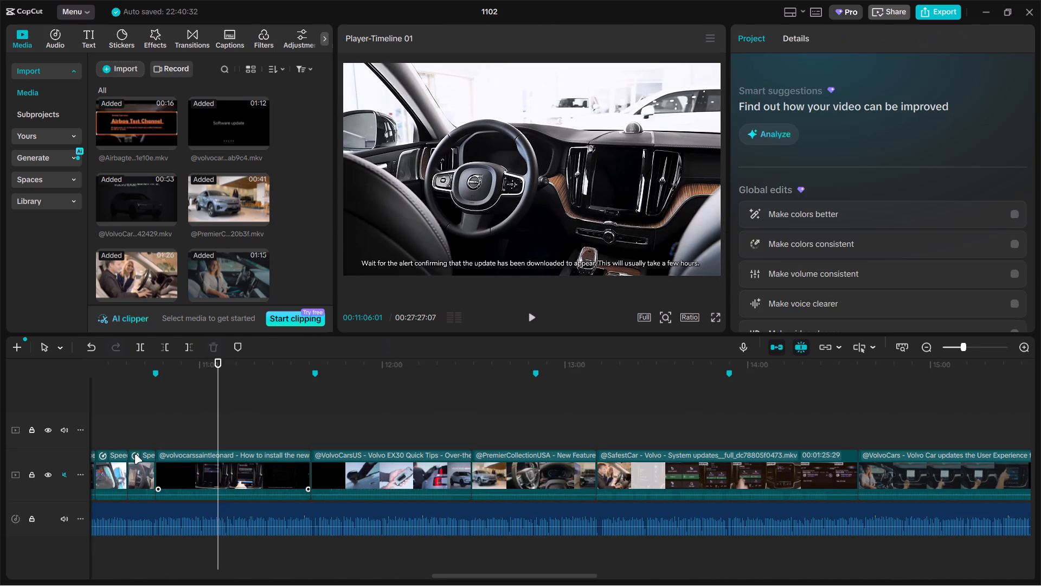
left_click(158, 436)
scroll(155, 436, "up", 5, "ctrl")
left_click_drag(155, 436, 223, 435, "ctrl")
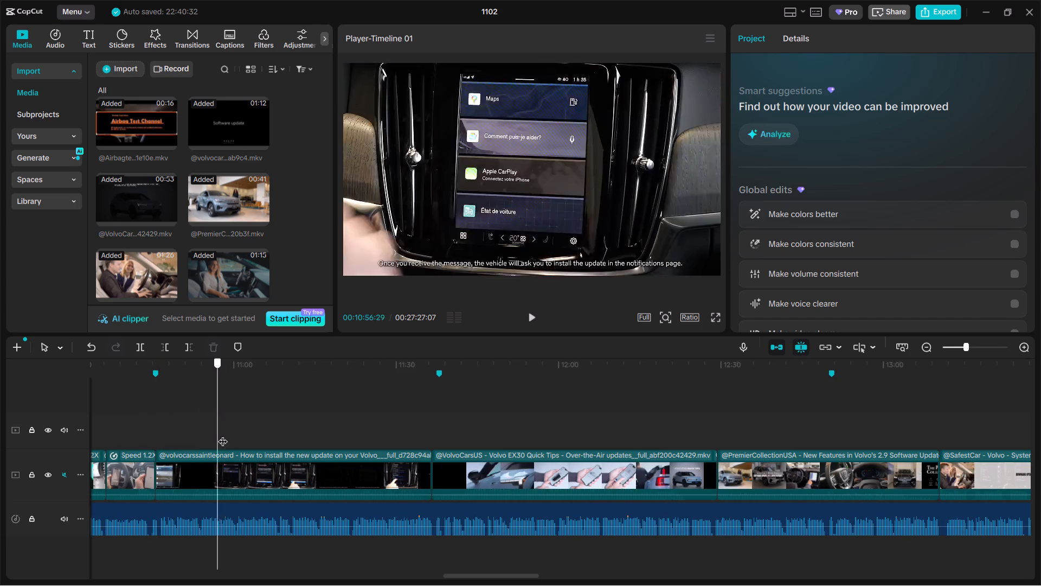
left_click_drag(223, 435, 248, 435, "ctrl")
left_click(264, 467)
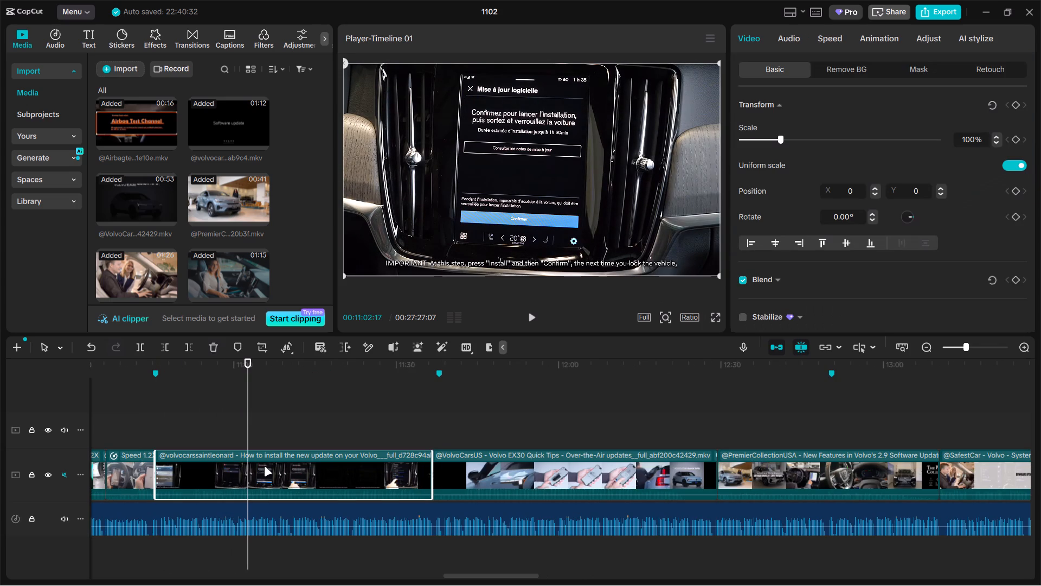
key("ctrl+b")
key("BackSpace")
left_click(198, 435)
left_click(448, 216)
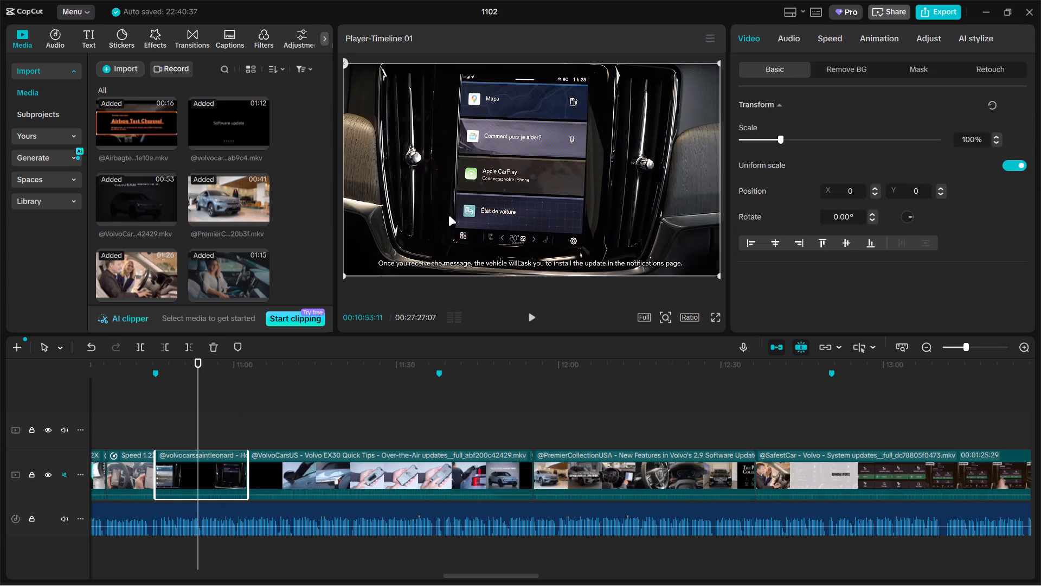
left_click_drag(782, 135, 788, 133)
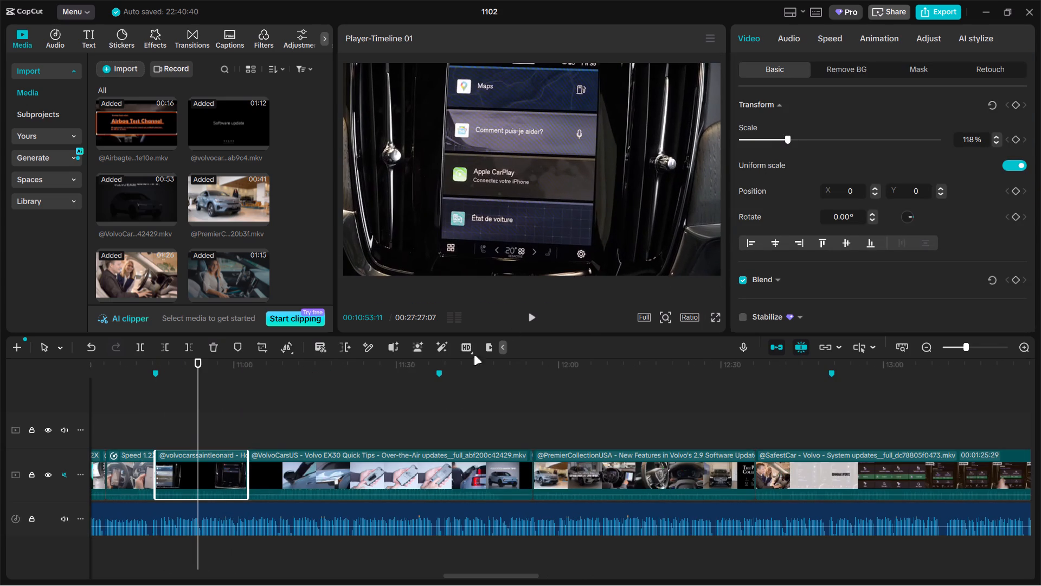
left_click(277, 417)
left_click_drag(277, 417, 359, 410)
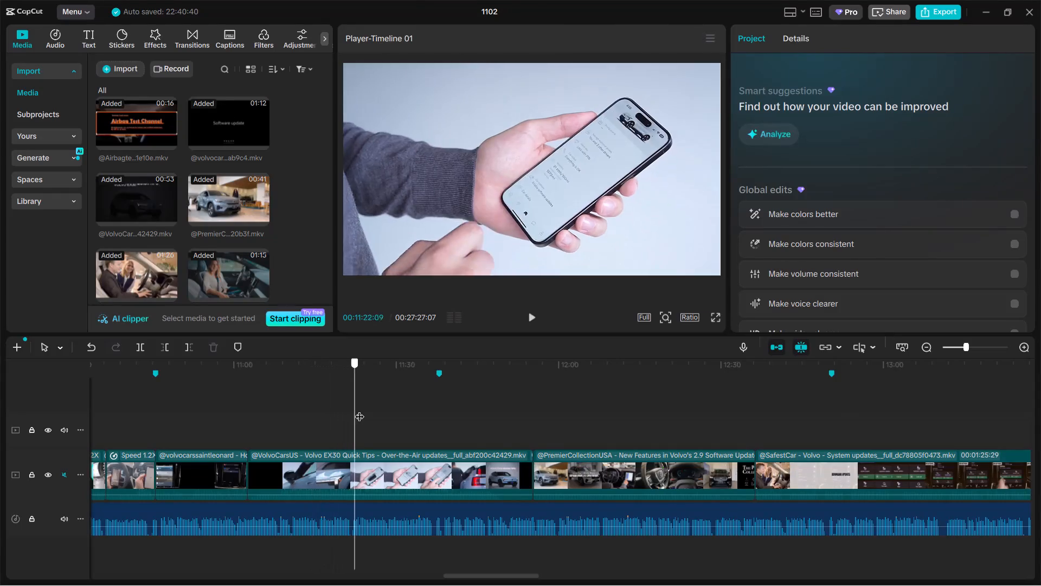
left_click_drag(359, 410, 332, 412)
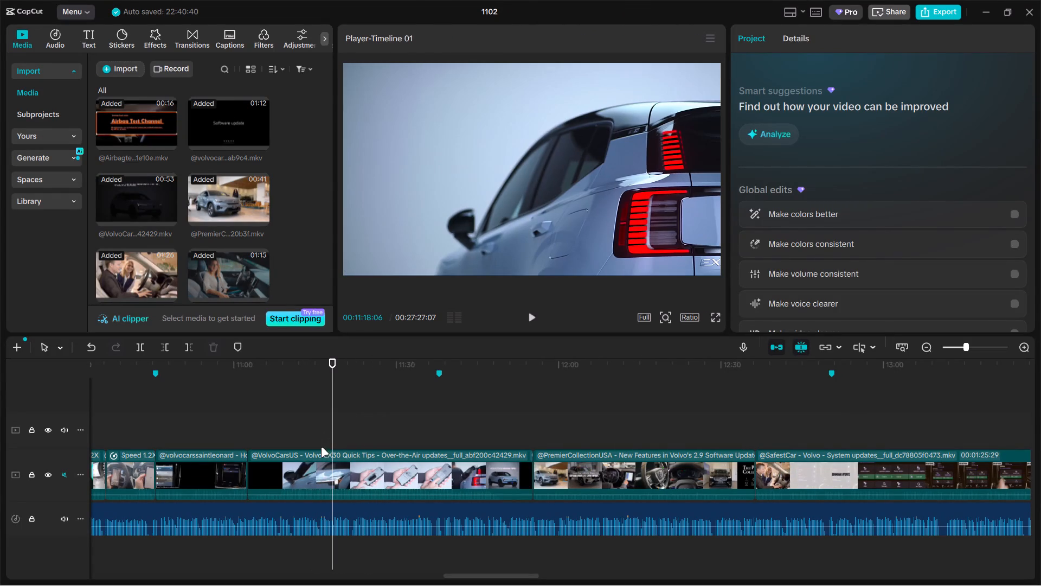
left_click(320, 457)
left_click_drag(250, 466, 334, 461)
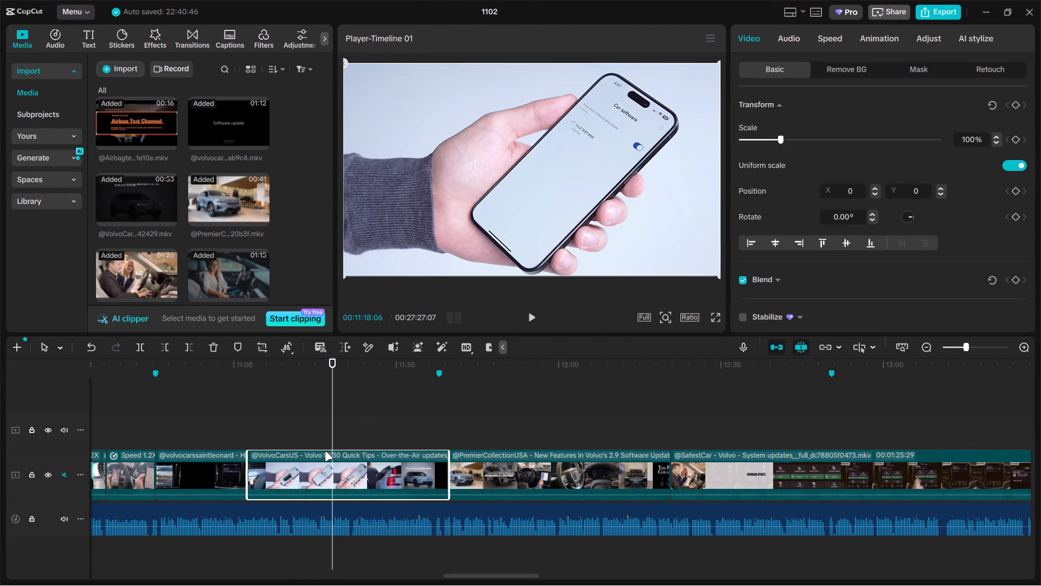
left_click(331, 434)
key("ctrl+b")
key("BackSpace")
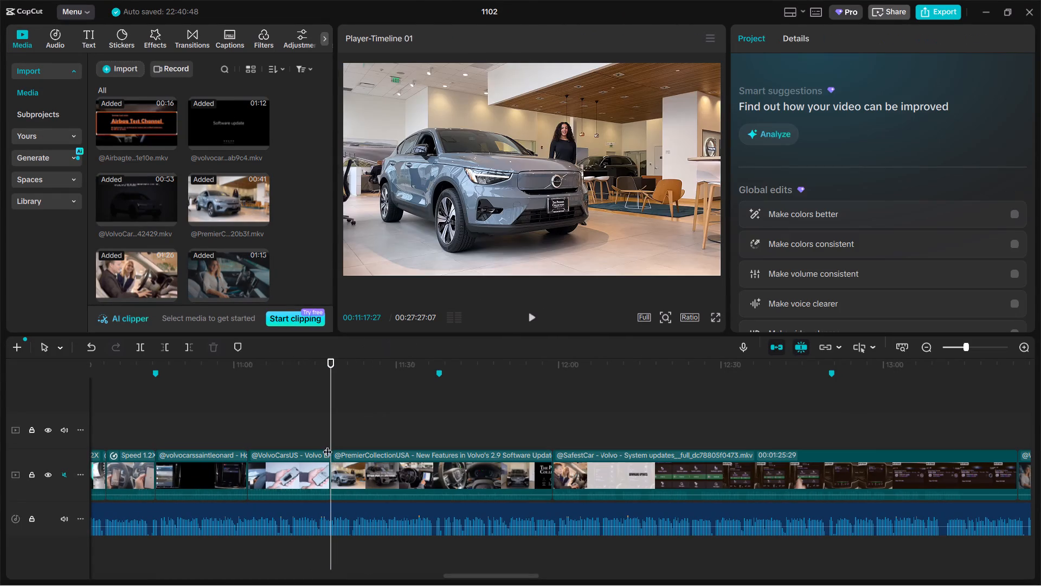
left_click(300, 431)
left_click_drag(300, 431, 323, 431)
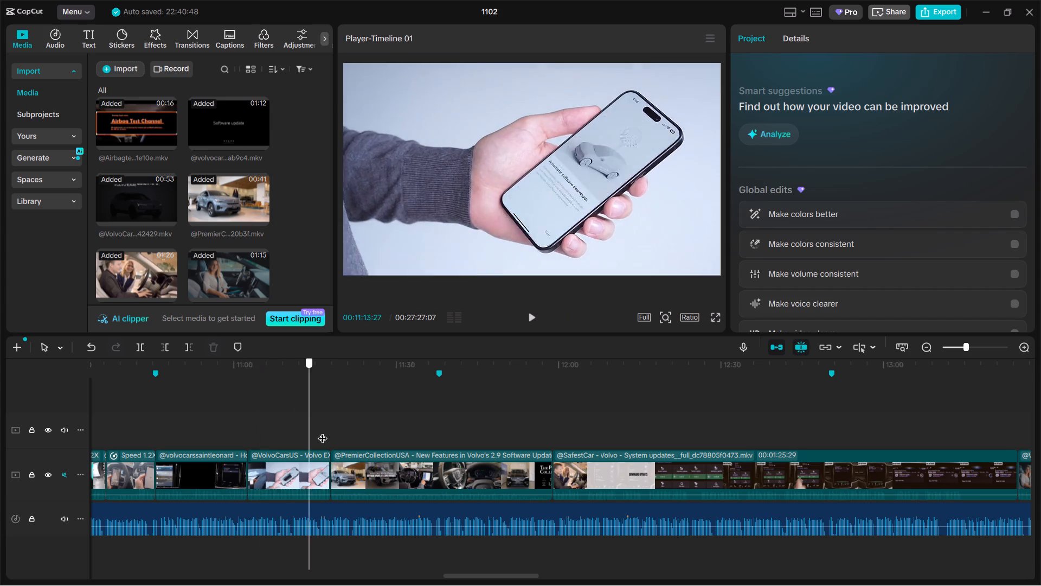
left_click_drag(323, 431, 369, 435)
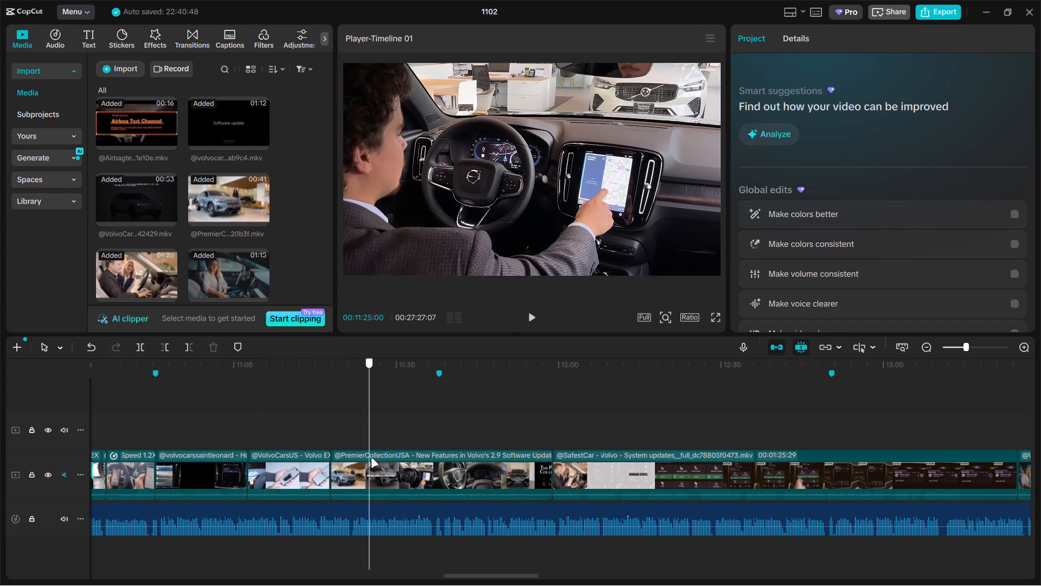
left_click(371, 470)
key("ctrl+b")
left_click(354, 474)
key("BackSpace")
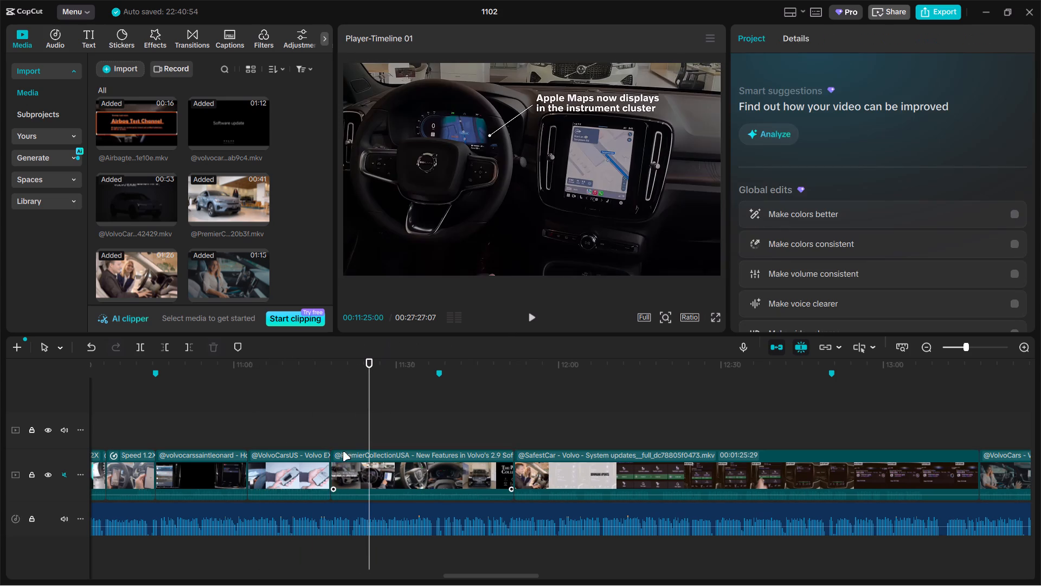
left_click(332, 436)
left_click_drag(332, 436, 380, 442)
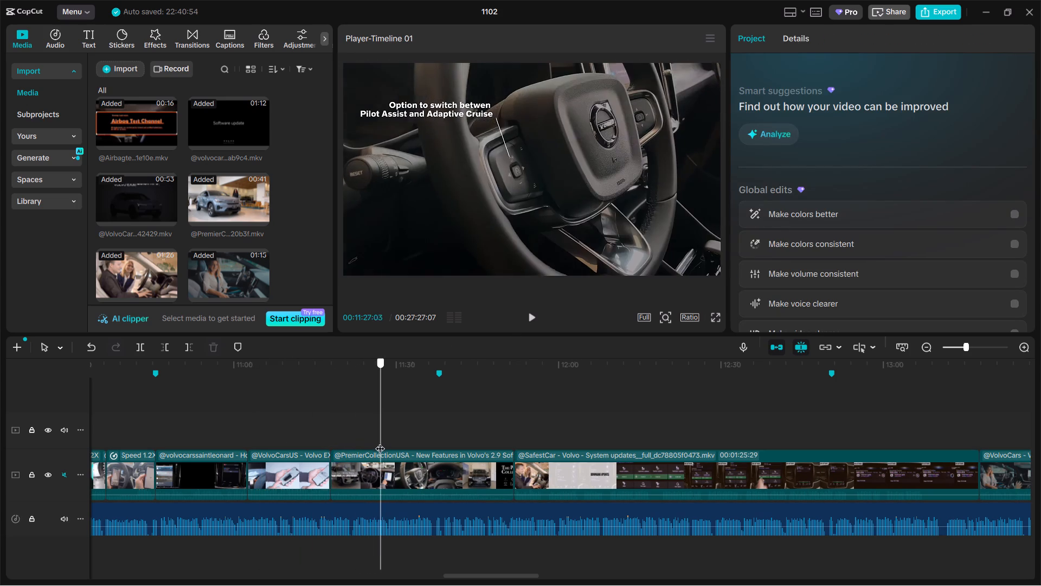
left_click_drag(380, 442, 377, 443)
left_click(386, 471)
key("ctrl+b")
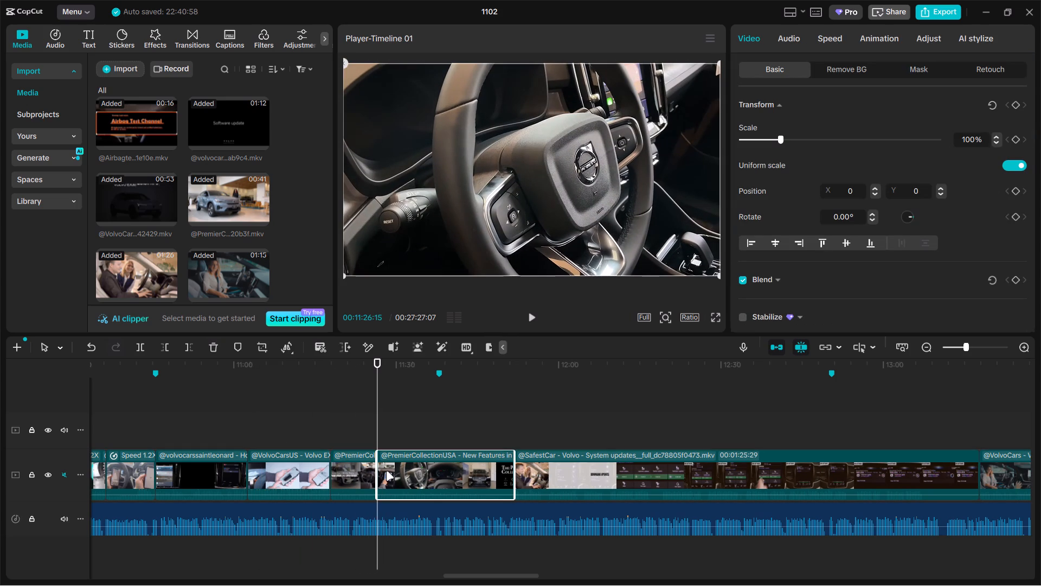
key("BackSpace")
left_click_drag(376, 431, 497, 434)
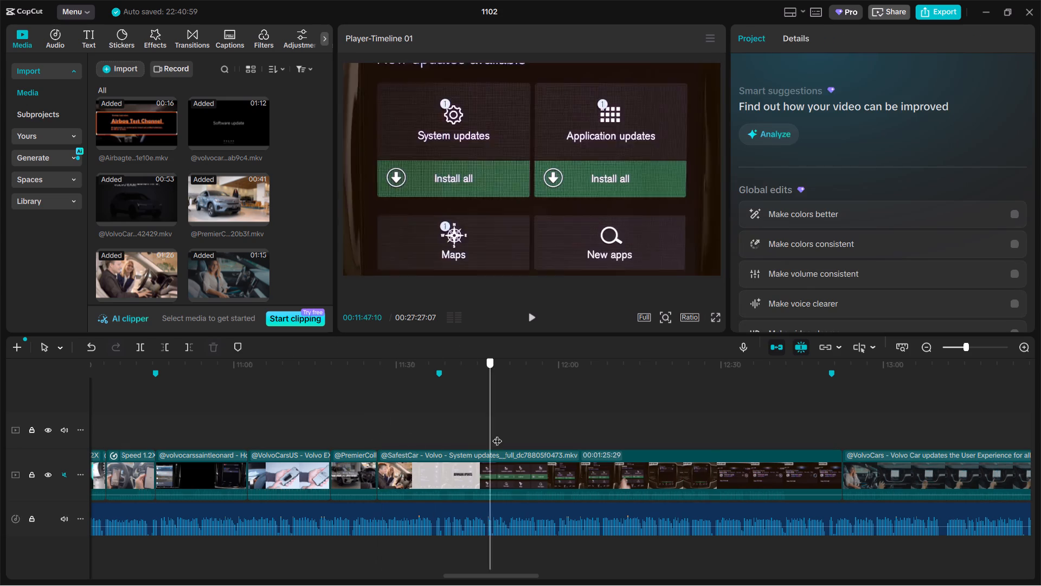
left_click_drag(497, 434, 657, 418)
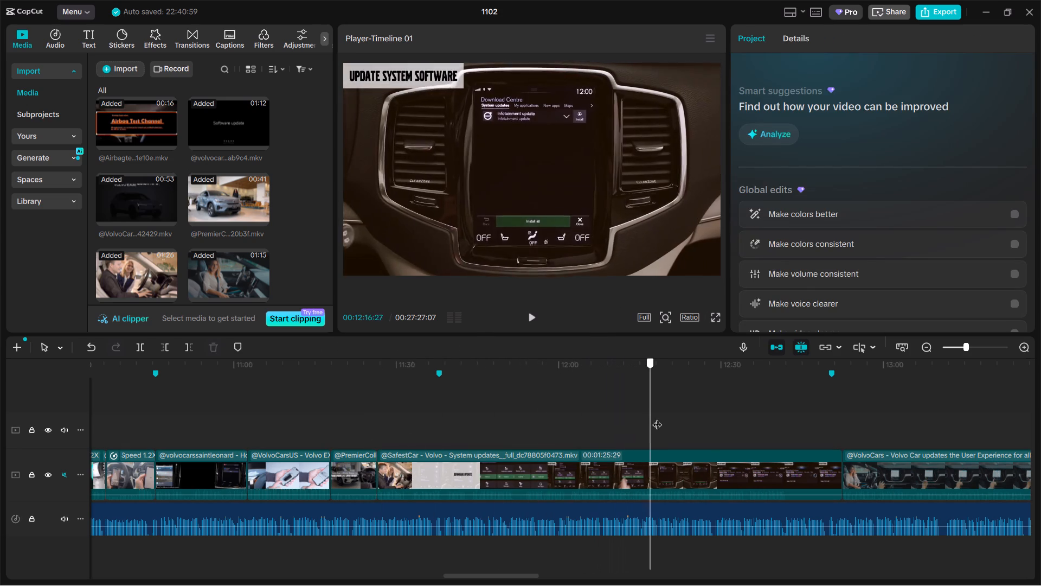
left_click_drag(657, 418, 615, 422)
left_click(605, 461)
key("ctrl+b")
left_click(533, 474)
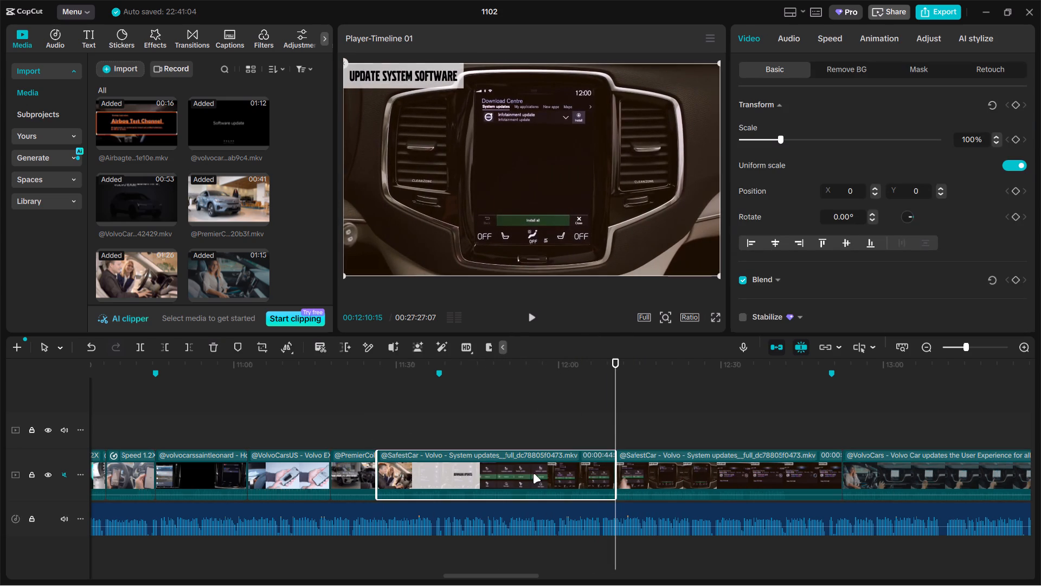
key("BackSpace")
double_click(427, 436)
left_click(450, 456)
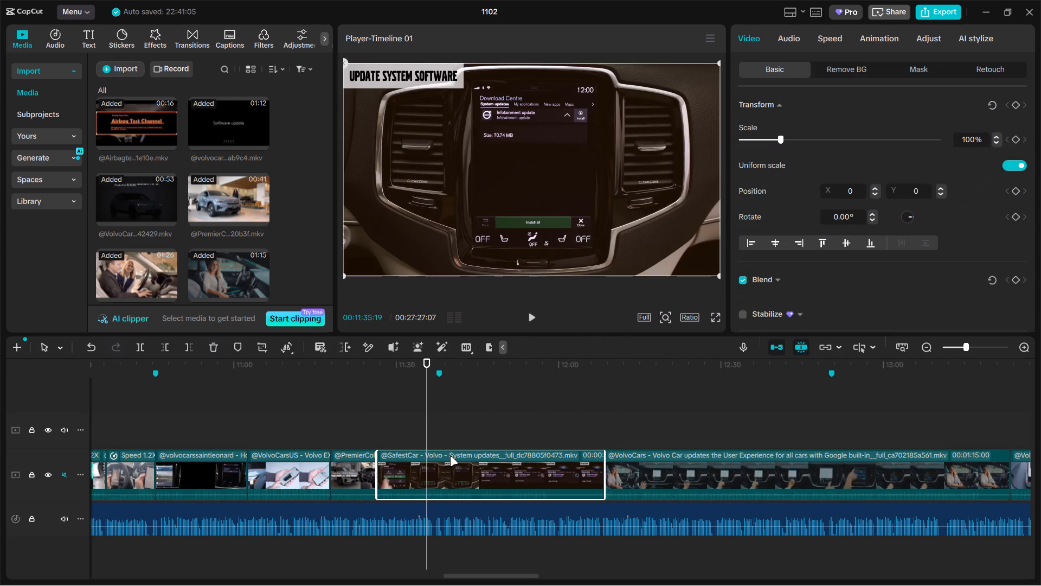
key("ctrl+b")
key("BackSpace")
left_click(423, 425)
left_click(394, 406)
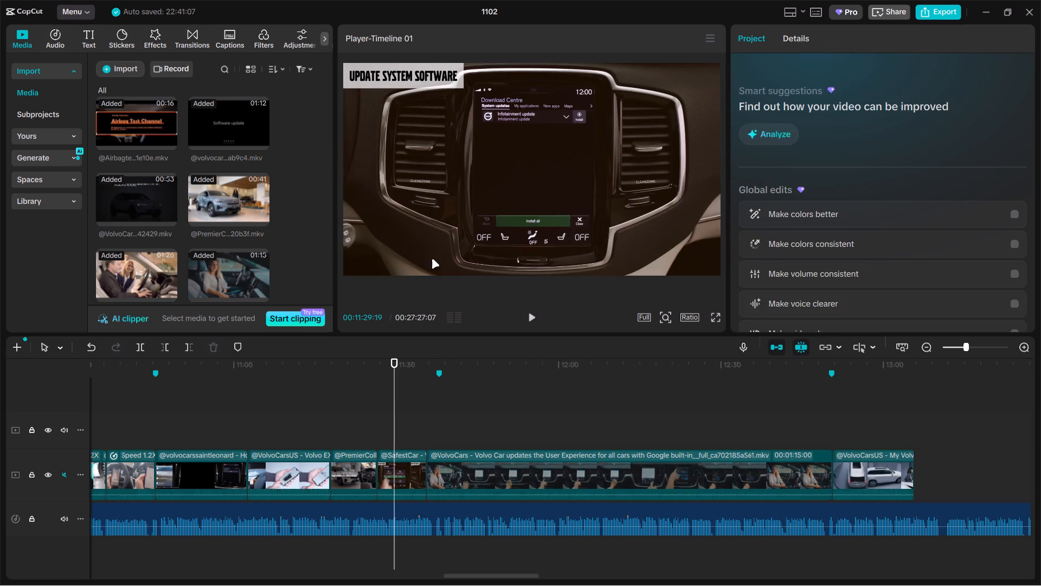
left_click(436, 244)
left_click_drag(778, 145, 795, 138)
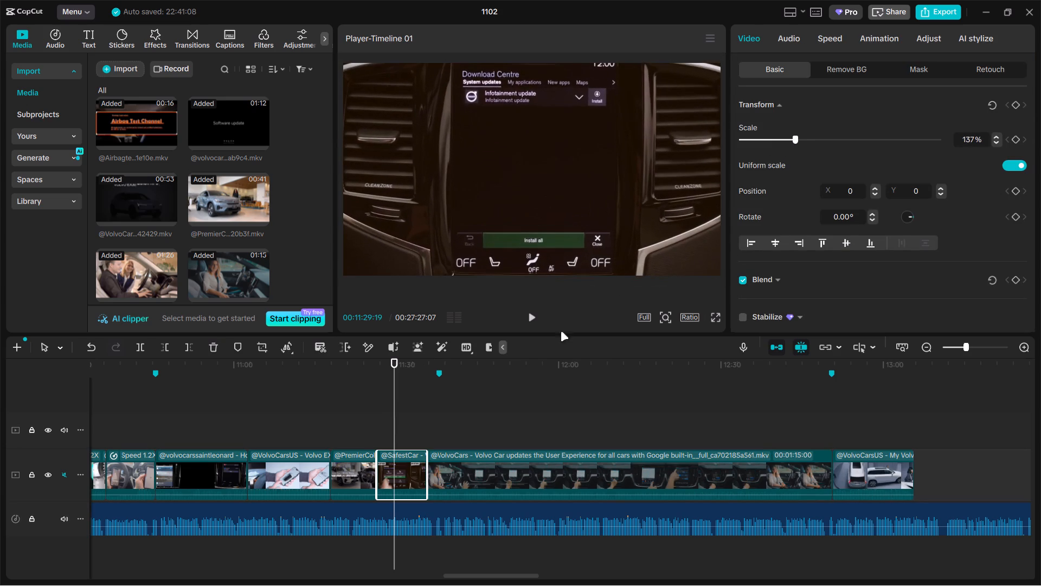
left_click(481, 421)
left_click_drag(481, 422, 545, 420)
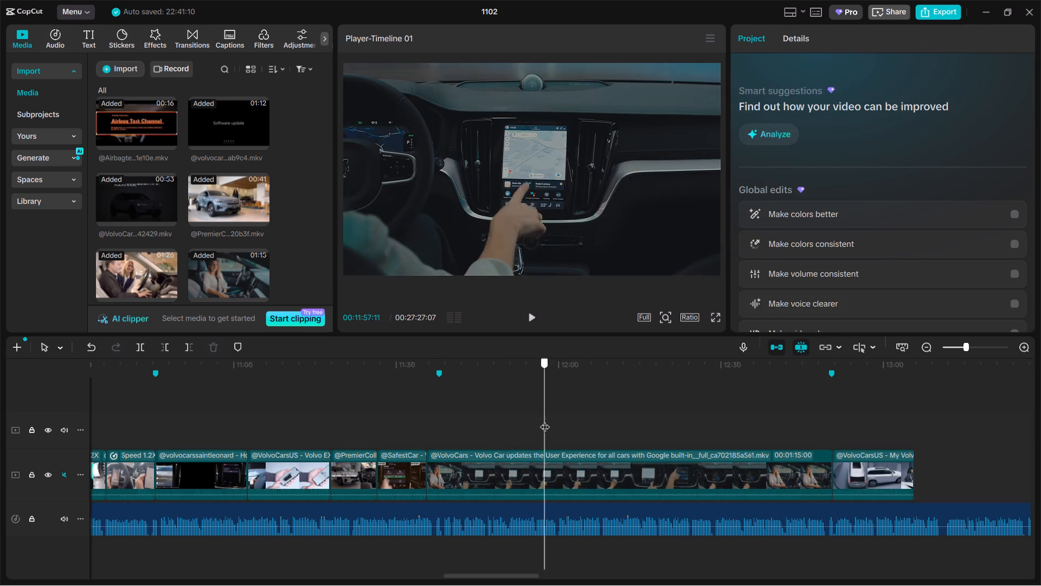
left_click_drag(545, 420, 516, 425)
left_click(522, 466)
key("ctrl+b")
left_click(478, 472)
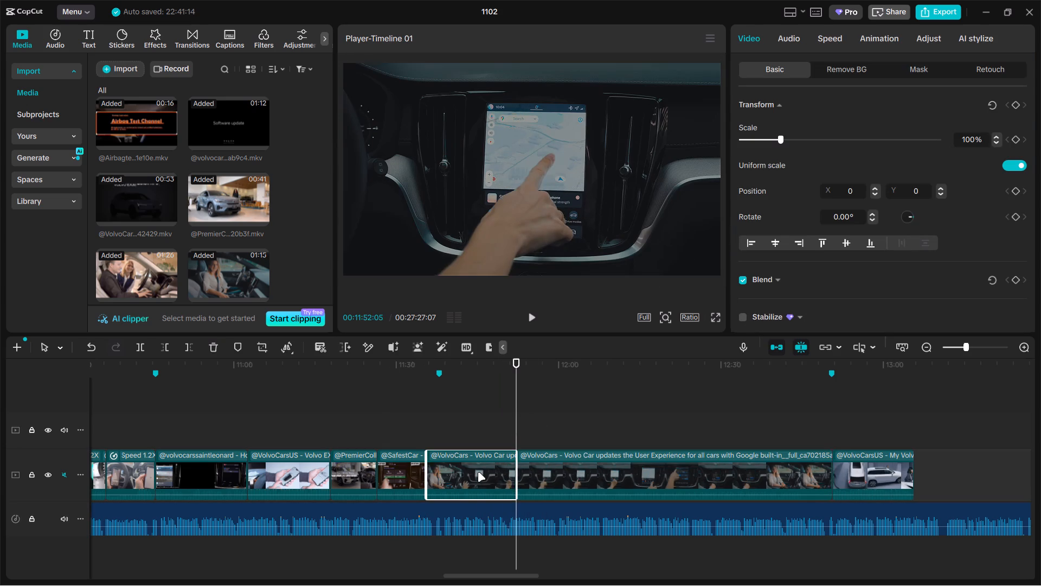
key("BackSpace")
left_click(426, 437)
left_click_drag(426, 437, 477, 431)
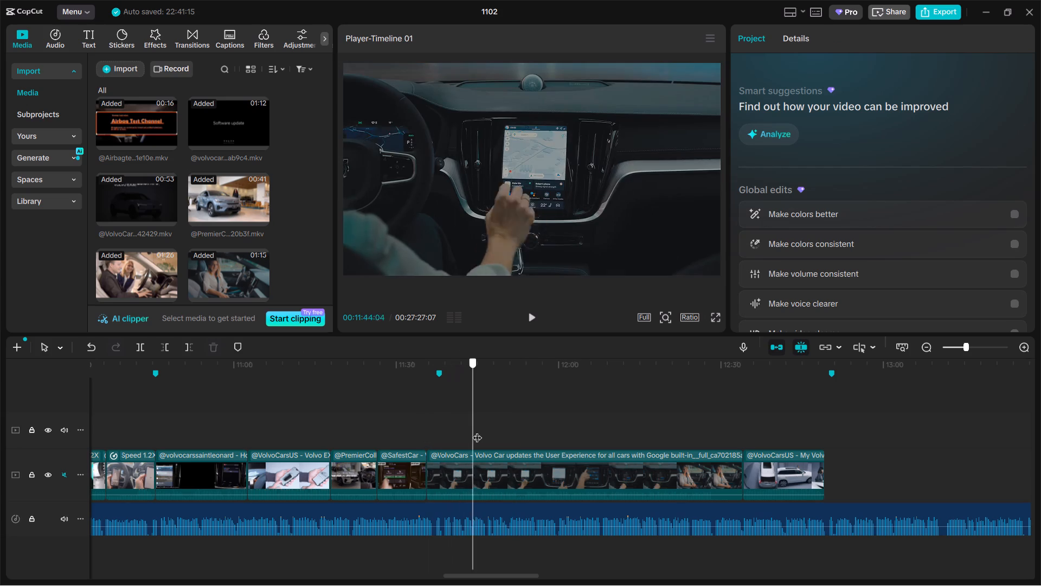
left_click_drag(477, 431, 486, 431)
left_click(494, 468)
key("ctrl+b")
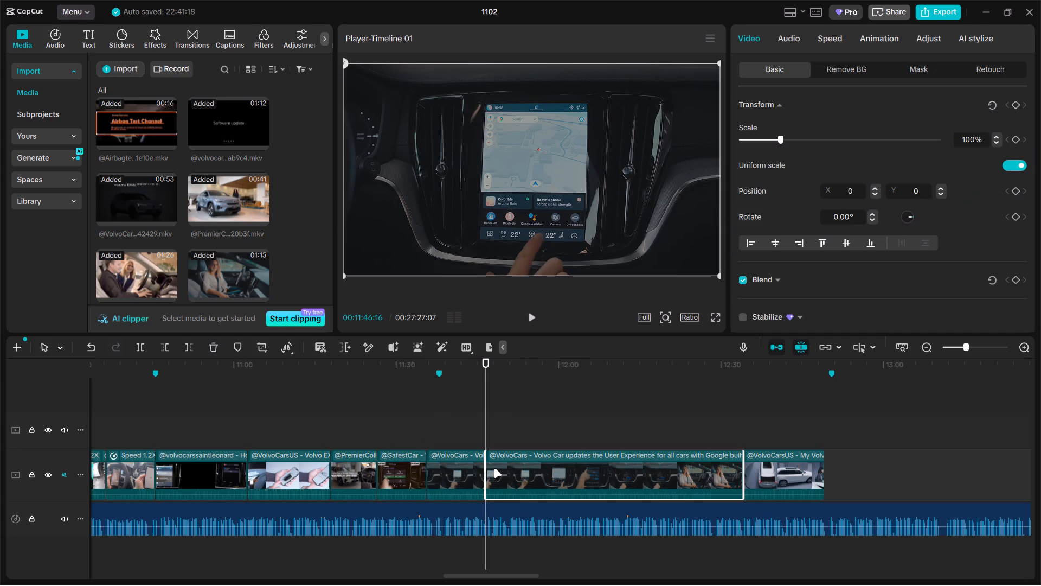
key("BackSpace")
left_click_drag(485, 429, 520, 429)
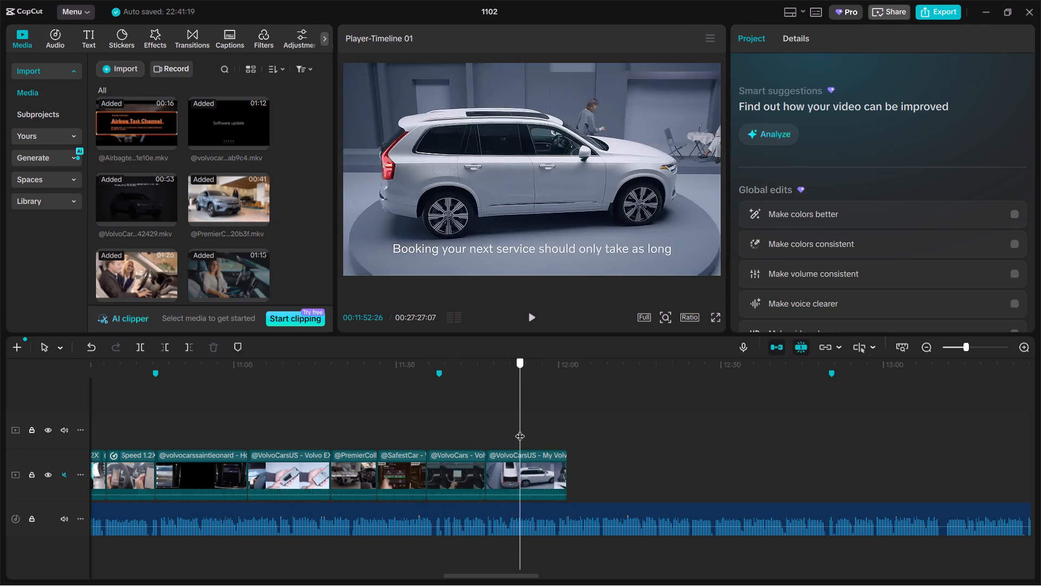
left_click_drag(520, 429, 542, 428)
left_click(554, 475)
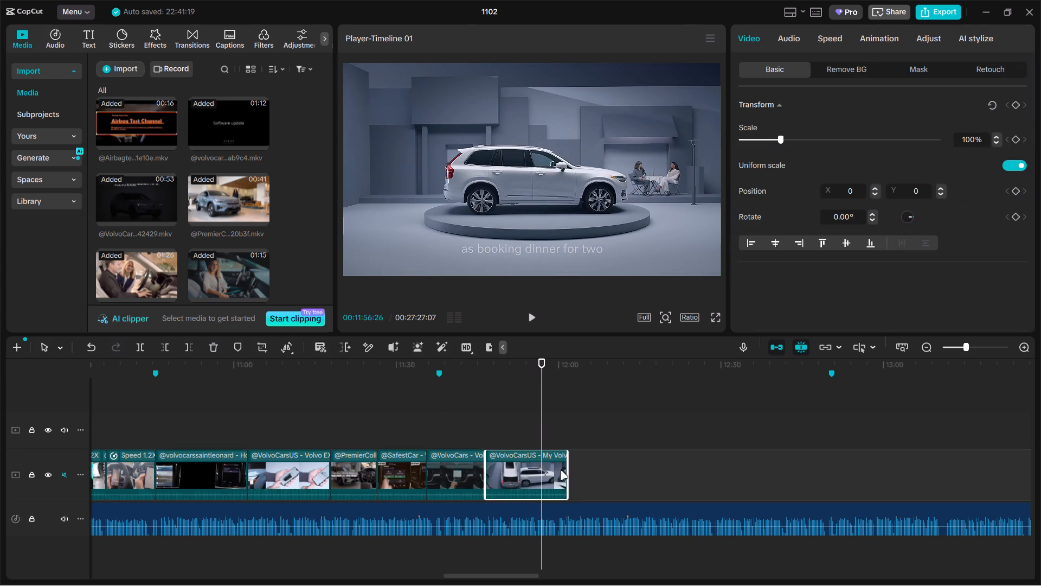
left_click_drag(565, 467, 540, 467)
left_click(513, 431)
left_click_drag(513, 428, 515, 428)
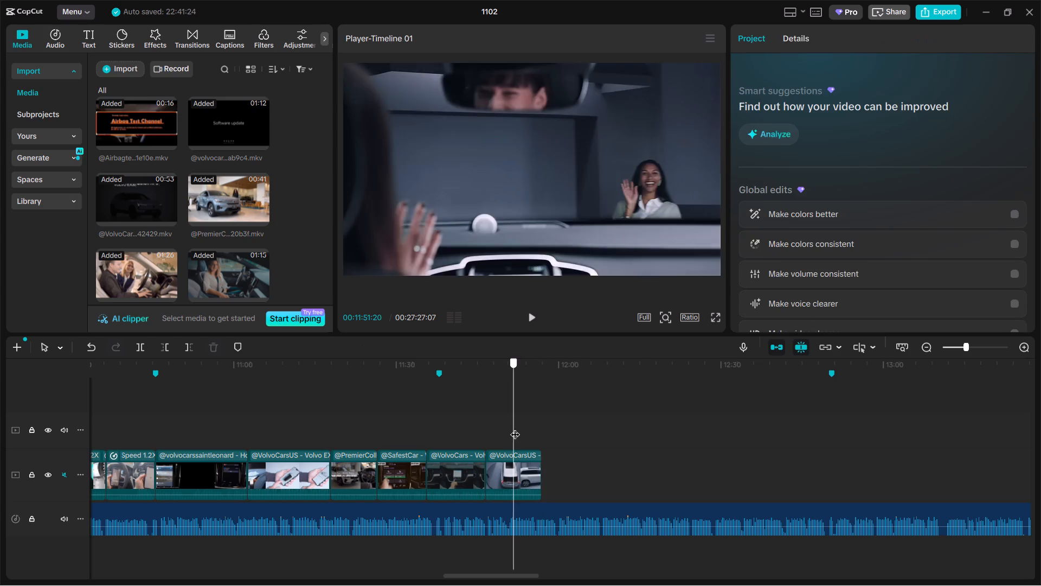
left_click_drag(515, 428, 522, 428)
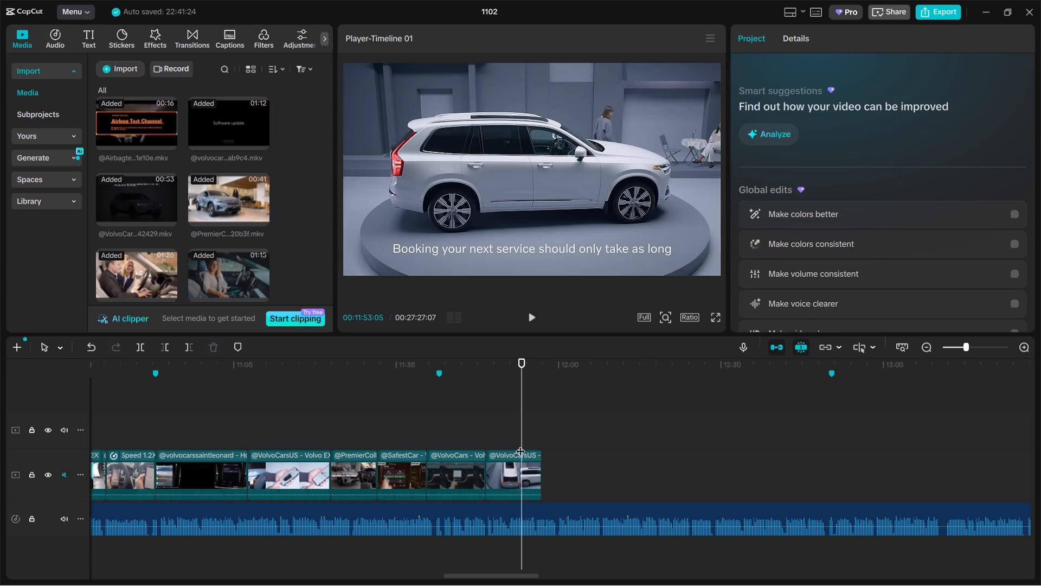
left_click(524, 472)
left_click_drag(789, 141, 799, 138)
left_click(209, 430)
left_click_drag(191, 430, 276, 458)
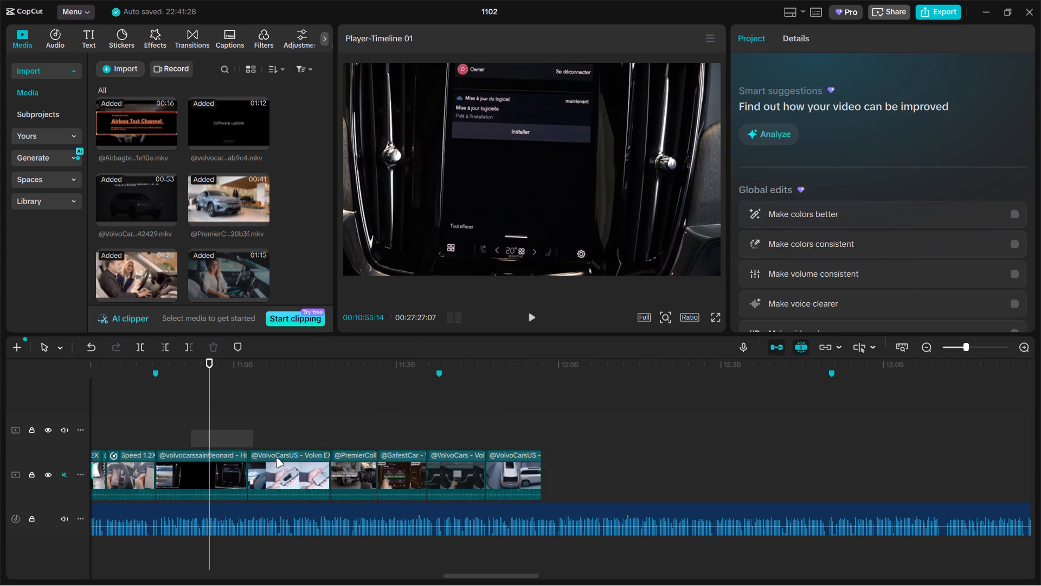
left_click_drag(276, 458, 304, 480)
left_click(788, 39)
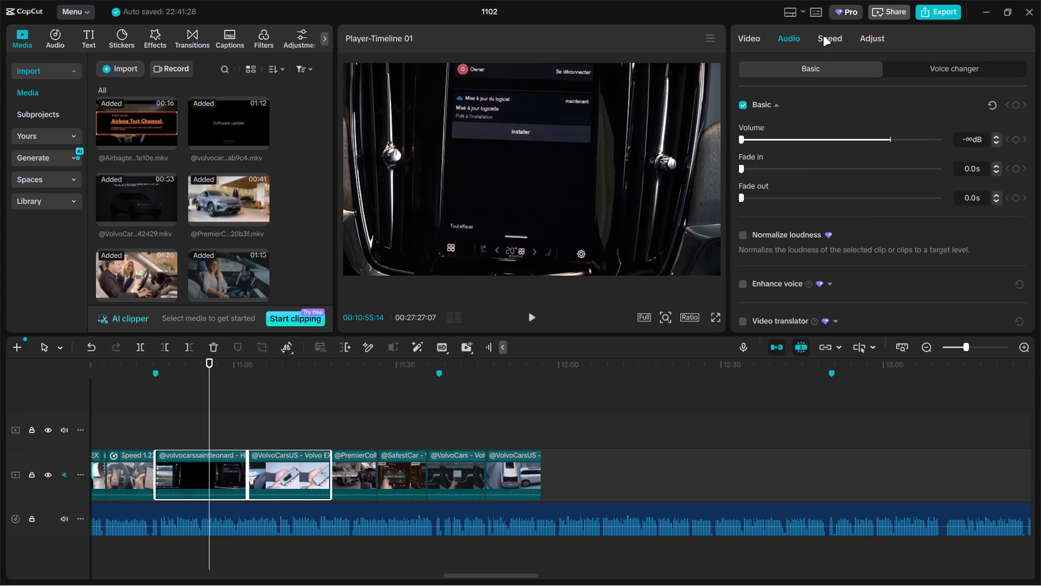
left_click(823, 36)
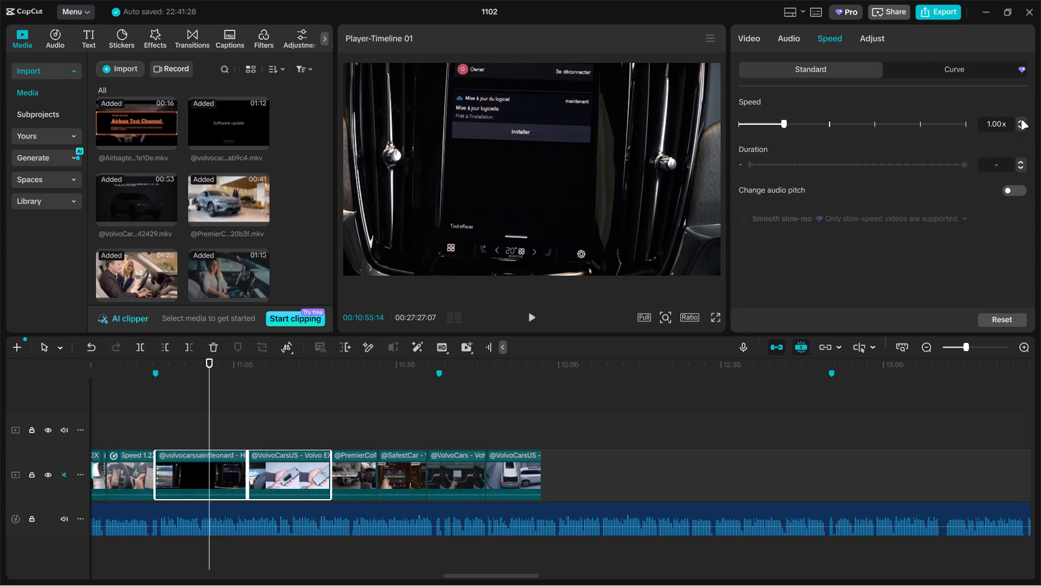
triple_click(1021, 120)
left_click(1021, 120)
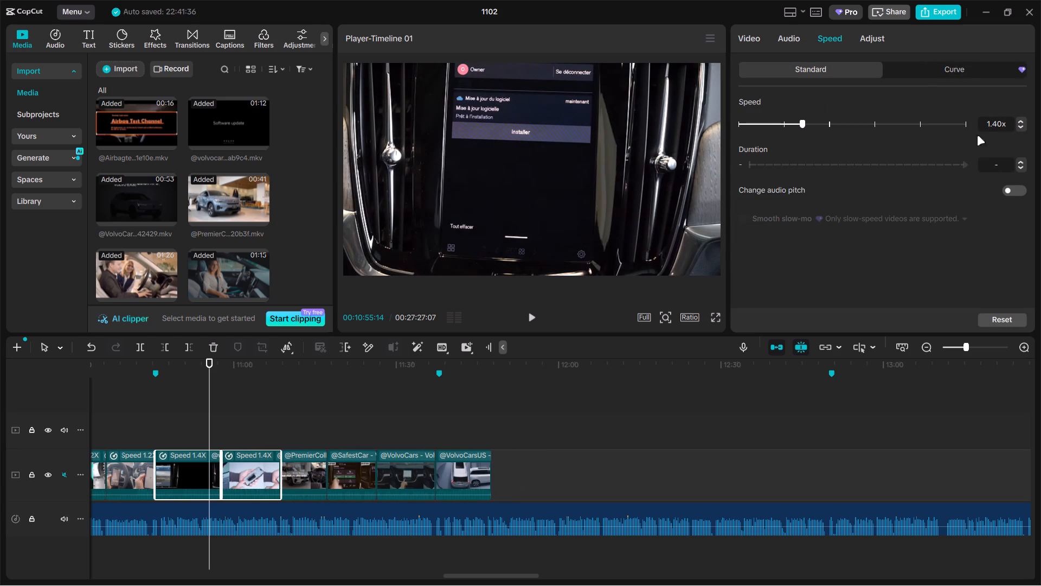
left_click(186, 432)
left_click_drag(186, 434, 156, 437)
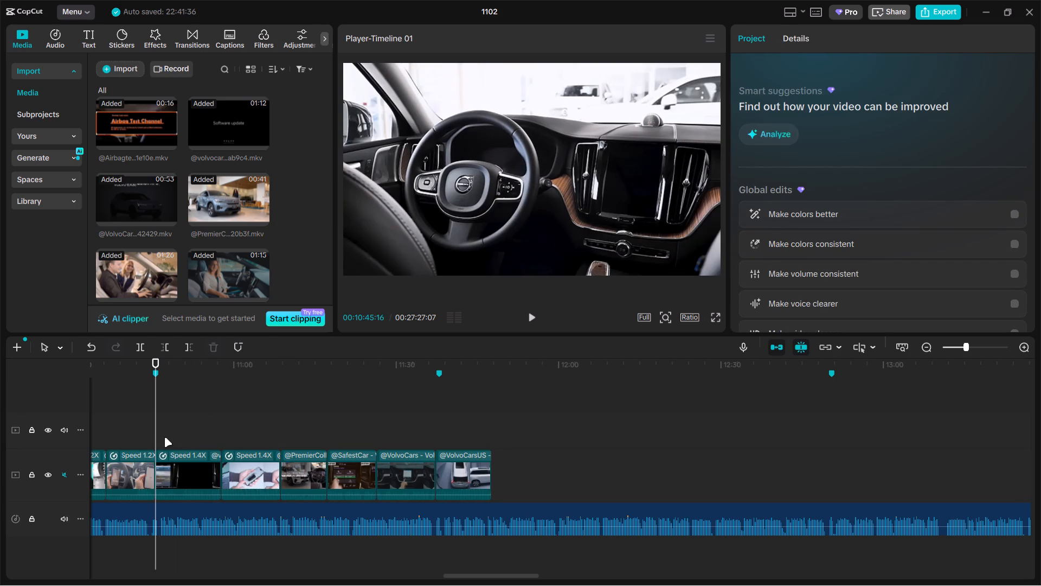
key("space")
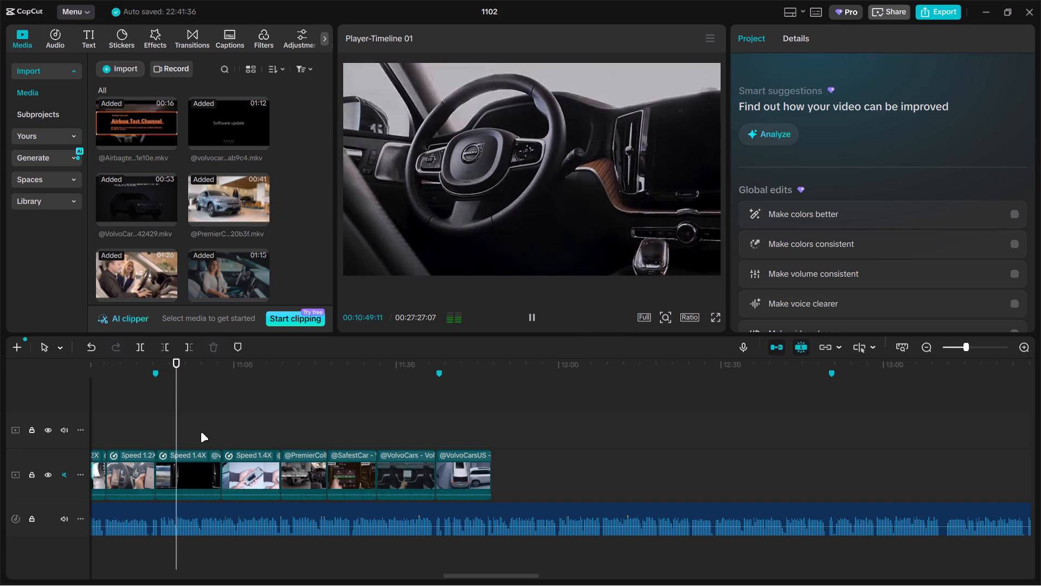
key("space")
left_click_drag(195, 437, 240, 468)
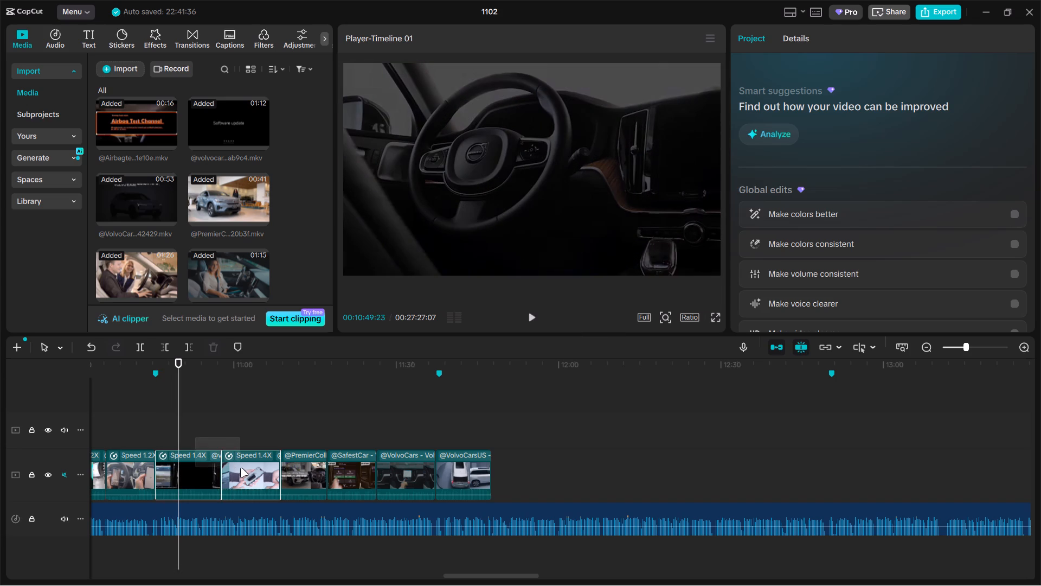
left_click_drag(240, 468, 241, 468)
left_click_drag(388, 432, 505, 485, "ctrl")
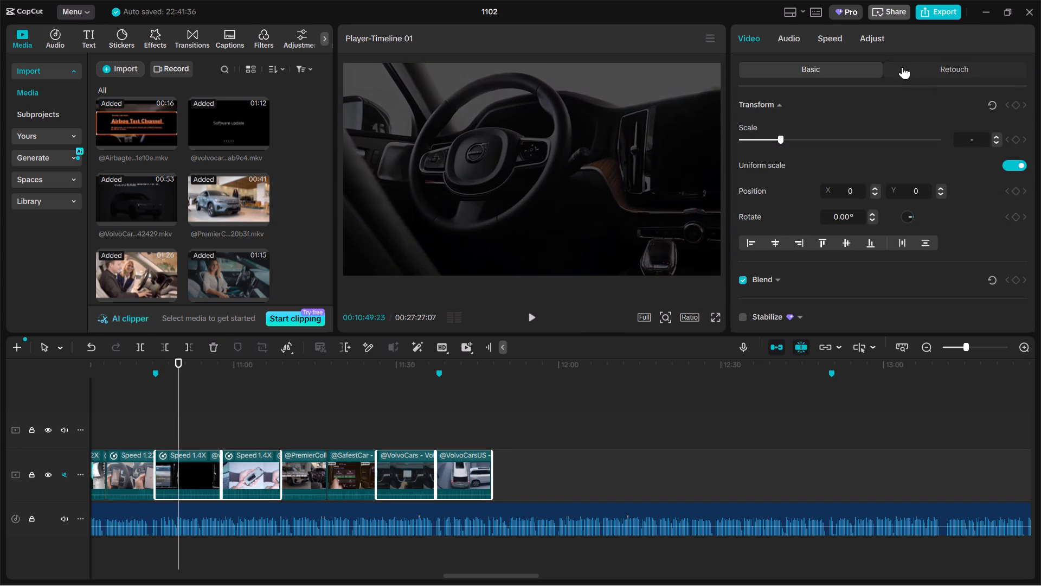
left_click(834, 37)
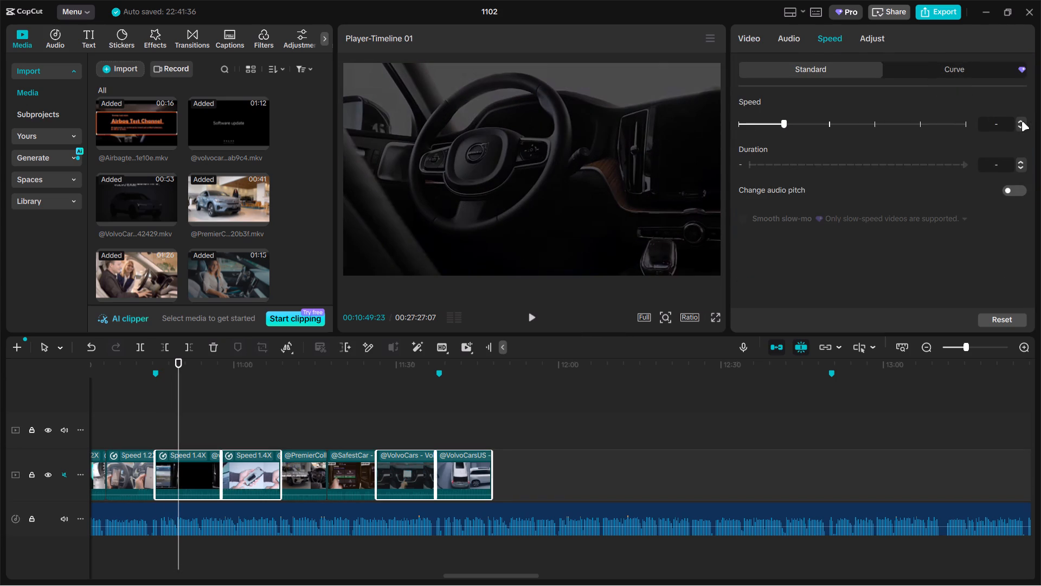
left_click_drag(411, 431, 486, 467, "ctrl")
left_click(426, 471, "ctrl")
left_click(465, 471, "ctrl")
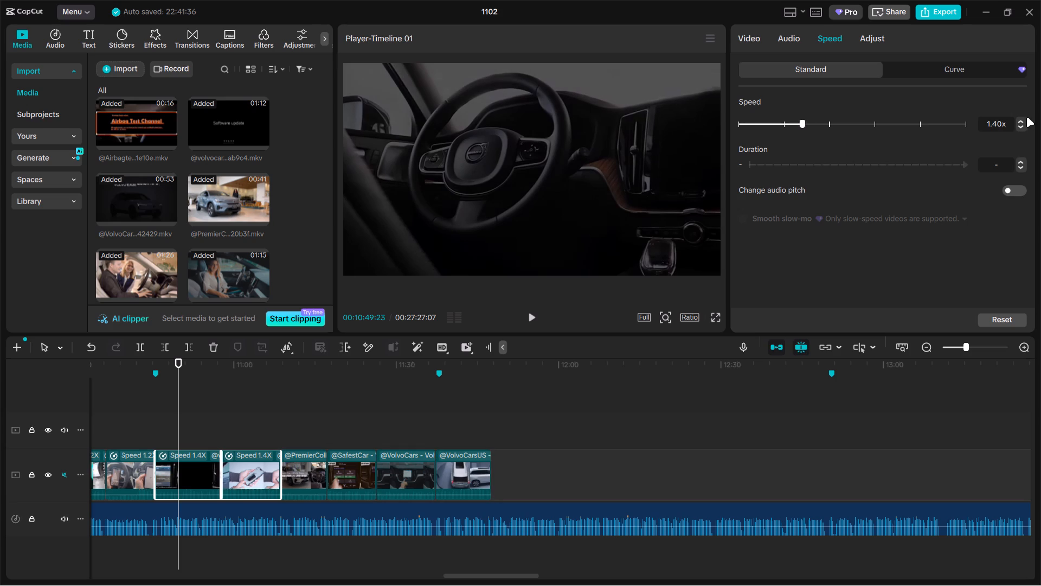
left_click(1018, 122)
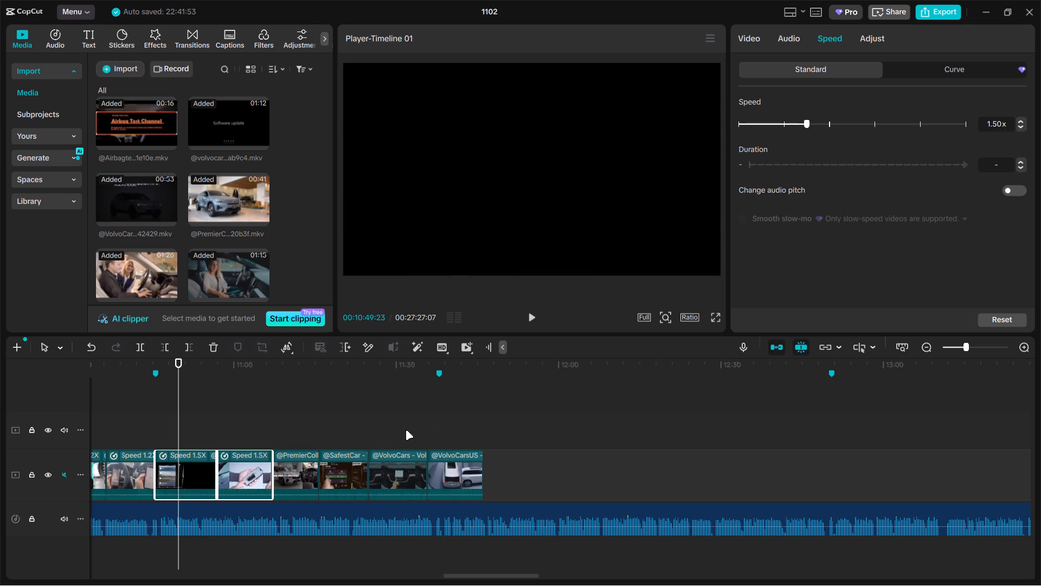
left_click(397, 430)
left_click_drag(392, 432, 470, 462)
left_click(837, 43)
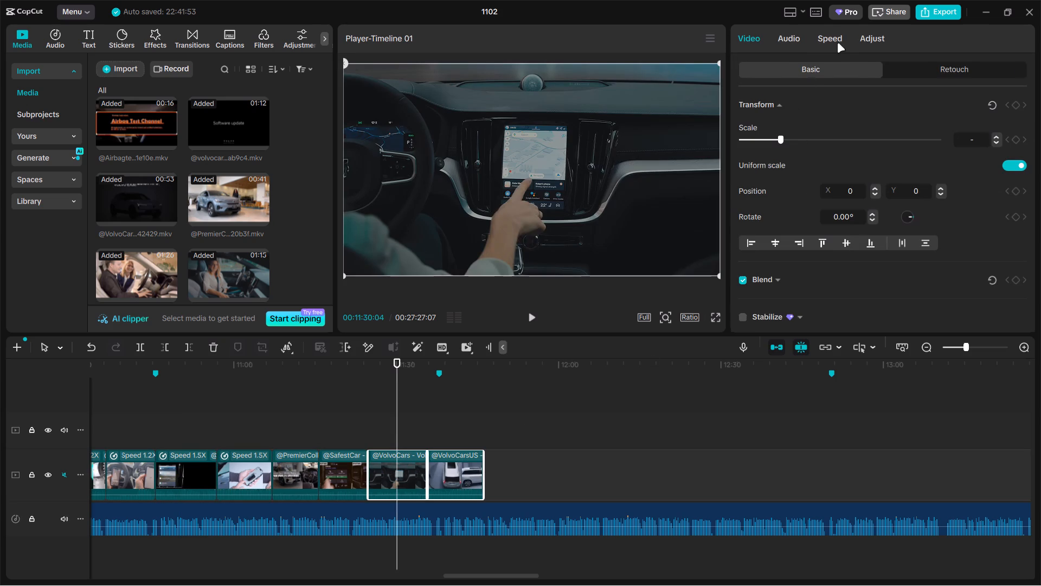
left_click(1019, 120)
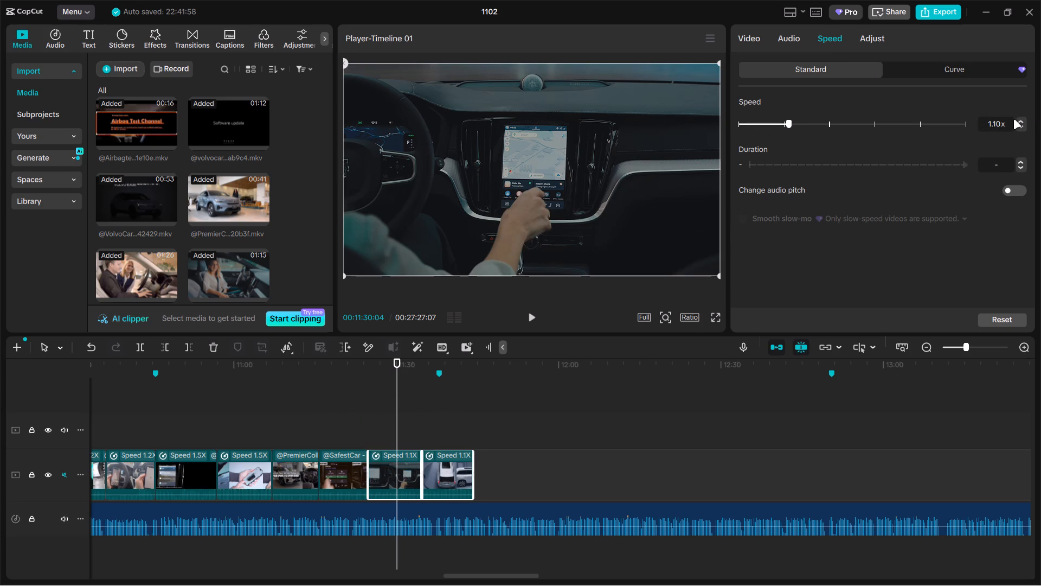
left_click(1018, 120)
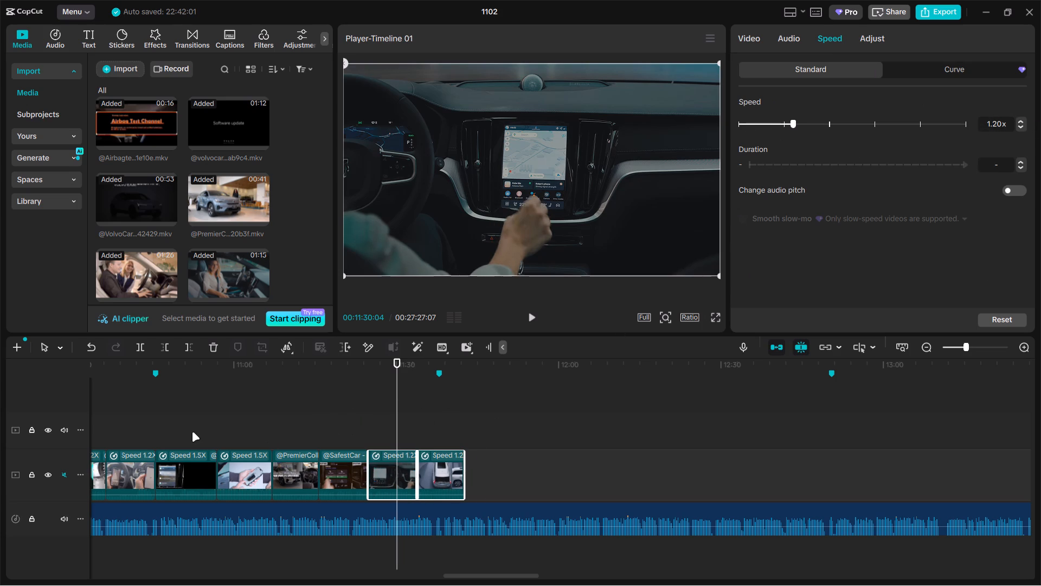
left_click_drag(192, 432, 236, 457)
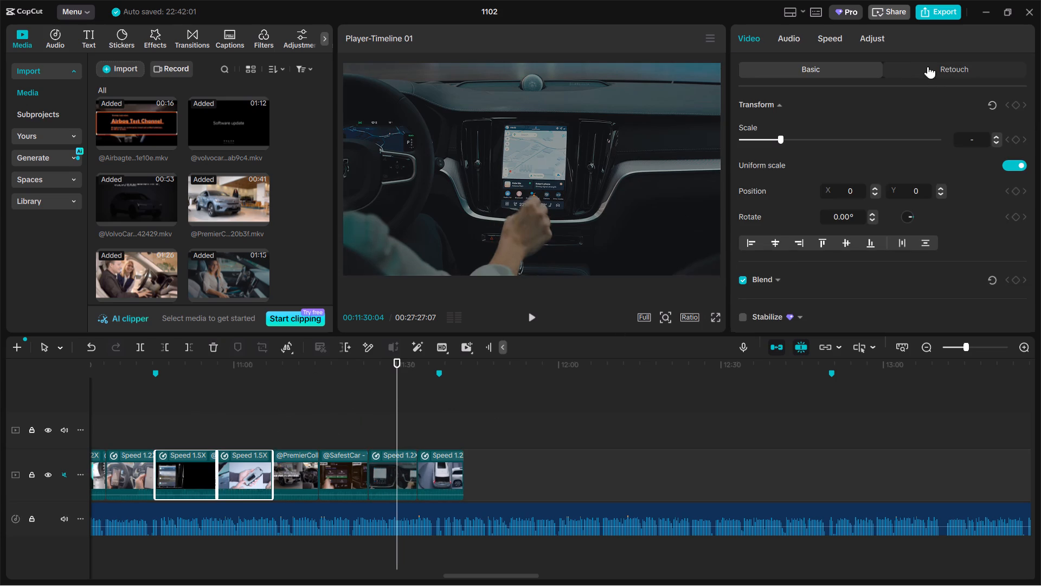
left_click(209, 421)
left_click_drag(178, 434, 221, 444)
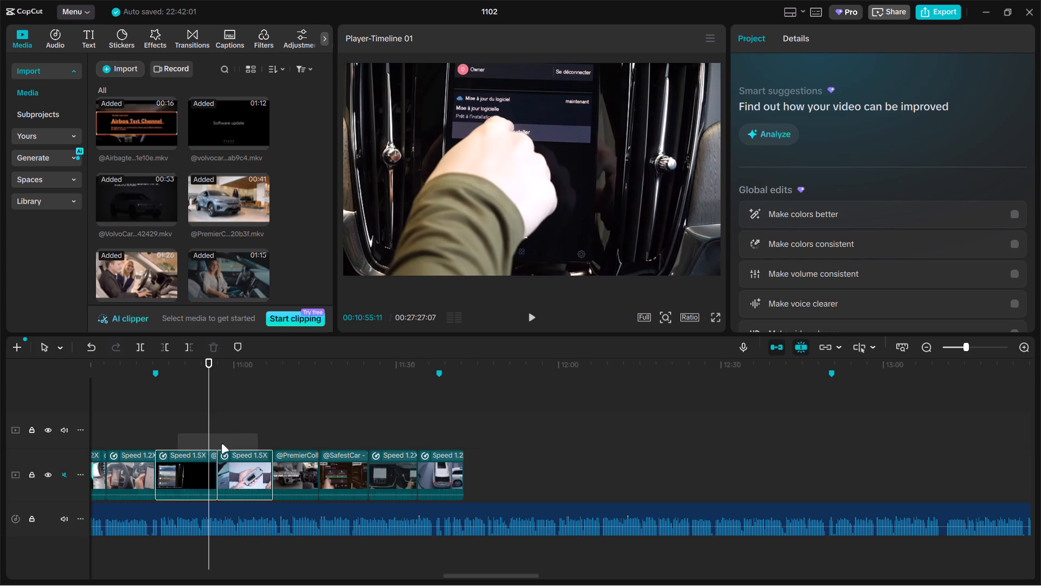
left_click_drag(221, 444, 232, 445)
left_click(172, 431)
left_click(189, 469)
left_click_drag(172, 439, 154, 440)
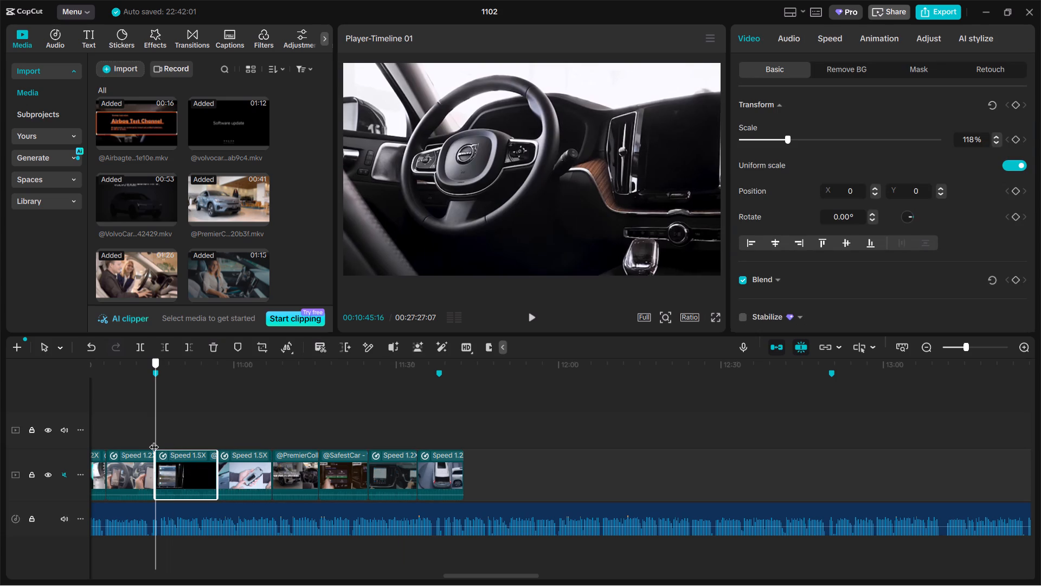
left_click_drag(154, 440, 216, 438)
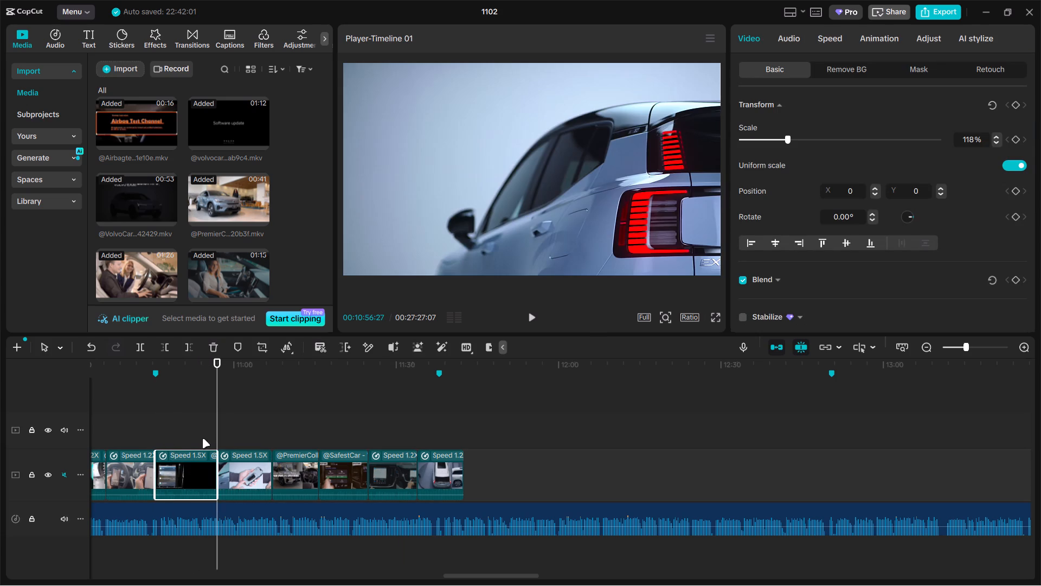
Trim the ends of all six clips after the 10:45 marker together, shortening the My Volvo Experience clip to 7:26.
left_click_drag(189, 434, 478, 457)
scroll(520, 455, "up", 5, "ctrl")
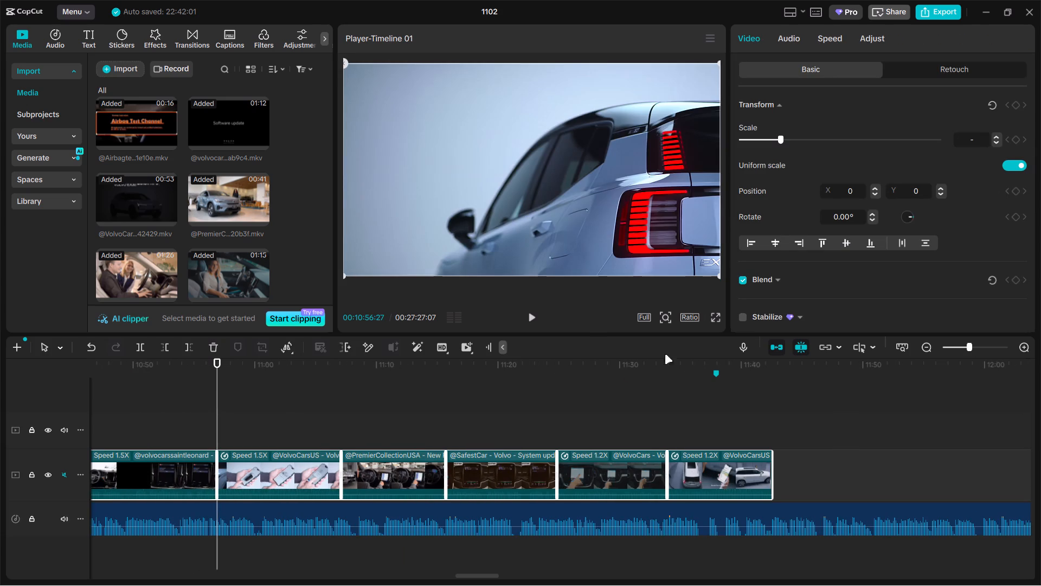
left_click(760, 368, "ctrl")
scroll(762, 399, "up", 13, "ctrl")
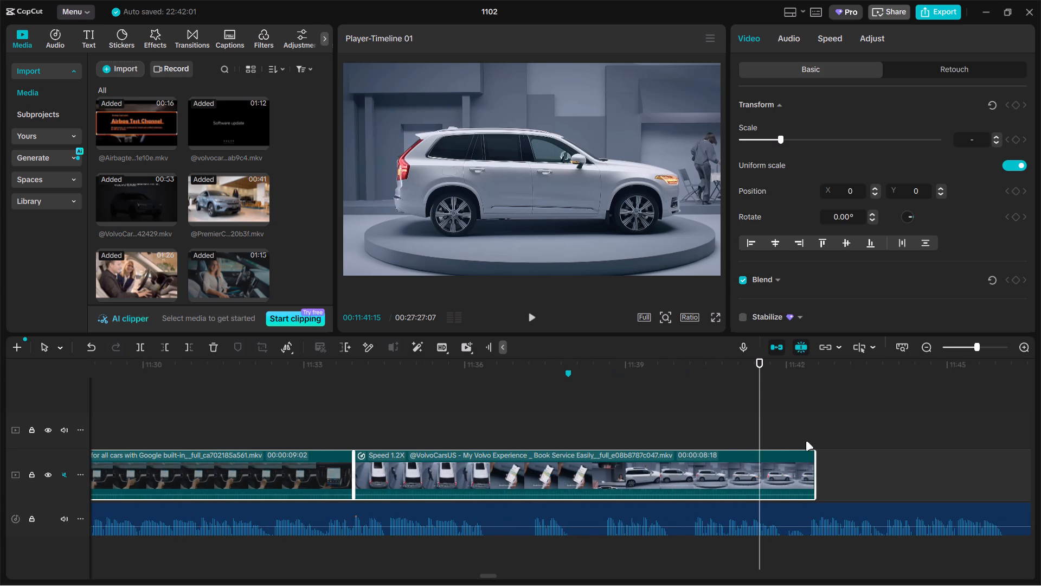
left_click_drag(816, 457, 787, 462)
left_click_drag(666, 458, 665, 458)
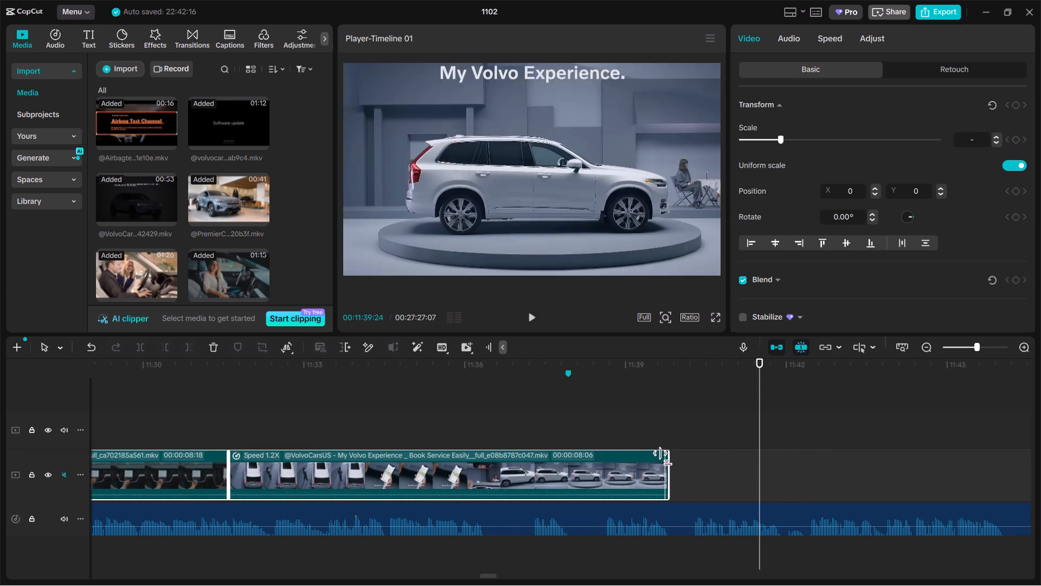
left_click_drag(665, 458, 650, 458)
left_click(555, 436)
left_click(561, 457)
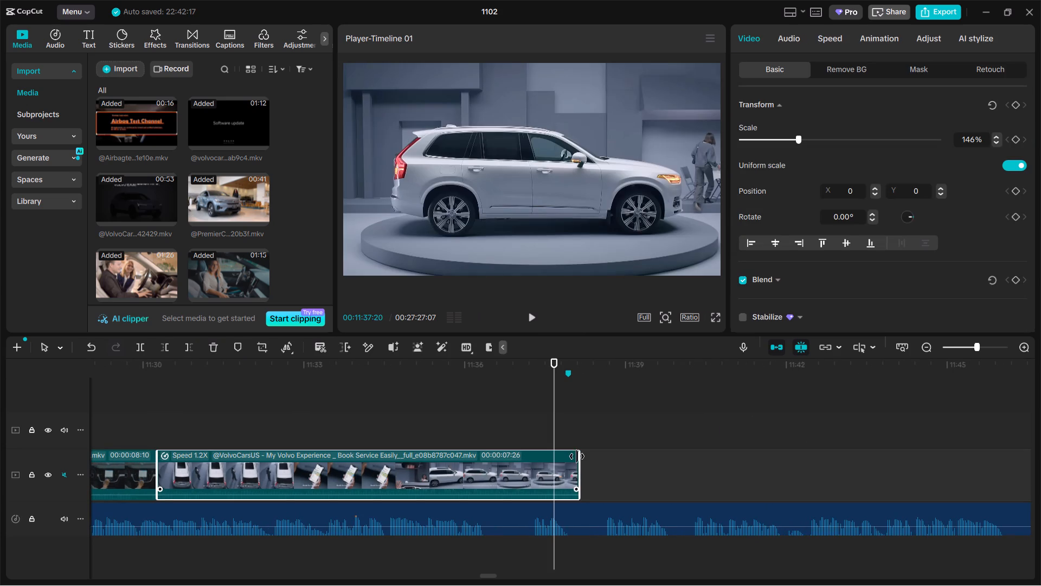
left_click_drag(577, 456, 566, 456)
scroll(566, 452, "down", 20, "ctrl")
scroll(566, 452, "down", 2, "ctrl")
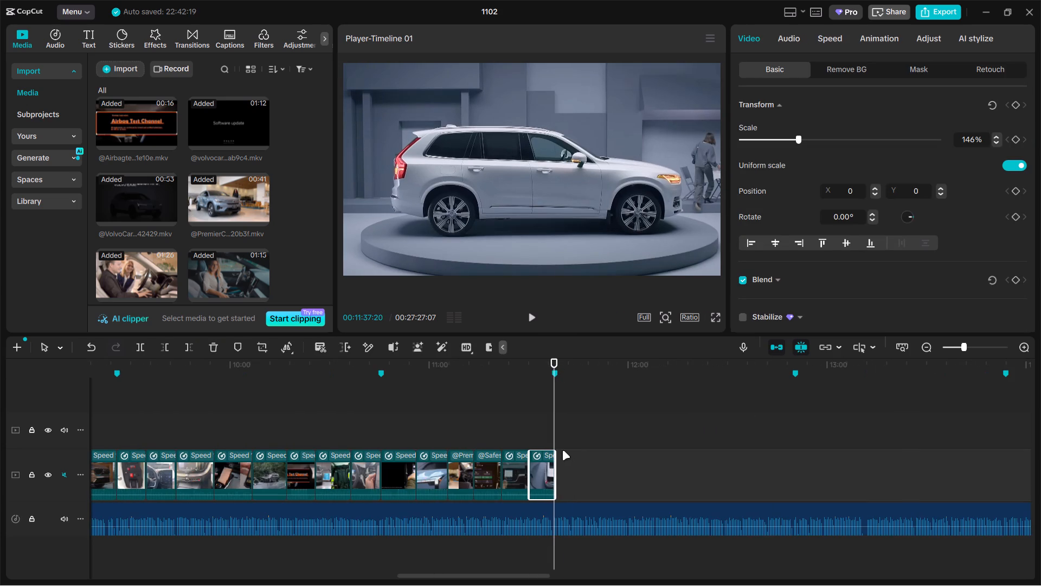
key("space")
scroll(583, 443, "up", 5, "ctrl")
key("space")
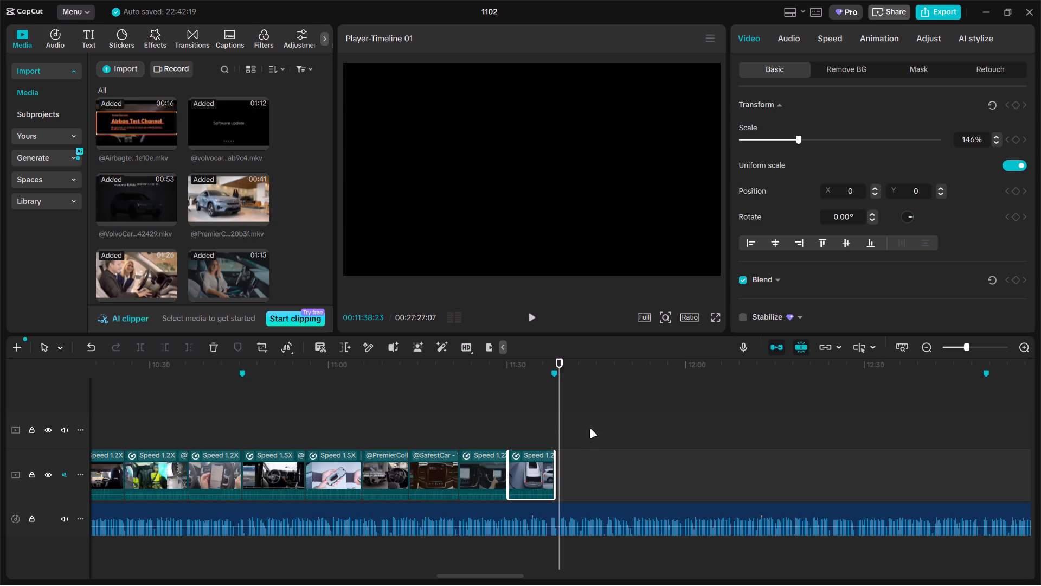
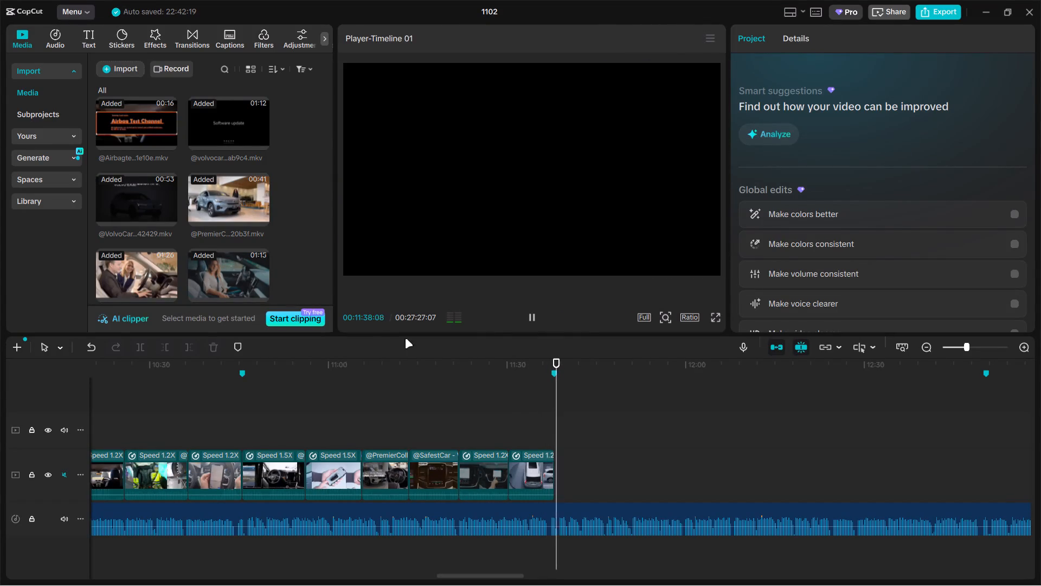
Import all seven MKV clips from the Downloads > EDIT > 03 folder into the project media.
left_click(542, 439)
key("space")
key("space")
left_click(120, 62)
left_click(137, 83)
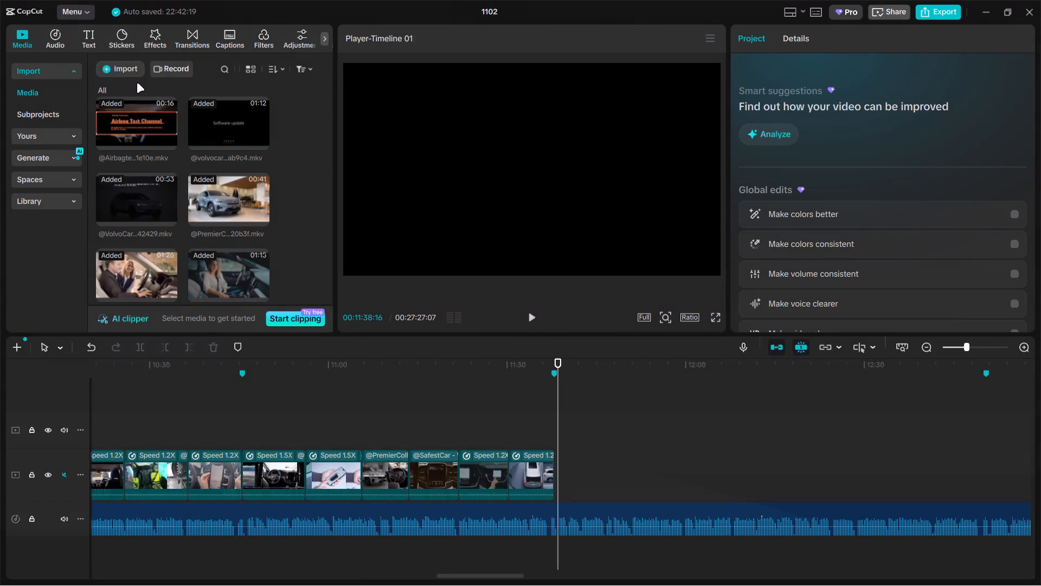
left_click(121, 74)
left_click(136, 98)
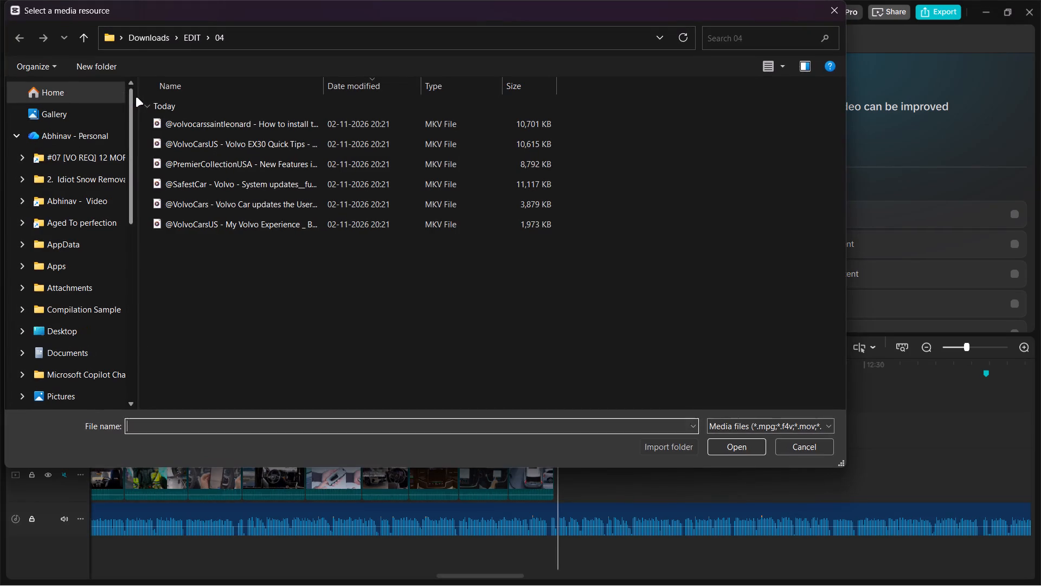
left_click(89, 35)
double_click(207, 339)
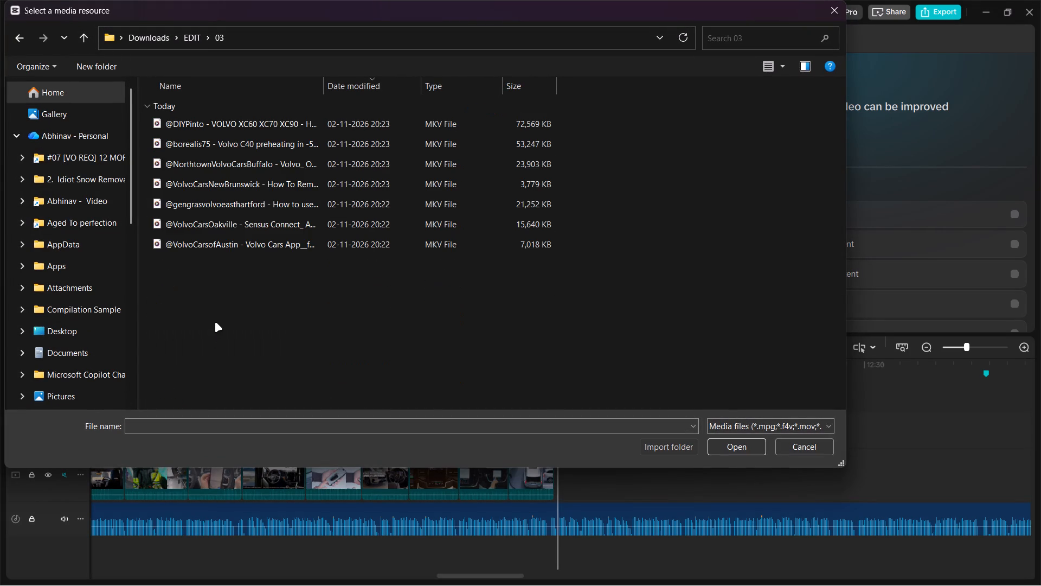
key("ctrl+a")
key("Return")
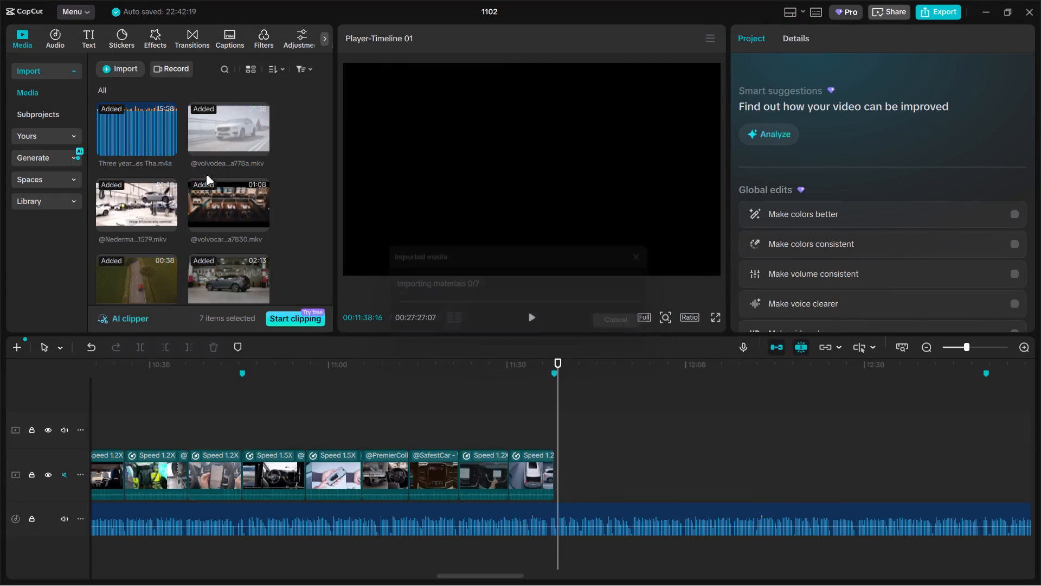
Add the newly imported clips to the main video track directly after its last clip.
left_click_drag(220, 129, 611, 475)
Move the two clips on the upper video track further along the timeline, to start at about 28 minutes.
scroll(608, 440, "down", 3, "ctrl")
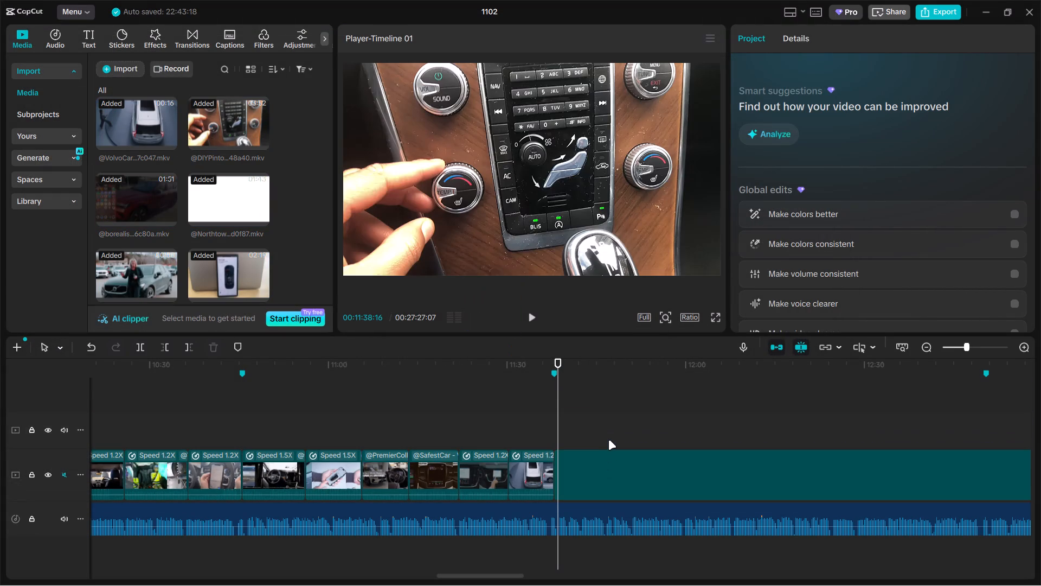
scroll(608, 440, "down", 11, "ctrl")
left_click(610, 436)
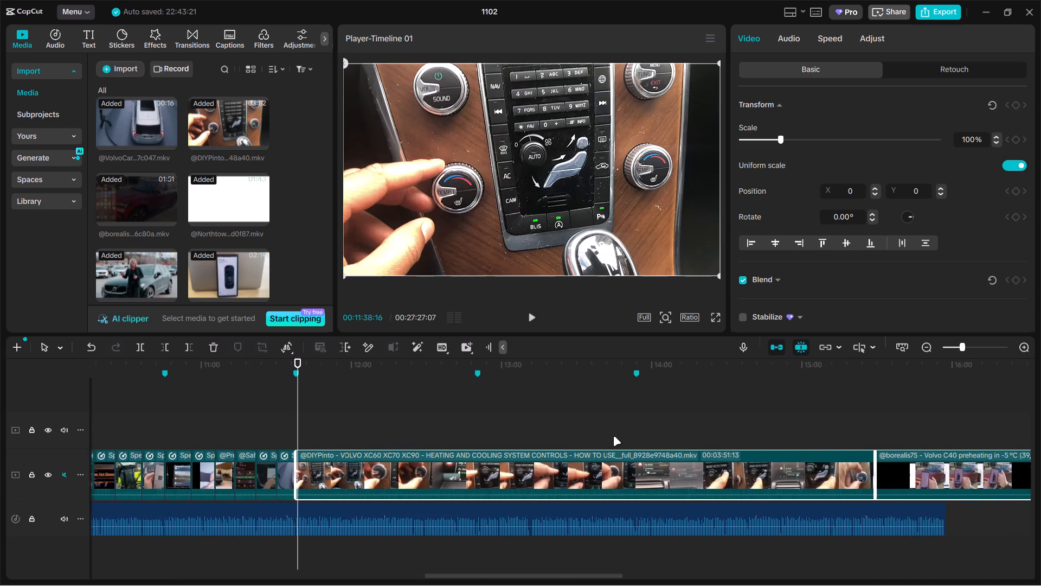
scroll(612, 436, "down", 16, "ctrl")
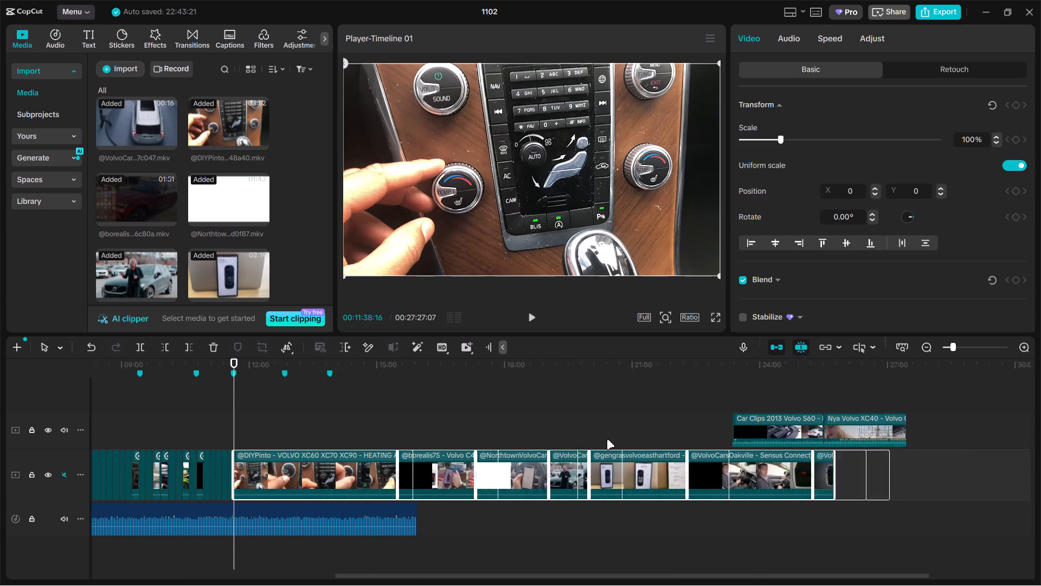
scroll(607, 439, "down", 2, "ctrl")
left_click_drag(628, 429, 804, 442)
left_click_drag(687, 423, 846, 437)
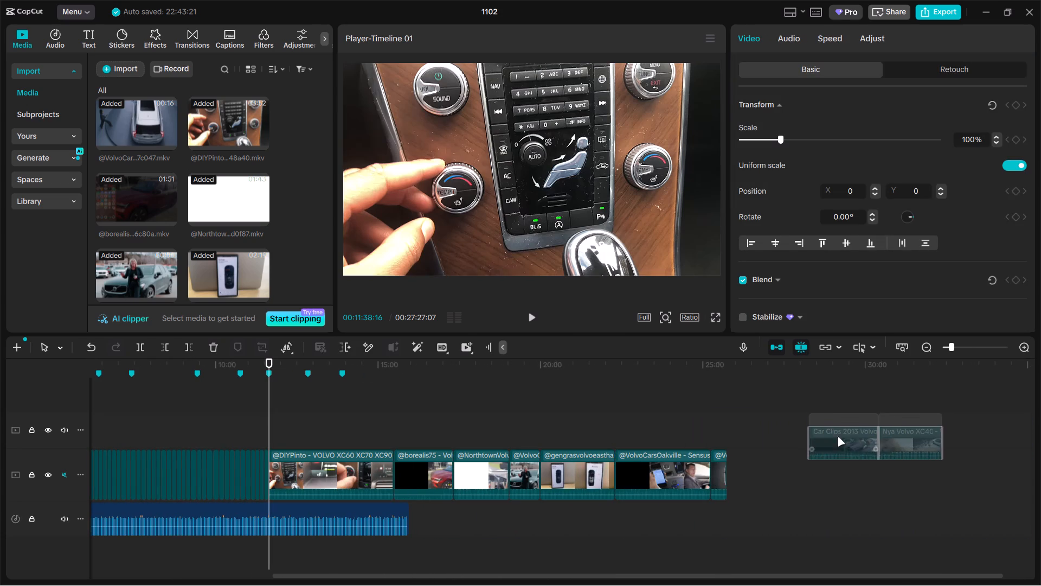
Move the four clips from VolvoCarsNewBrunswick to VolvoCarsofAustin ahead of the DIYPinto clip on the main track.
left_click_drag(523, 429, 722, 482)
left_click_drag(590, 482, 364, 482)
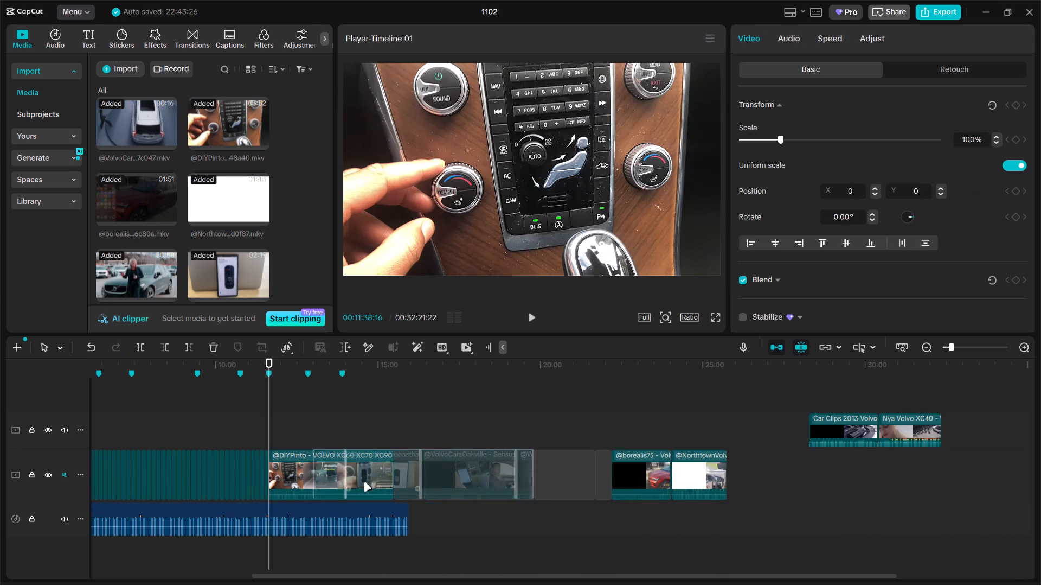
left_click_drag(364, 482, 318, 482)
Trim the start of the VolvoCarsNewBrunswick clip so it begins with the close-up of the hand holding the phone.
scroll(293, 439, "up", 10, "ctrl")
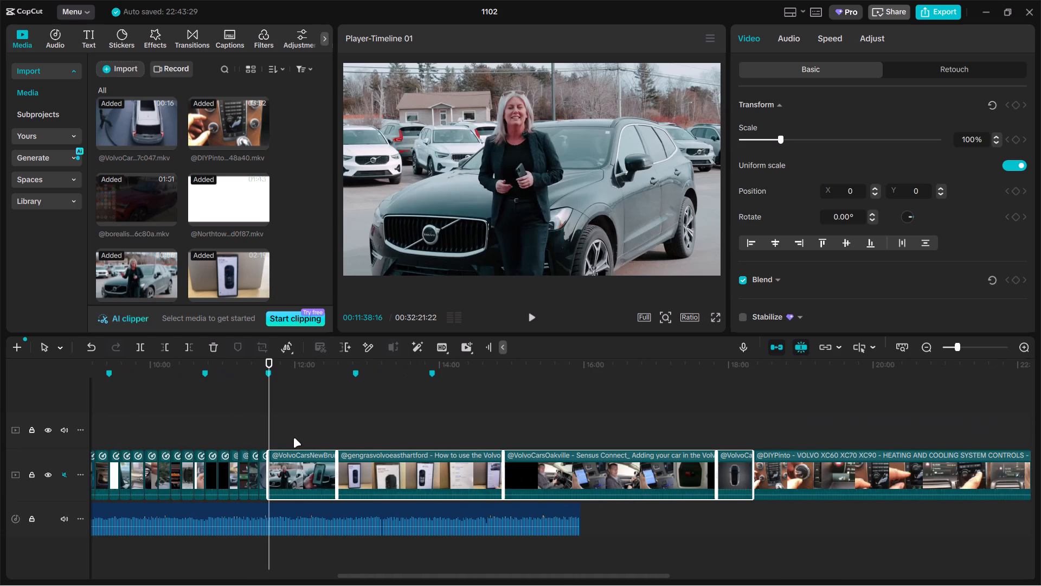
scroll(281, 443, "up", 5, "ctrl")
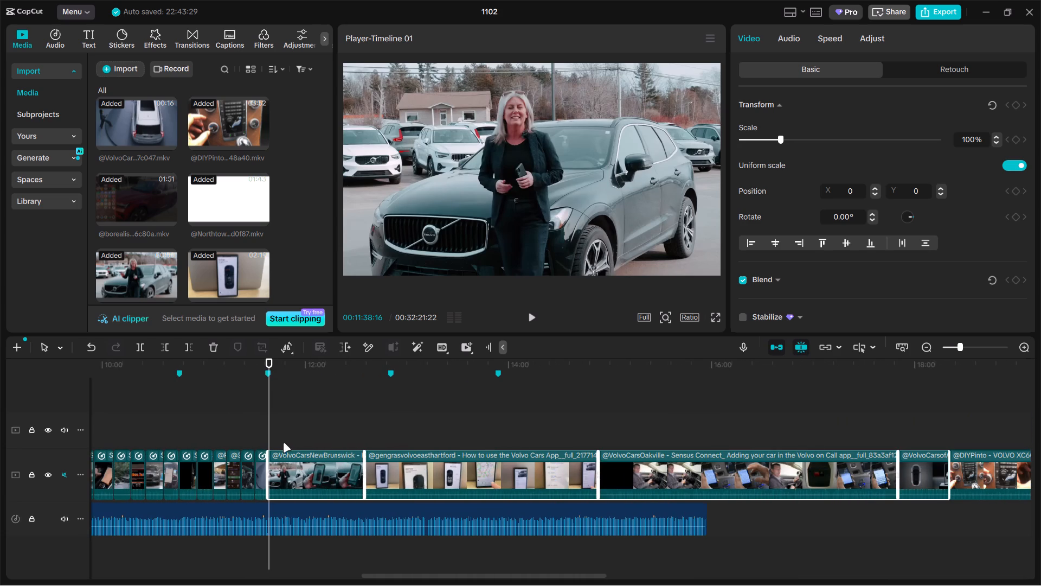
left_click(287, 419)
left_click_drag(287, 419, 297, 418)
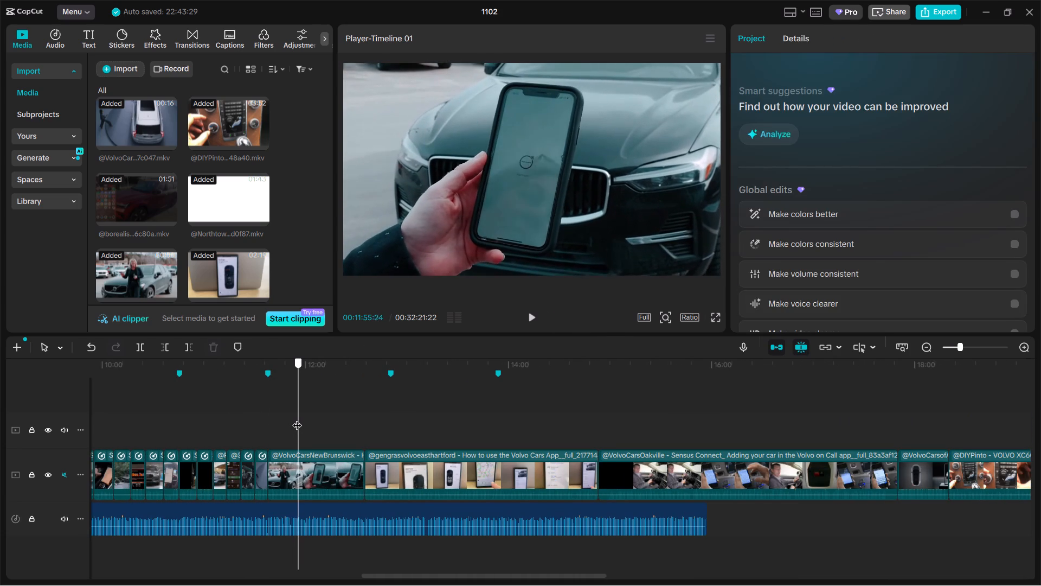
left_click_drag(297, 418, 292, 418)
left_click(290, 472)
left_click_drag(268, 468, 285, 468)
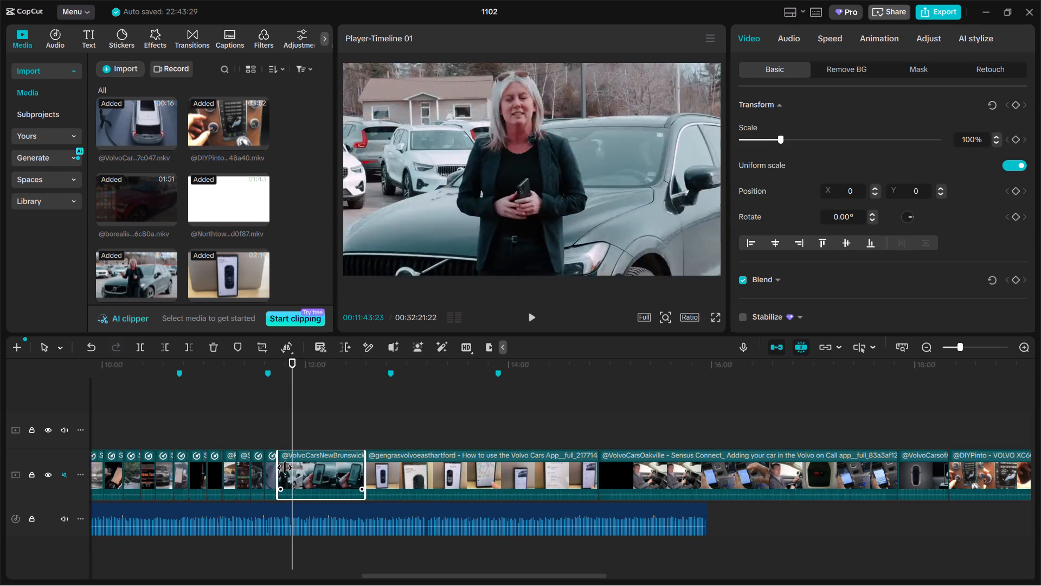
left_click_drag(285, 468, 292, 468)
Split the VolvoCarsNewBrunswick clip at 00:11:49:08 and delete the part after the cut.
left_click(273, 441)
scroll(269, 442, "up", 5, "ctrl")
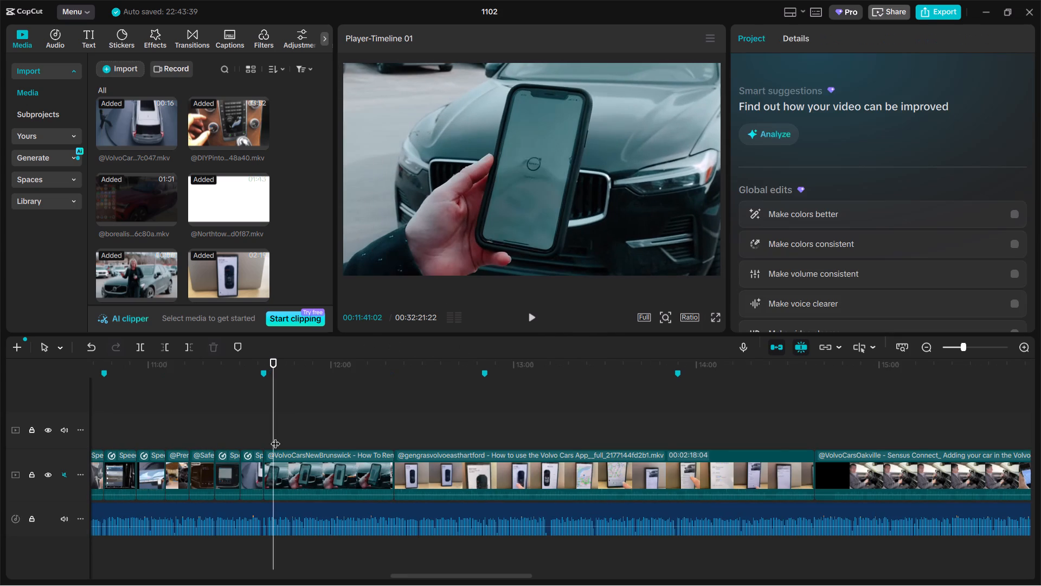
left_click_drag(275, 437, 298, 434)
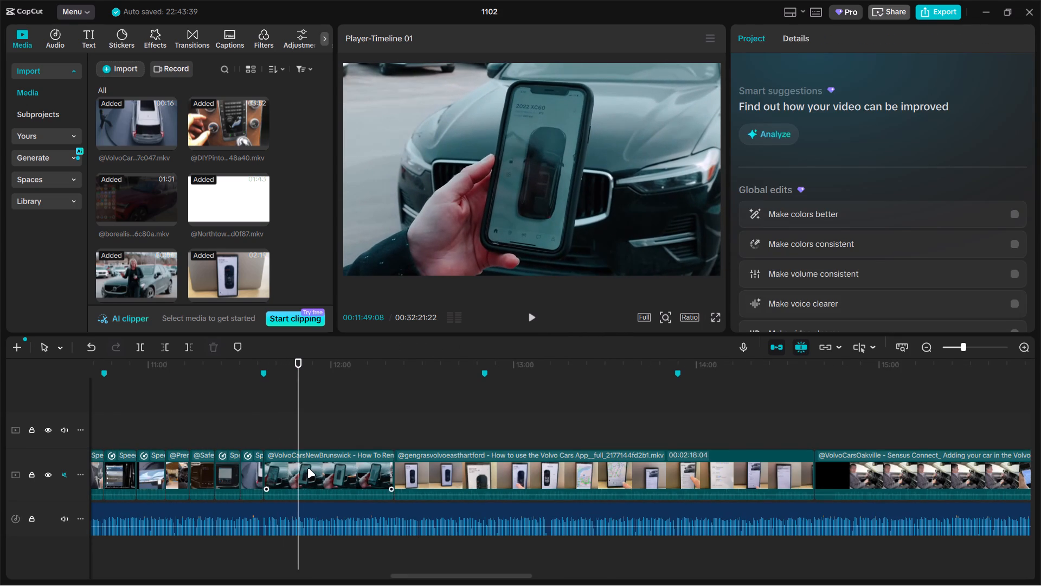
left_click(307, 469)
key("ctrl+b")
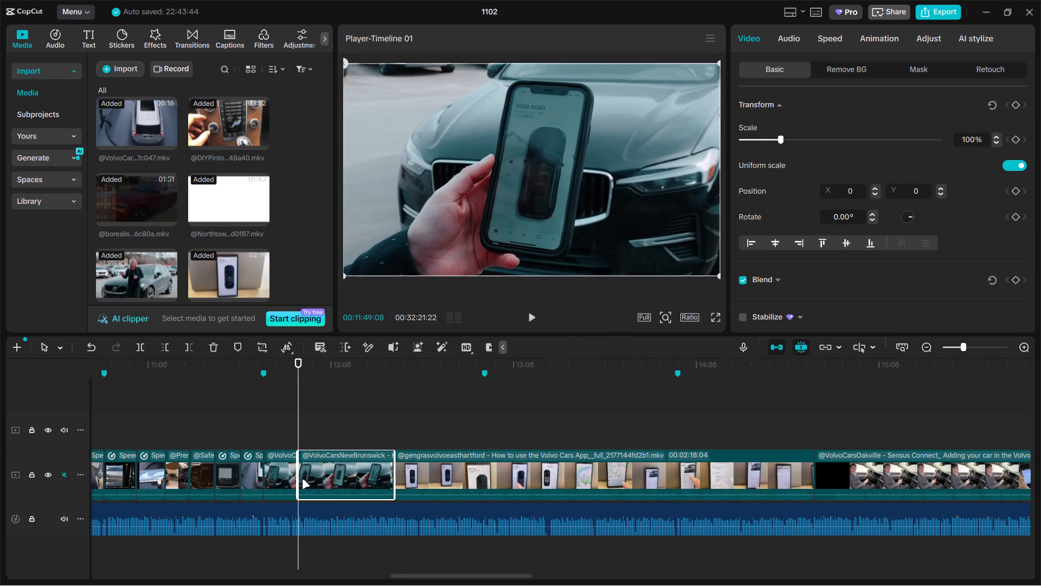
key("BackSpace")
Split the gengrasvolvoeasthartford clip at 00:12:20:18 and delete the part before the cut.
left_click_drag(301, 430, 396, 420)
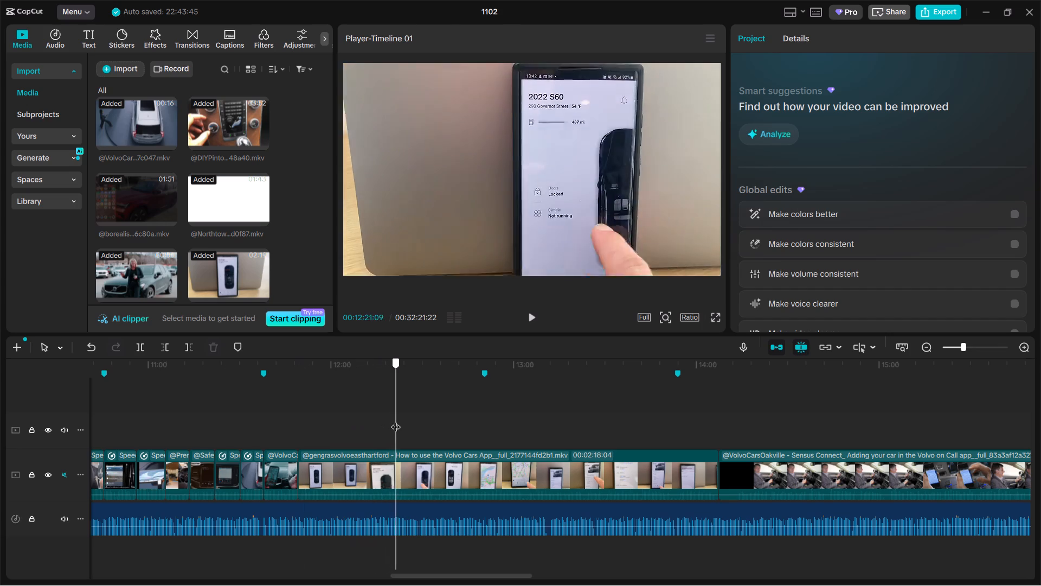
left_click_drag(396, 420, 435, 418)
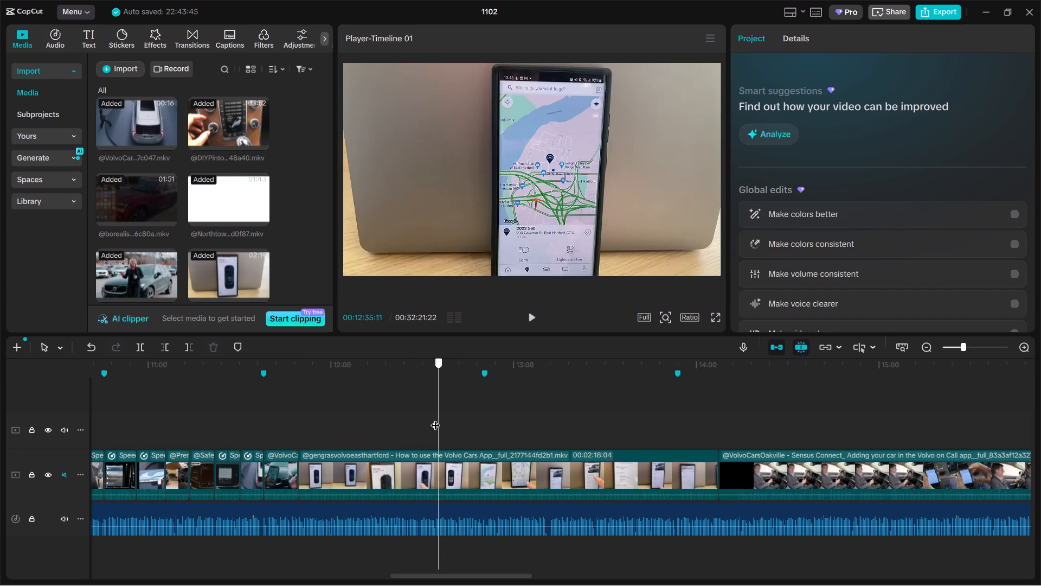
left_click_drag(435, 418, 394, 418)
left_click(401, 472)
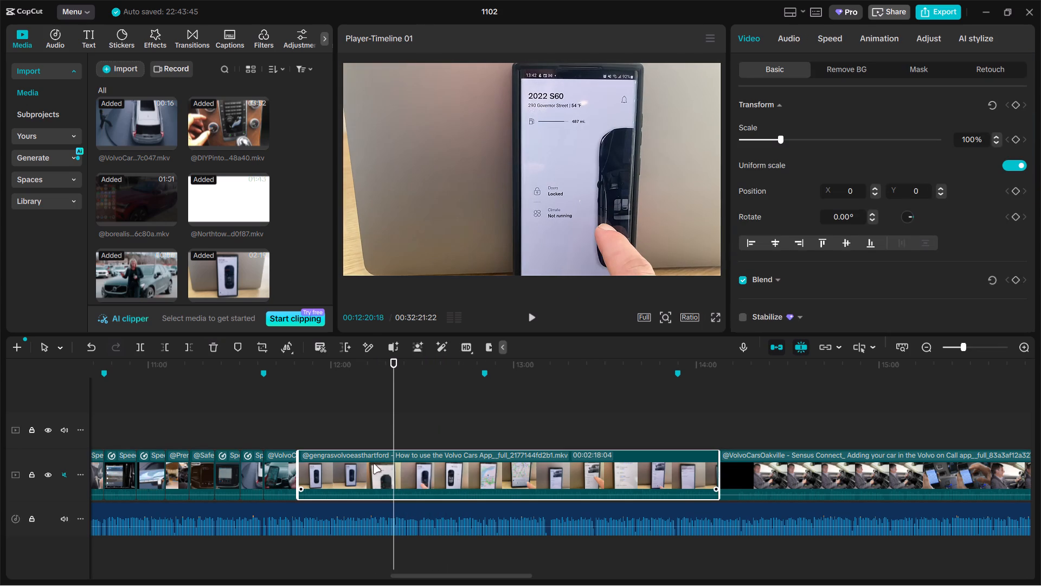
key("ctrl+b")
left_click(348, 455)
key("BackSpace")
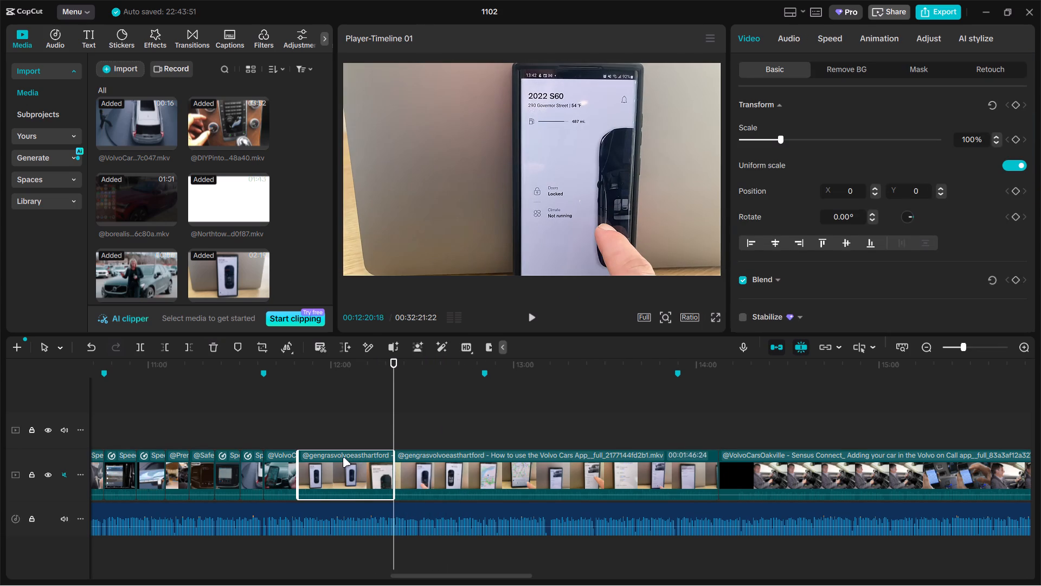
Split the remaining gengrasvolvoeasthartford clip at 00:12:04:28 and delete the part after the cut.
double_click(349, 438)
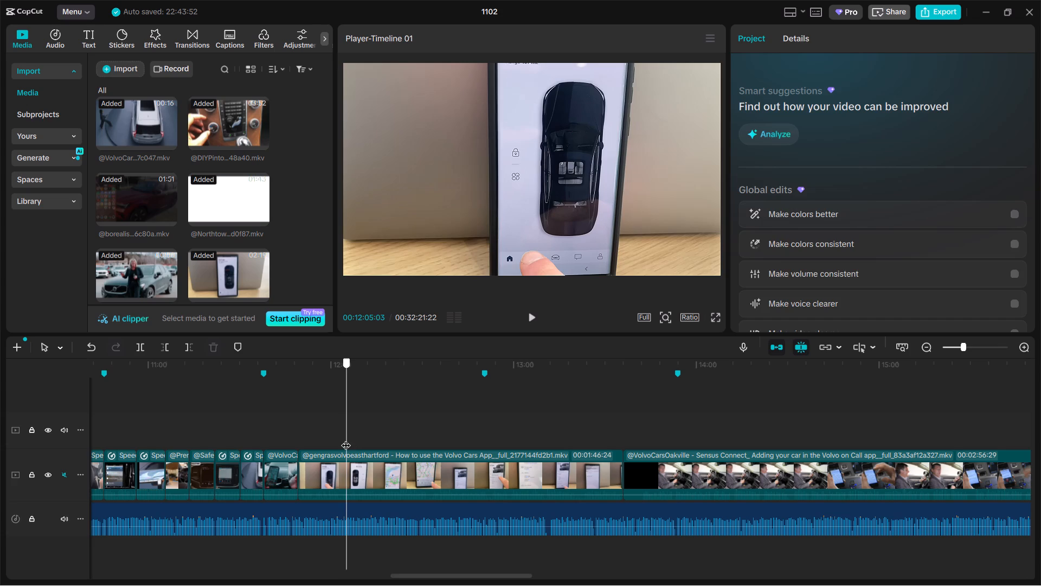
left_click(355, 461)
key("ctrl+b")
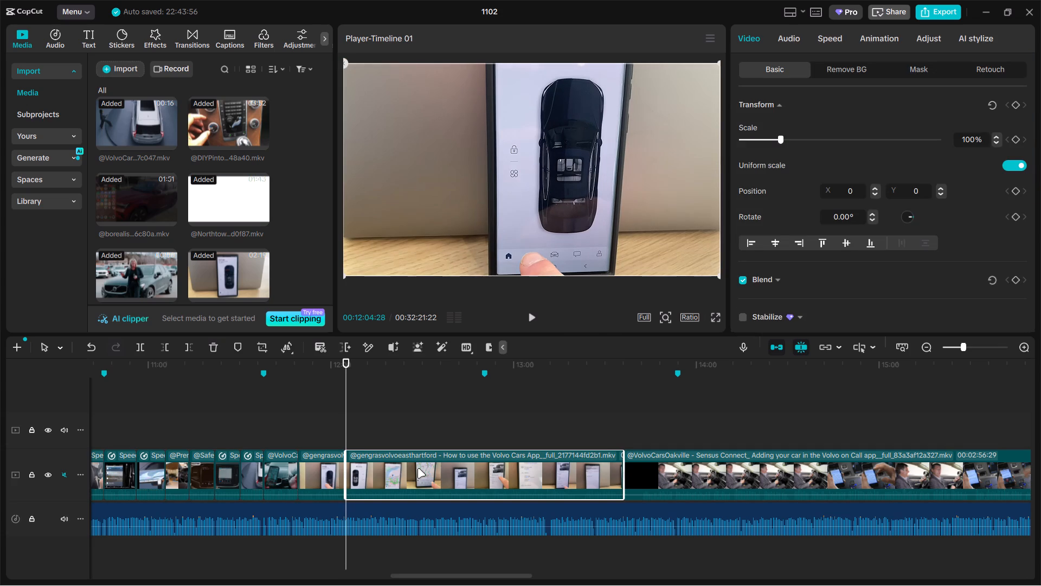
key("F12")
key("BackSpace")
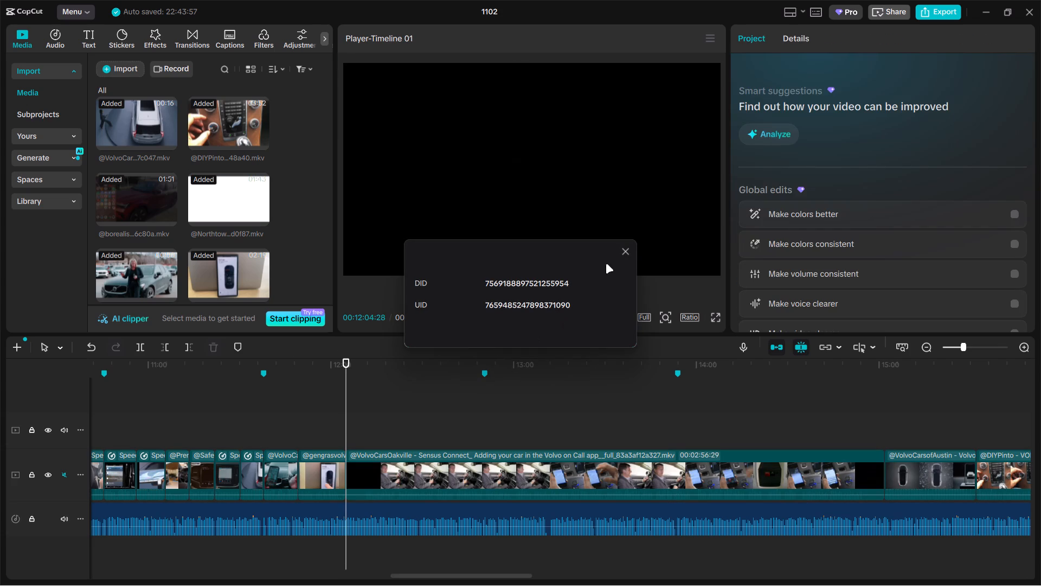
left_click(622, 250)
key("ctrl+z")
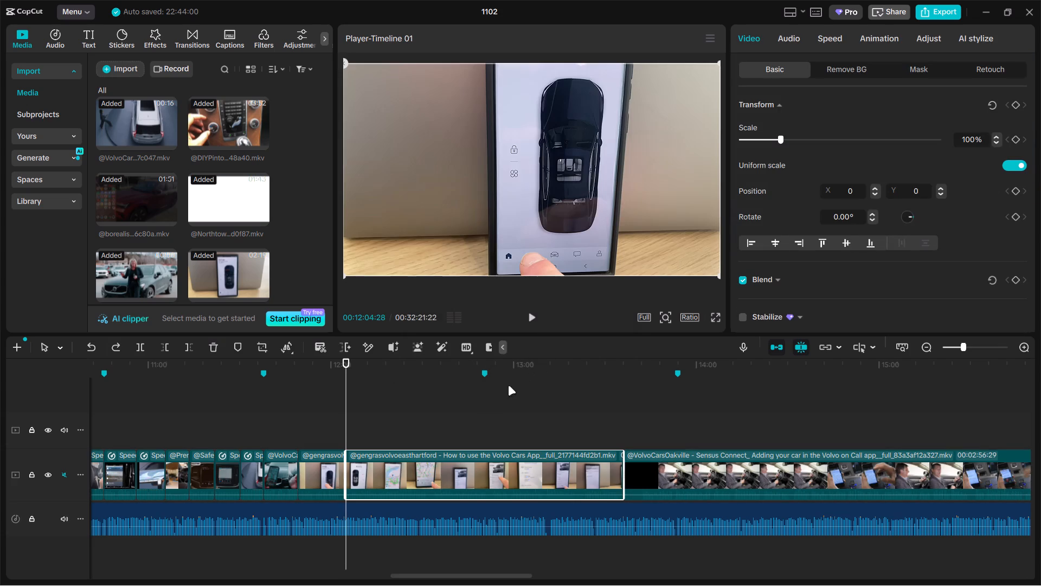
key("BackSpace")
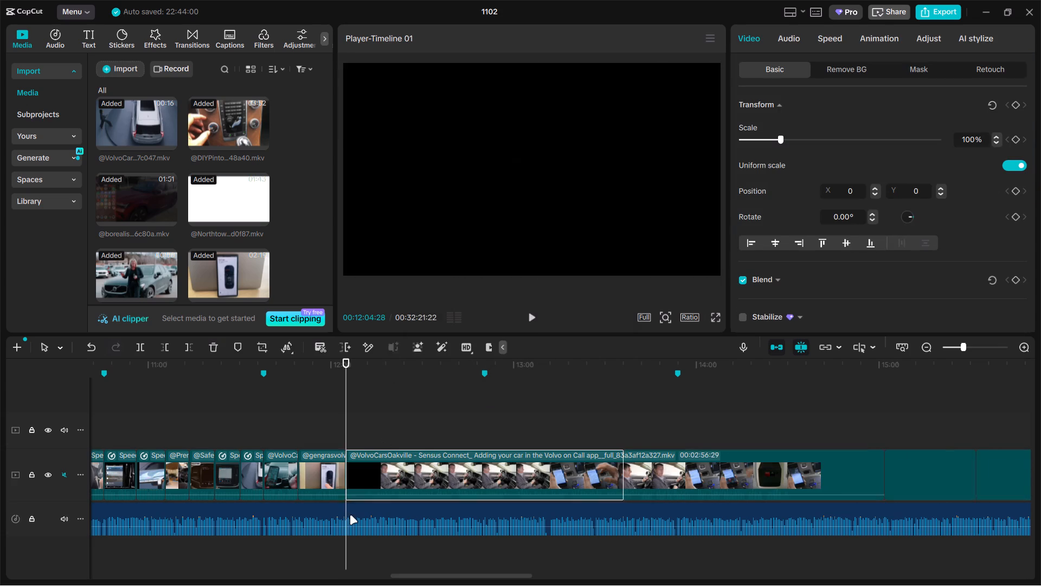
Split the VolvoCarsOakville clip at the SOS and On Call button shot, 00:14:14:16, and delete the part before it.
left_click_drag(349, 430, 502, 423)
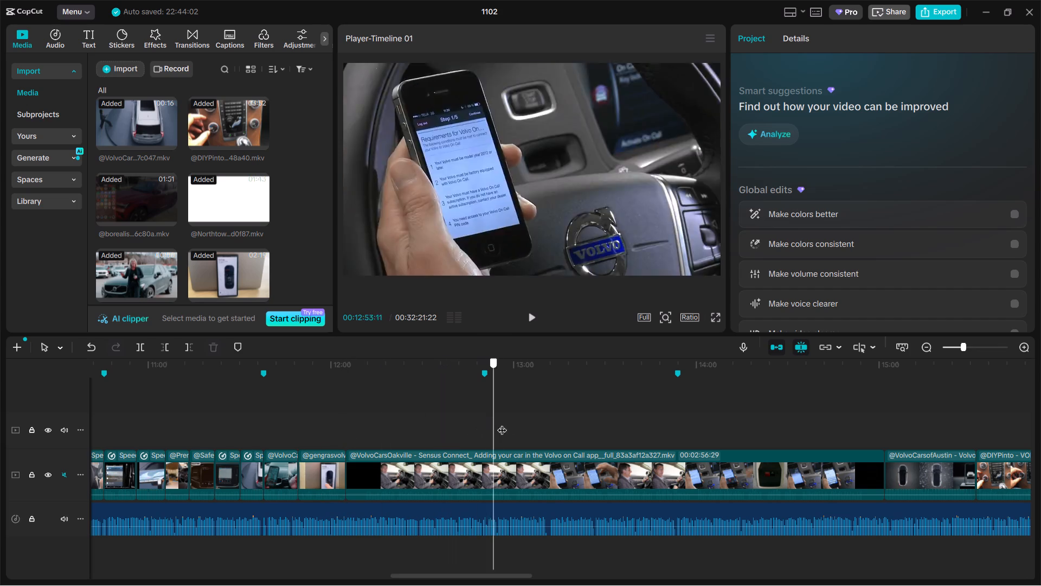
left_click_drag(502, 423, 634, 422)
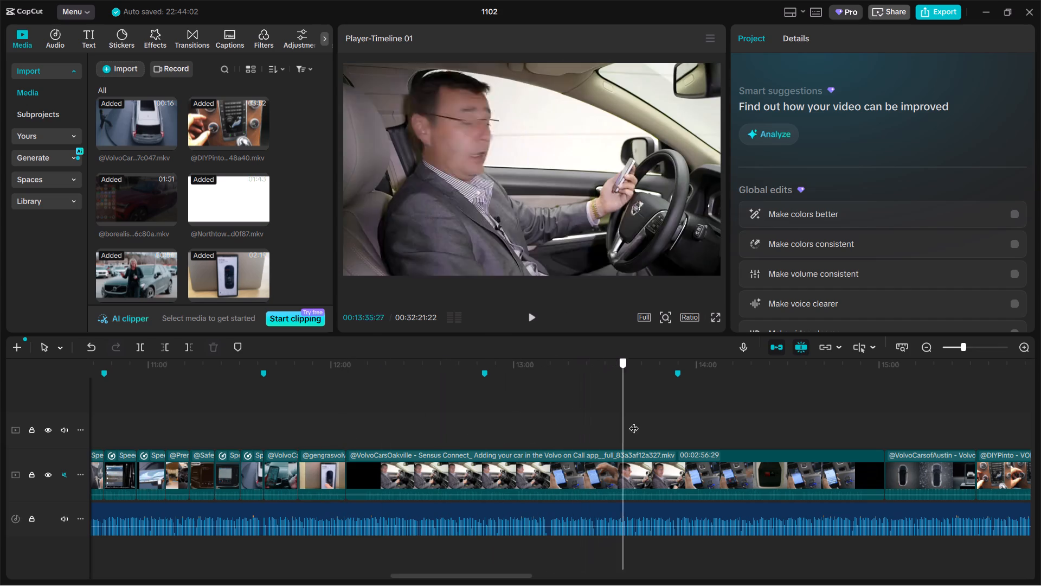
left_click_drag(634, 422, 763, 421)
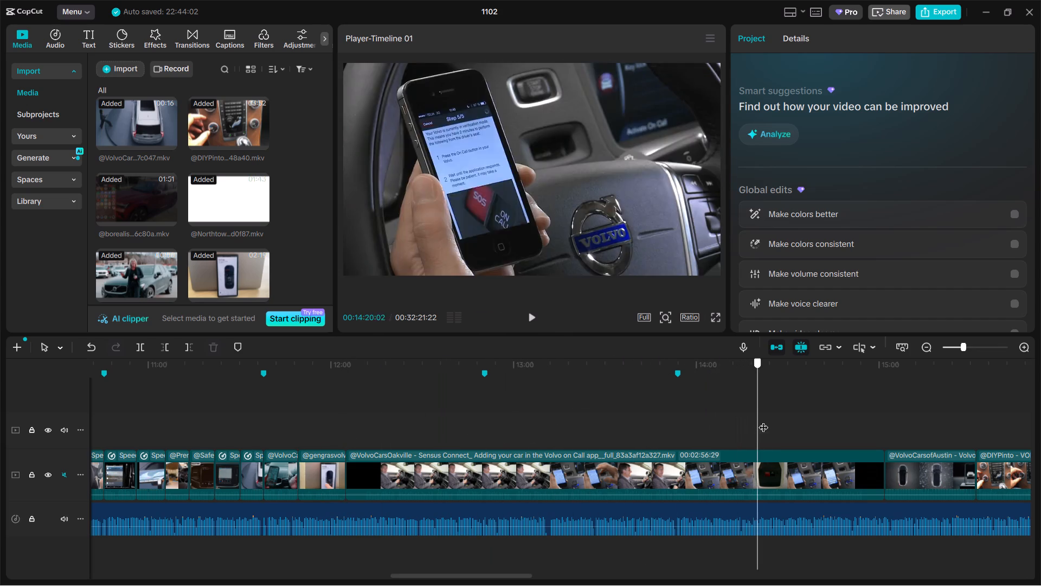
left_click_drag(763, 421, 741, 415)
left_click(728, 487)
key("ctrl+b")
left_click(666, 468)
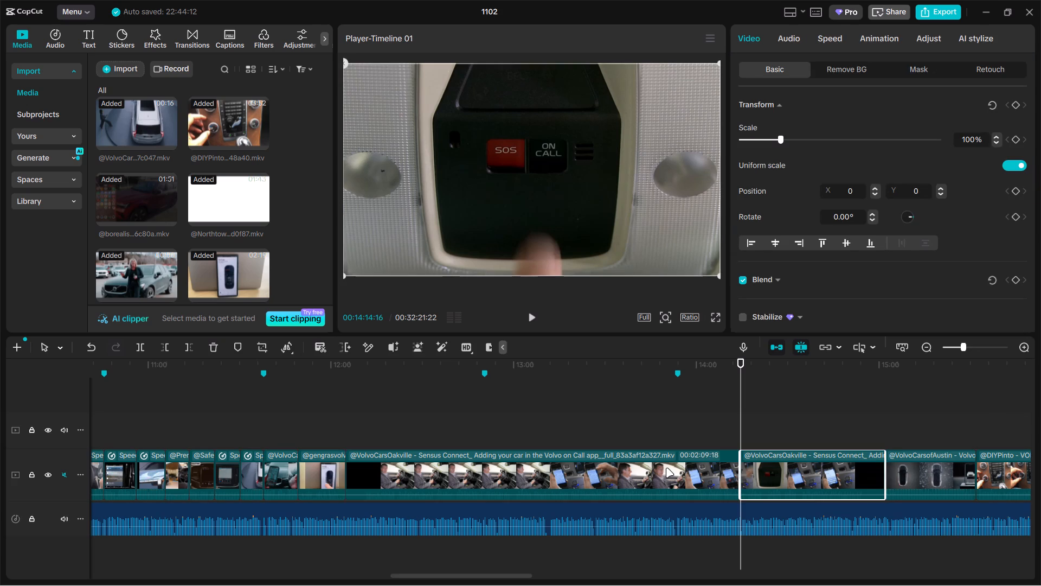
key("BackSpace")
Split the remaining VolvoCarsOakville clip at 00:12:12:01 and delete the part after the cut.
left_click(345, 419)
left_click_drag(345, 419, 351, 419)
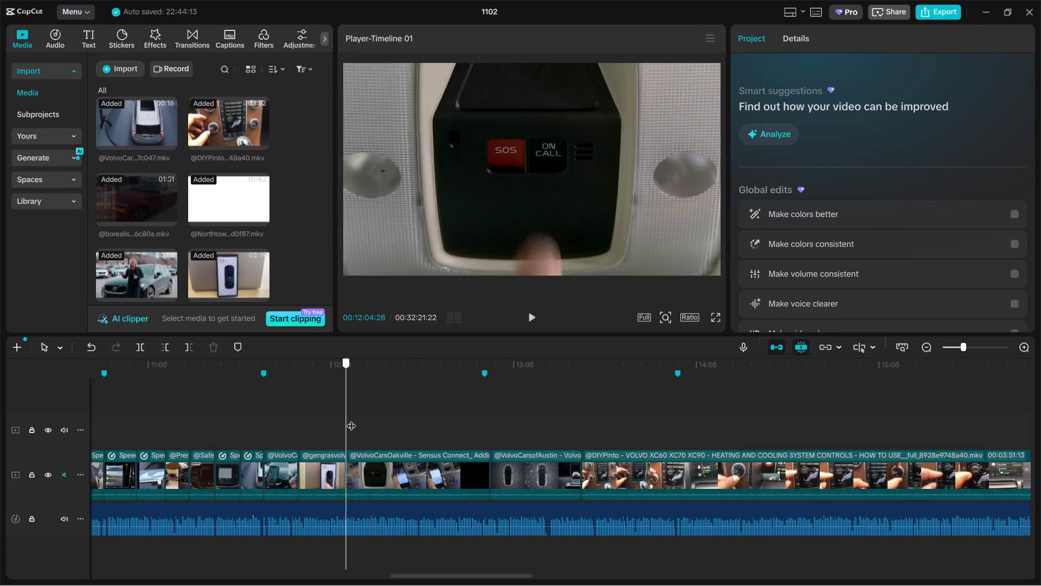
left_click_drag(351, 419, 368, 418)
left_click(395, 468)
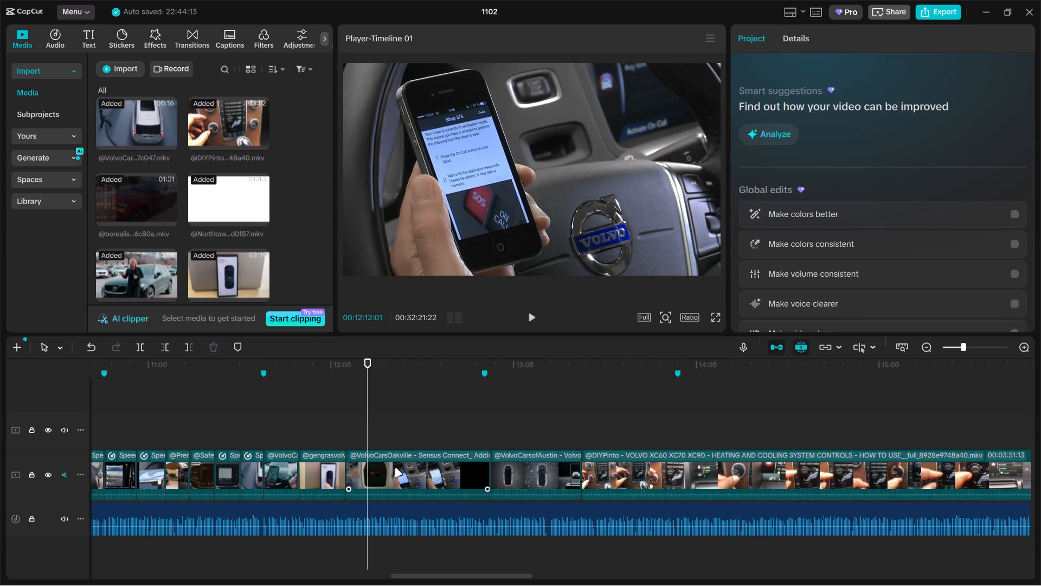
key("ctrl+b")
key("BackSpace")
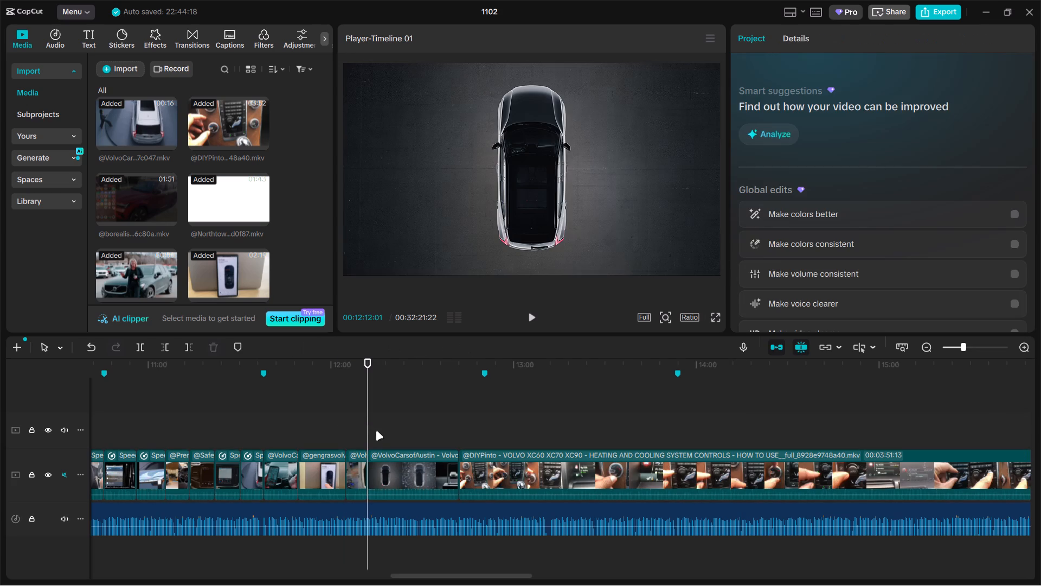
Trim about 15 seconds off the start of the VolvoCarsofAustin clip.
left_click_drag(369, 425, 402, 424)
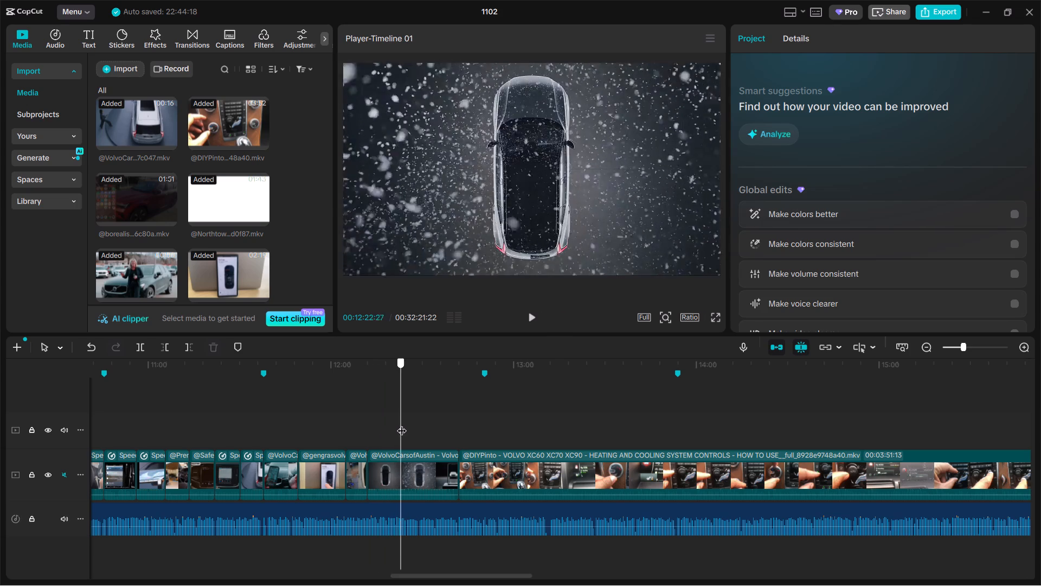
left_click_drag(402, 424, 444, 422)
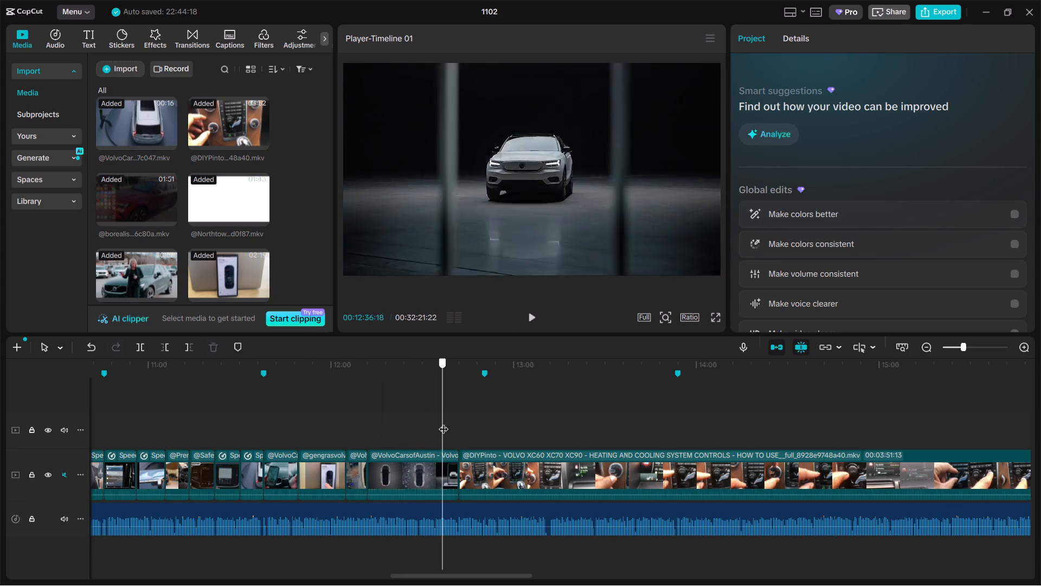
left_click_drag(444, 422, 413, 424)
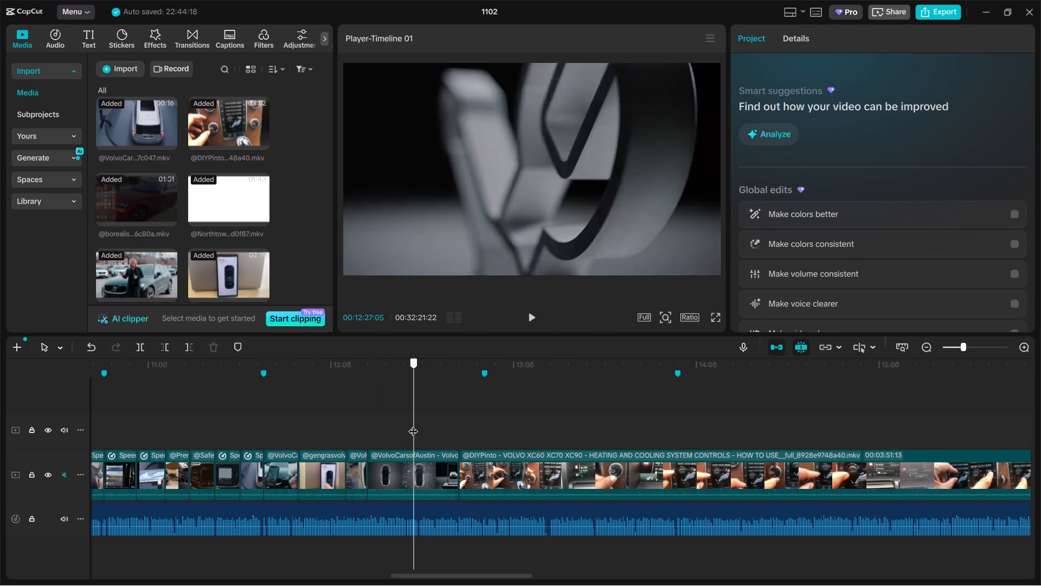
left_click_drag(413, 424, 408, 425)
left_click(411, 474)
left_click_drag(369, 461, 395, 458)
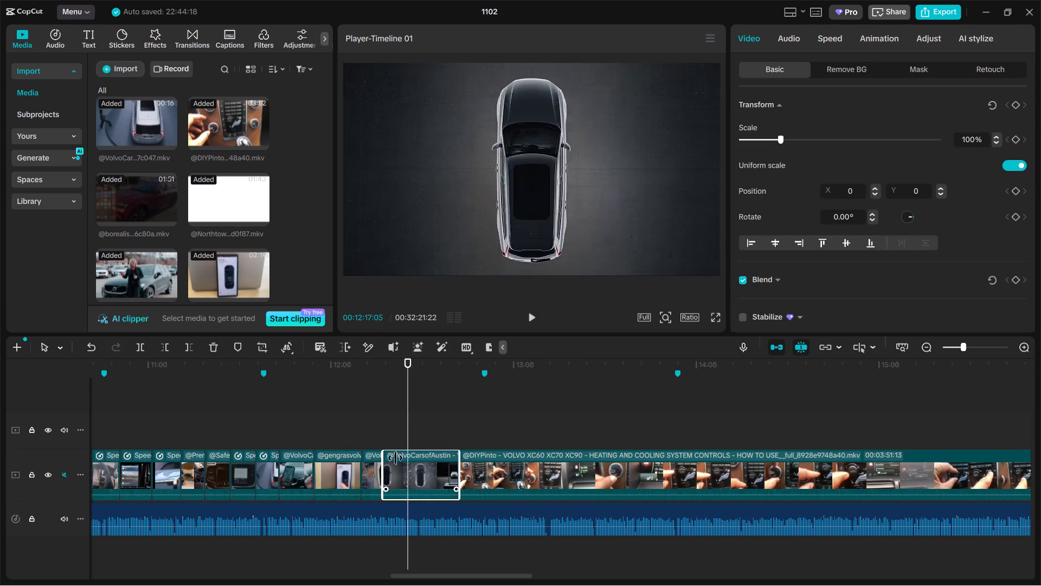
left_click_drag(395, 458, 413, 456)
Split the DIYPinto heating and cooling clip at the AC button shot, 00:13:53:27, and delete the part before it.
left_click(367, 429)
left_click_drag(367, 429, 390, 430)
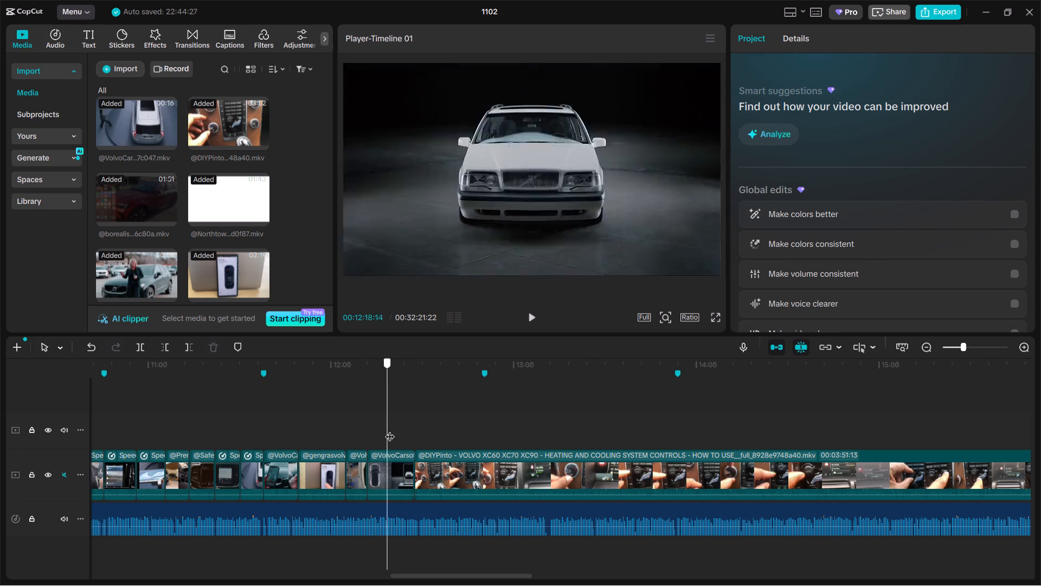
left_click_drag(390, 430, 408, 429)
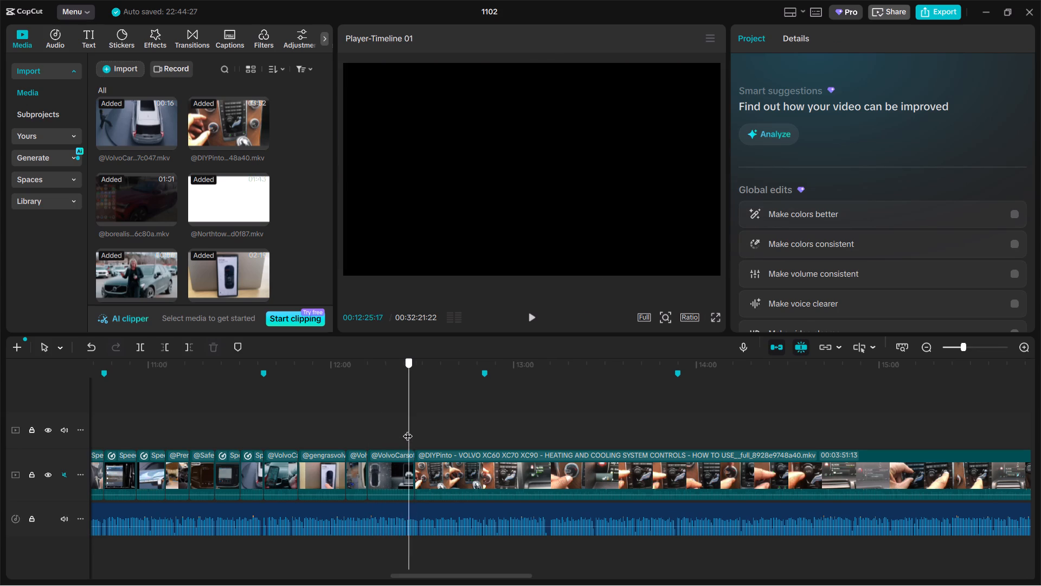
left_click_drag(408, 429, 529, 429)
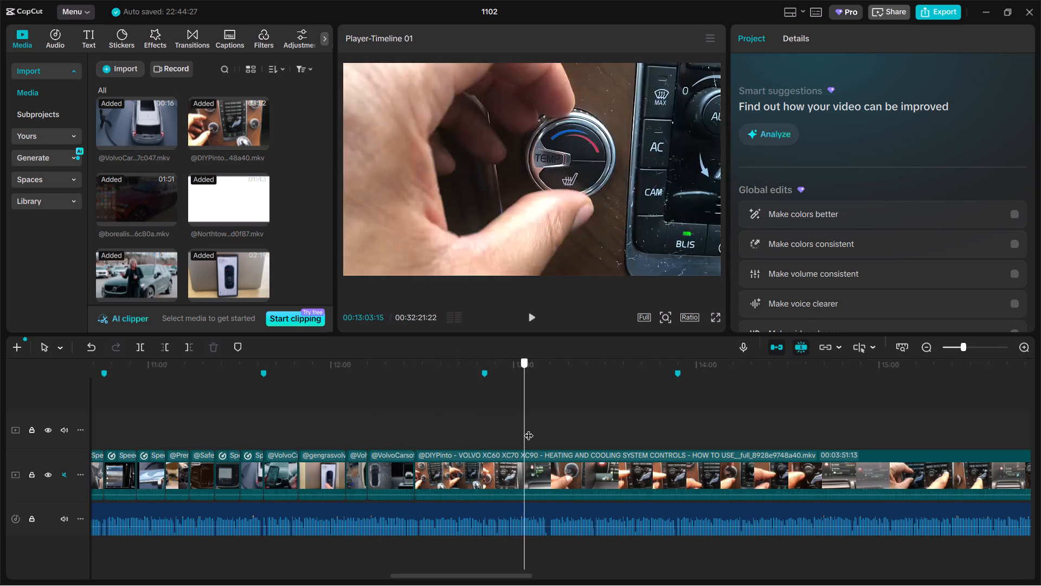
left_click_drag(529, 429, 648, 430)
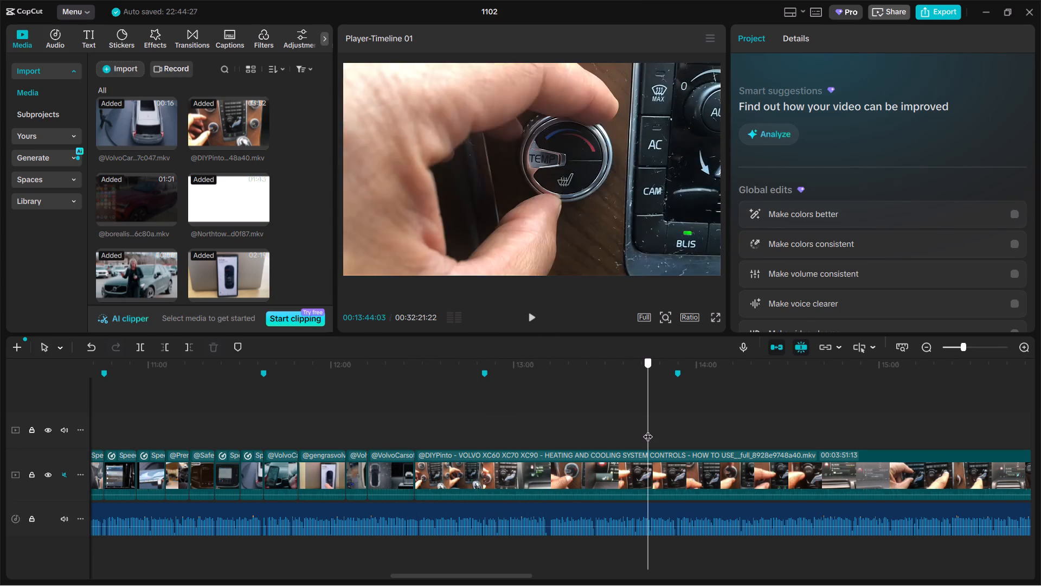
left_click_drag(648, 430, 675, 429)
left_click(661, 491)
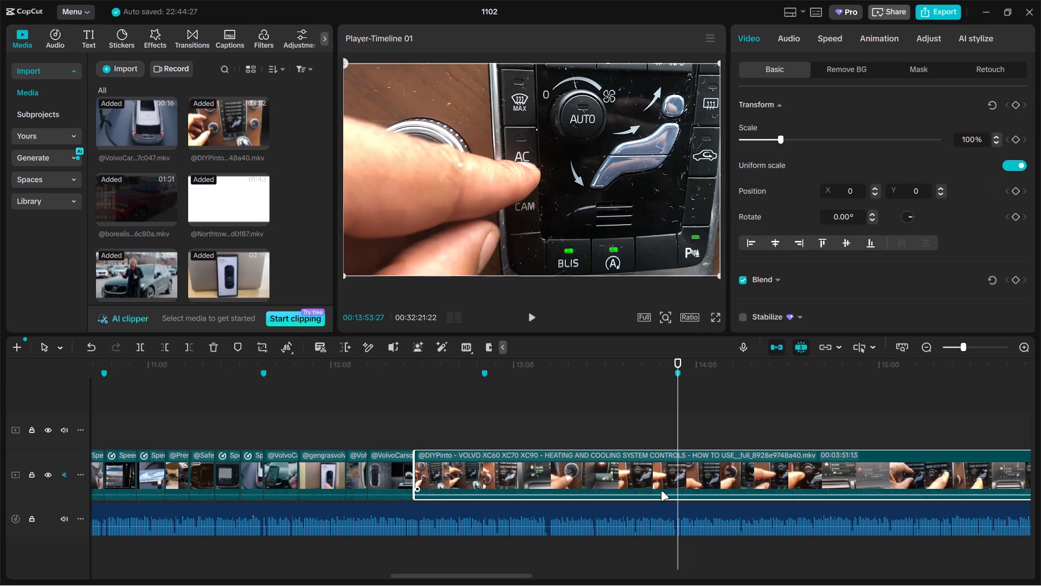
key("ctrl+b")
left_click(580, 479)
key("BackSpace")
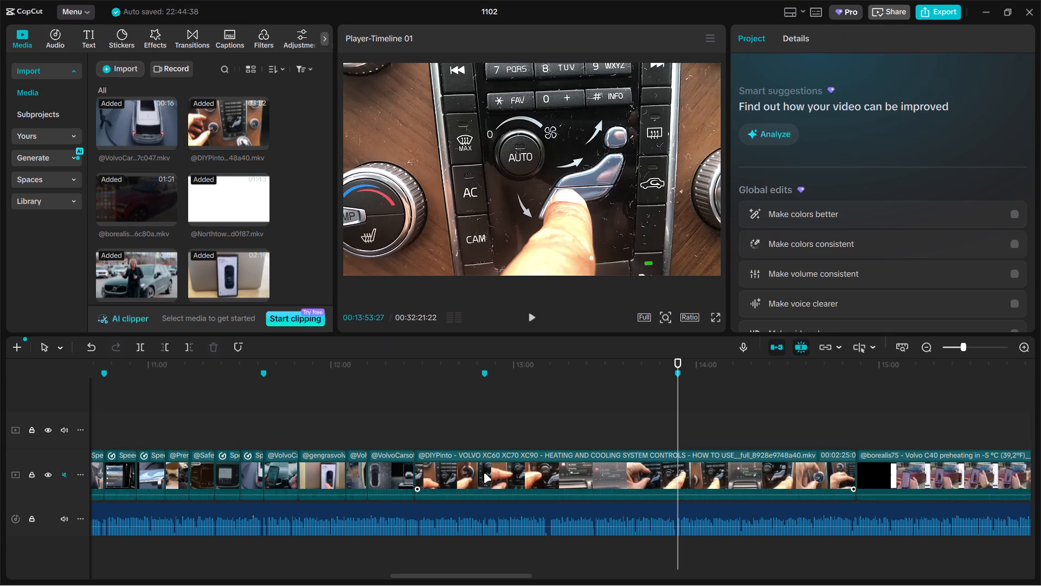
Split the remaining DIYPinto clip at 00:12:38:01 and delete the part after the cut.
left_click(447, 426)
left_click(467, 470)
key("n")
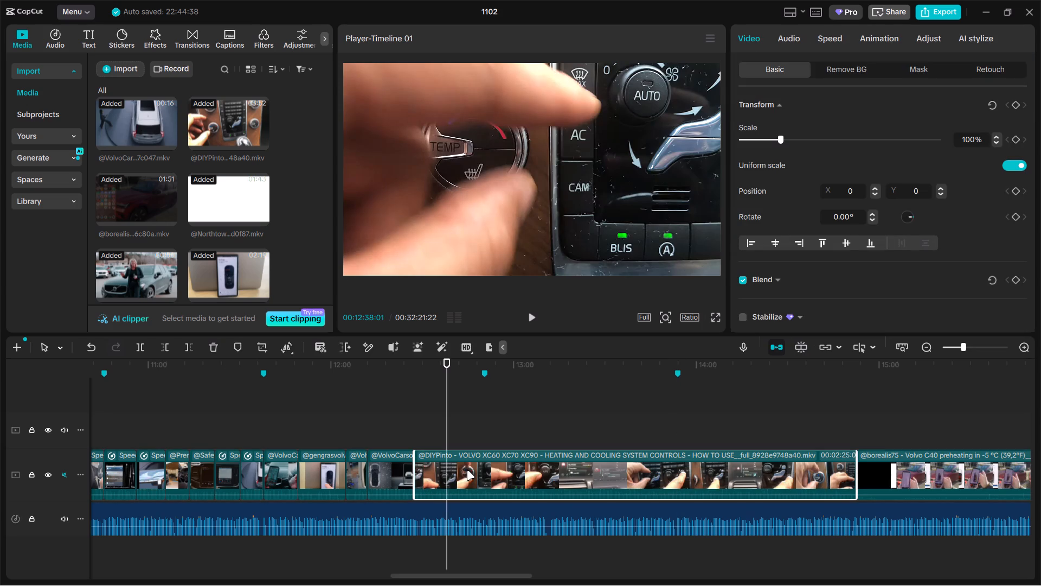
key("ctrl+b")
key("BackSpace")
Split the borealis75 C40 preheating clip at the phone app shot, 00:12:55:04, and delete the part before it.
left_click_drag(445, 427, 543, 425)
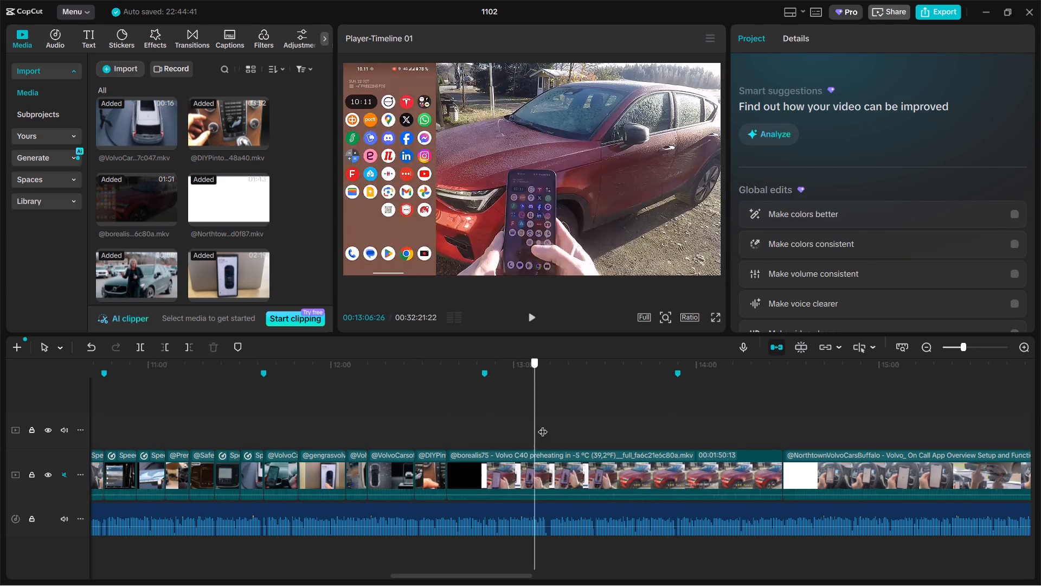
left_click_drag(543, 425, 505, 421)
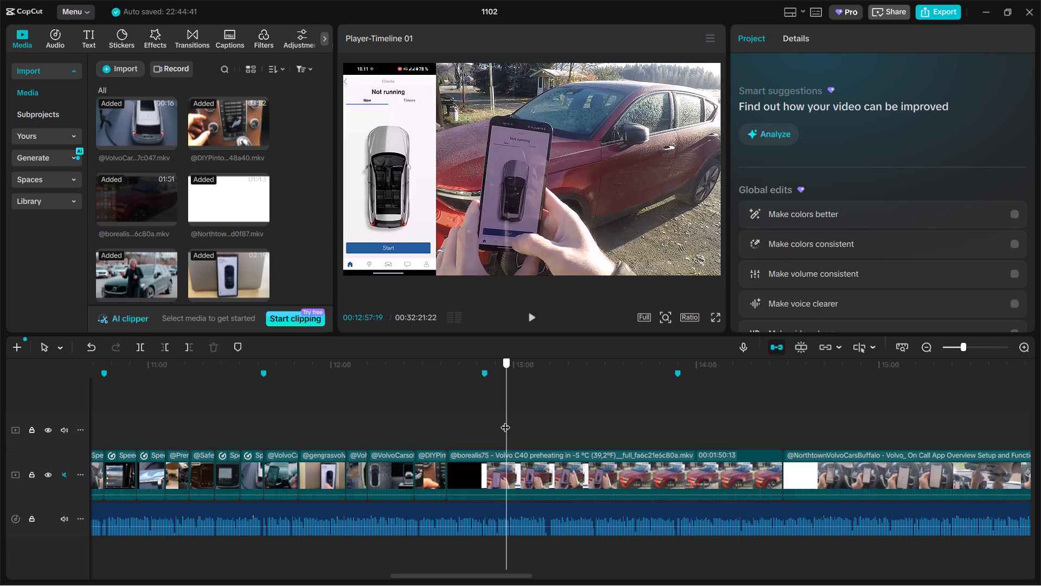
left_click_drag(505, 421, 499, 419)
left_click(498, 457)
key("ctrl+b")
left_click(453, 467)
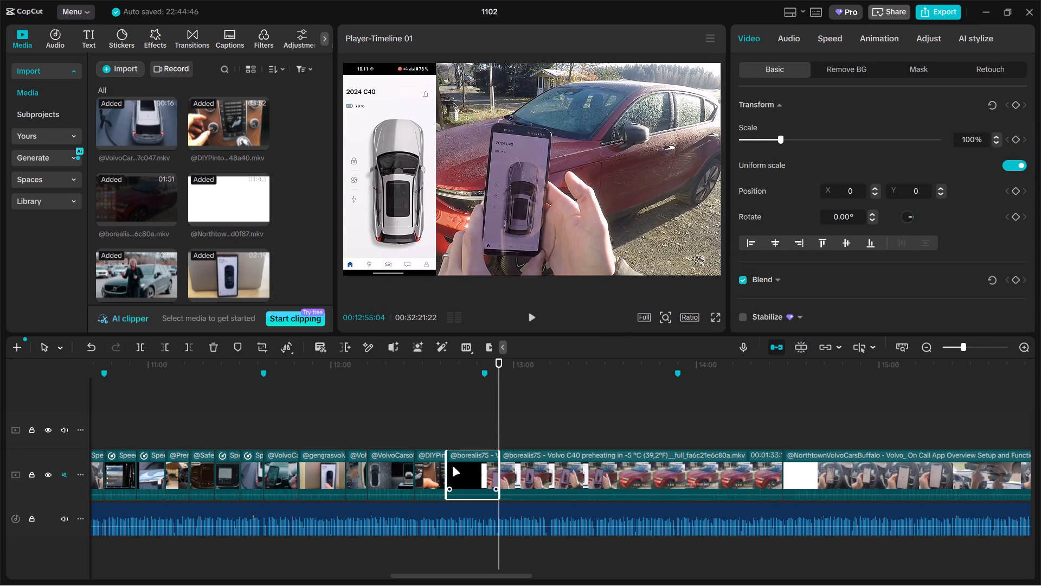
key("BackSpace")
Split the remaining borealis75 clip at 00:12:50:13 and delete the part after the cut.
left_click(457, 429)
left_click_drag(451, 429, 448, 429)
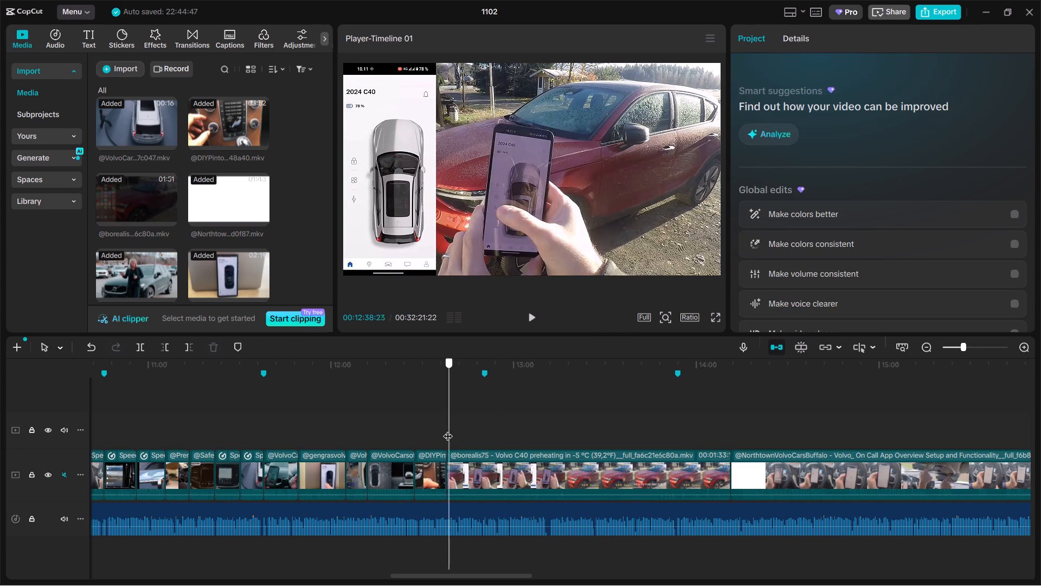
left_click_drag(448, 429, 484, 432)
left_click(488, 472)
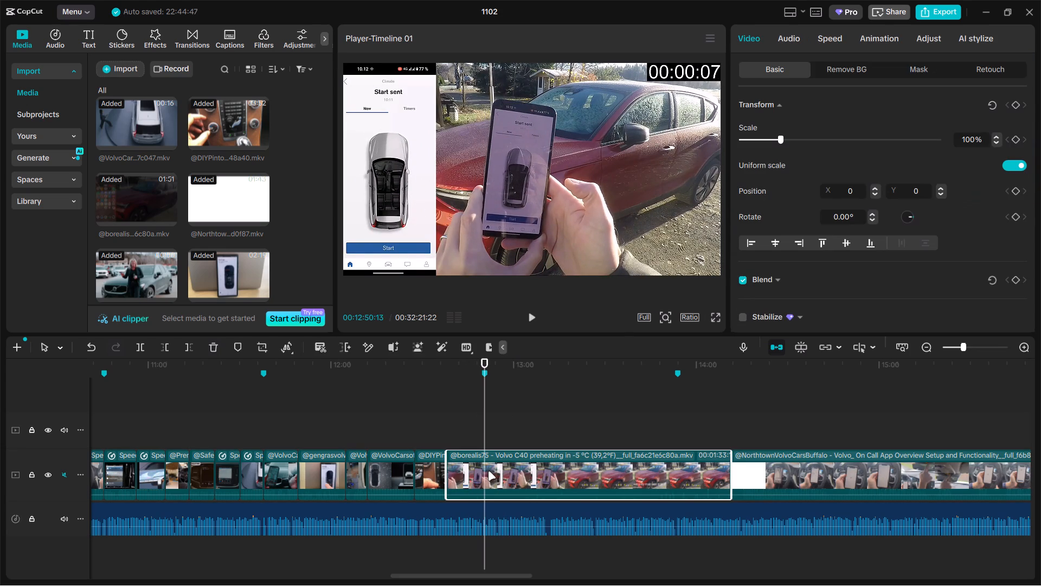
key("ctrl+b")
key("BackSpace")
Scale the borealis75 clip up to 122% so its on-screen timer is cropped out of the frame.
left_click(469, 428)
left_click(502, 224)
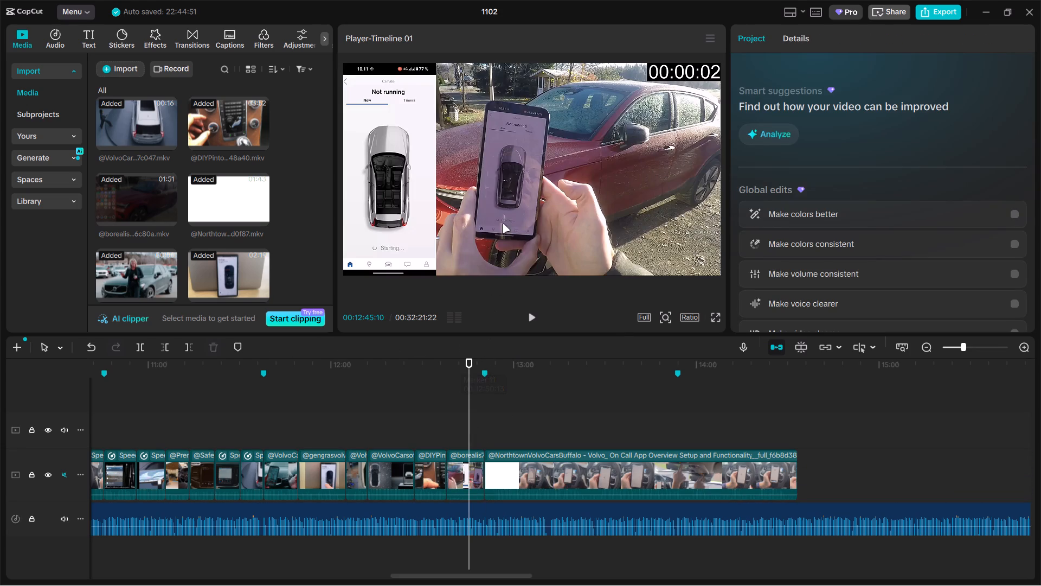
left_click(471, 461)
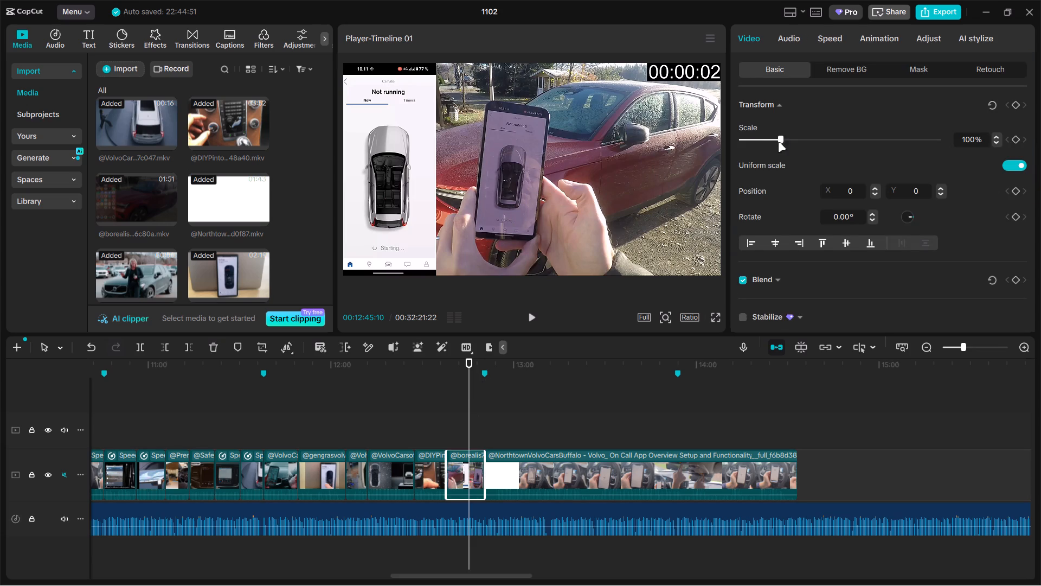
left_click_drag(777, 140, 789, 136)
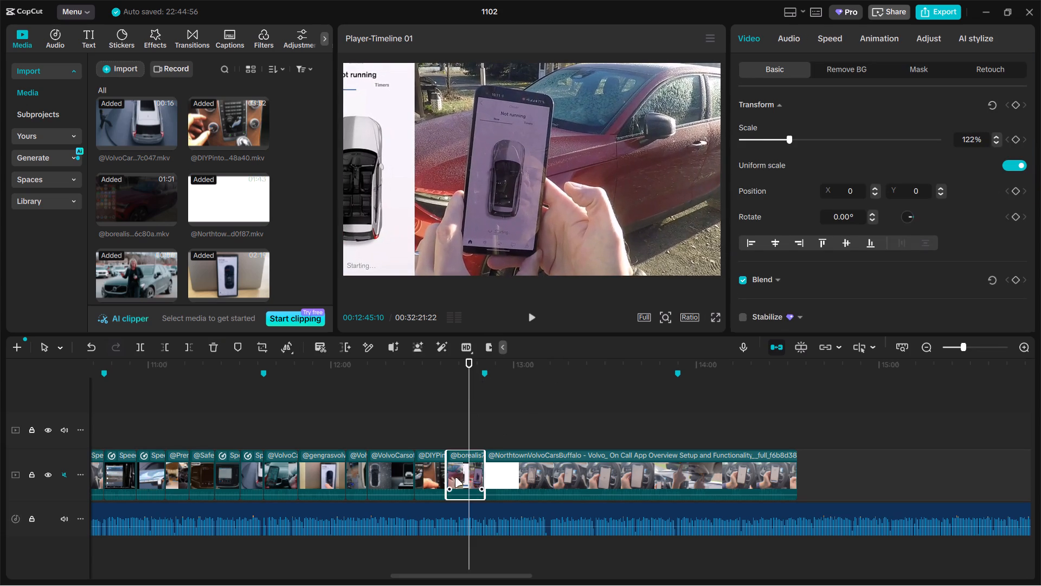
Split the NorthtownVolvoCarsBuffalo clip at the Get your Volvo ID shot, 00:13:12:07, and delete the part before it.
left_click(503, 421)
left_click_drag(503, 421, 554, 416)
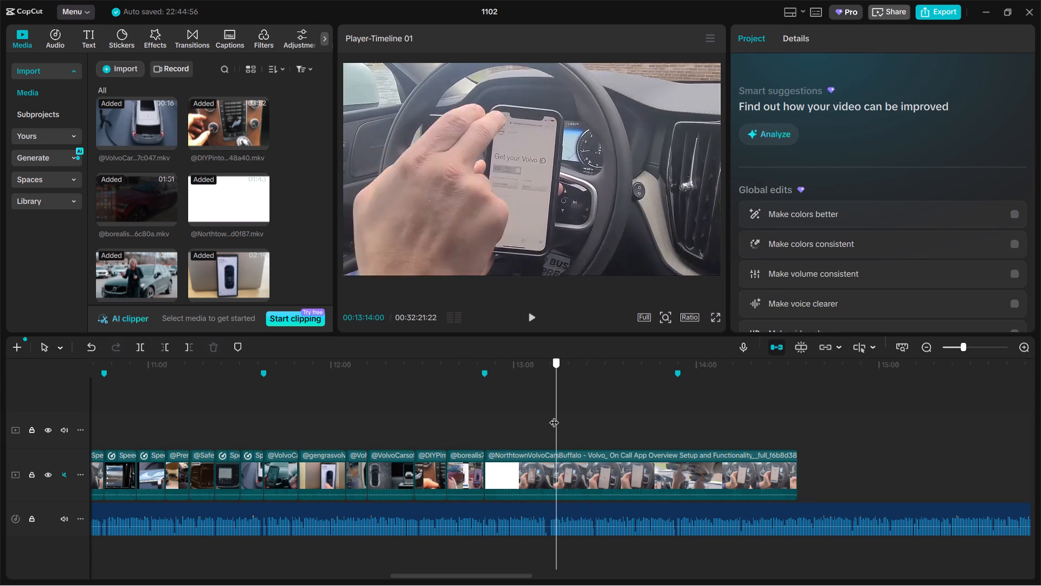
left_click_drag(554, 416, 551, 416)
left_click(556, 458)
key("ctrl+b")
left_click(497, 488)
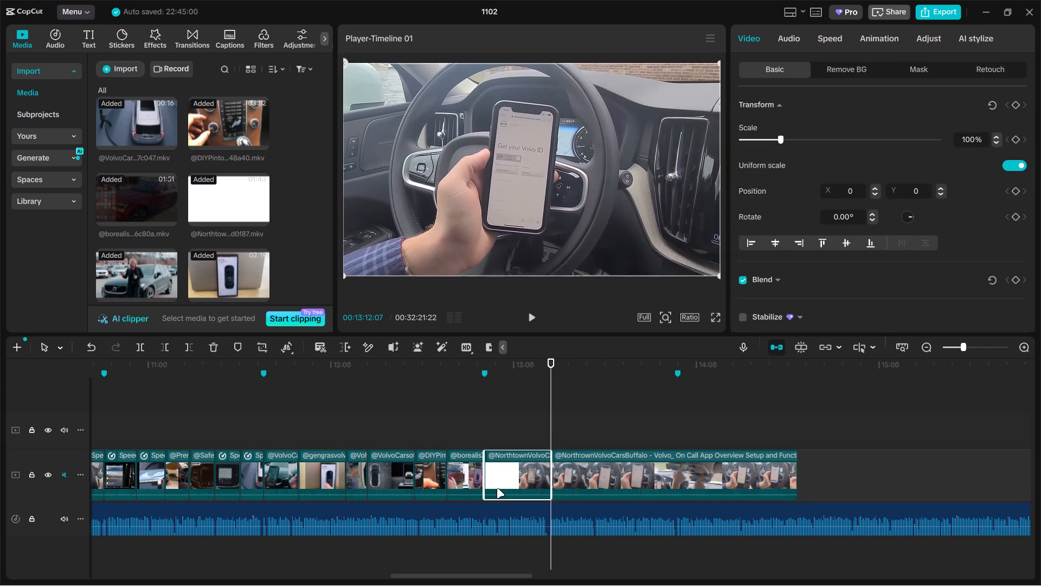
key("BackSpace")
Split the remaining NorthtownVolvoCarsBuffalo clip at 00:13:04:12 and delete the part after the cut.
left_click(496, 436)
left_click_drag(496, 436, 525, 438)
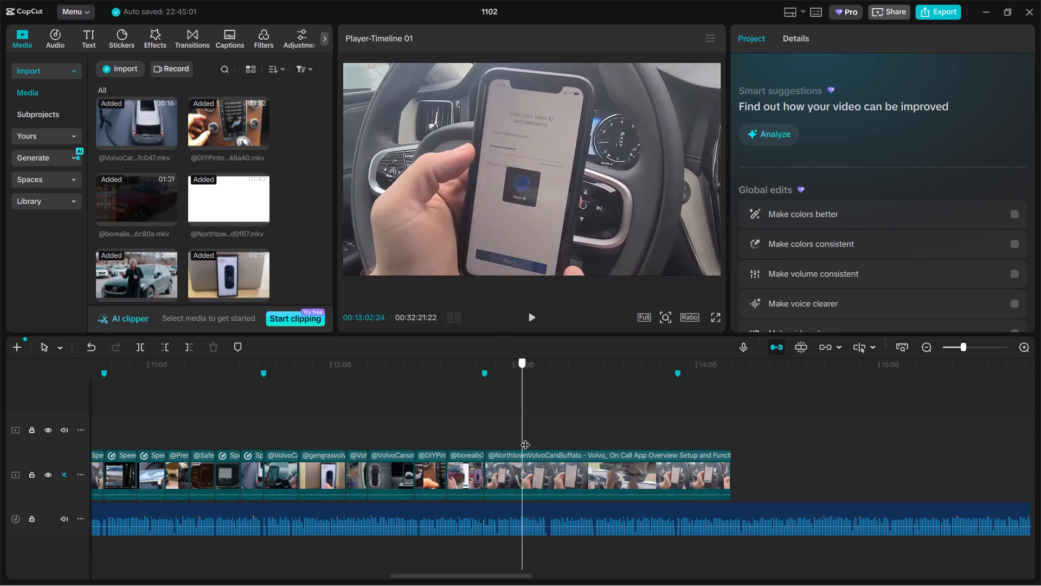
left_click_drag(525, 438, 527, 438)
left_click(531, 466)
key("ctrl+b")
key("BackSpace")
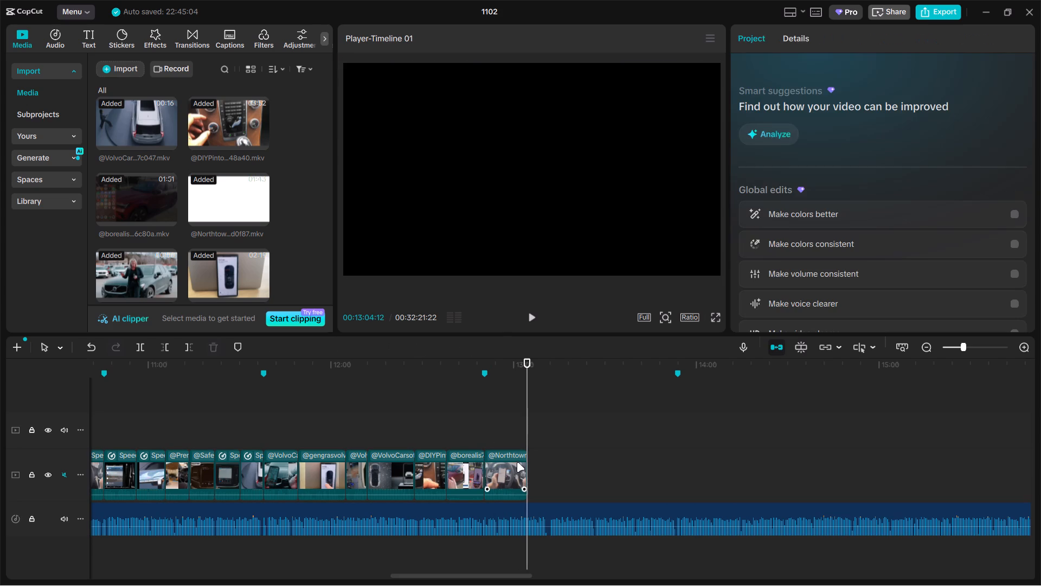
Trim the end of the PremierCollectionUSA clip back to 00:11:09:12, cutting out the shot with the Apple Maps caption.
left_click(171, 422)
left_click_drag(171, 422, 184, 418)
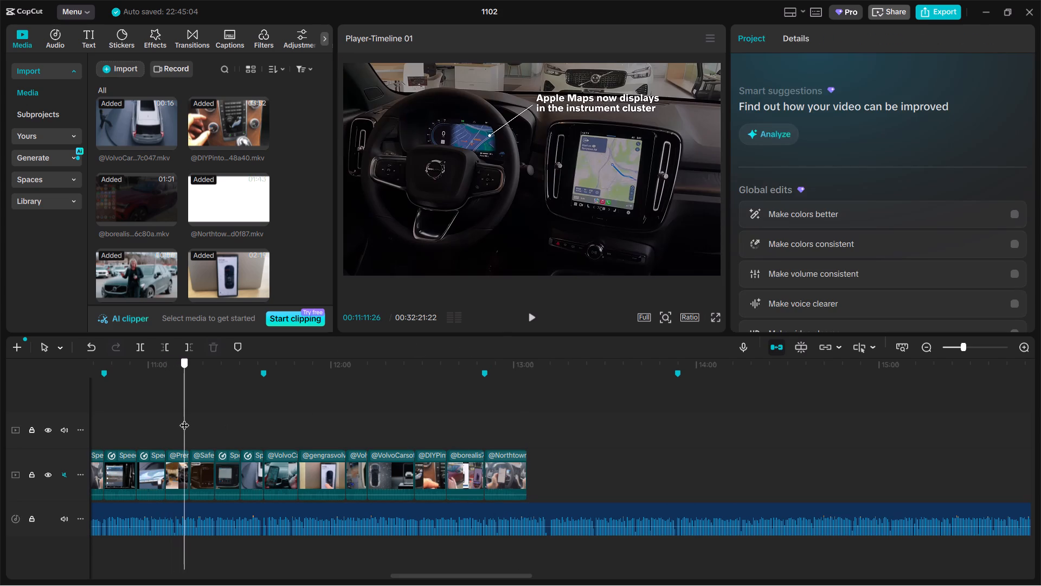
left_click_drag(184, 418, 187, 411)
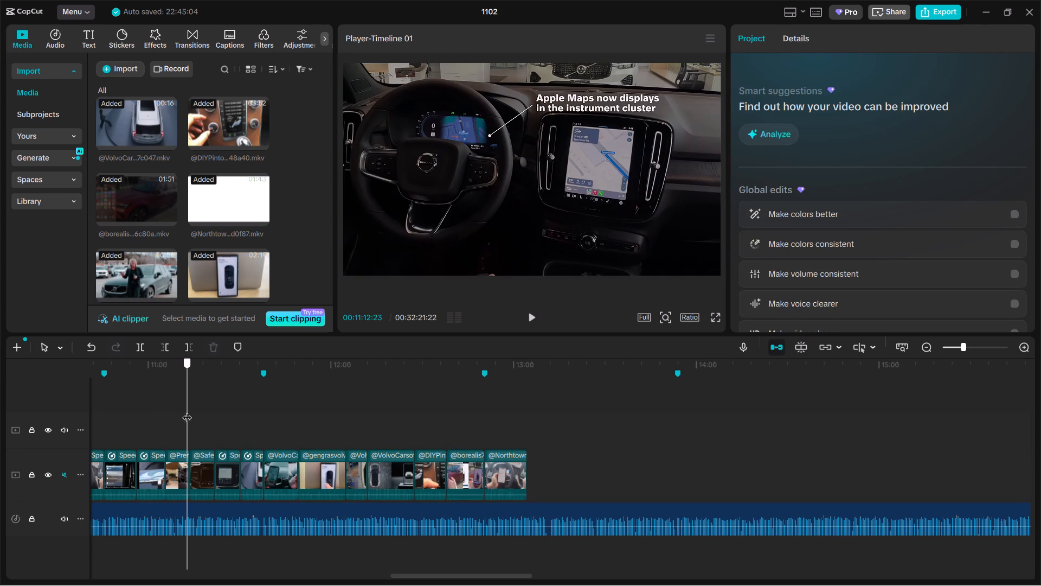
left_click_drag(187, 411, 187, 410)
left_click(516, 145)
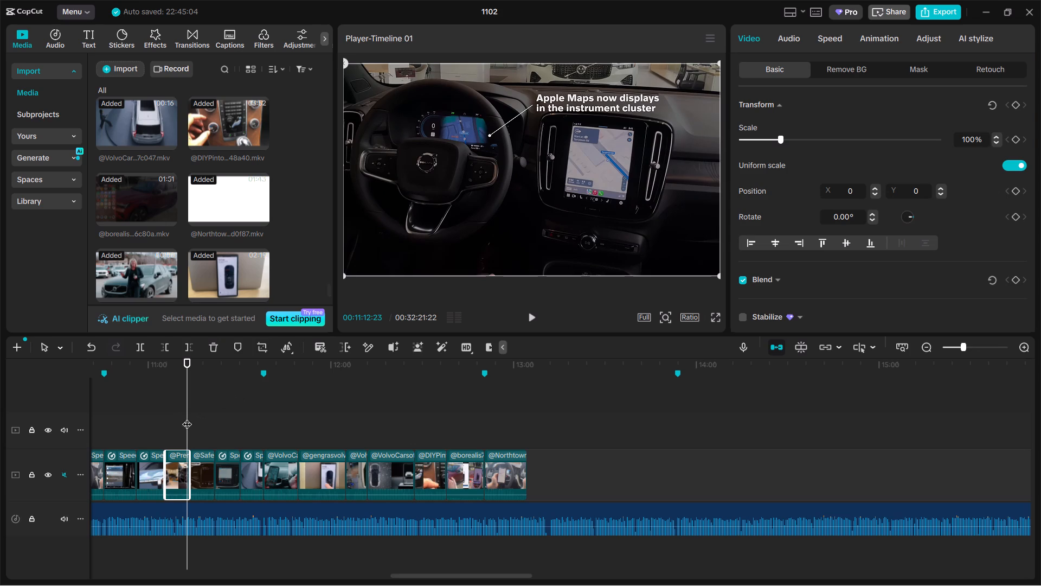
left_click_drag(191, 418, 272, 421)
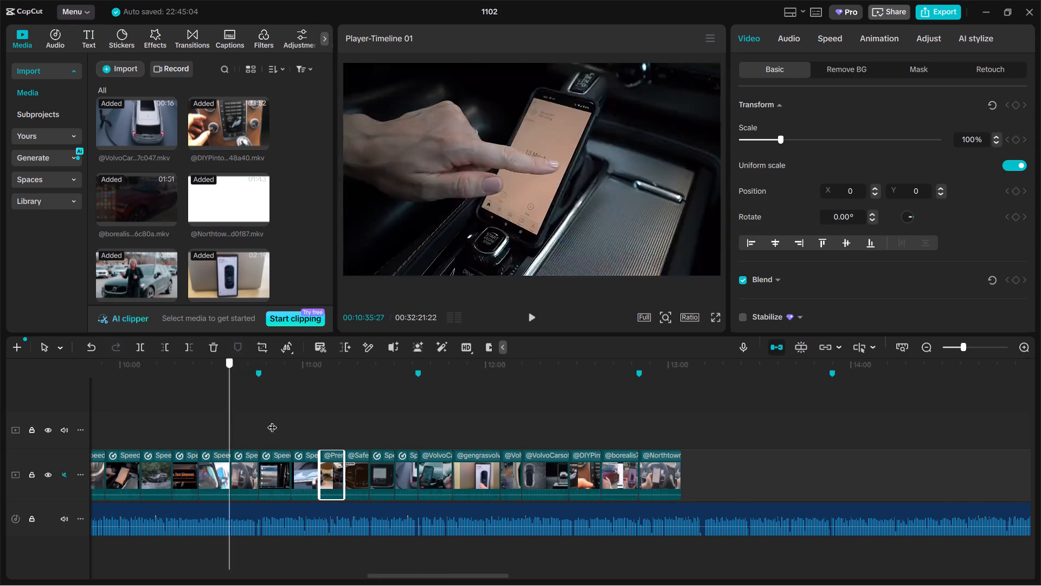
left_click_drag(272, 421, 329, 417)
scroll(330, 416, "up", 2, "ctrl")
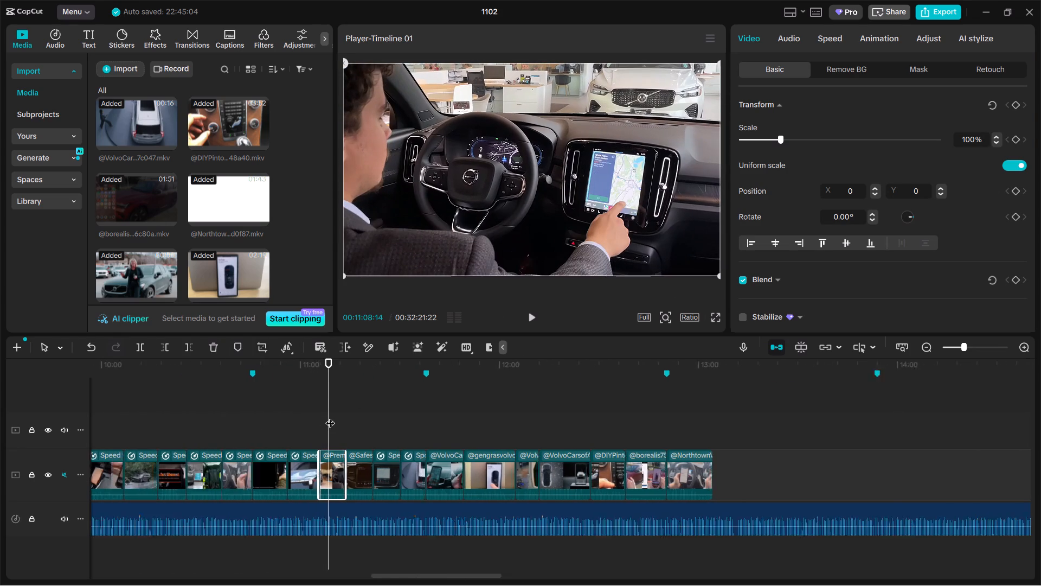
scroll(330, 416, "up", 8, "ctrl")
left_click_drag(329, 418, 369, 418)
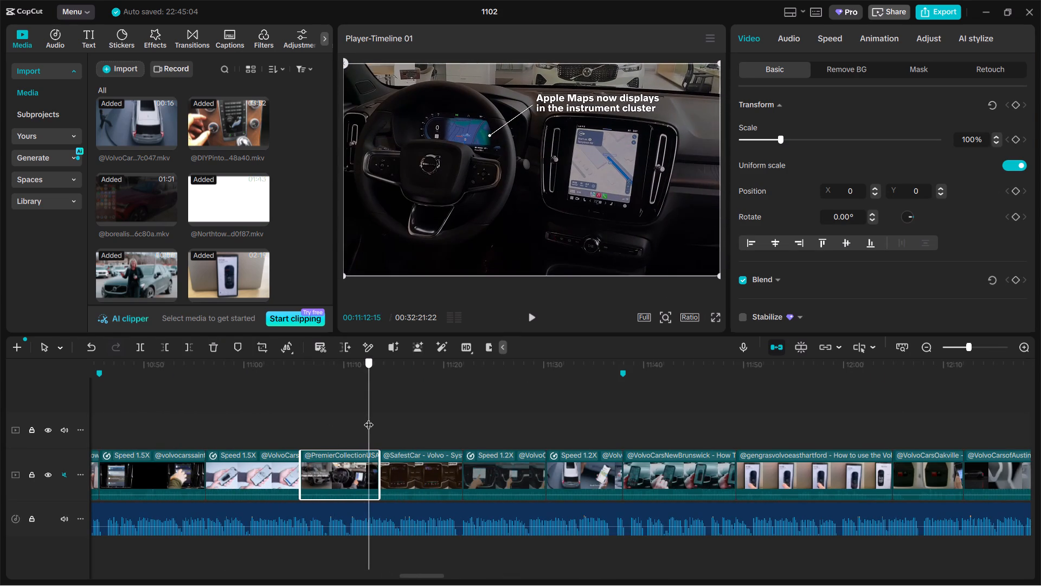
left_click_drag(369, 418, 339, 418)
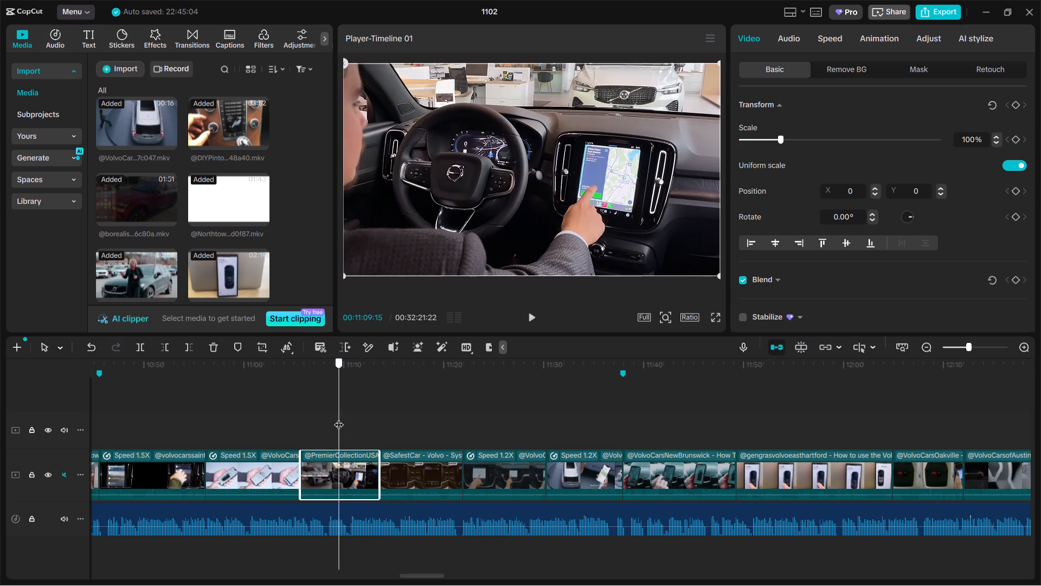
left_click_drag(339, 418, 338, 418)
left_click_drag(378, 464, 376, 464)
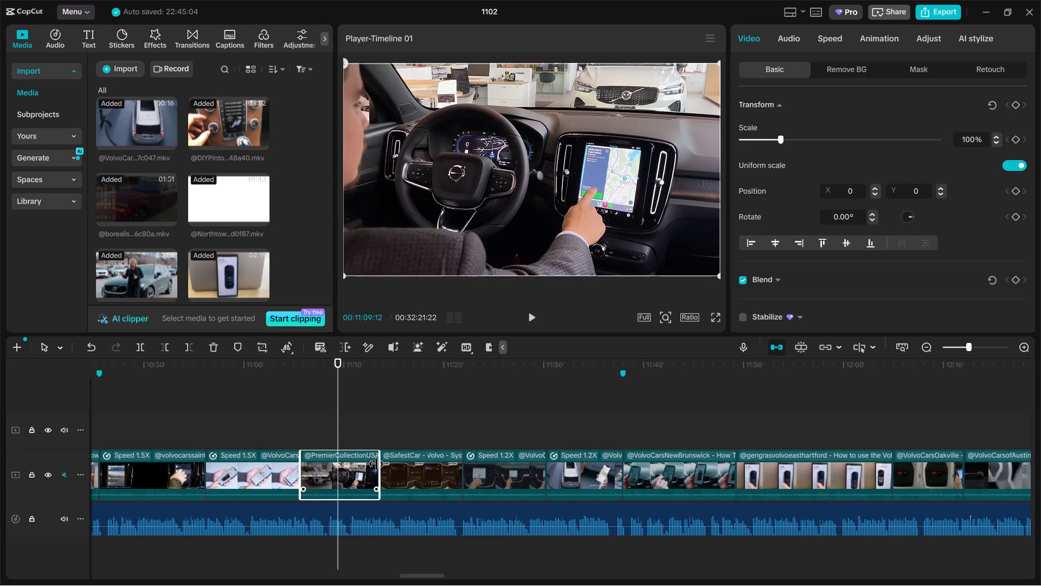
left_click_drag(376, 464, 339, 457)
left_click(339, 457)
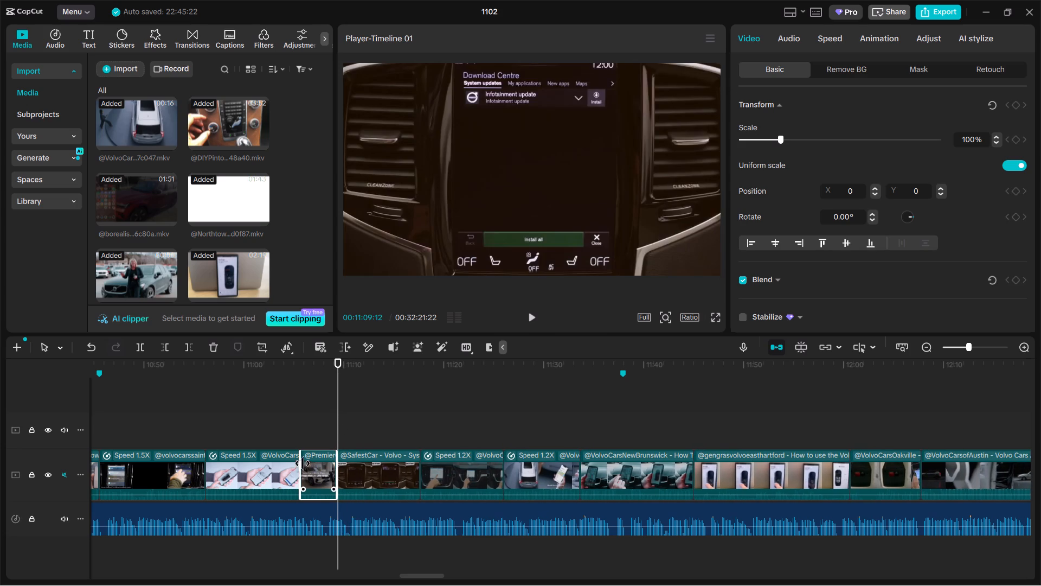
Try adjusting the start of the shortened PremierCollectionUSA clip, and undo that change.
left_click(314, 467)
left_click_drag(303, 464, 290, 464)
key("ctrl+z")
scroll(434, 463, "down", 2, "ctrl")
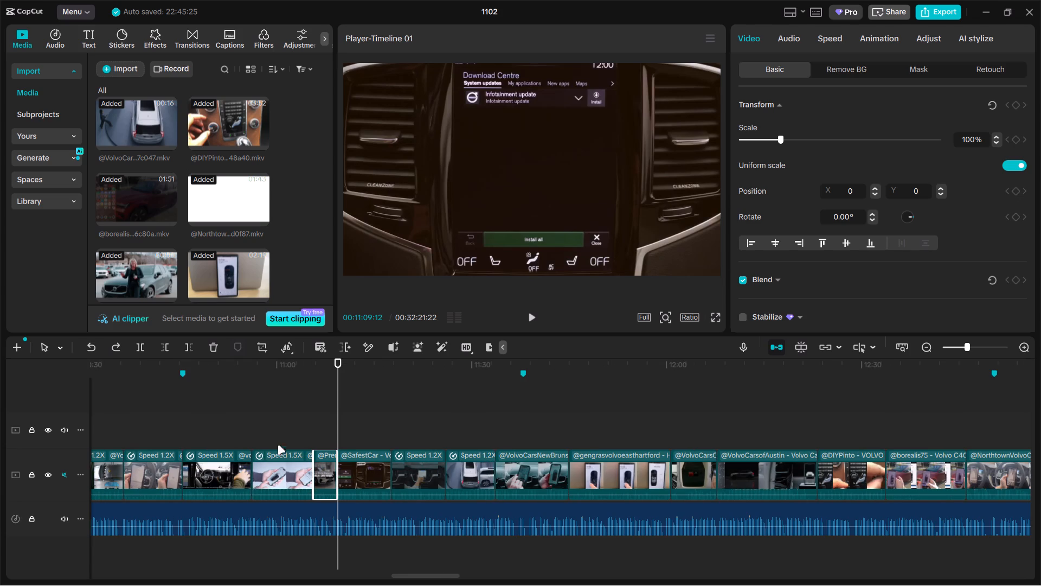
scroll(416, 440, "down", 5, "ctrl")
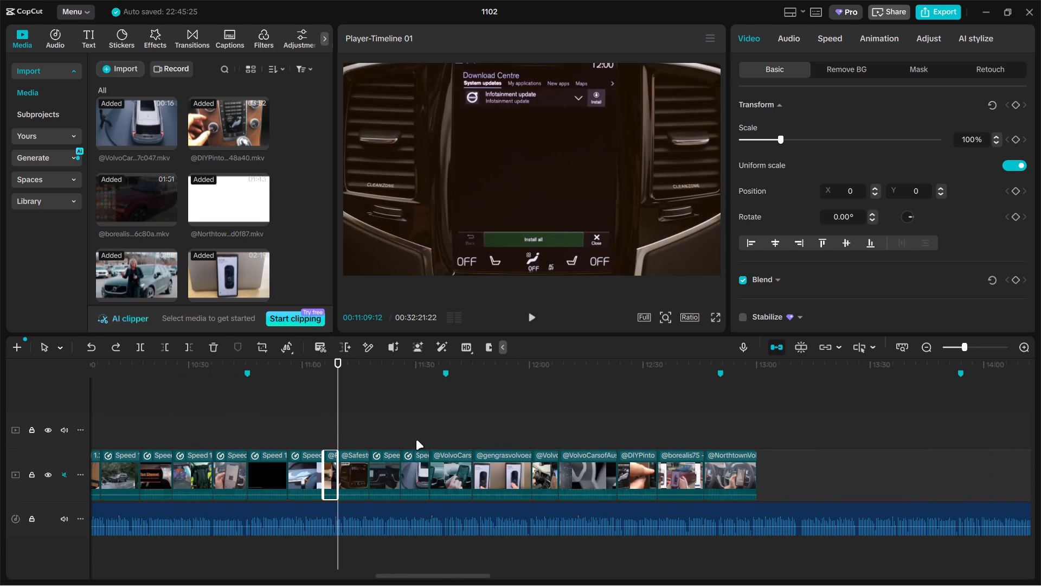
Undo the end trim of the PremierCollectionUSA clip, restoring its full length.
key("ctrl+z")
key("ctrl+z")
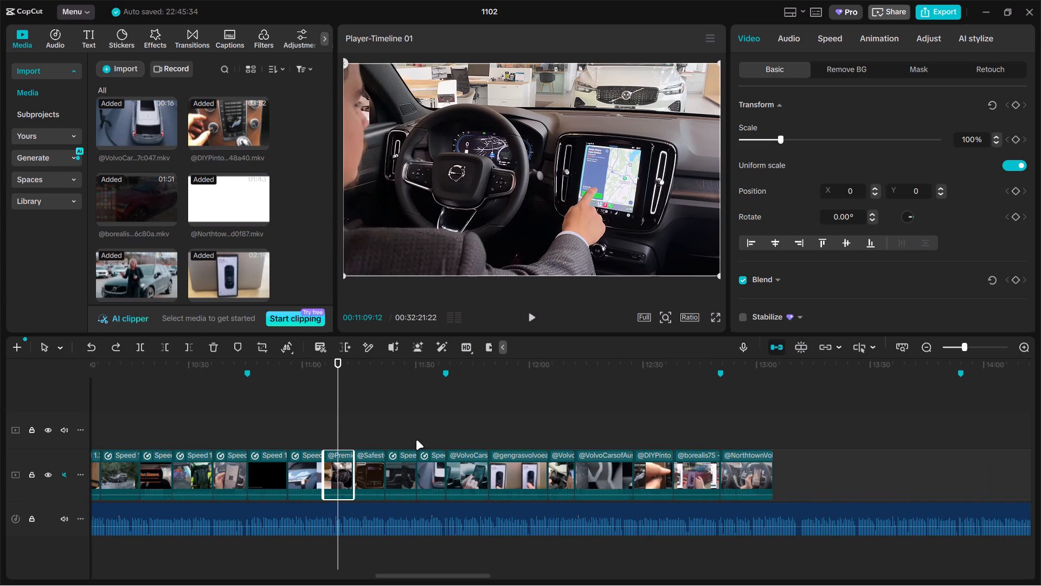
Scale the PremierCollectionUSA clip to 192% so the Apple Maps caption falls outside the frame.
scroll(416, 440, "up", 11, "ctrl")
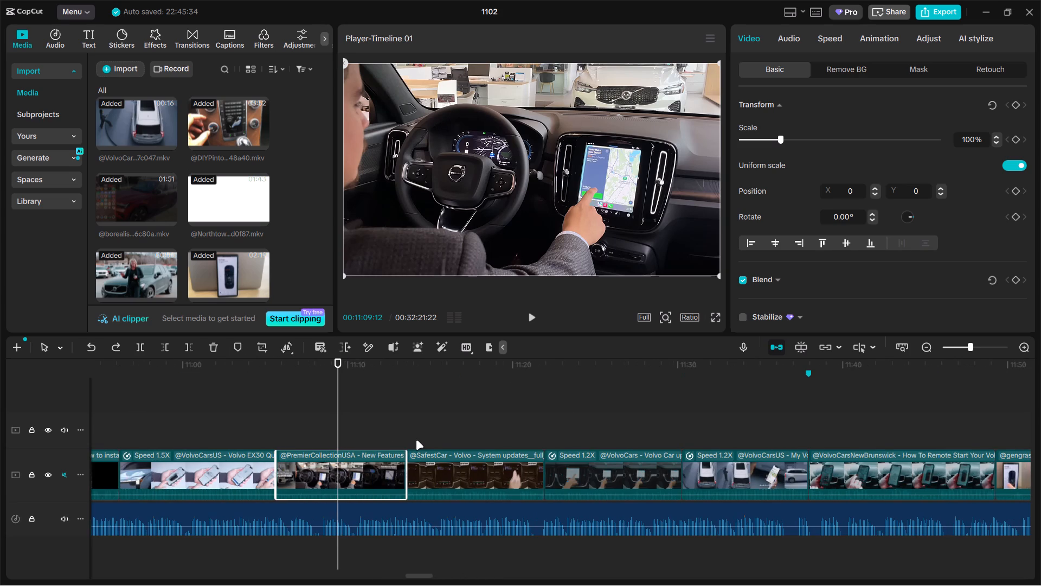
left_click_drag(338, 417, 370, 411)
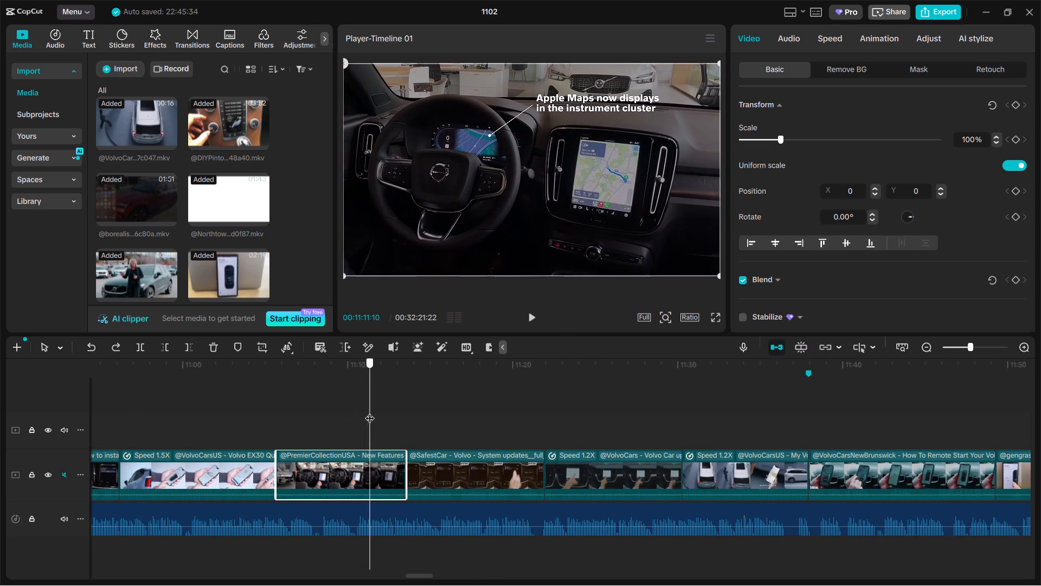
left_click_drag(370, 411, 371, 411)
left_click_drag(780, 138, 817, 129)
left_click_drag(367, 425, 290, 425)
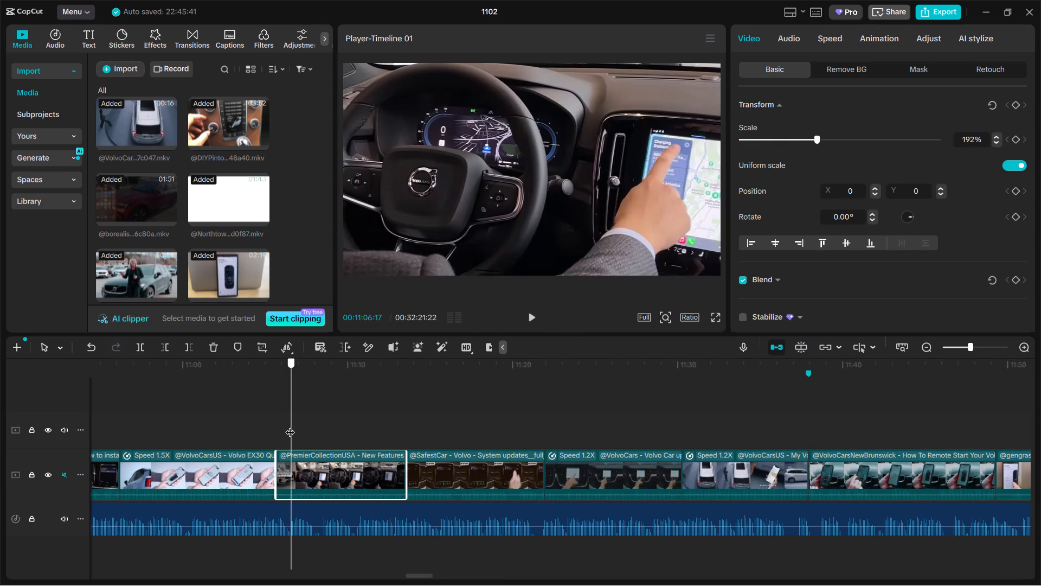
left_click_drag(290, 425, 437, 424)
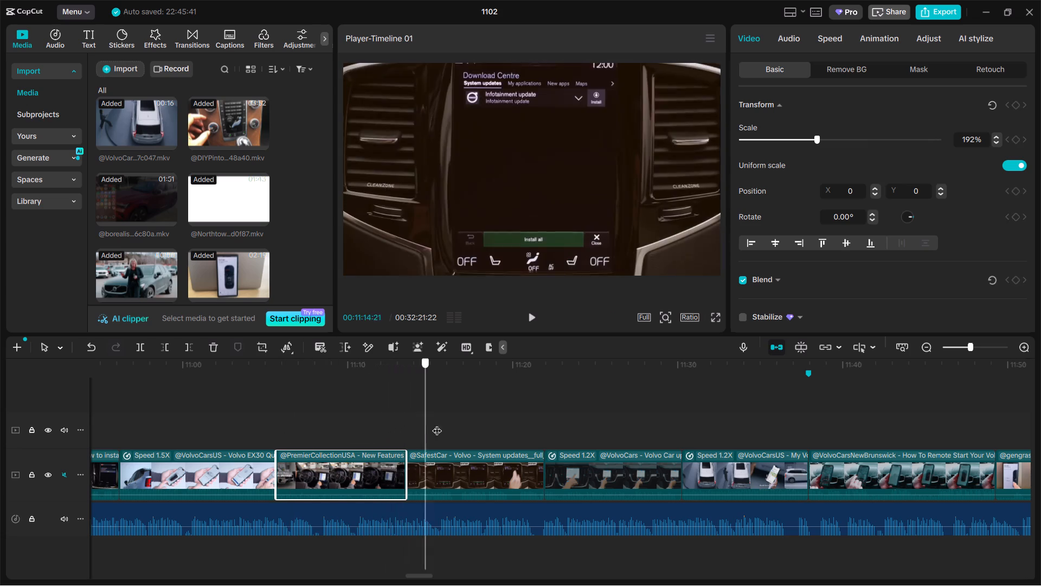
left_click_drag(437, 424, 485, 424)
Copy the clip of a phone held before the dark SUV at 00:09:57 and paste it at the marker near 00:11:40.
scroll(486, 424, "down", 15, "ctrl")
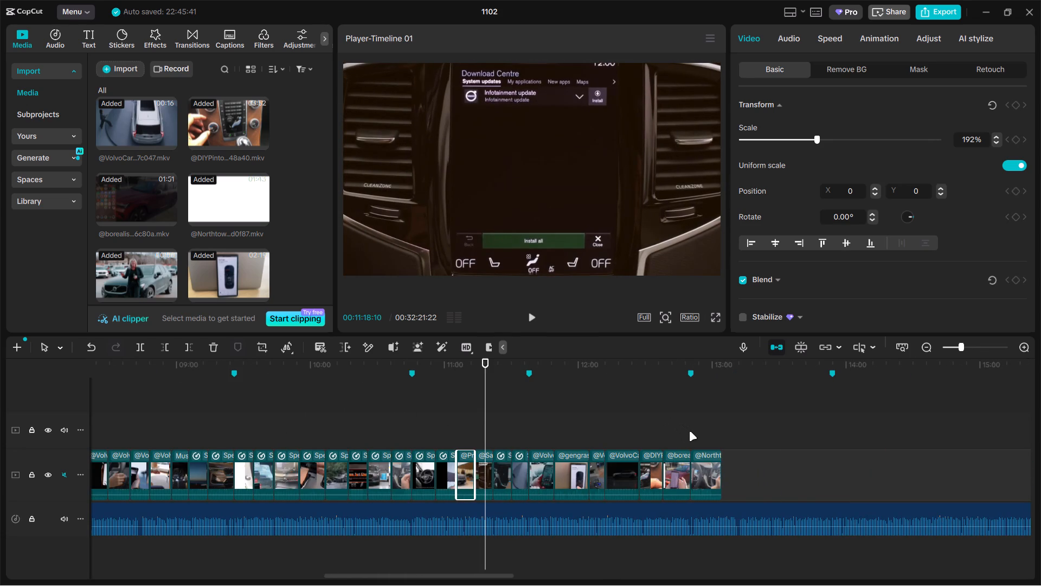
left_click(218, 435)
left_click_drag(217, 436, 233, 429)
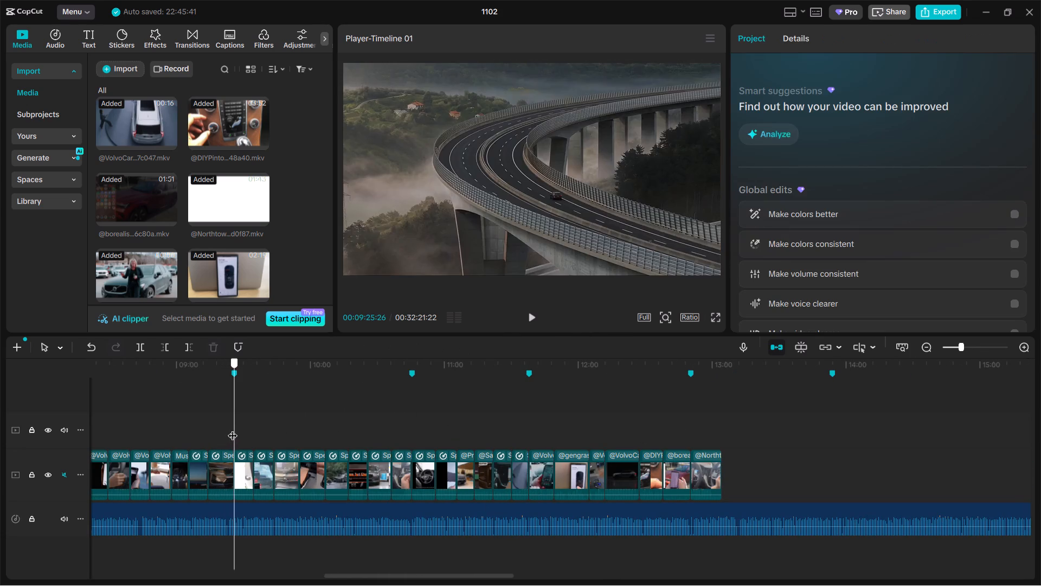
left_click_drag(233, 429, 318, 424)
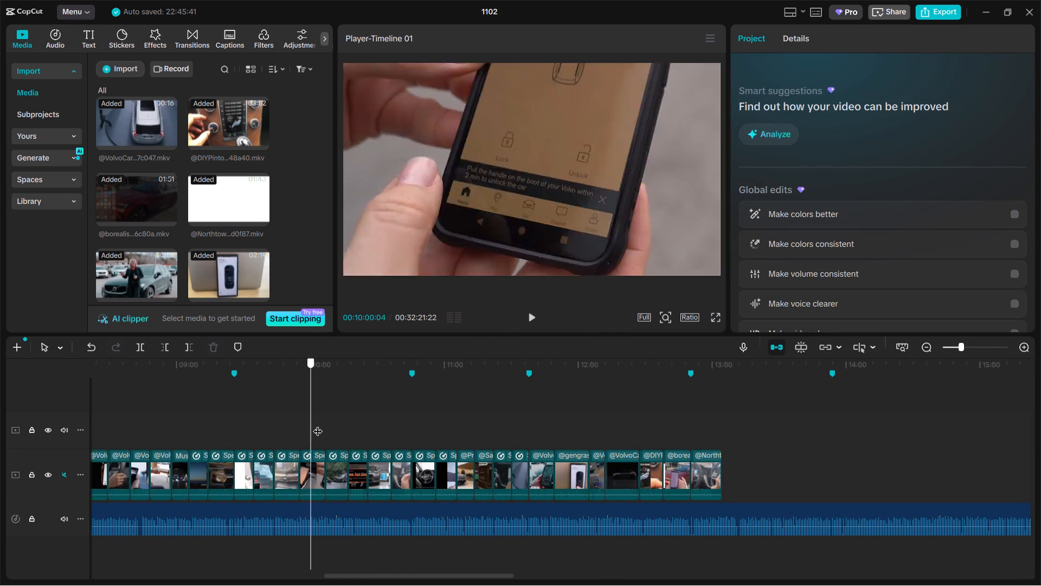
left_click_drag(318, 424, 302, 428)
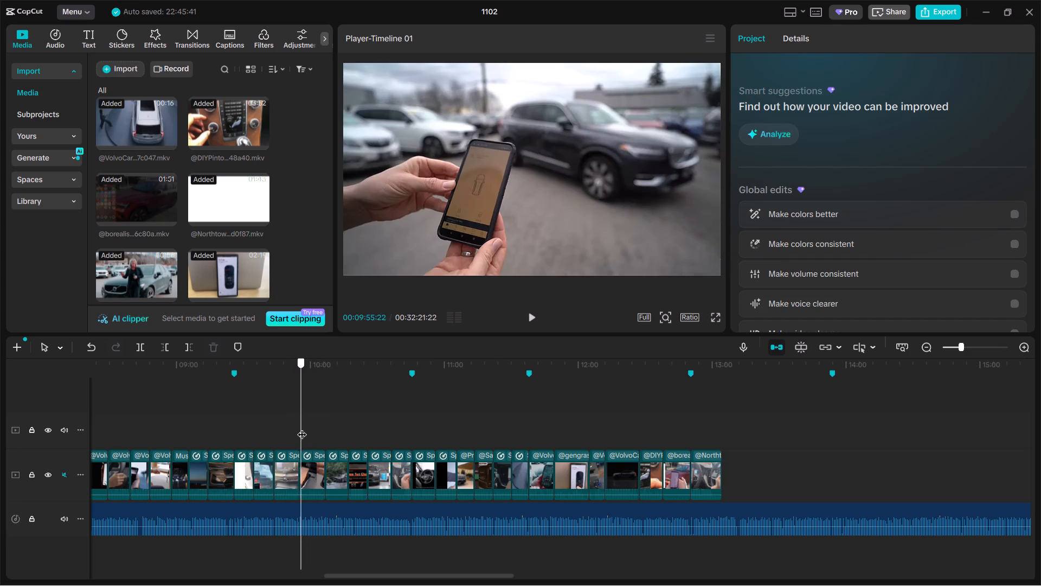
left_click_drag(302, 428, 306, 428)
left_click(313, 466)
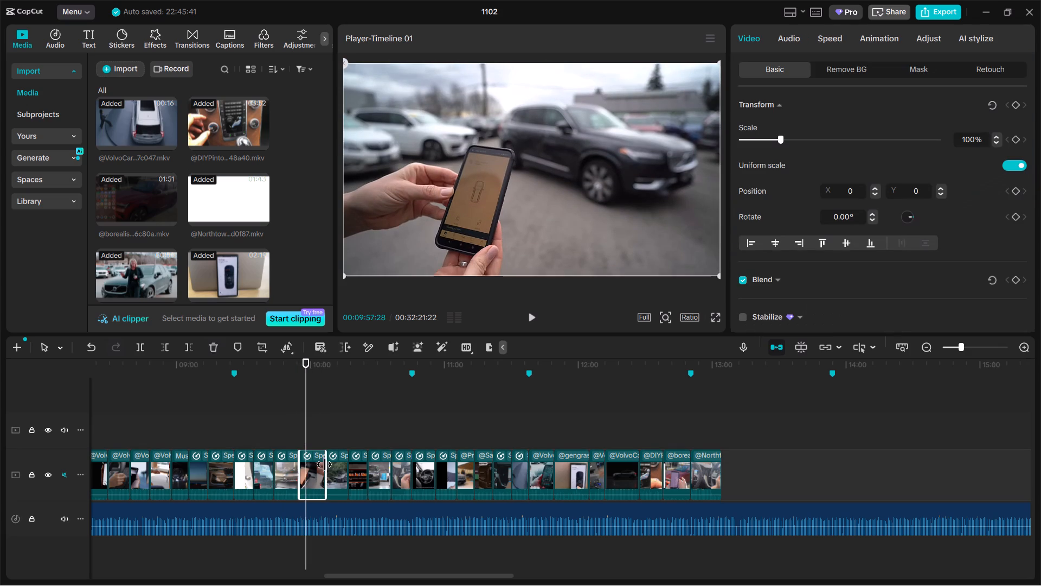
key("ctrl+z")
left_click(120, 344)
key("ctrl+c")
left_click(534, 431, "ctrl")
key("ctrl+v")
left_click_drag(549, 421, 539, 456)
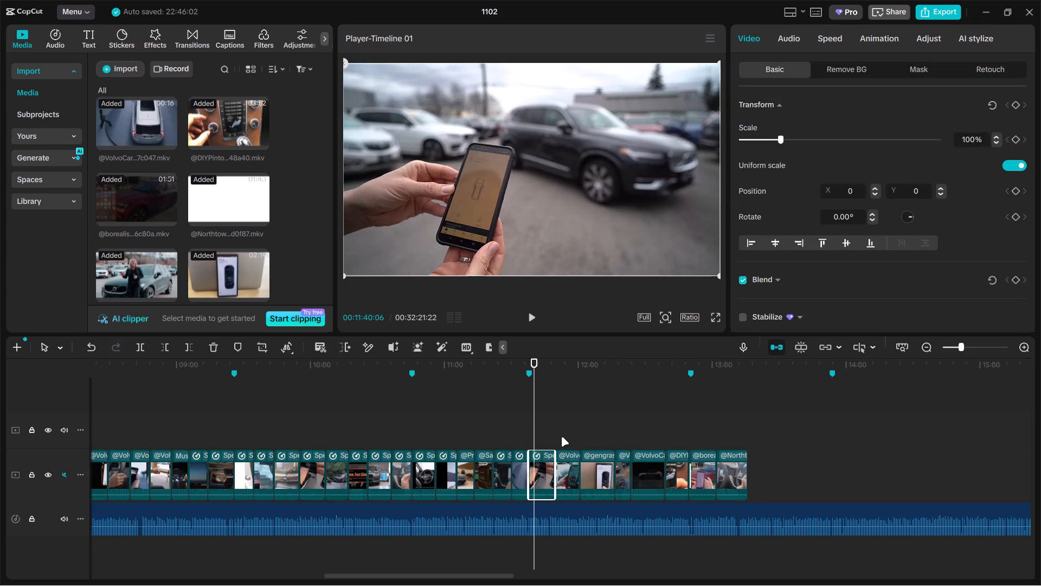
Set the speed to 1.4x for the VolvoCarsNewBrunswick, gengrasvolvo, long VolvoCarsofAus and NorthtownVolvoCarsBuffalo clips following the pasted clip.
scroll(564, 434, "up", 1)
scroll(600, 433, "up", 5, "ctrl")
left_click_drag(626, 417, 637, 427)
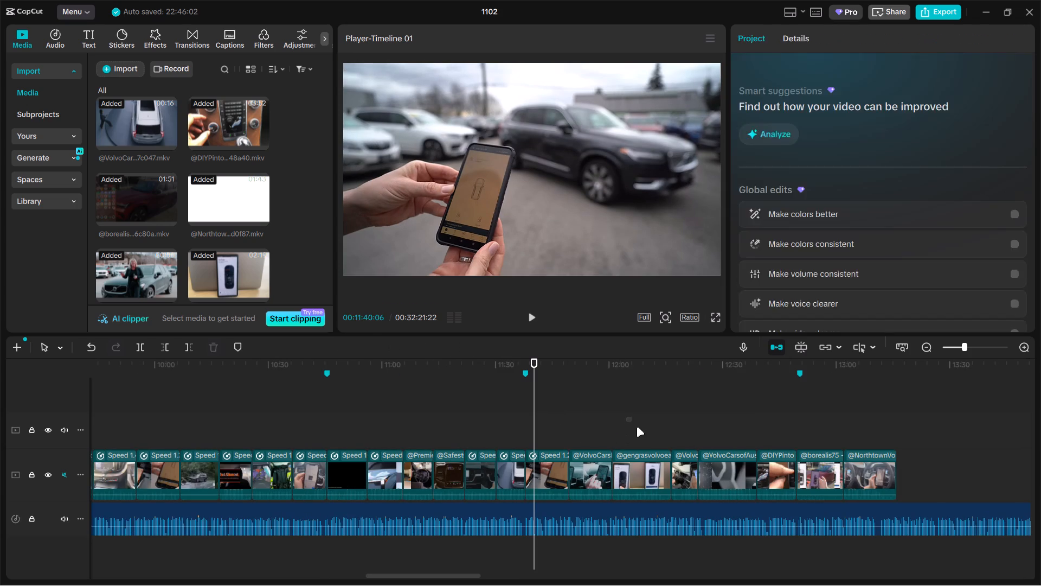
left_click_drag(637, 427, 649, 457)
left_click(731, 456, "ctrl")
left_click(593, 475, "ctrl")
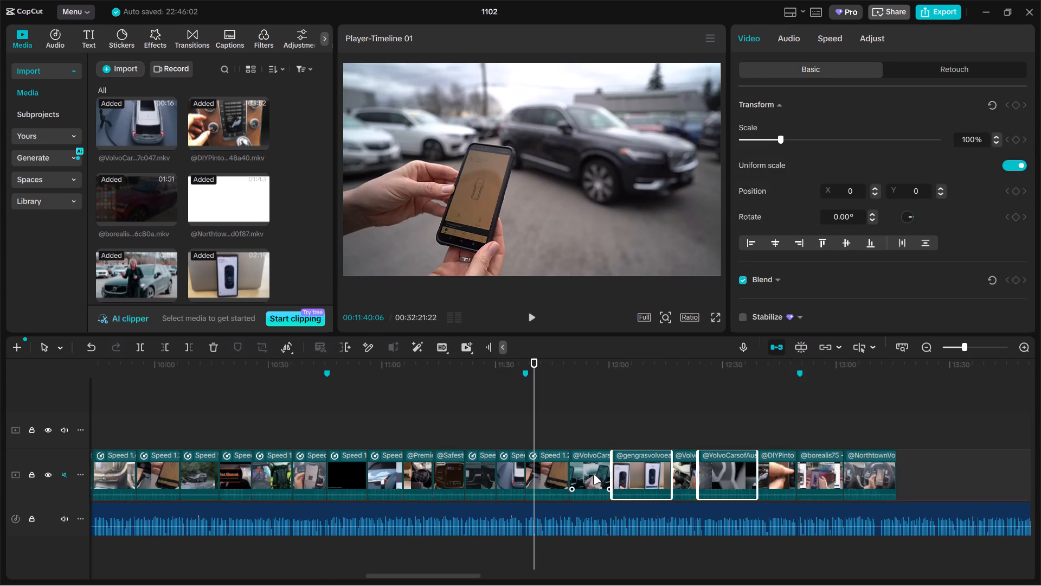
left_click(864, 456, "ctrl")
left_click(824, 41)
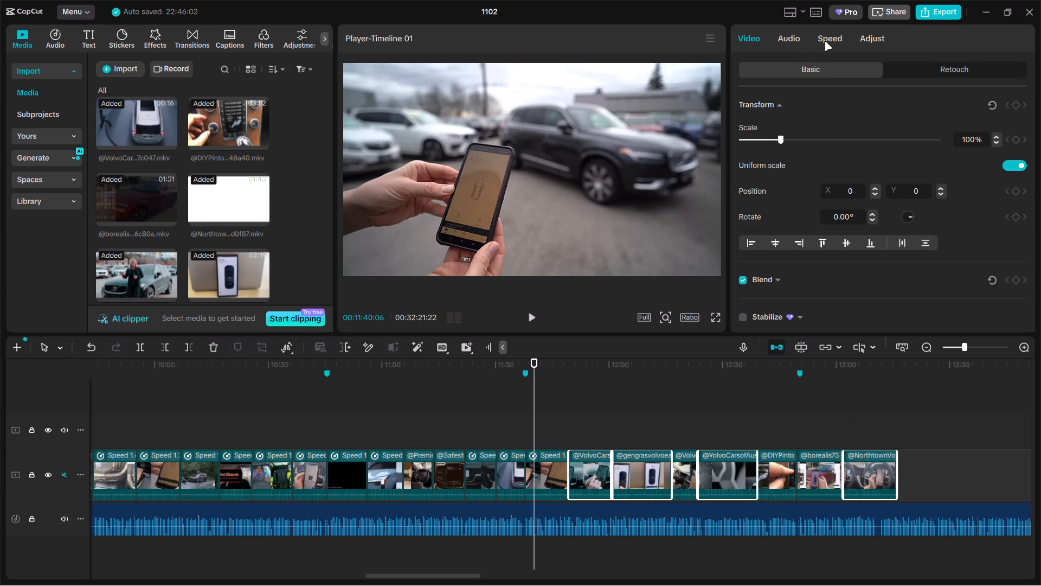
triple_click(1017, 119)
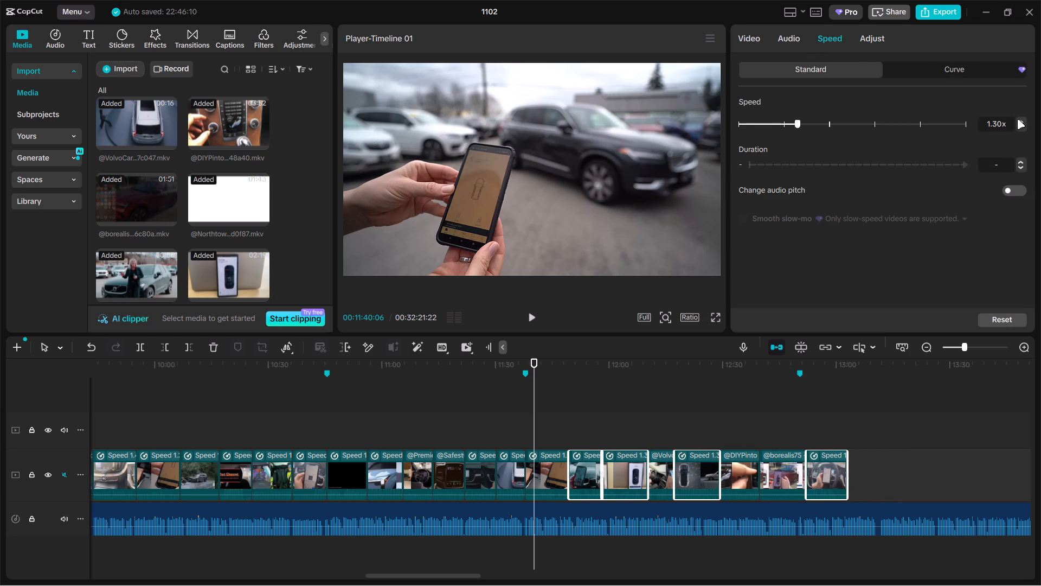
left_click(1017, 119)
Select the pasted phone clip and all clips after it, and trim their ends together so the sequence finishes around the 12:50 marker.
left_click_drag(556, 432, 866, 482)
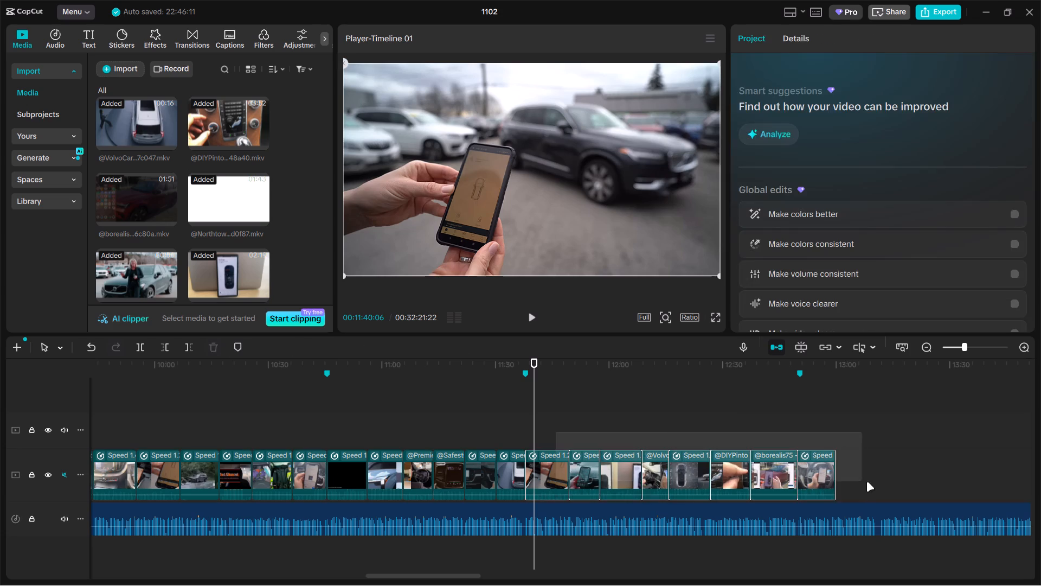
left_click_drag(866, 482, 867, 482)
scroll(836, 383, "up", 2, "ctrl")
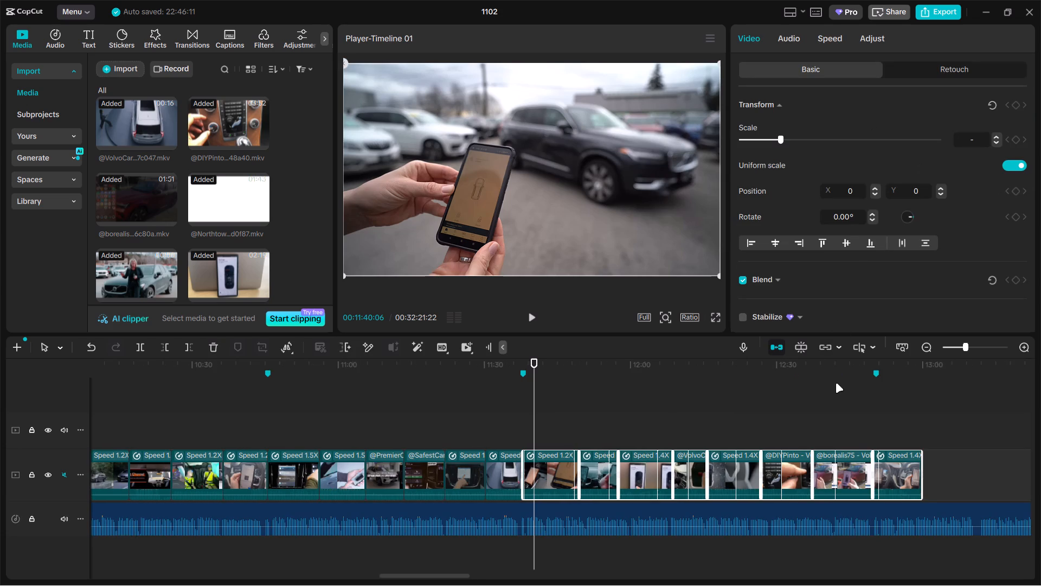
left_click_drag(923, 472, 923, 472)
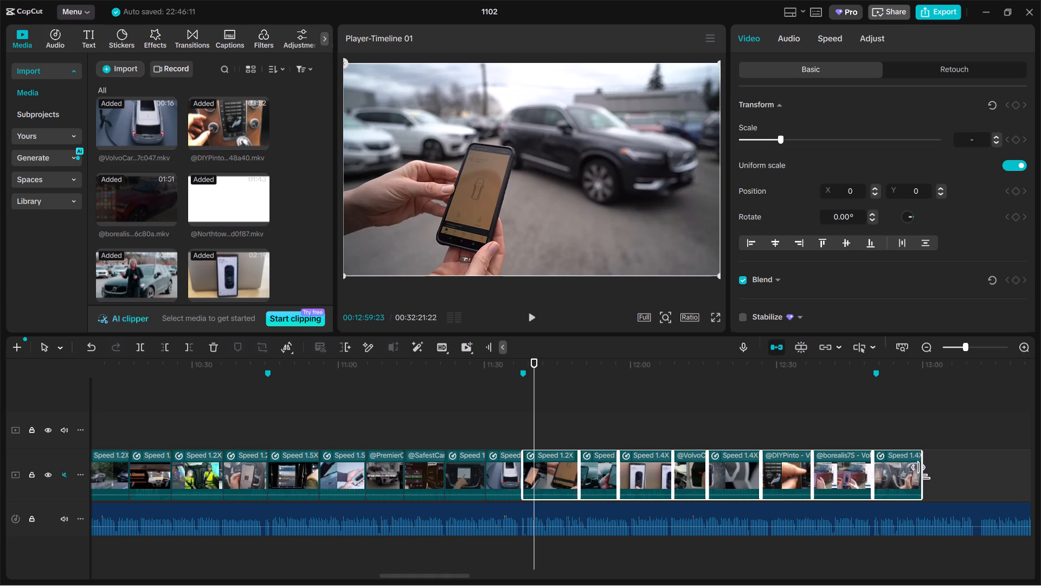
left_click_drag(923, 472, 917, 472)
left_click_drag(901, 465, 897, 465)
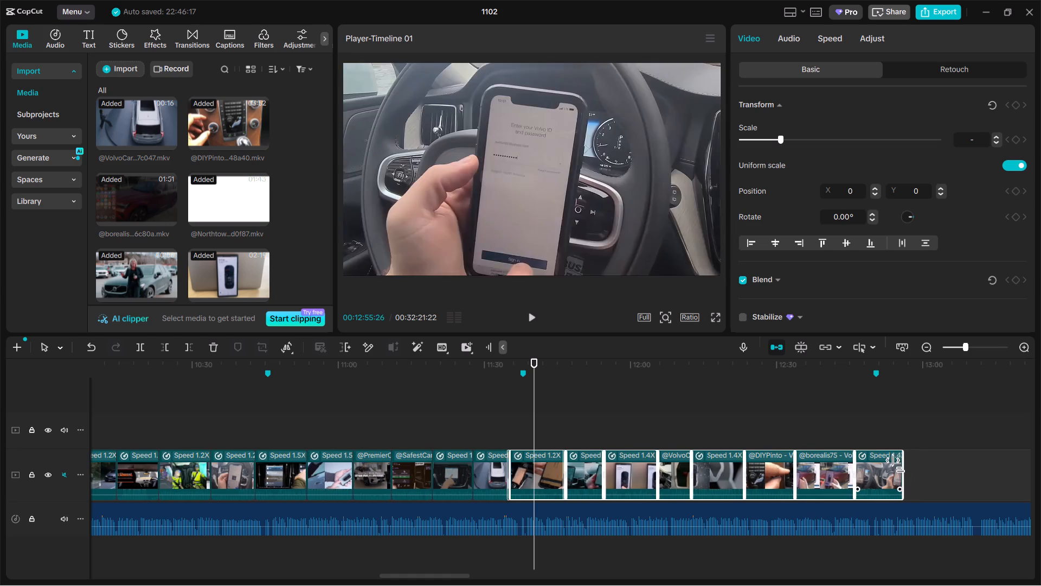
left_click_drag(897, 465, 894, 465)
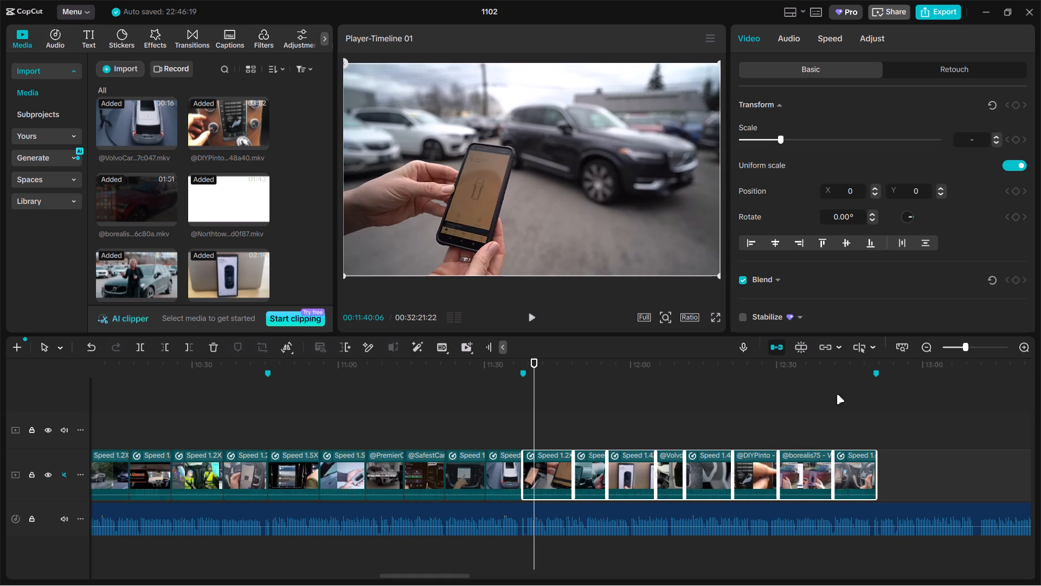
Turn on auto snapping and adjust the end of the last NorthtownVolvoCarsBuffalo clip exactly to the marker at about 12:50.
left_click(905, 385, "ctrl")
scroll(885, 413, "up", 11, "ctrl")
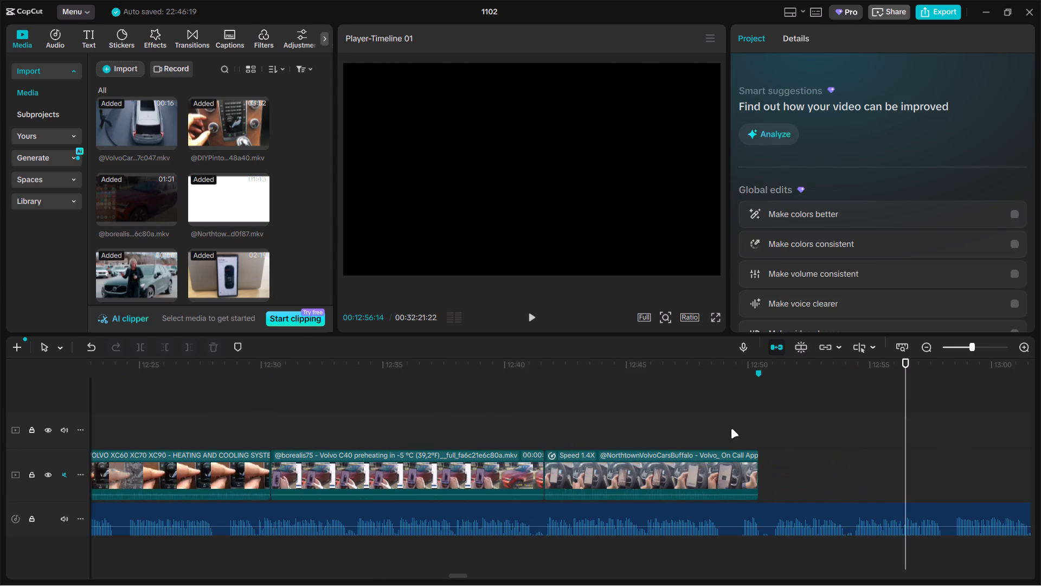
left_click(731, 429)
left_click(724, 460)
left_click_drag(757, 458, 759, 458)
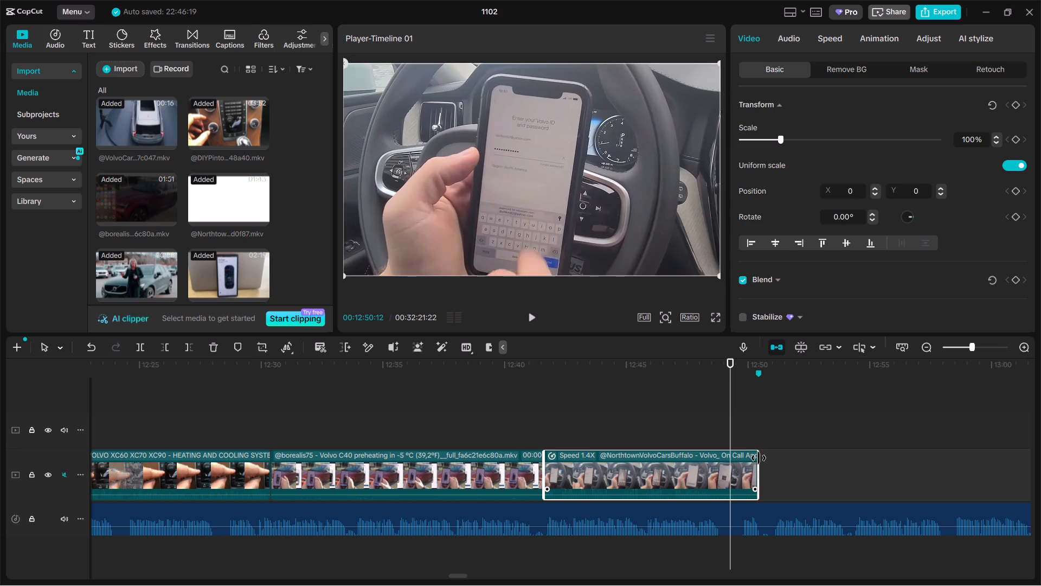
left_click_drag(759, 458, 760, 453)
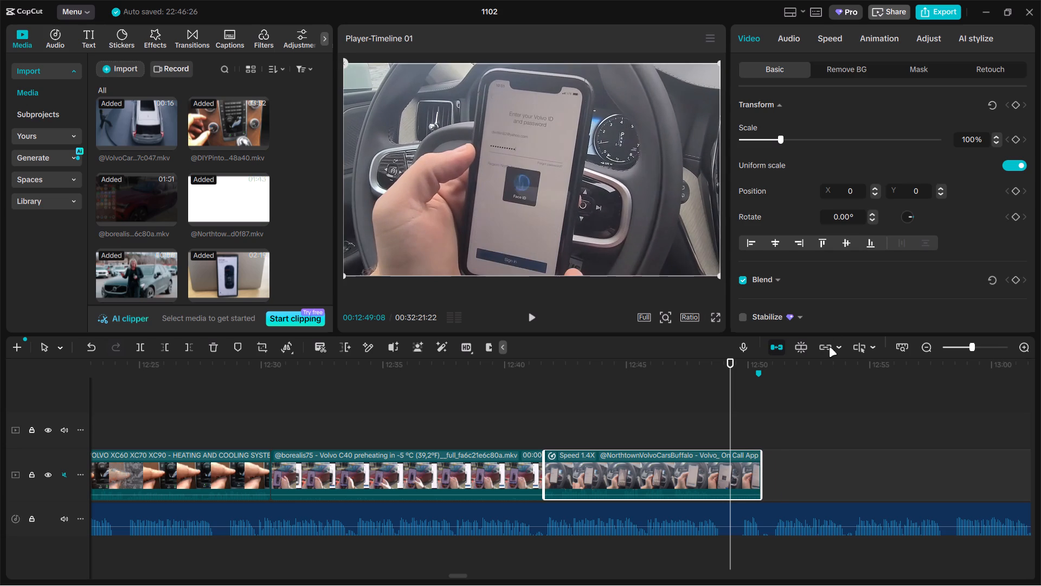
left_click(804, 348)
left_click(760, 476)
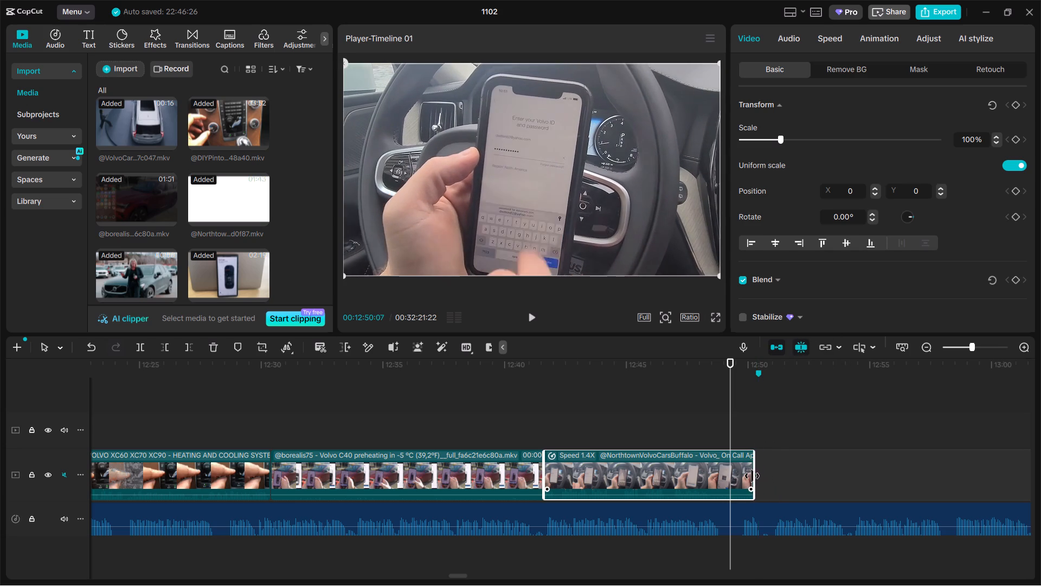
Review the shortened B-roll from about 11:55 to the 12:50 marker, checking how the shots follow one another.
scroll(758, 472, "down", 16, "ctrl")
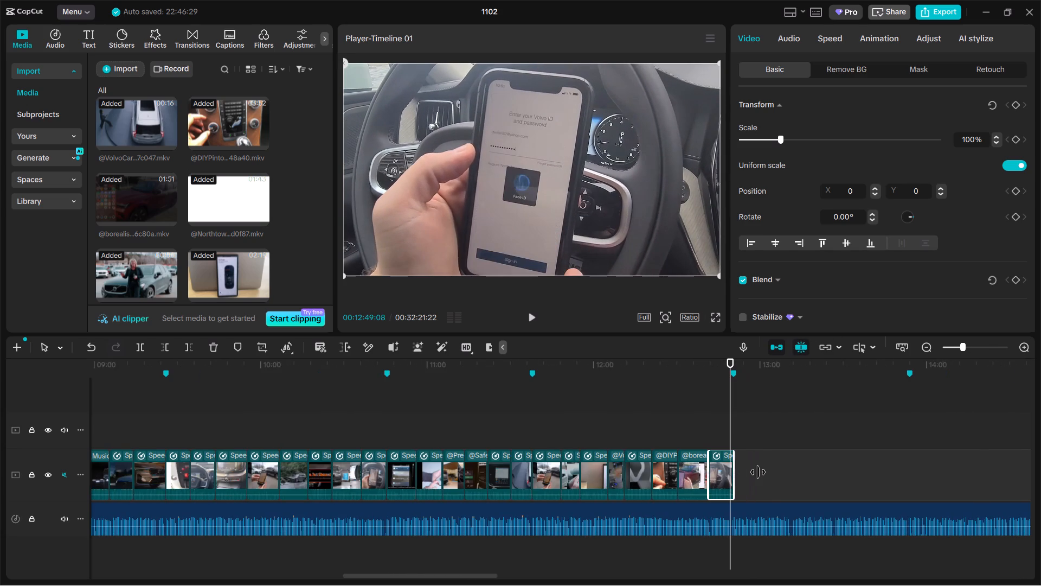
left_click(594, 431)
left_click_drag(592, 431, 577, 431)
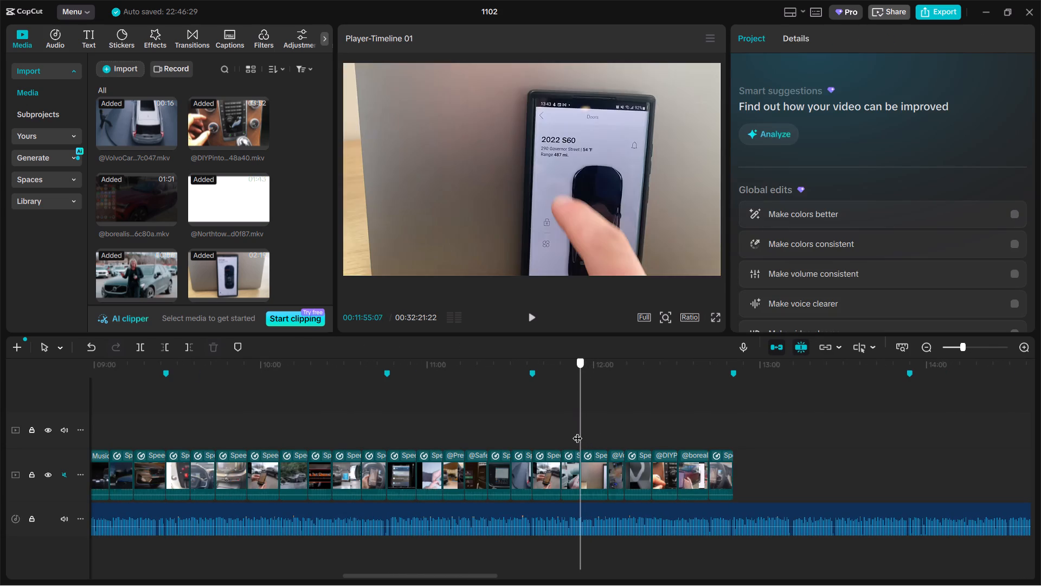
left_click_drag(577, 431, 590, 431)
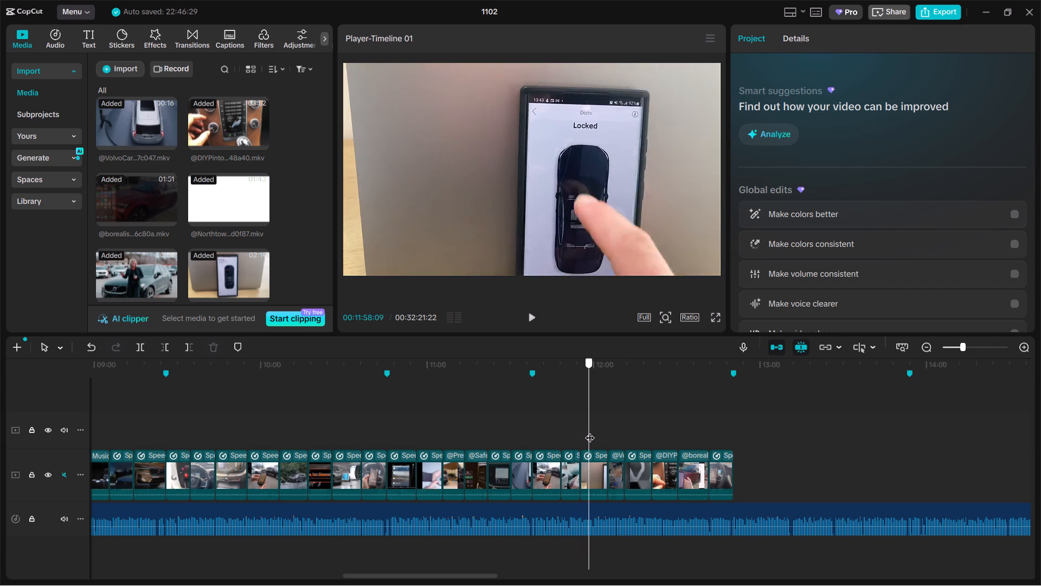
left_click_drag(590, 431, 608, 426)
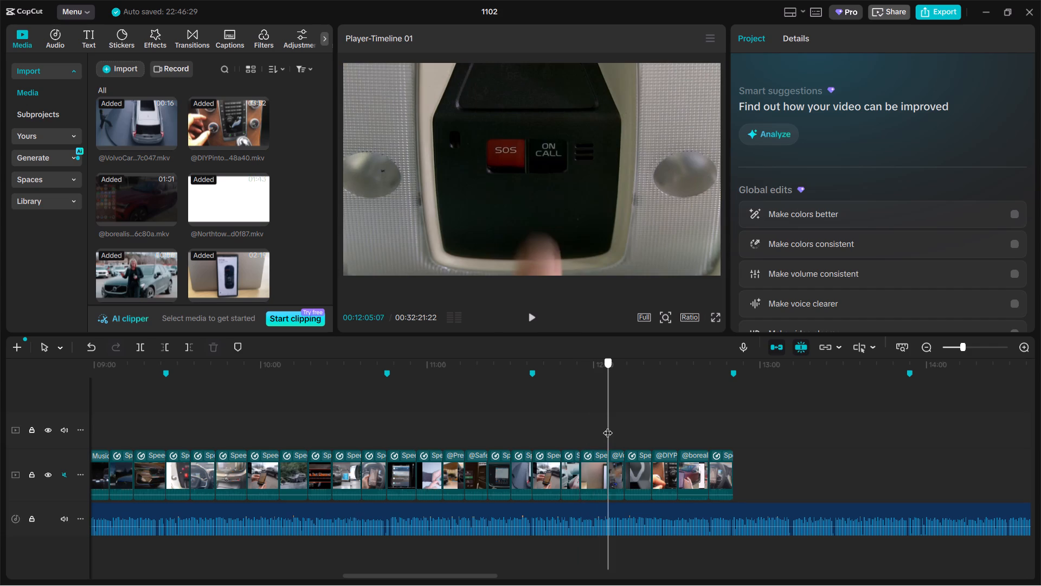
left_click_drag(608, 426, 603, 422)
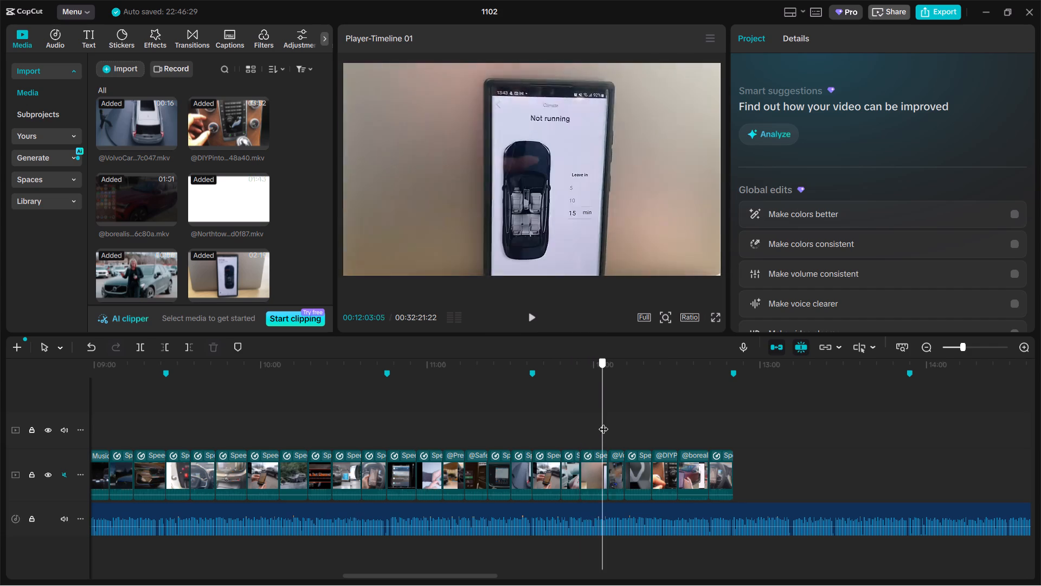
left_click_drag(603, 422, 680, 427)
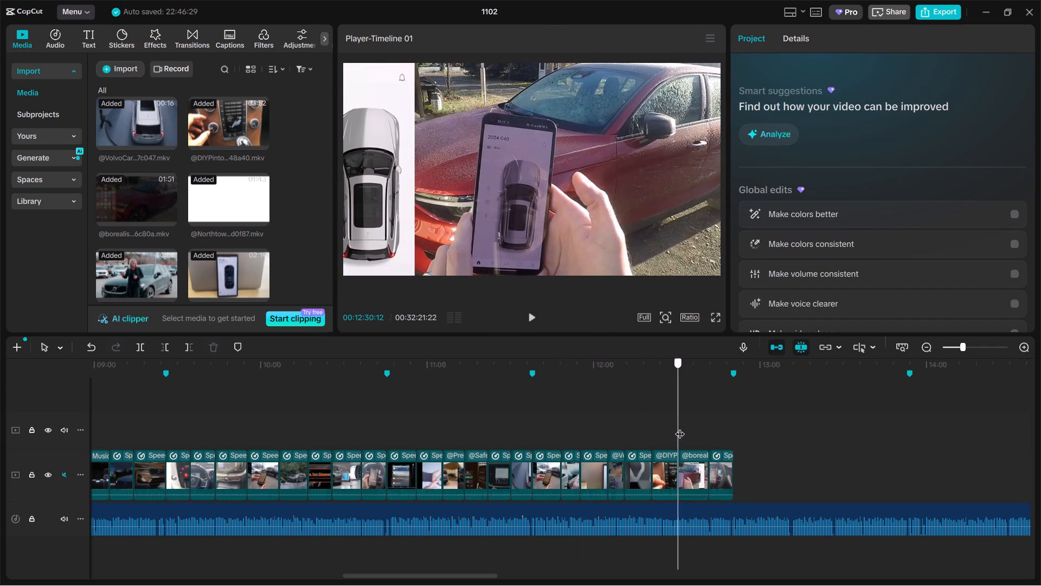
left_click_drag(680, 427, 712, 423)
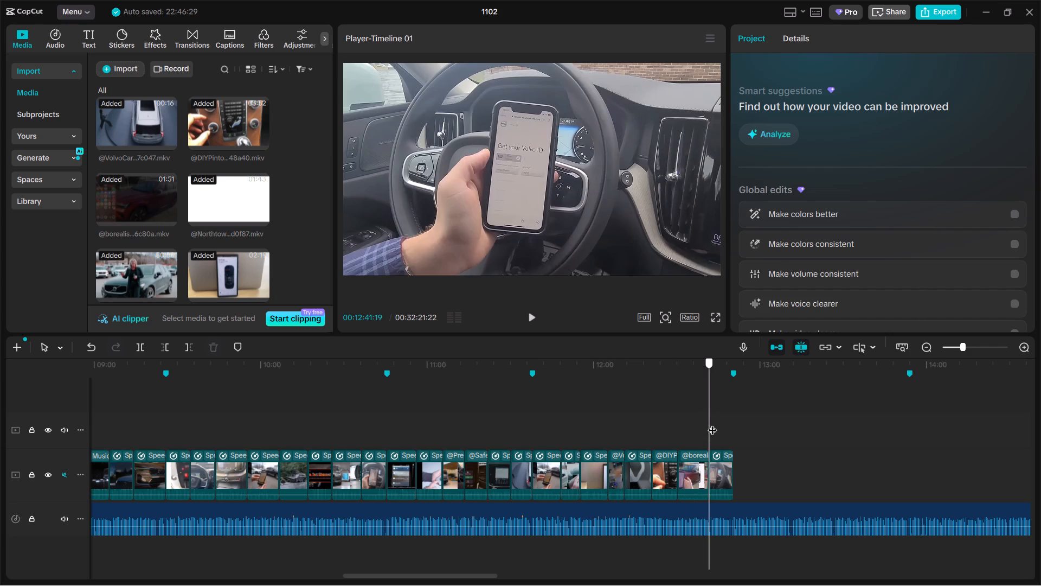
left_click_drag(712, 423, 730, 424)
left_click(719, 431)
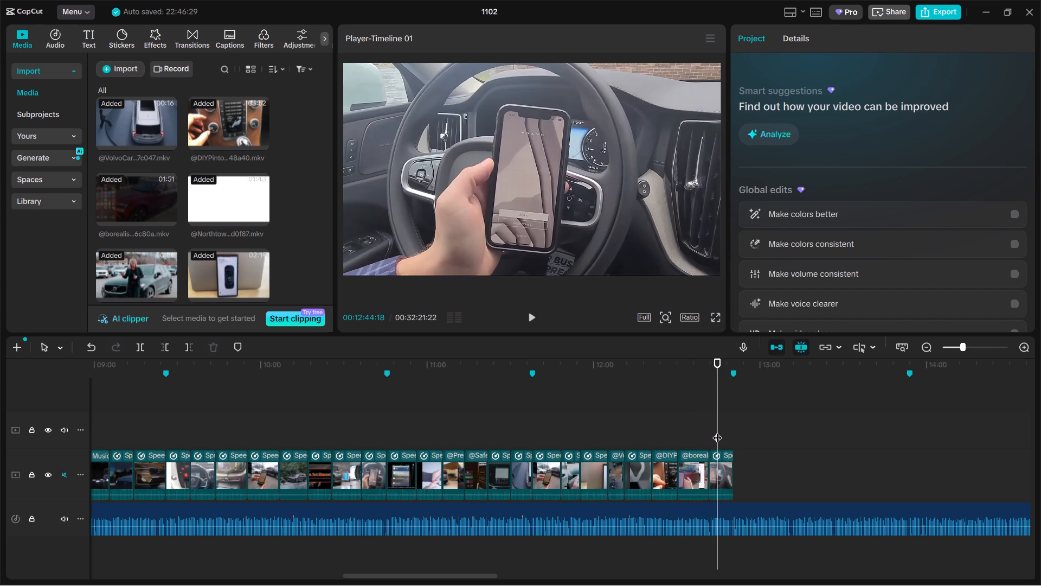
Play the last B-roll shots up to and past the 12:50 marker to check how the section ends.
key("space")
left_click(723, 431)
key("space")
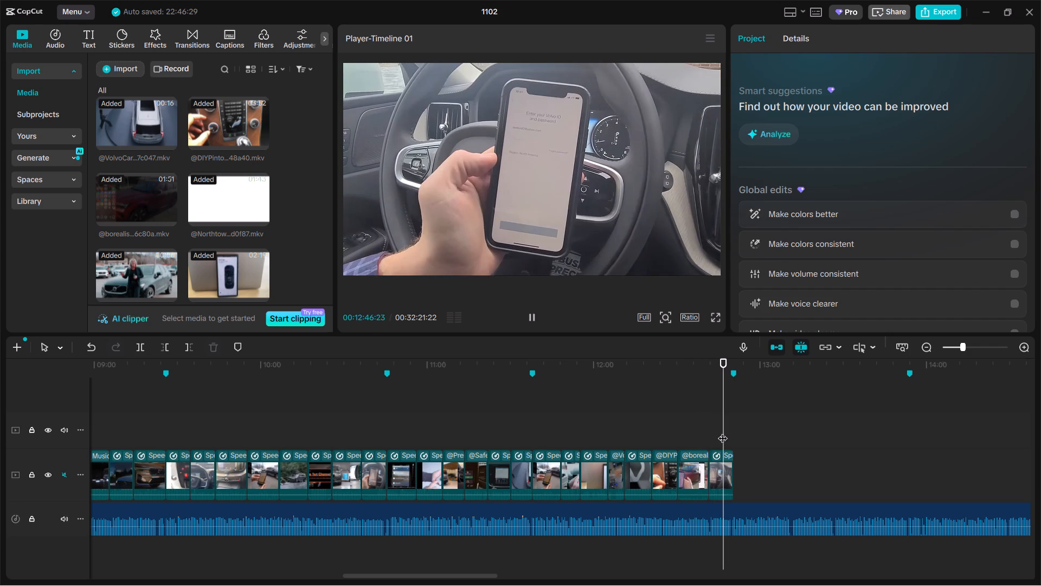
key("space")
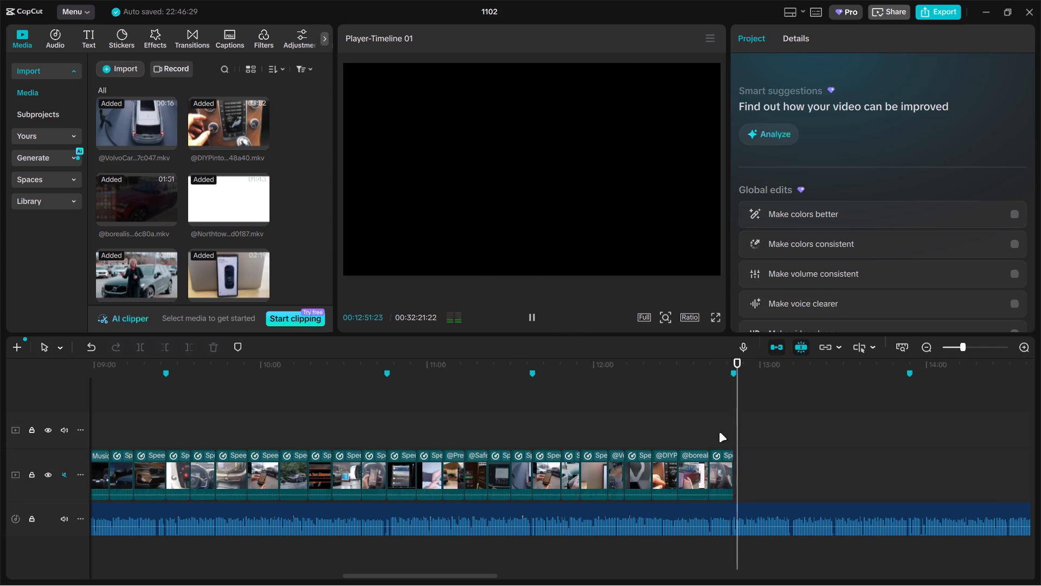
left_click_drag(660, 480, 648, 485)
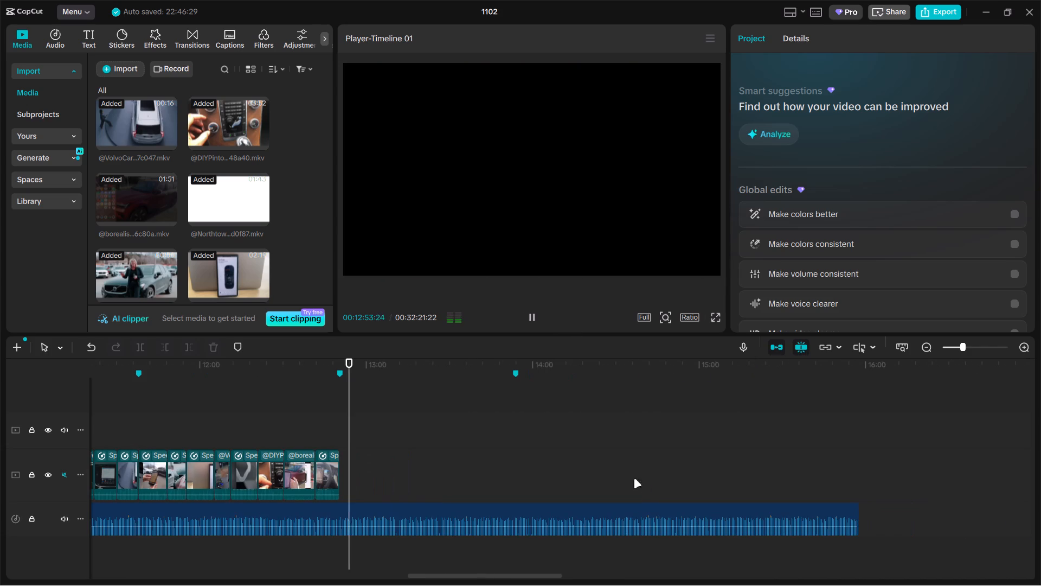
key("space")
Import all the clips from the EDIT folder's 02 subfolder and add them to the main track from the 12:50 marker.
left_click(137, 71)
left_click(145, 92)
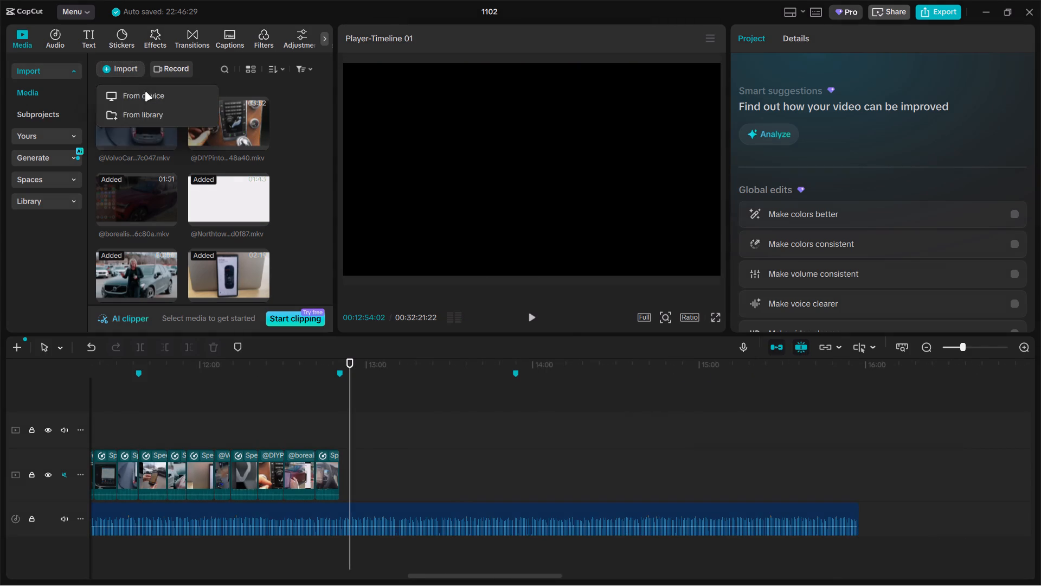
left_click(82, 42)
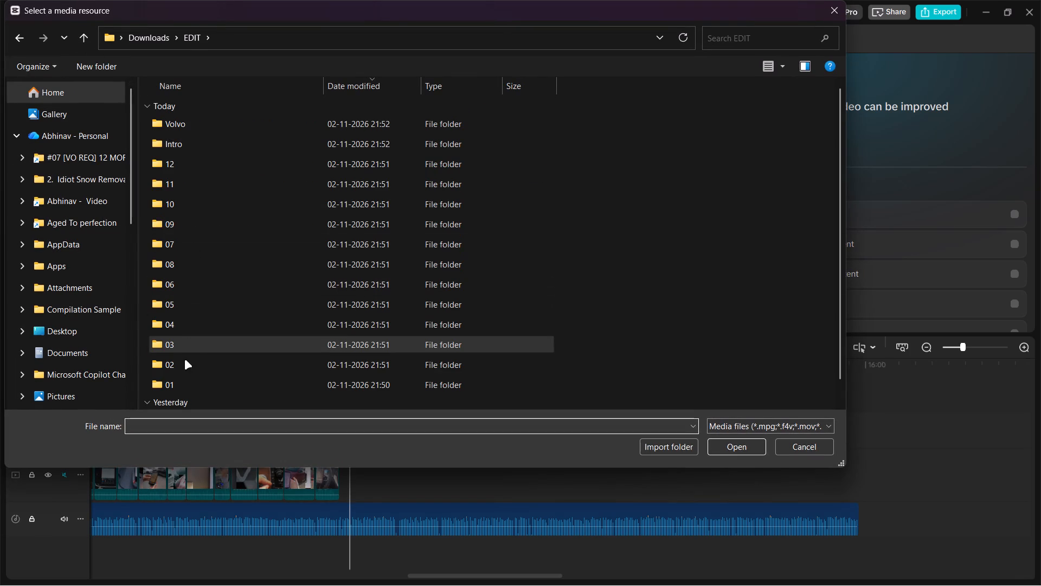
double_click(184, 362)
key("ctrl+a")
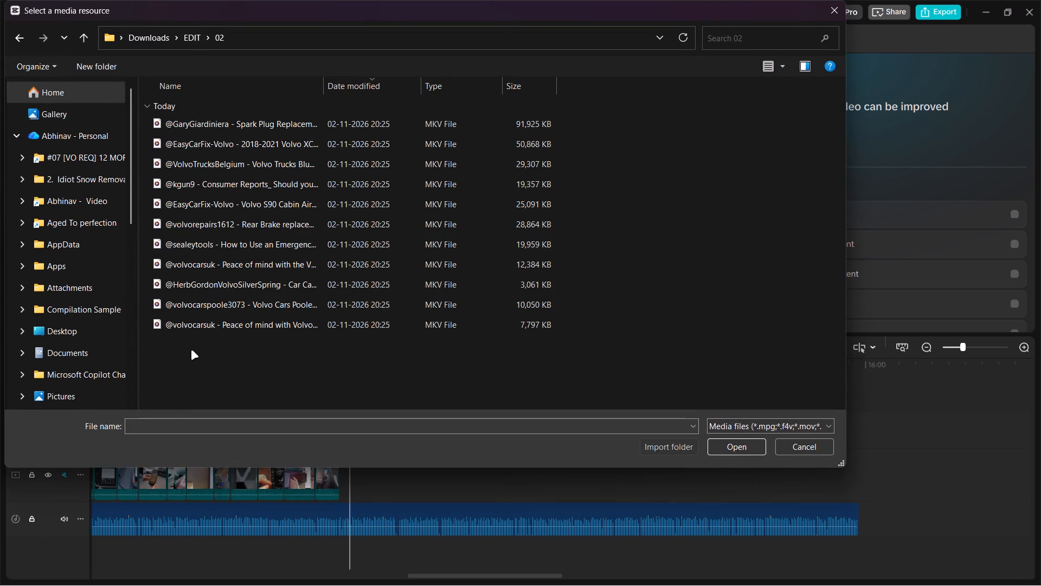
key("Return")
left_click_drag(143, 129, 381, 462)
Move the two overlay clips, Car Clips and Nya Volvo, further along the timeline so they end at about 41:04.
scroll(386, 448, "down", 15, "ctrl")
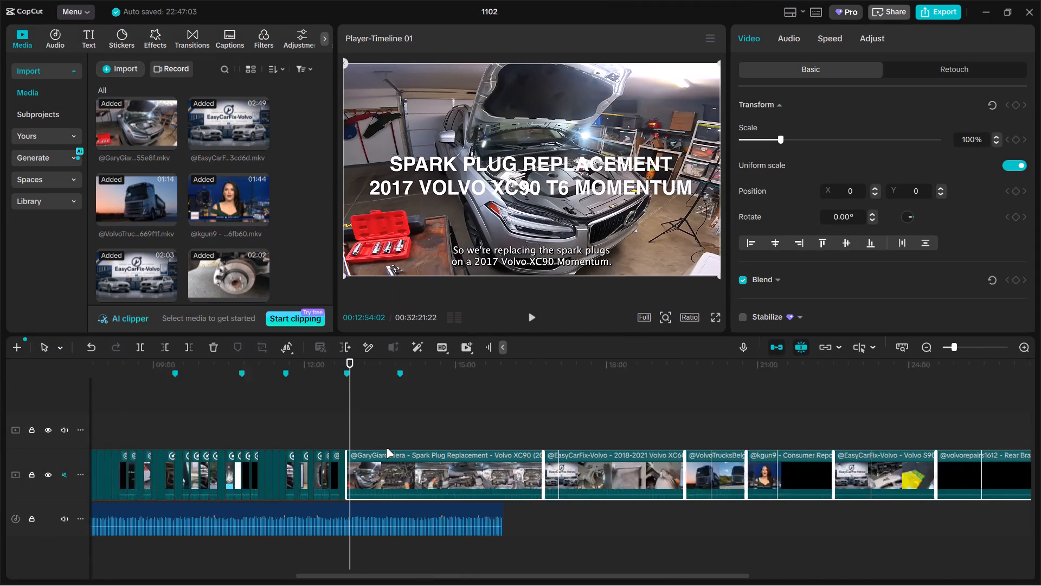
scroll(386, 448, "down", 10, "ctrl")
scroll(508, 458, "down", 3, "ctrl")
left_click_drag(484, 419, 652, 448)
left_click_drag(520, 423, 638, 437)
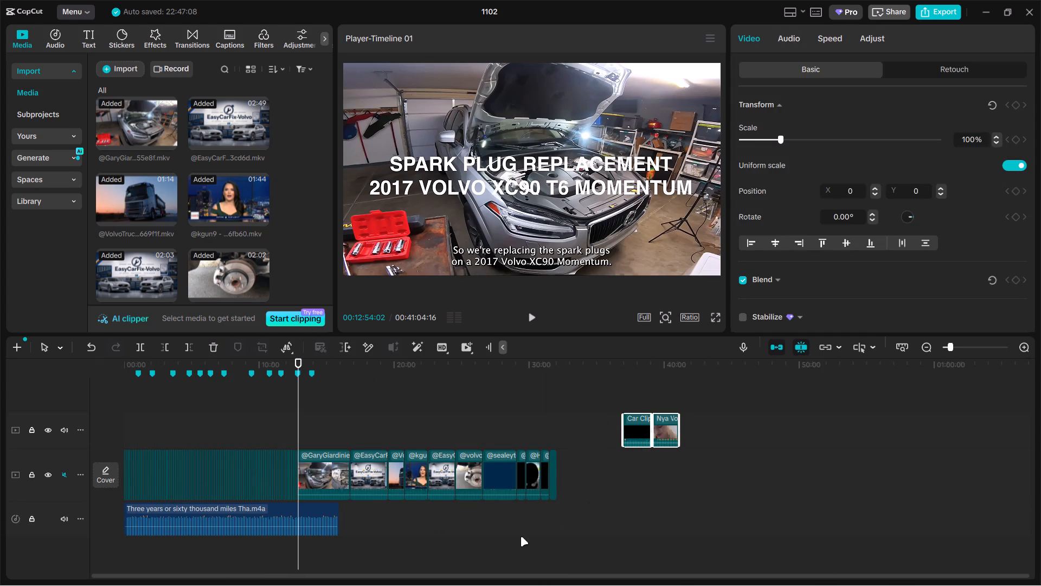
Move the last five new clips, starting with sealeytools, ahead of the GaryGiardiniera spark plug clip at the 12:50 marker.
left_click_drag(518, 537, 546, 470)
left_click_drag(509, 532, 584, 466)
left_click_drag(497, 474, 418, 477)
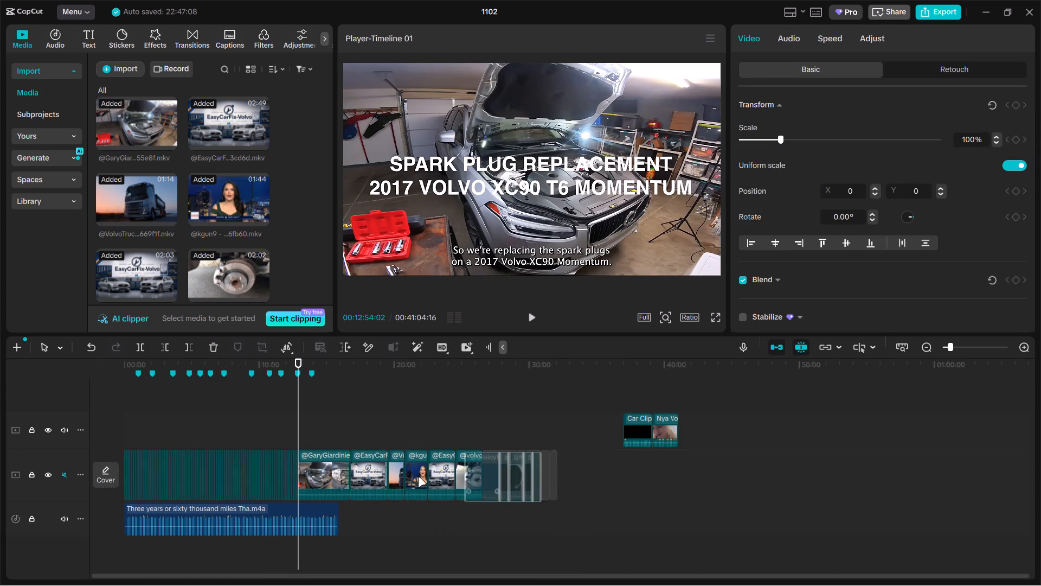
left_click_drag(418, 477, 308, 472)
Split the sealeytools puncture sealant clip at 13:50:29 and delete its first part.
scroll(310, 431, "up", 3, "ctrl")
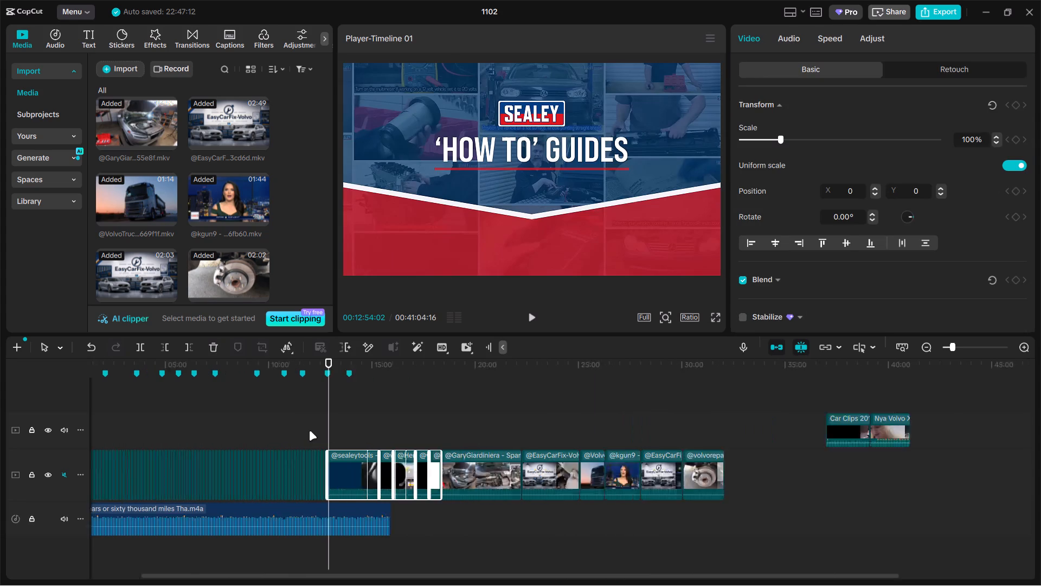
scroll(309, 431, "up", 15, "ctrl")
left_click(362, 431)
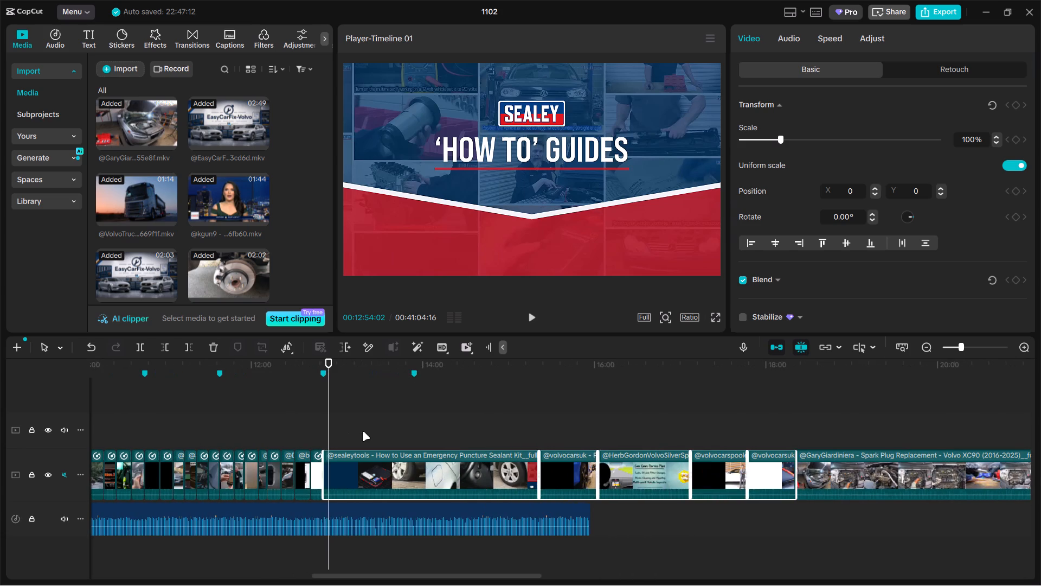
left_click_drag(362, 431, 410, 432)
left_click(424, 464)
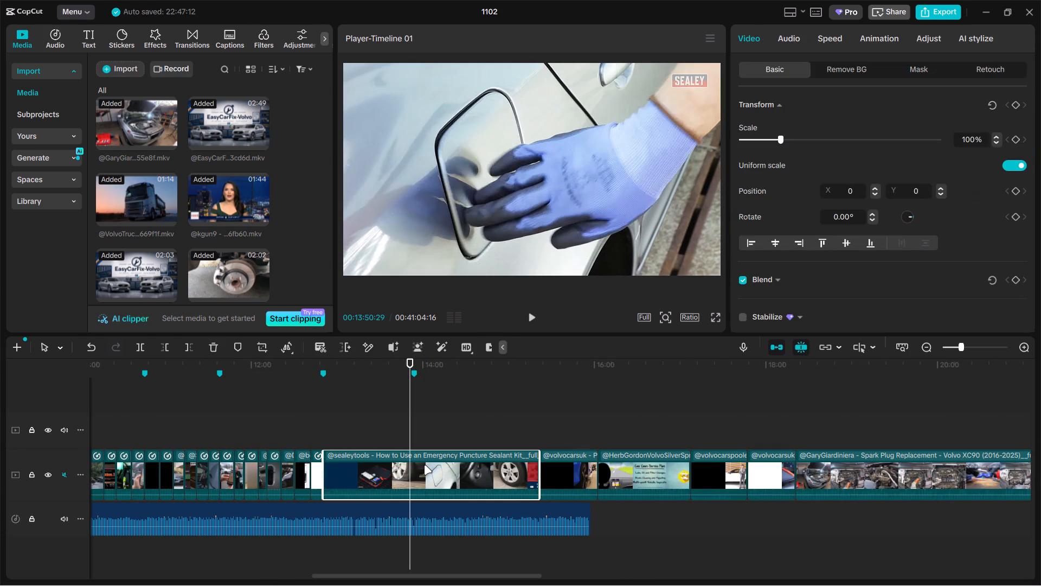
key("ctrl+b")
left_click(368, 470)
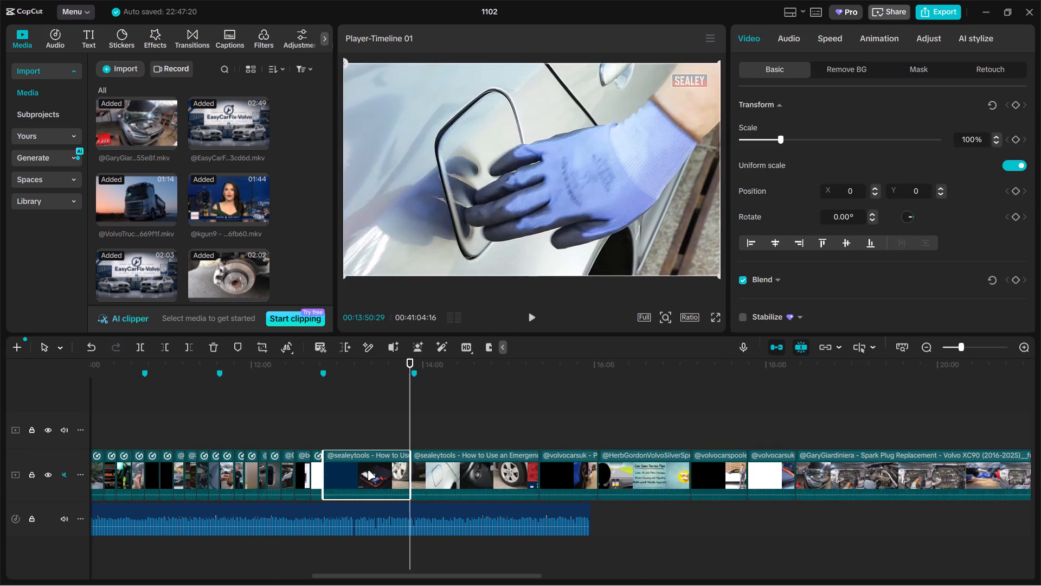
key("BackSpace")
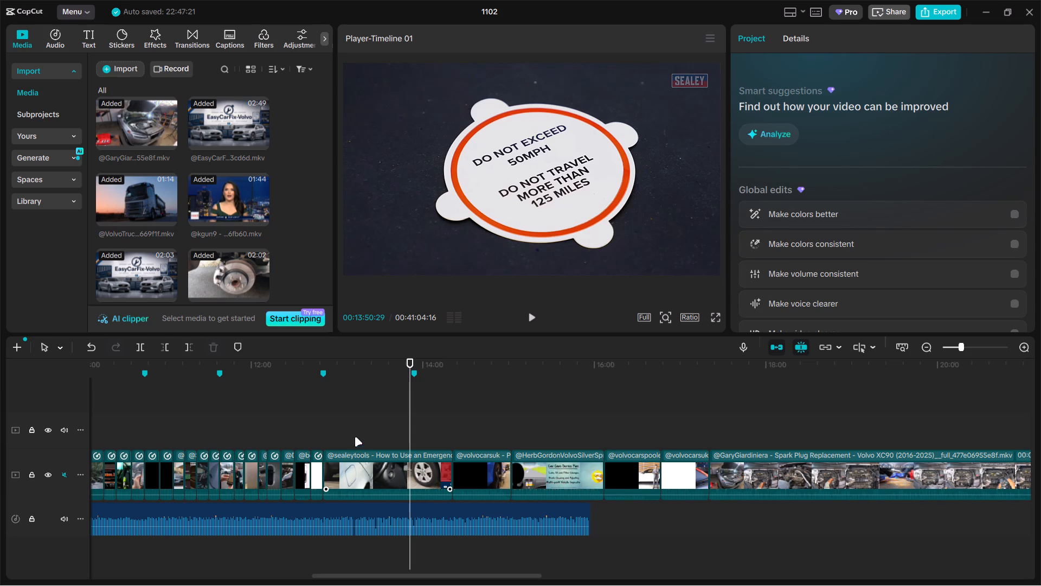
Split the remaining sealeytools clip at 13:02:13 and delete everything after the cut.
left_click(324, 435)
left_click_drag(324, 435, 334, 434)
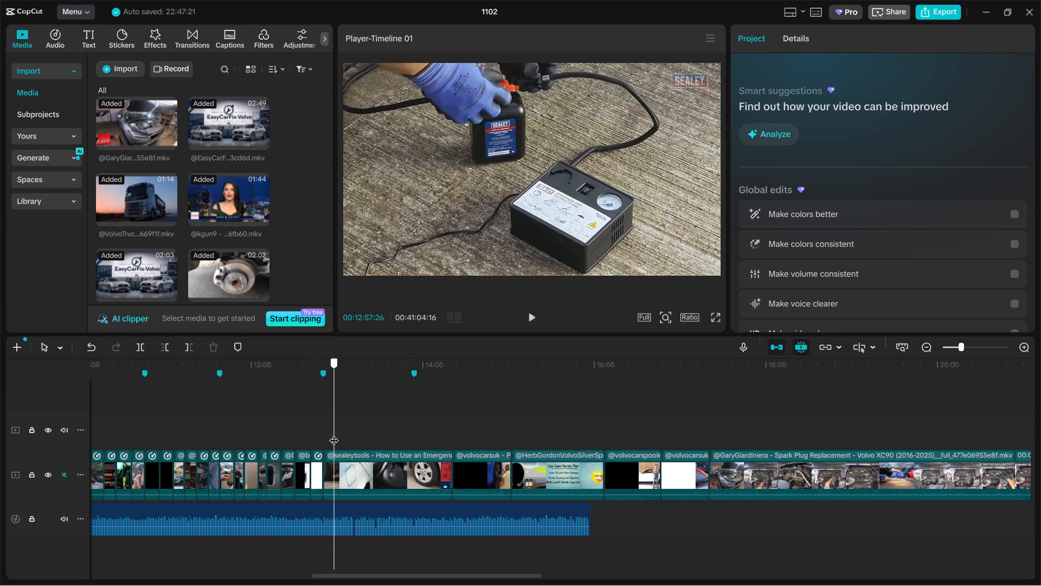
left_click_drag(334, 434, 340, 433)
left_click(365, 468)
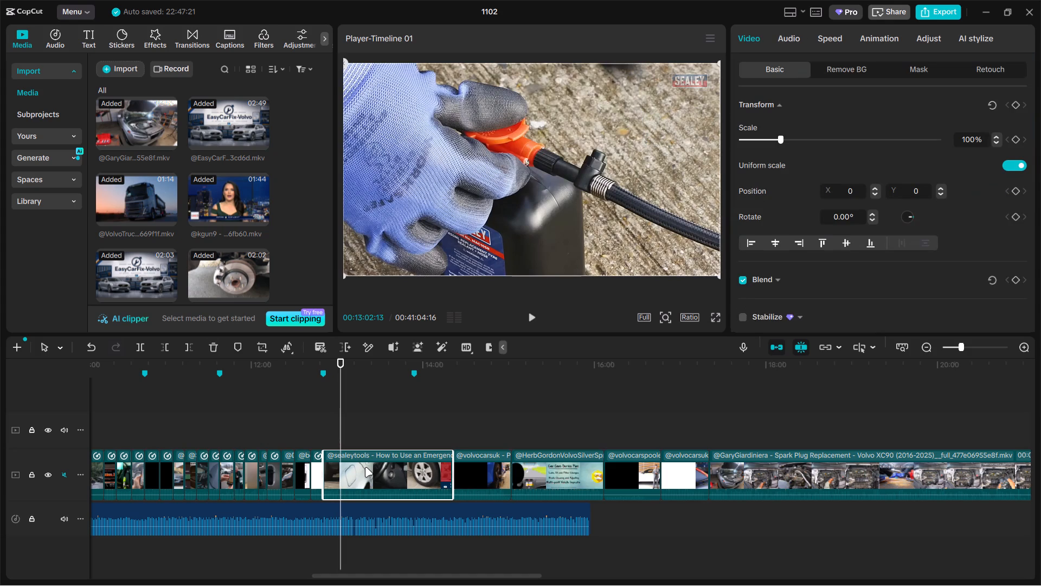
key("ctrl+b")
key("BackSpace")
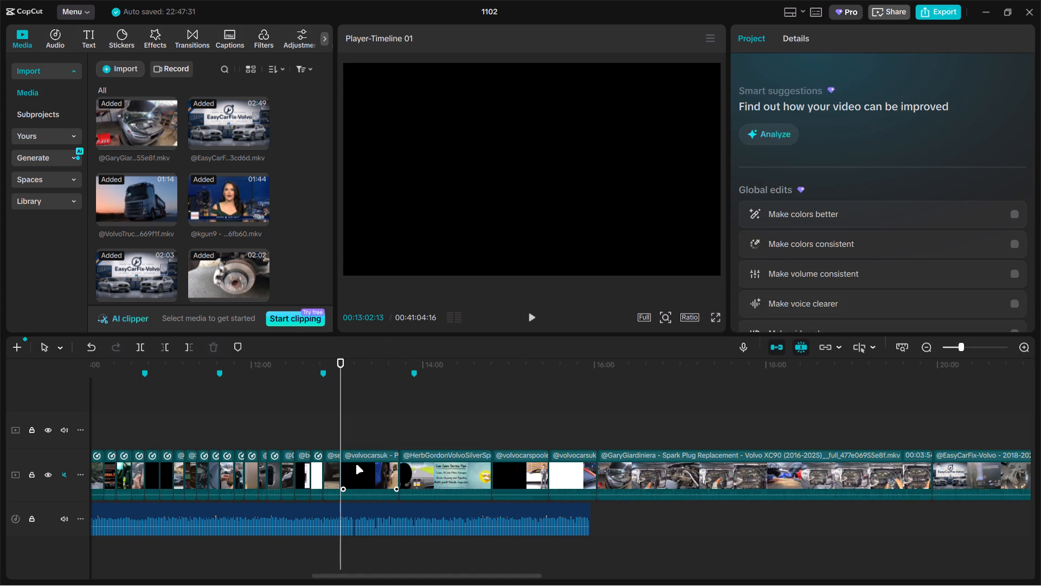
Trim the start of the volvocarsuk clip after sealeytools to the frame at about 13:07, dropping the black opening.
double_click(358, 437)
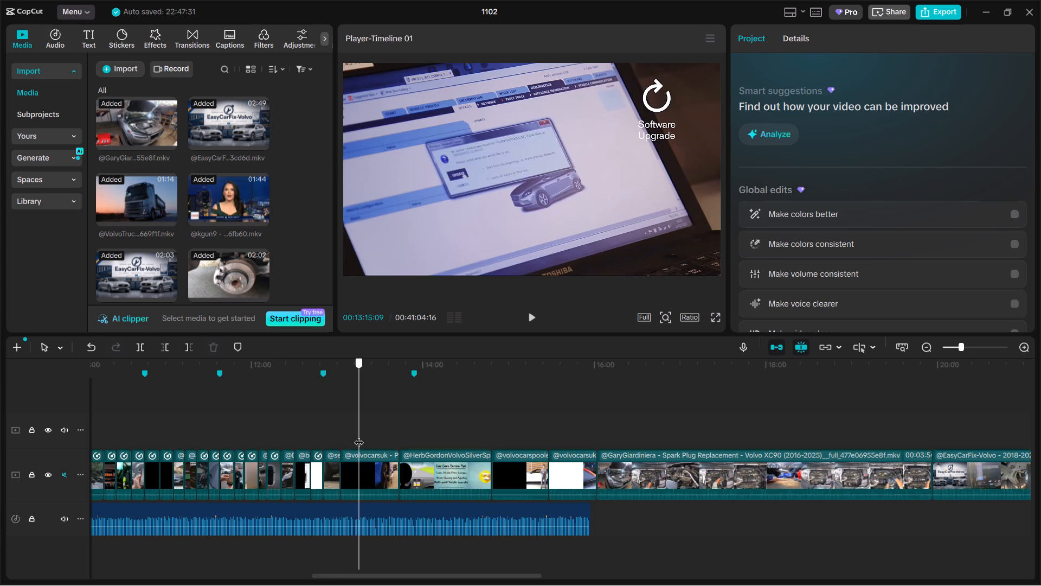
scroll(359, 436, "up", 5, "ctrl")
left_click_drag(359, 436, 340, 437)
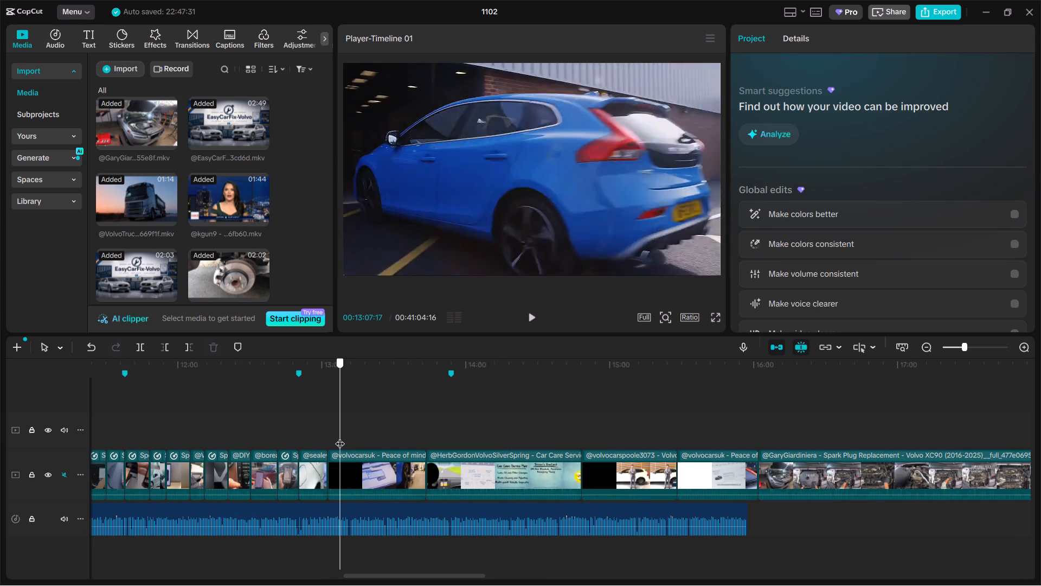
left_click_drag(340, 437, 340, 435)
left_click(352, 464)
left_click_drag(328, 462, 343, 460)
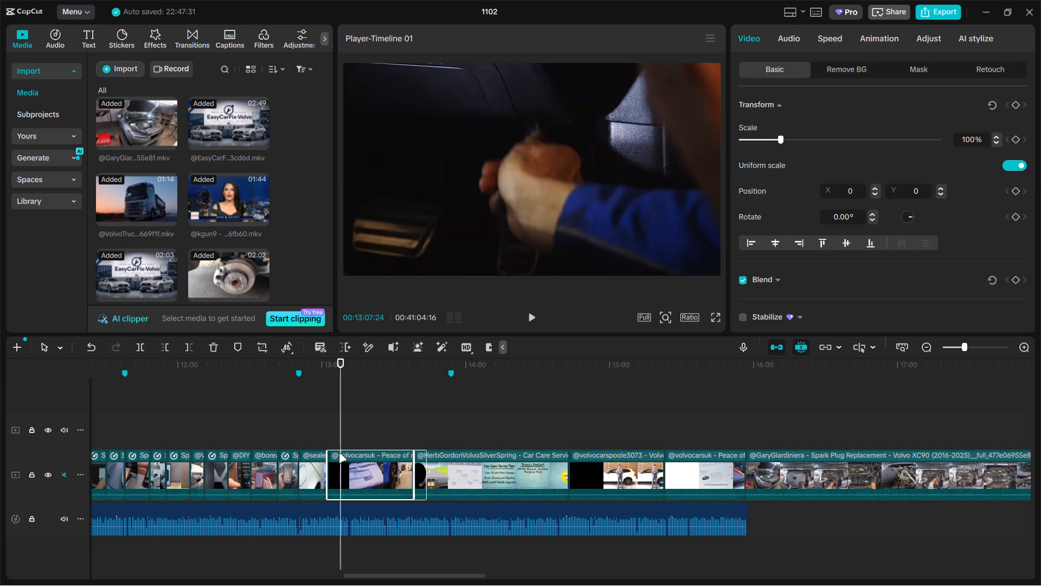
Split the volvocarsuk clip at 13:14:03, by the Health Check shot, and delete the part after the cut.
left_click(326, 436)
left_click_drag(326, 436, 354, 436)
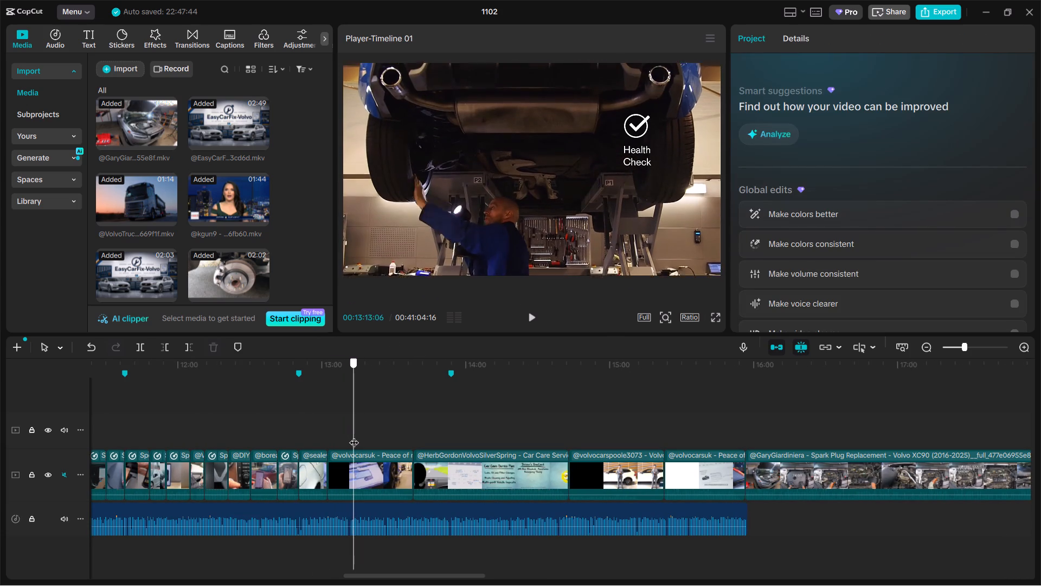
left_click_drag(354, 436, 356, 436)
left_click(372, 464)
key("ctrl+b")
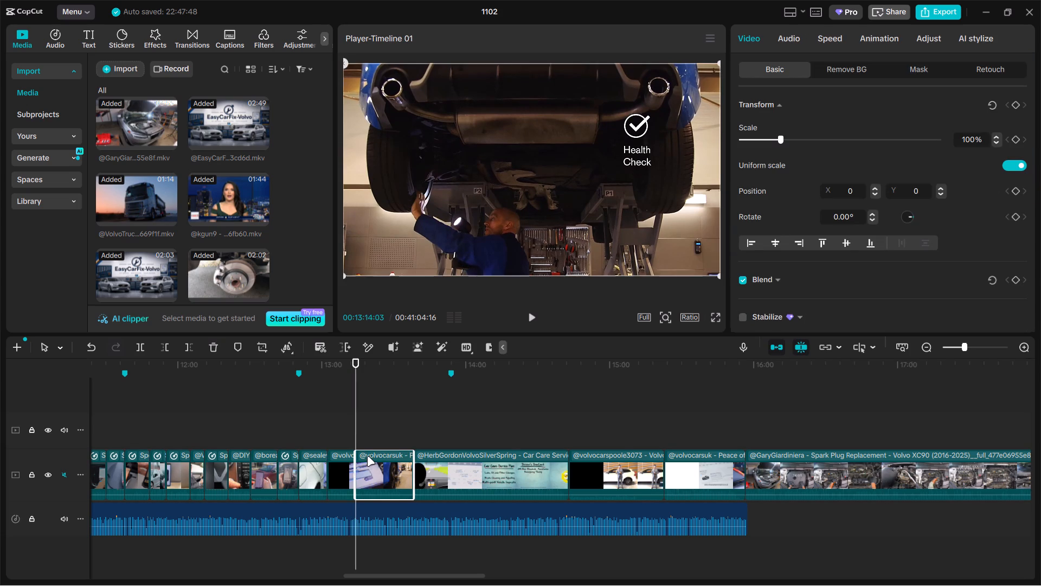
key("BackSpace")
Move the shortened volvocarsuk clip ahead of the sealeytools clip, to the 12:50 marker.
left_click_drag(340, 463, 304, 467)
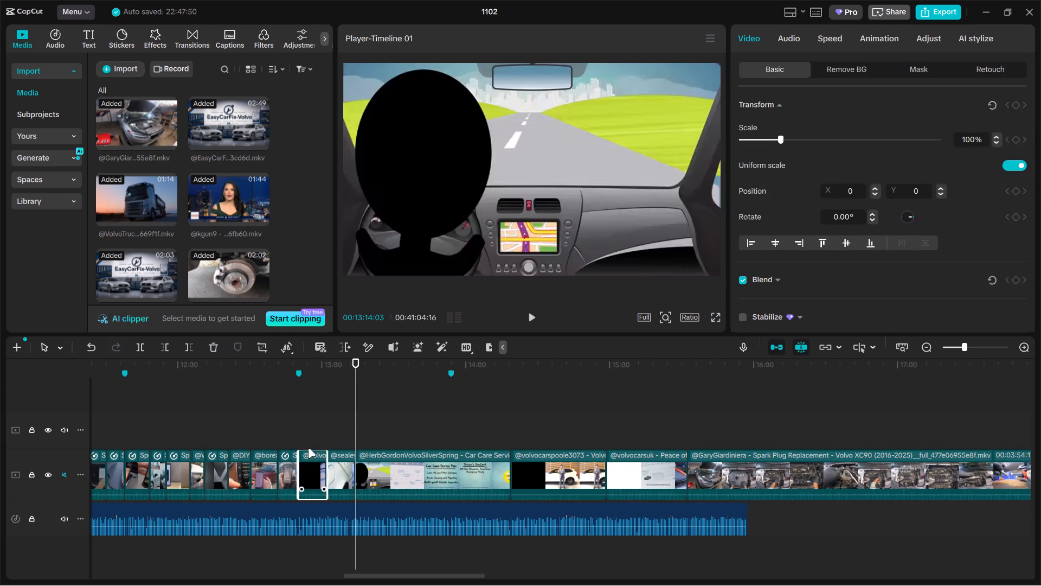
Scale the volvocarsuk clip at the marker to 152% to crop out the Personal Service Advisor caption.
left_click(309, 436)
left_click(419, 218)
left_click(316, 480)
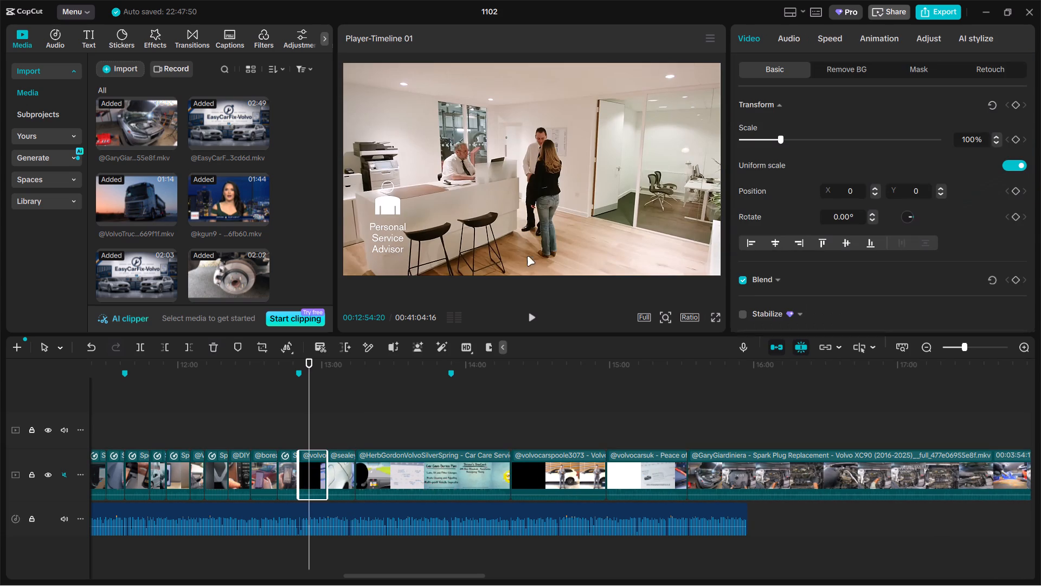
left_click_drag(779, 142, 799, 139)
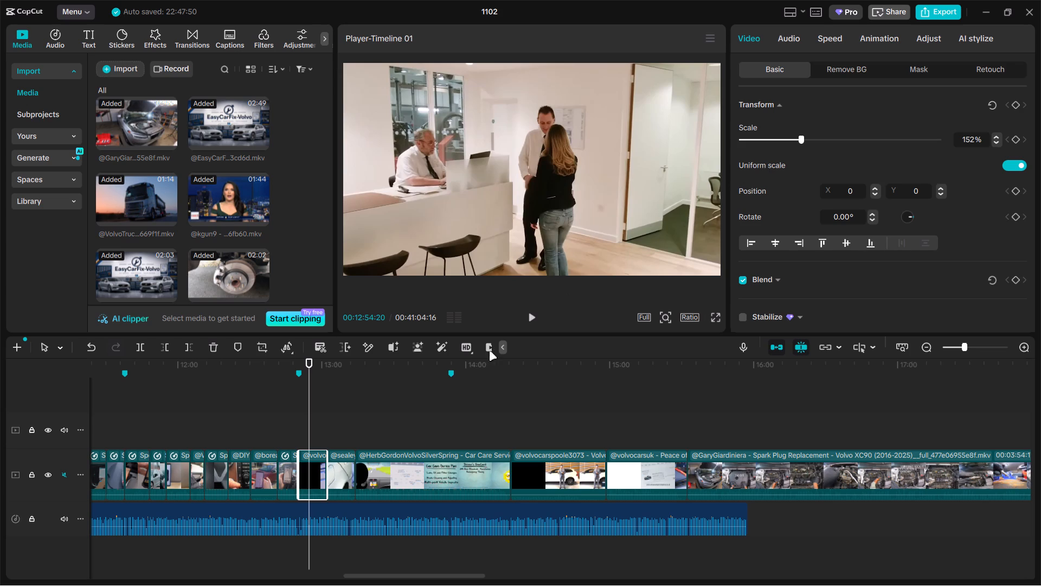
Skim the animated HerbGordonVolvoSilverSpring clip and the volvocarspoole3073 presenter clip, and delete both from the main track.
left_click(337, 424)
left_click_drag(337, 425, 380, 425)
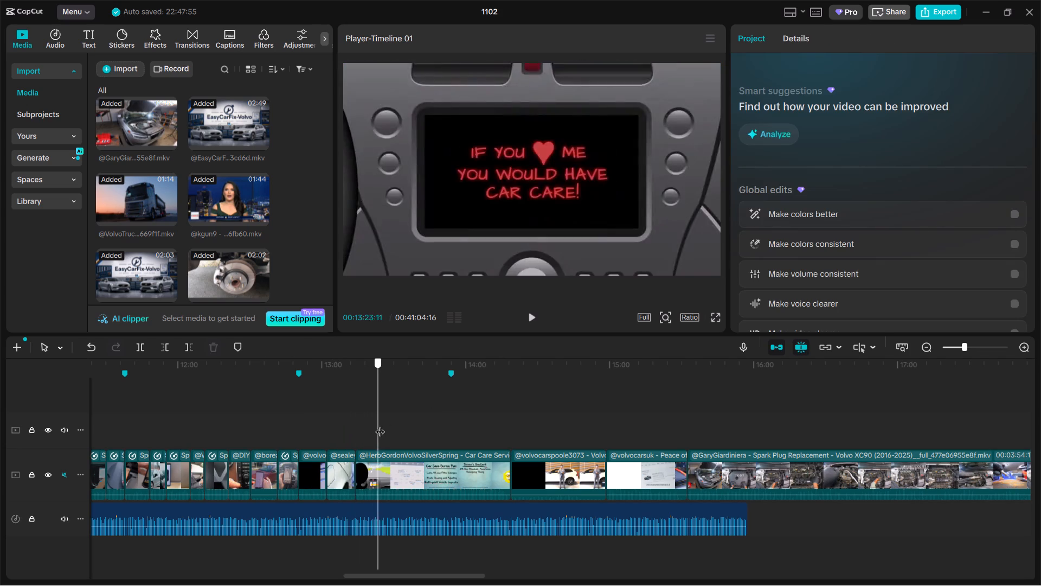
left_click_drag(380, 425, 474, 426)
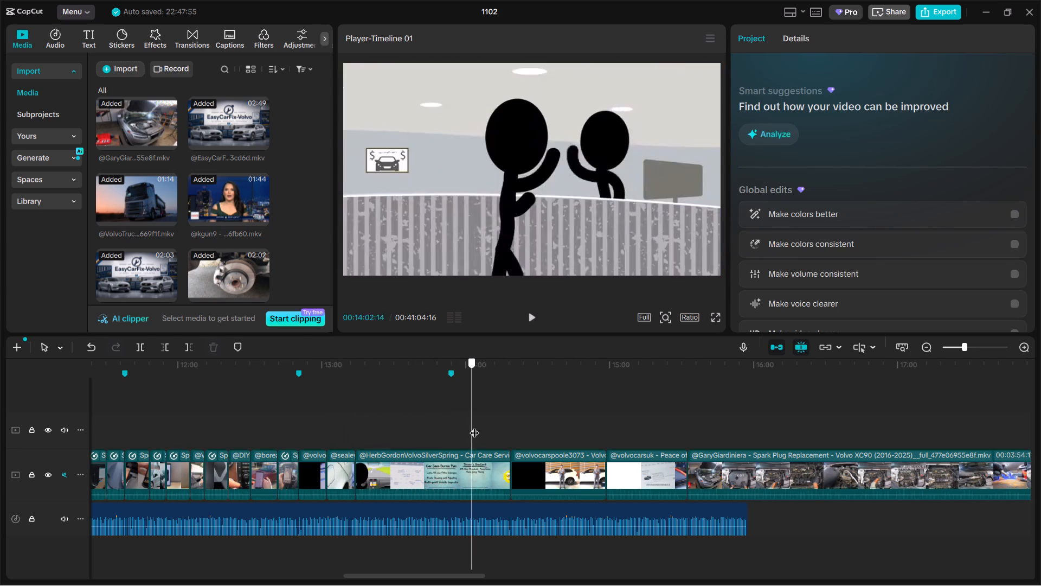
left_click_drag(474, 426, 491, 429)
left_click(413, 481)
key("BackSpace")
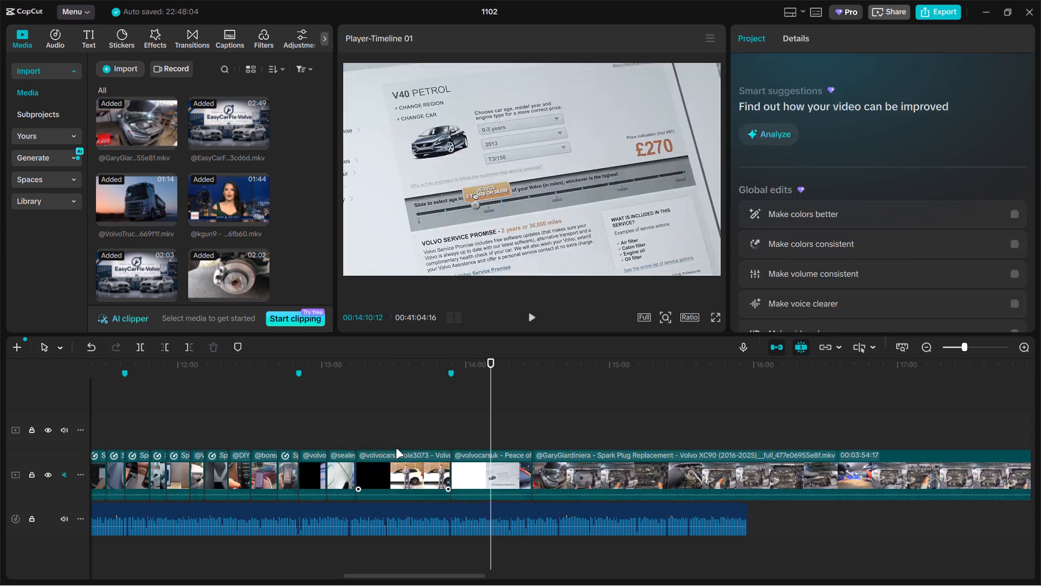
double_click(363, 436)
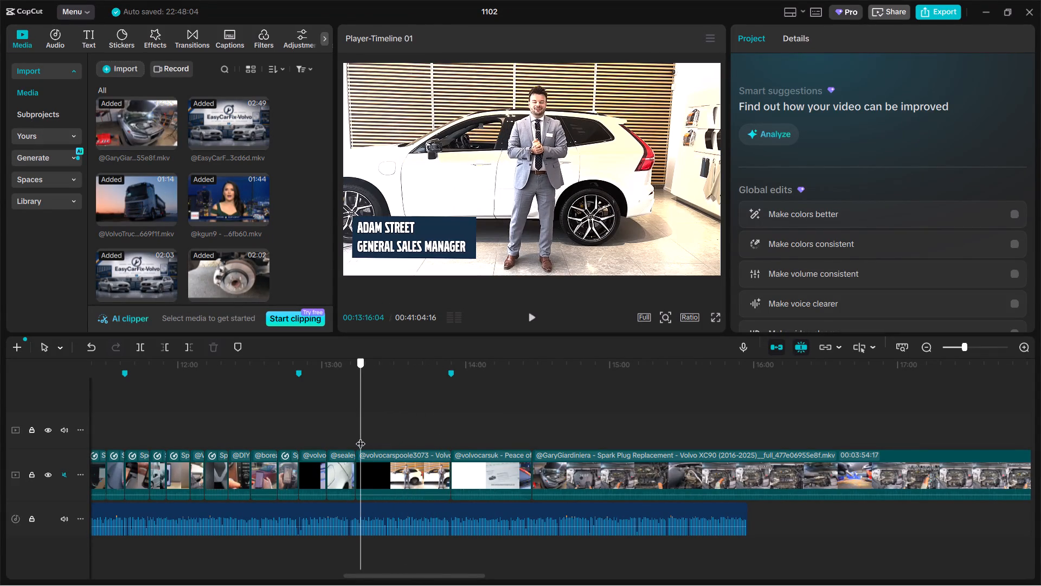
left_click(395, 464)
key("BackSpace")
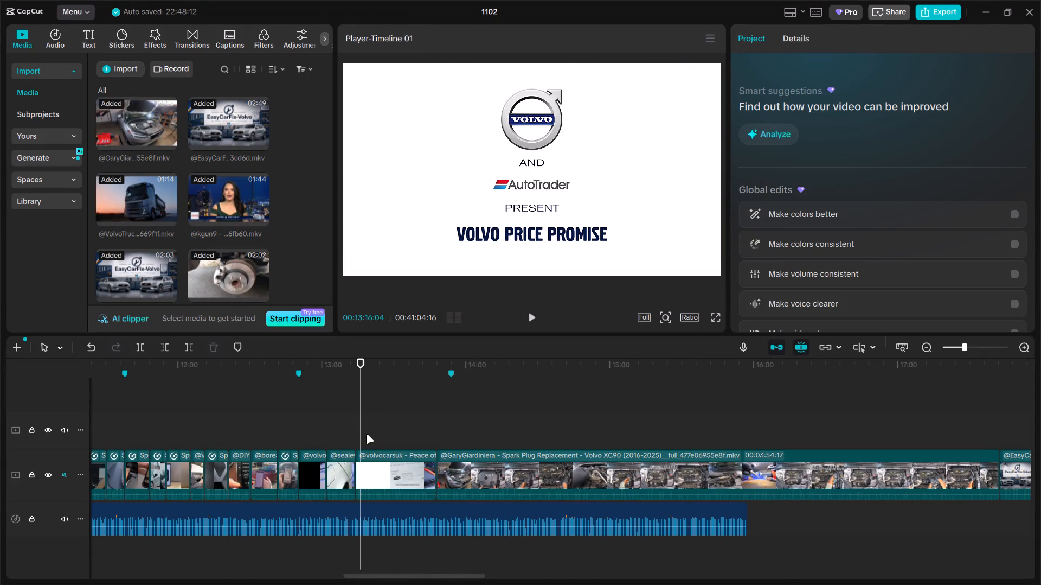
Trim the title off the start of the remaining volvocarsuk clip, split it at 13:26:03 and delete the rest.
left_click(362, 435)
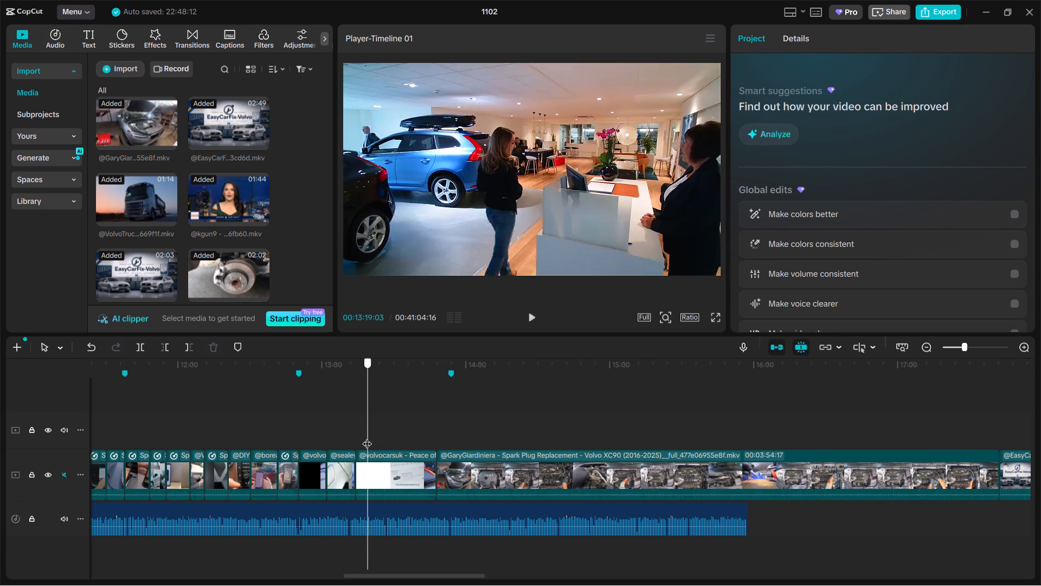
left_click(368, 468)
left_click_drag(354, 468, 362, 466)
left_click(351, 438)
left_click_drag(351, 438, 371, 437)
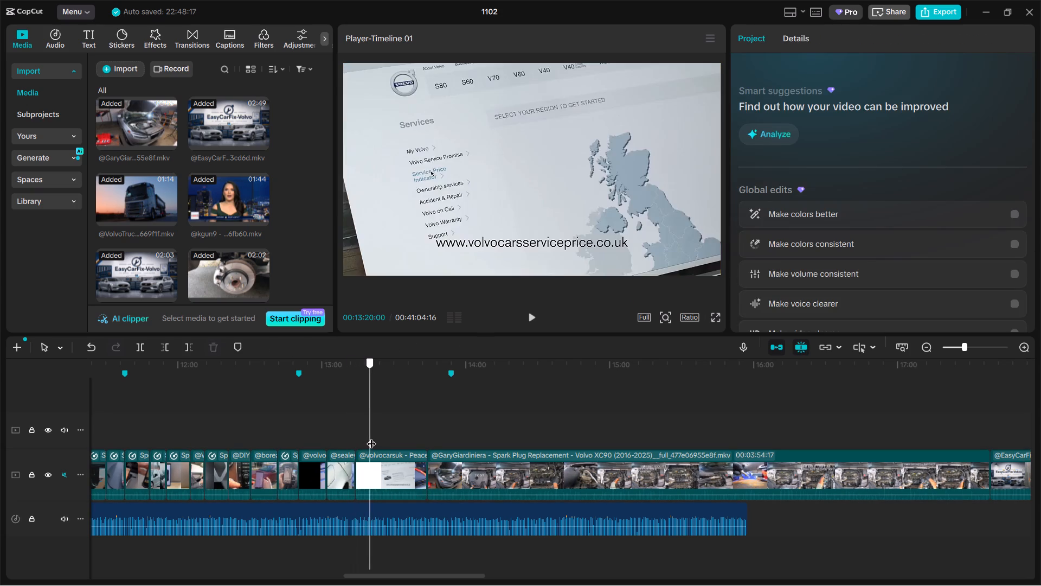
left_click_drag(371, 437, 384, 437)
left_click(400, 462)
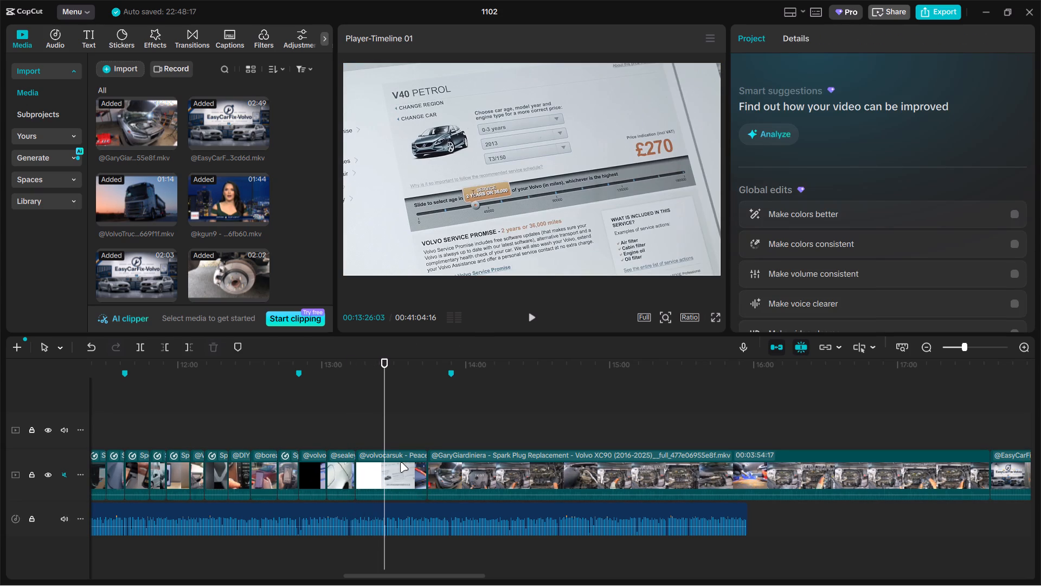
key("ctrl+b")
key("BackSpace")
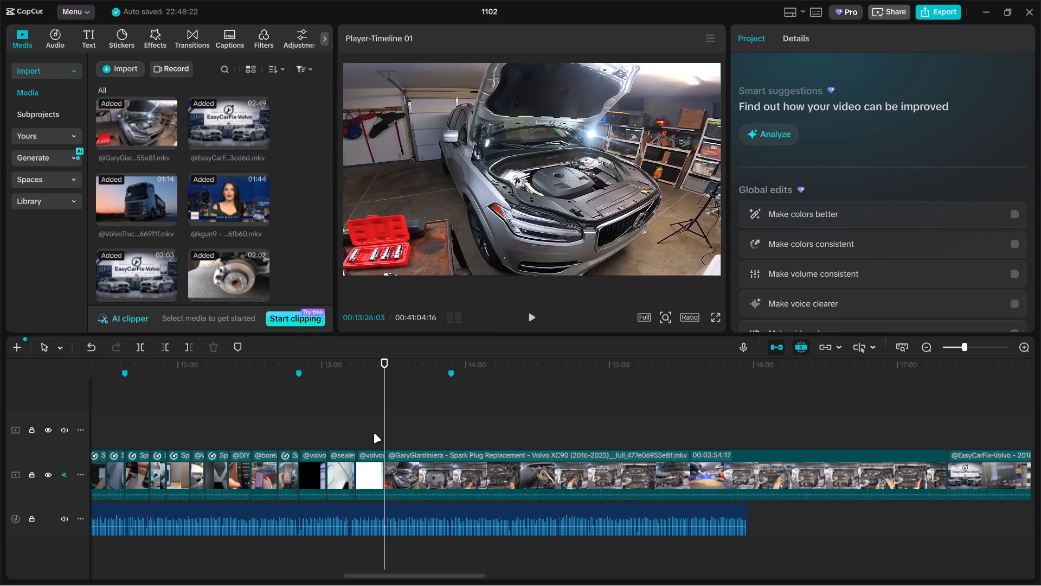
Scale the last volvocarsuk clip, before the GaryGiardiniera footage, to 144% to crop its website caption.
left_click(374, 434)
left_click(454, 211)
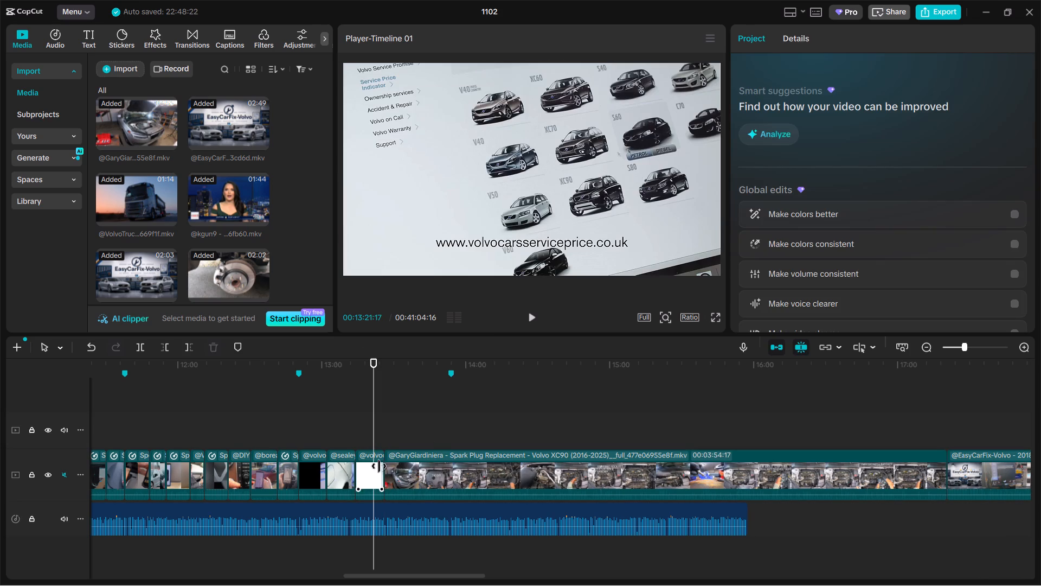
left_click(377, 466)
left_click_drag(777, 135, 798, 134)
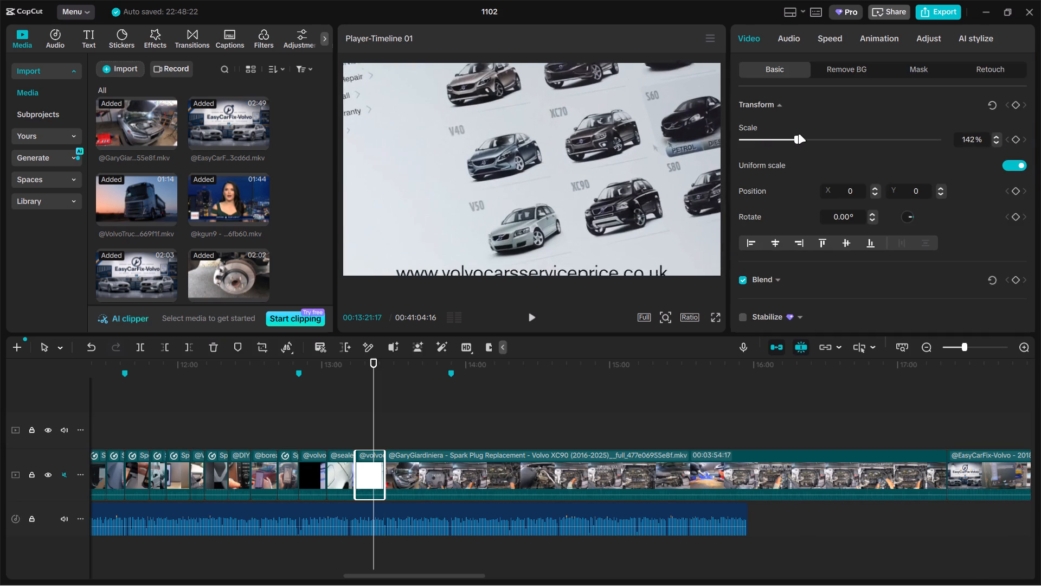
left_click_drag(798, 134, 798, 133)
left_click_drag(606, 148, 611, 181)
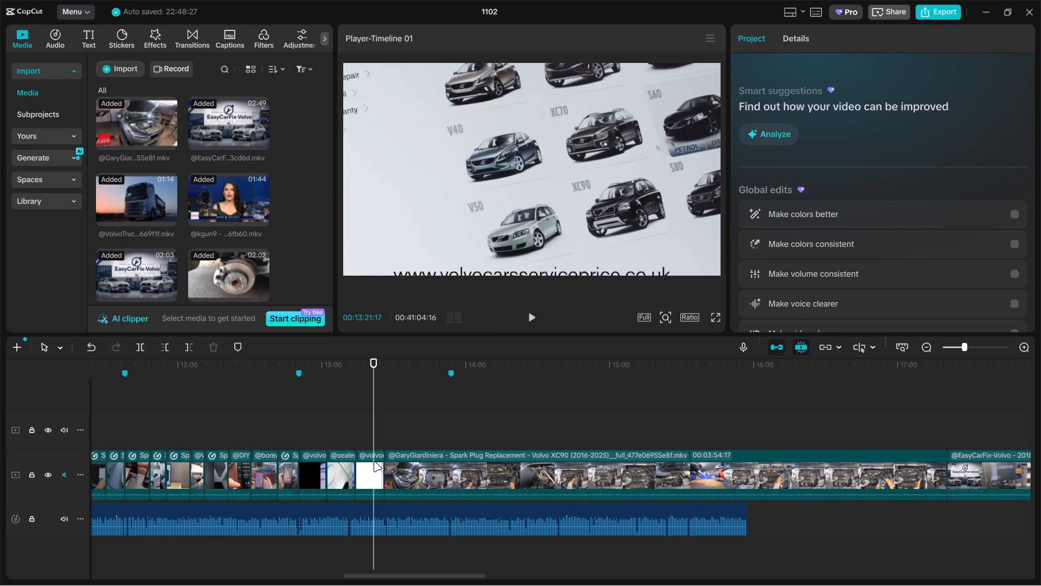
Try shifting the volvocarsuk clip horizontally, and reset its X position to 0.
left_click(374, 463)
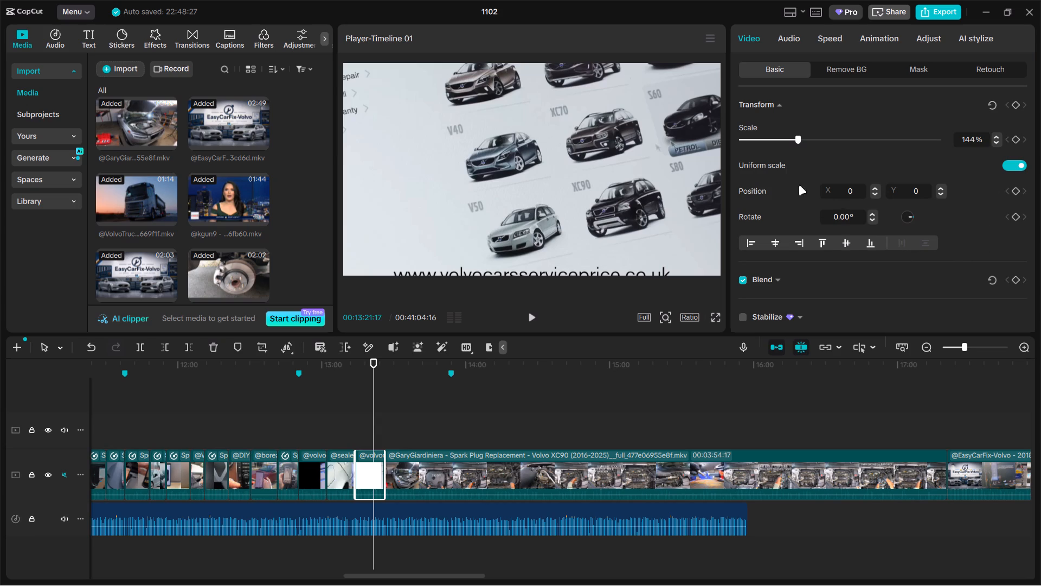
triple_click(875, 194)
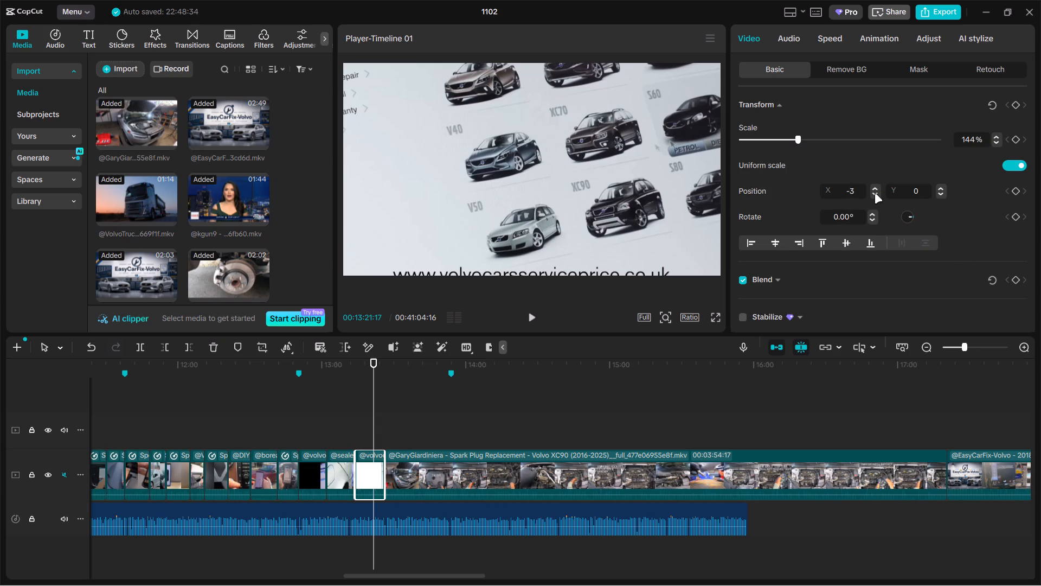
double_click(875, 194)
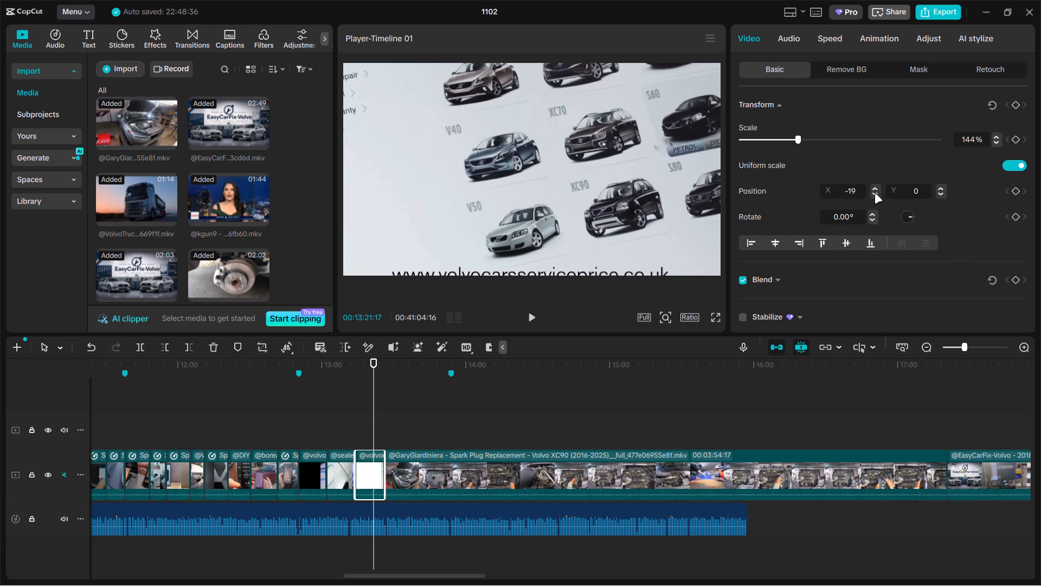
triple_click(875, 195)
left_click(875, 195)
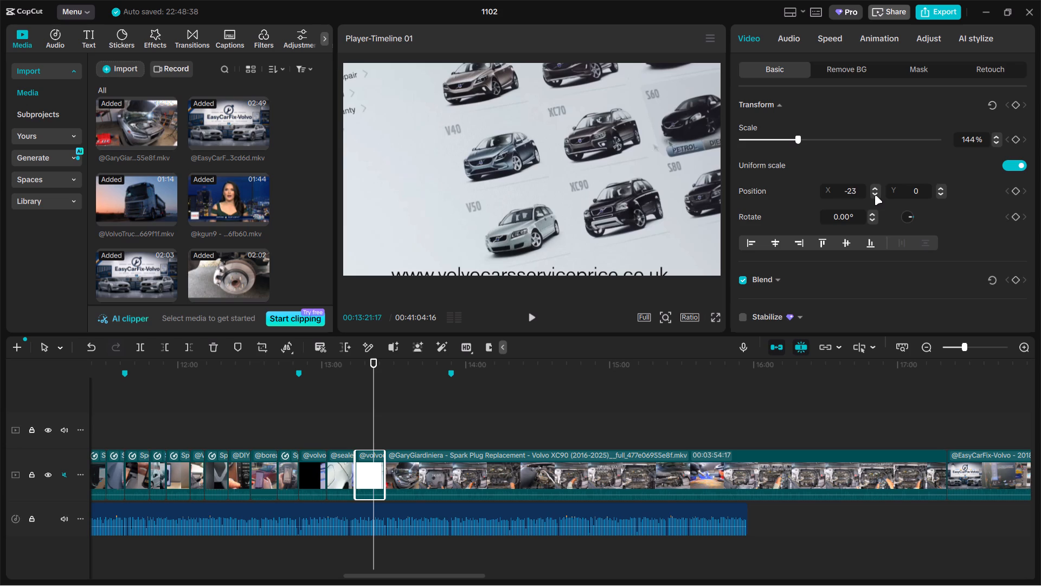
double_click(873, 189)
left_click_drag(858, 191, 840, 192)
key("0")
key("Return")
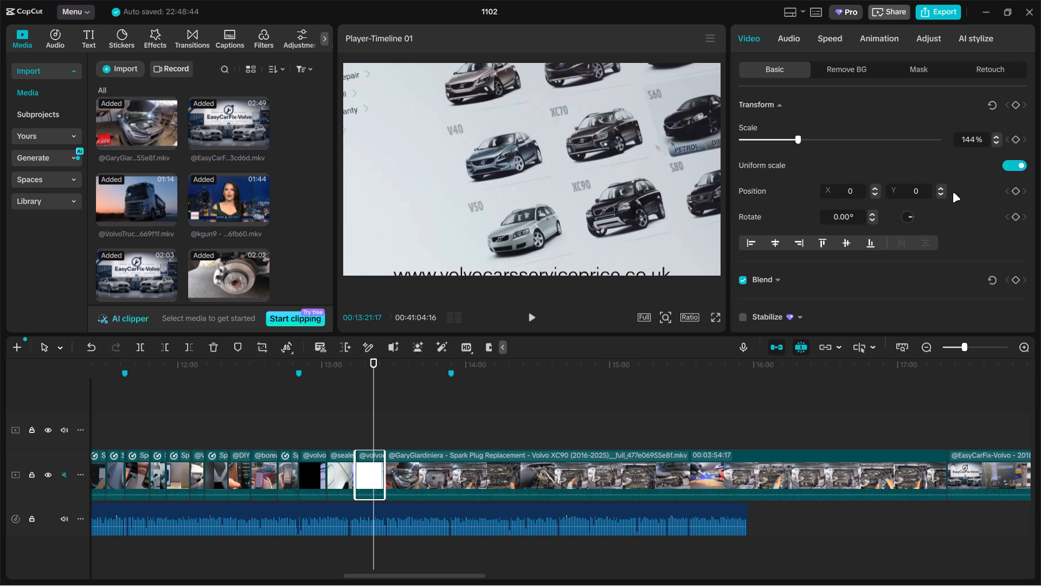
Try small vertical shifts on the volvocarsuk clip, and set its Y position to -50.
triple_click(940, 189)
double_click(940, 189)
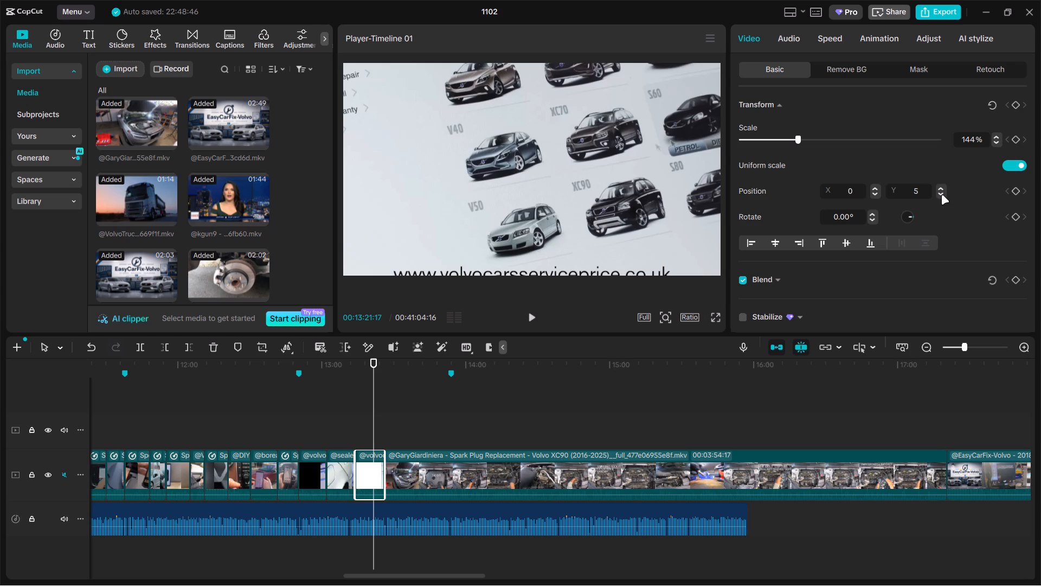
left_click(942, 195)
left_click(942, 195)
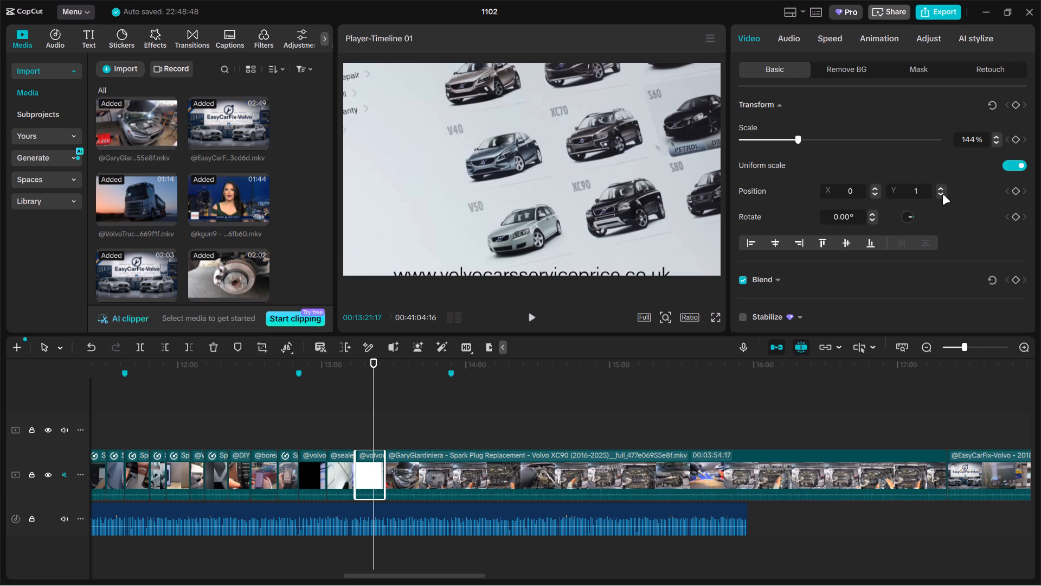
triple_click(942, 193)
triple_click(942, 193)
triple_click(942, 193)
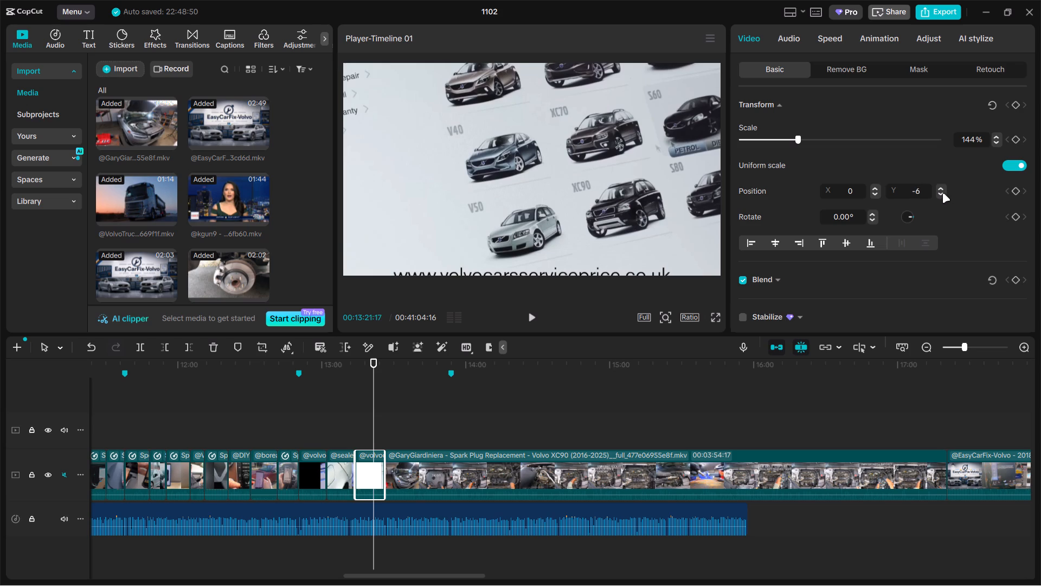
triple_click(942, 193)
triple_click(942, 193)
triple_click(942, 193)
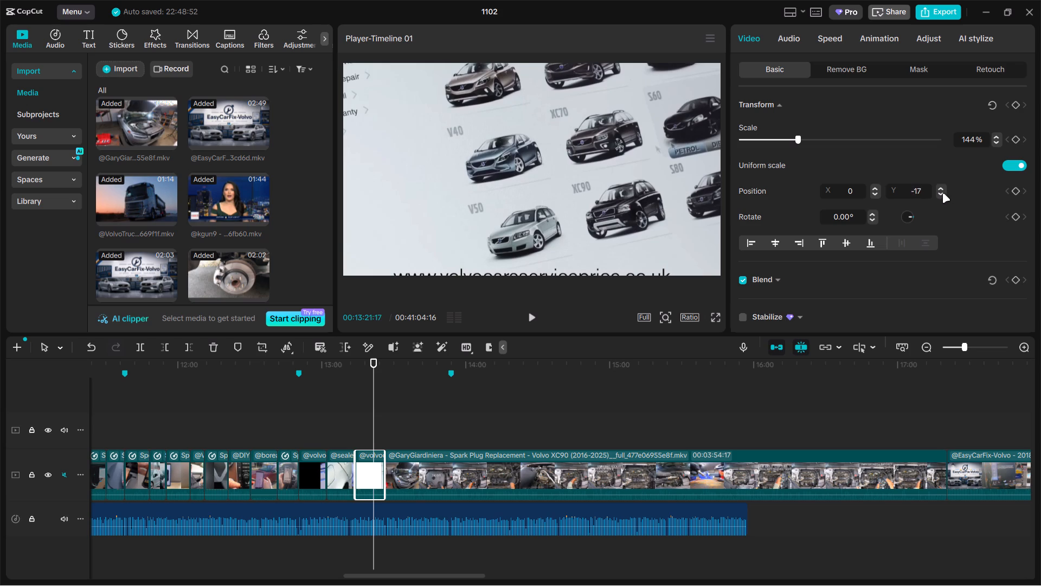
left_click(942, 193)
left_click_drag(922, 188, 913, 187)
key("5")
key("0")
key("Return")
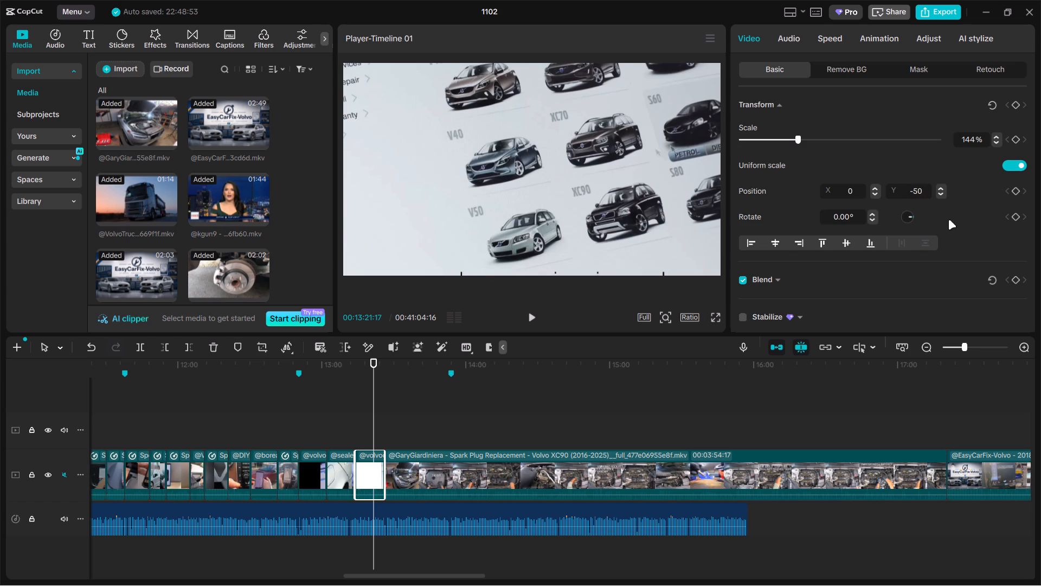
Set the volvocarsuk clip's Y position to -90 to push the website caption out of the frame.
triple_click(939, 192)
triple_click(939, 192)
triple_click(939, 192)
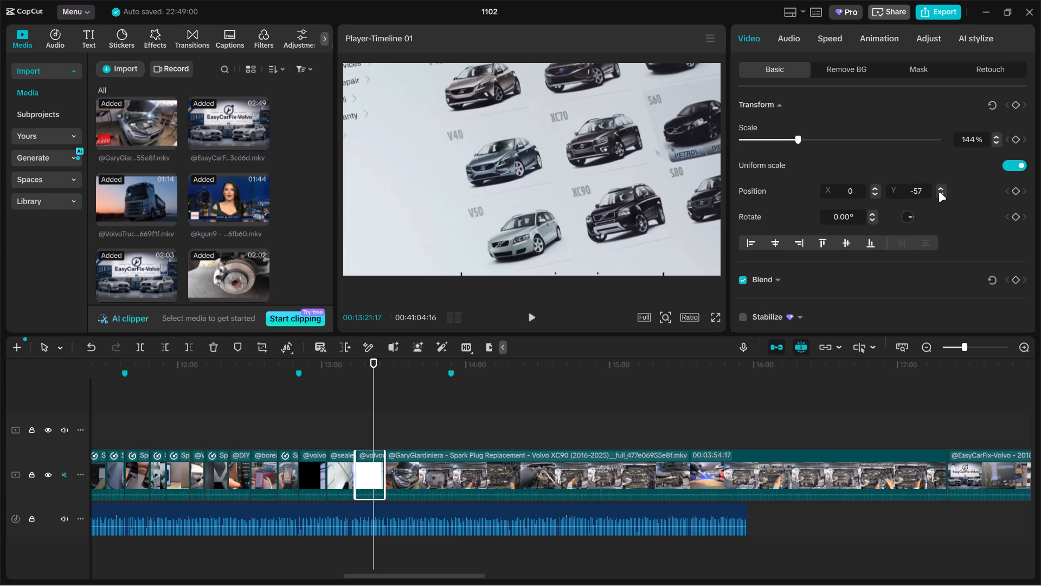
triple_click(939, 192)
triple_click(939, 192)
triple_click(939, 192)
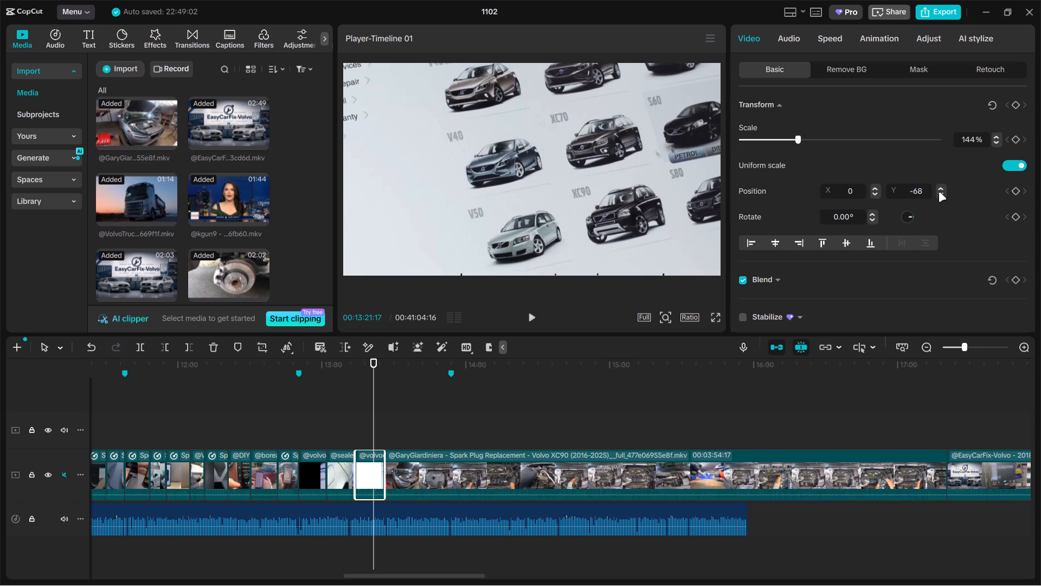
double_click(939, 192)
left_click_drag(924, 193, 916, 192)
key("BackSpace")
key("BackSpace")
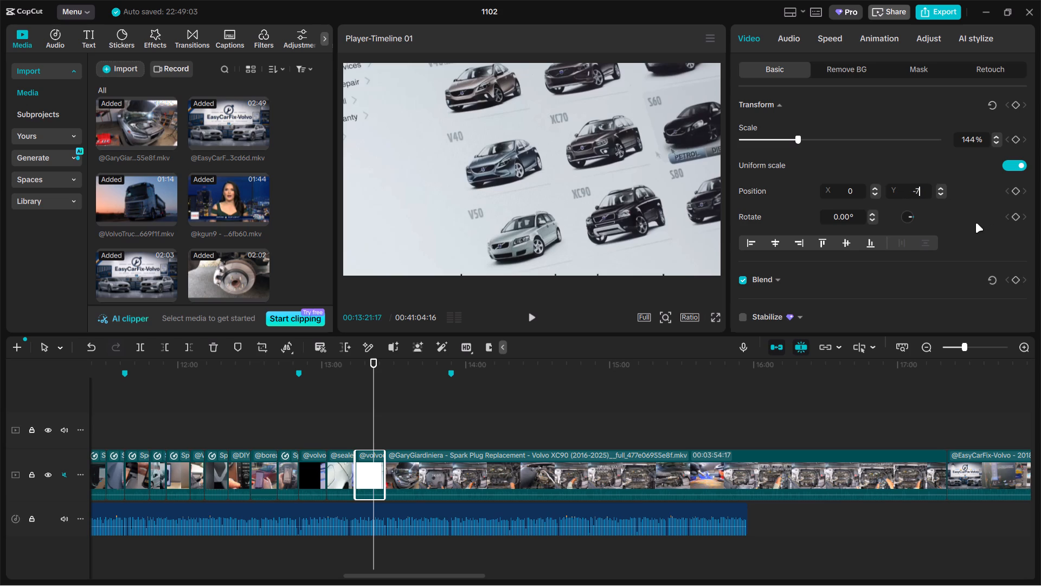
key("8")
key("BackSpace")
key("space")
key("9")
key("0")
key("Return")
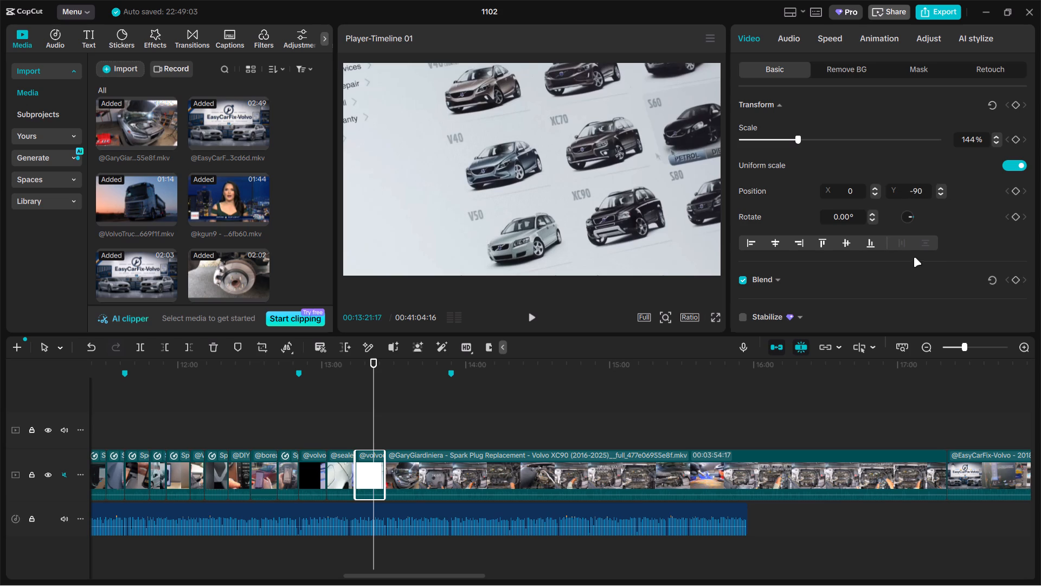
Skim the GaryGiardiniera spark plug clip, split it at 14:02:14 and delete the opening part.
left_click(401, 434)
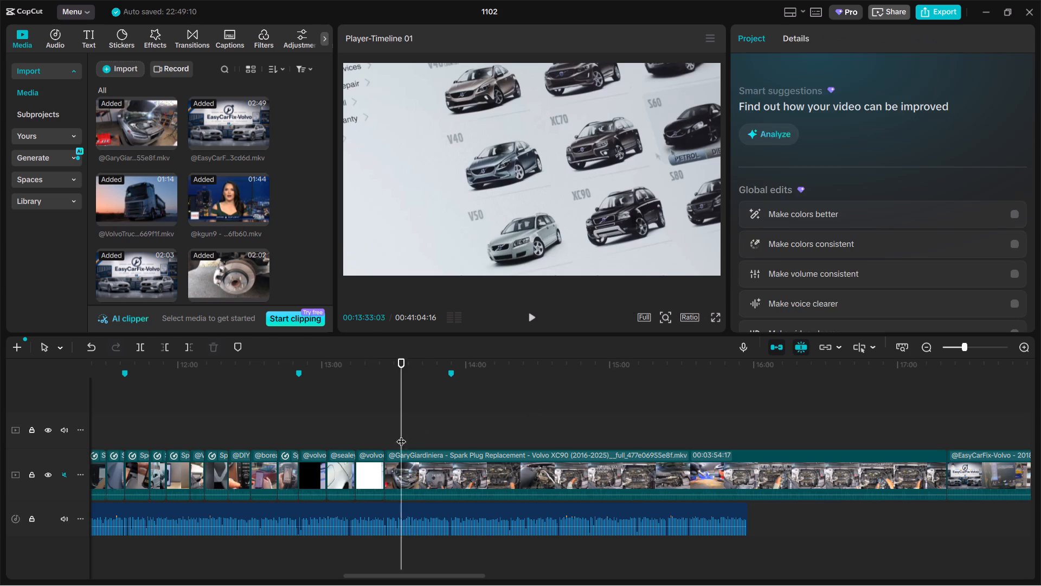
left_click_drag(402, 438, 455, 460)
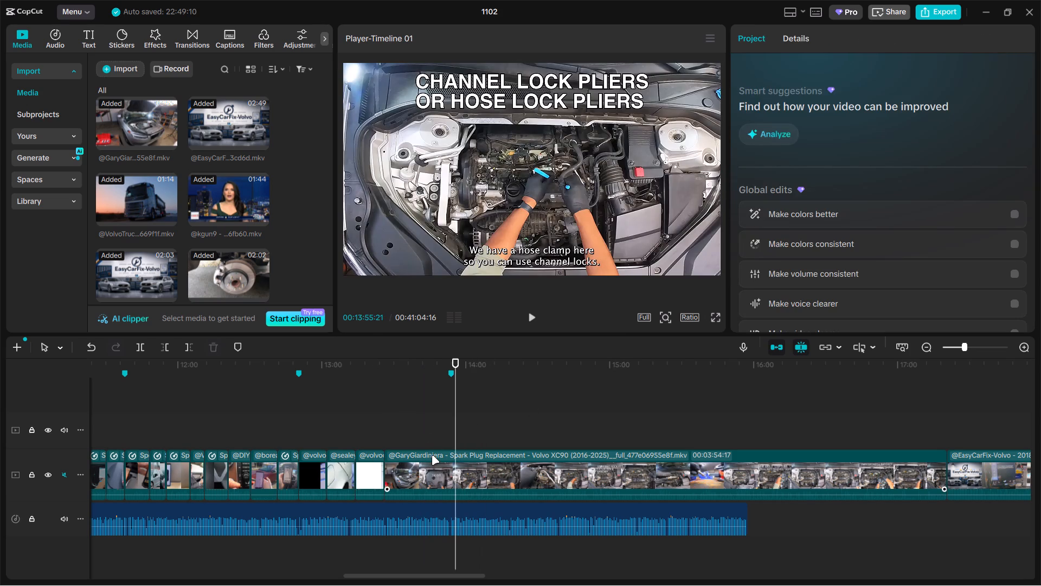
left_click_drag(458, 432, 475, 429)
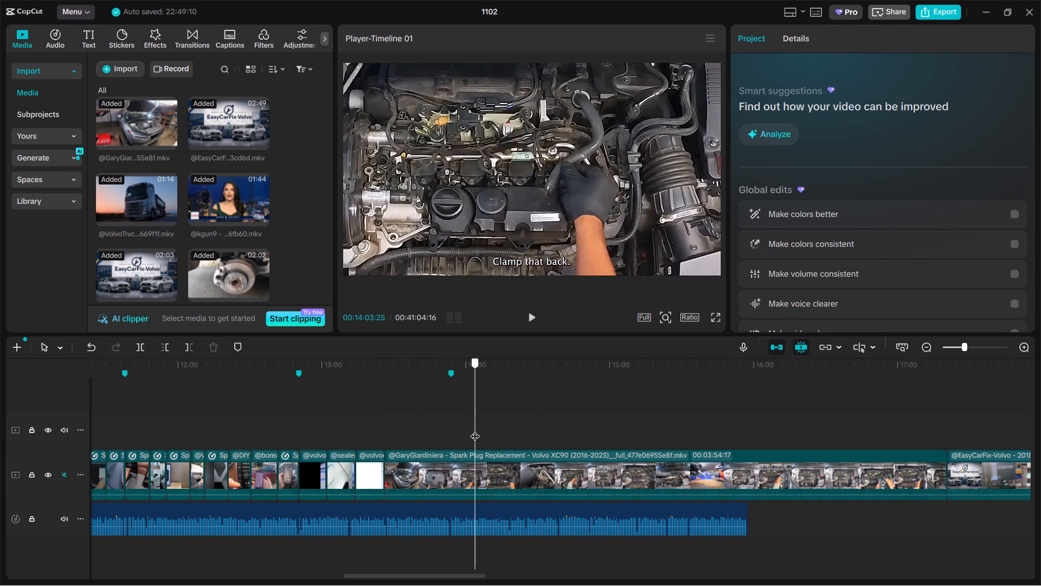
left_click_drag(475, 429, 472, 430)
left_click(471, 456)
key("ctrl+b")
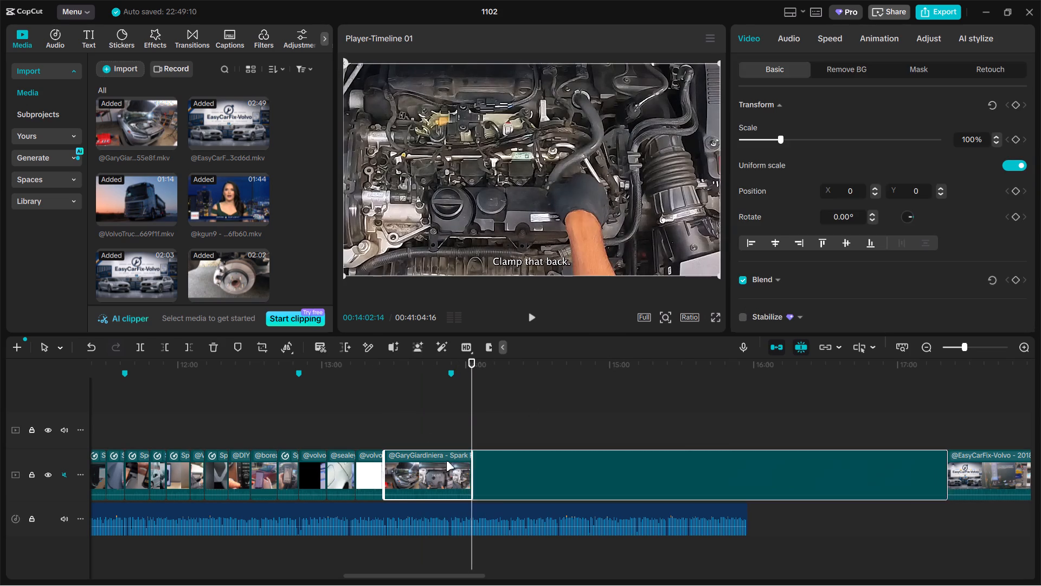
left_click(422, 470)
key("BackSpace")
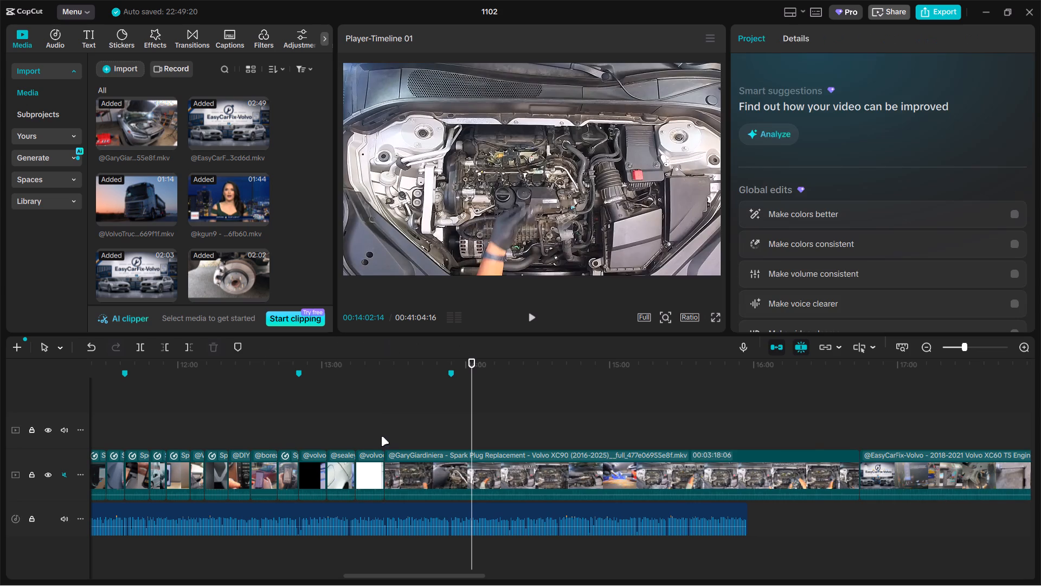
Split the remaining GaryGiardiniera clip at 13:39:13 and delete the part after the split.
left_click(381, 436)
left_click_drag(383, 436, 419, 436)
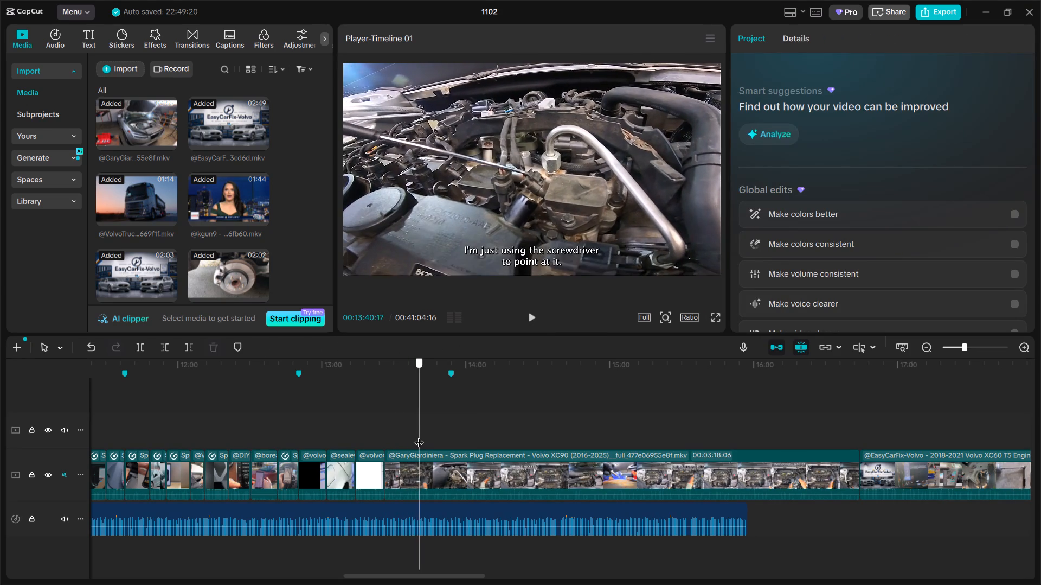
left_click_drag(419, 436, 416, 440)
left_click(422, 466)
key("ctrl+b")
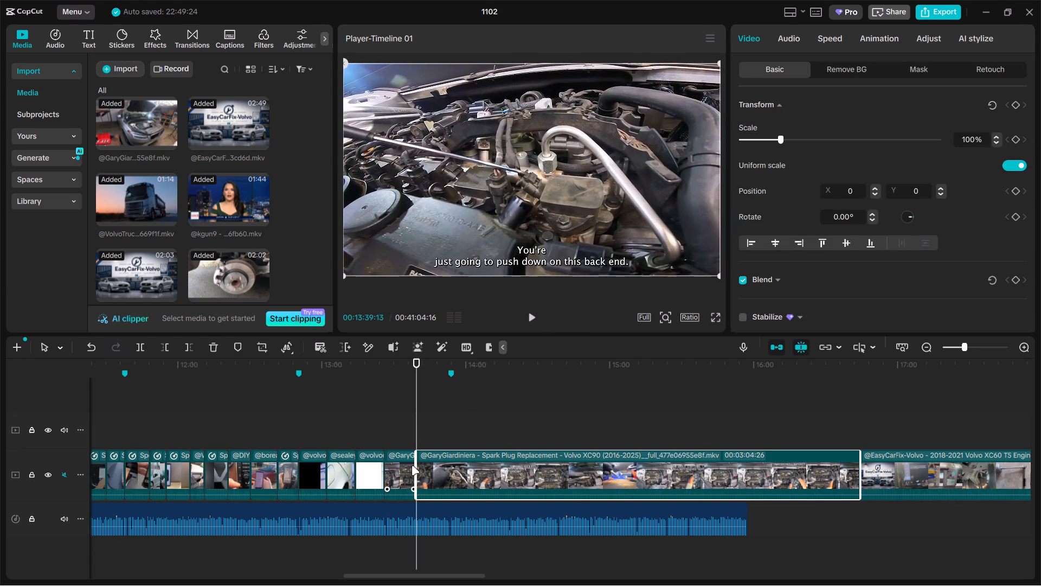
key("BackSpace")
Skim the EasyCarFix-Volvo XC60 oil change clip, split it at 14:12:19 and delete the opening part.
left_click_drag(420, 432, 439, 436)
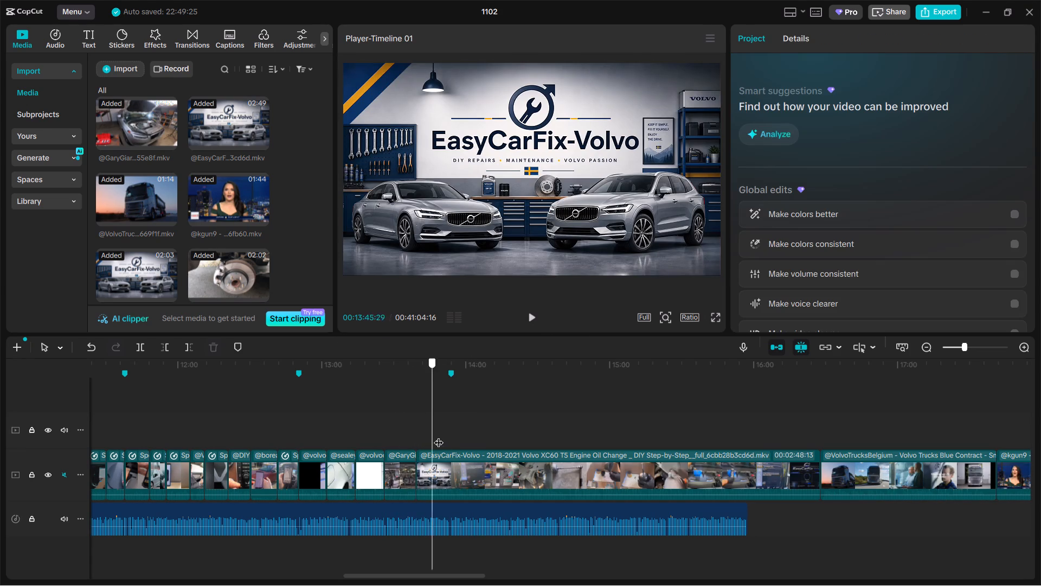
left_click_drag(439, 436, 459, 448)
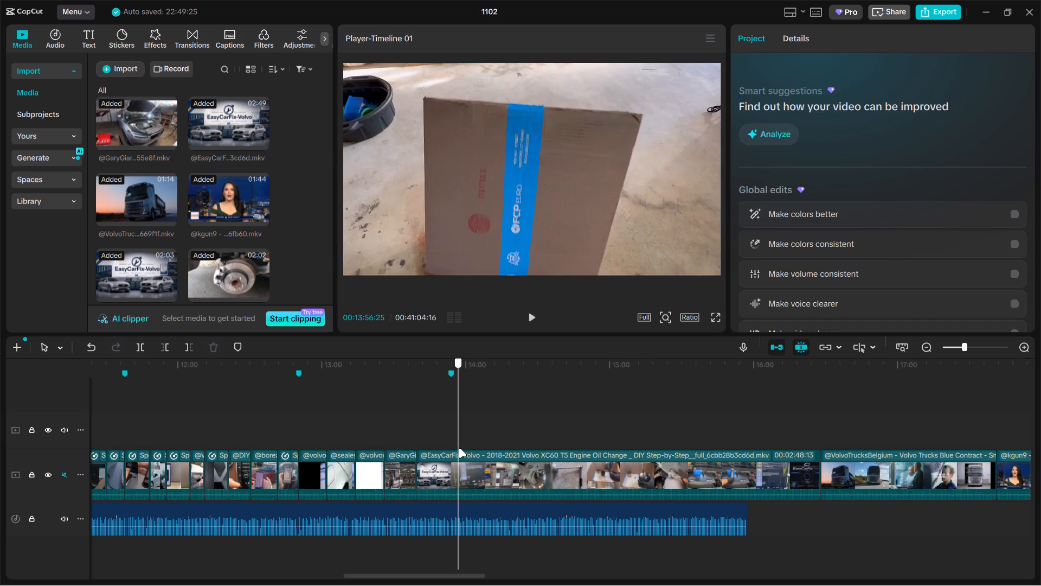
left_click_drag(459, 448, 496, 458)
left_click(496, 484)
key("ctrl+b")
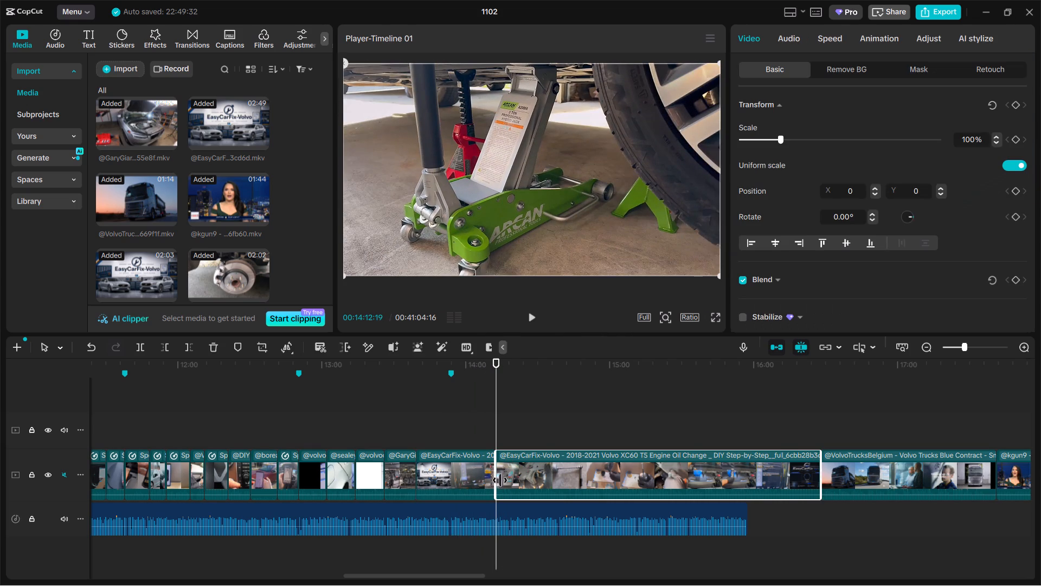
left_click(491, 468)
key("BackSpace")
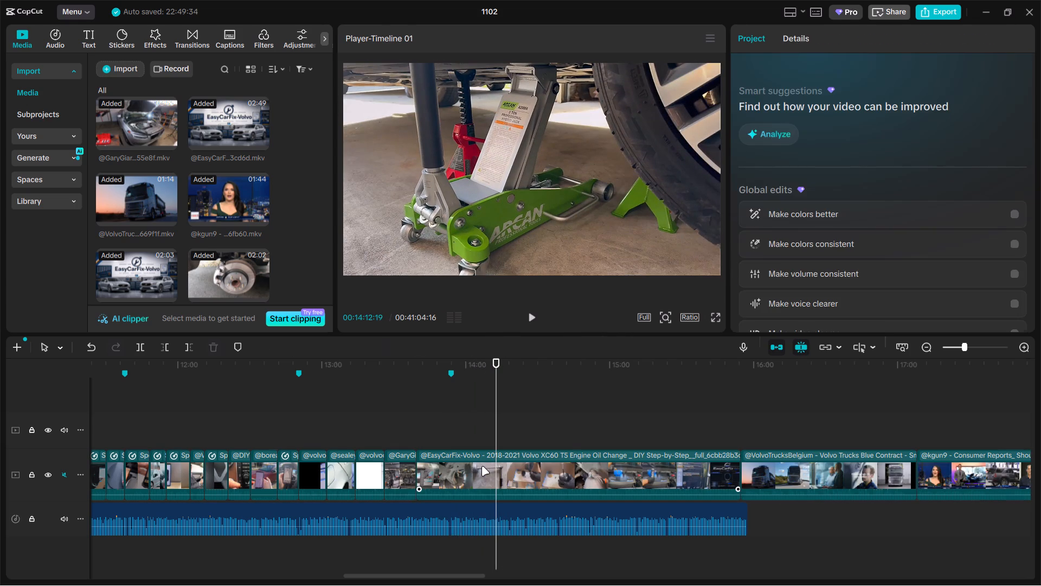
Split the remaining EasyCarFix-Volvo oil change clip at the 13:53:27 marker and delete the rest.
left_click(417, 434)
left_click_drag(417, 434, 444, 431)
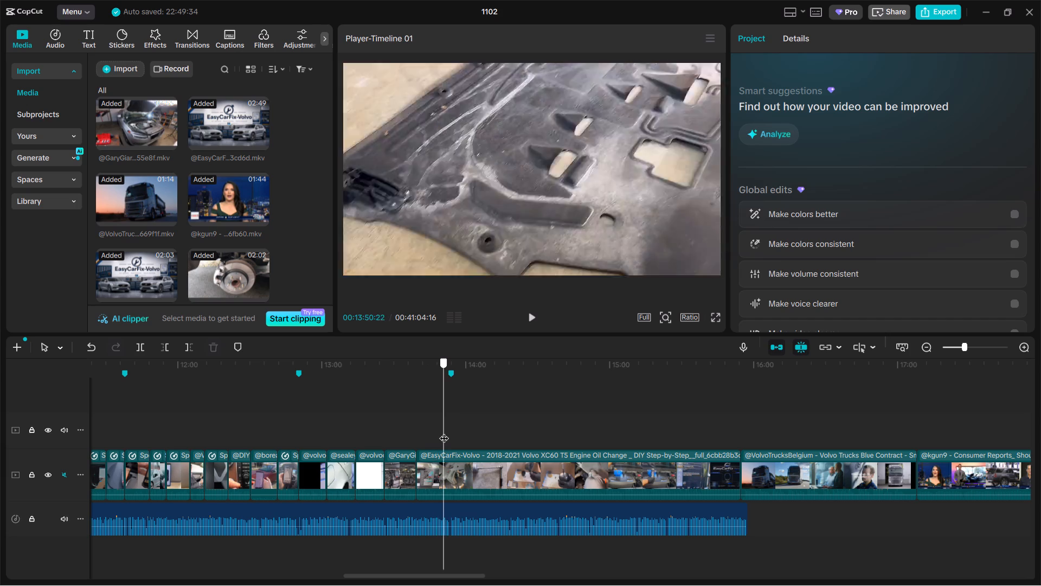
left_click_drag(444, 431, 449, 431)
left_click(463, 455)
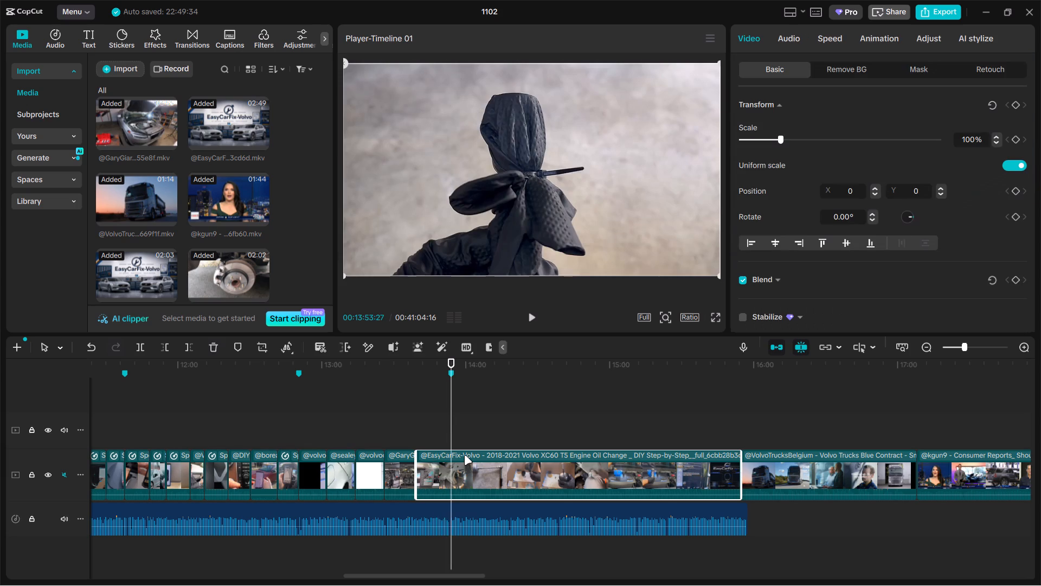
key("ctrl+b")
key("BackSpace")
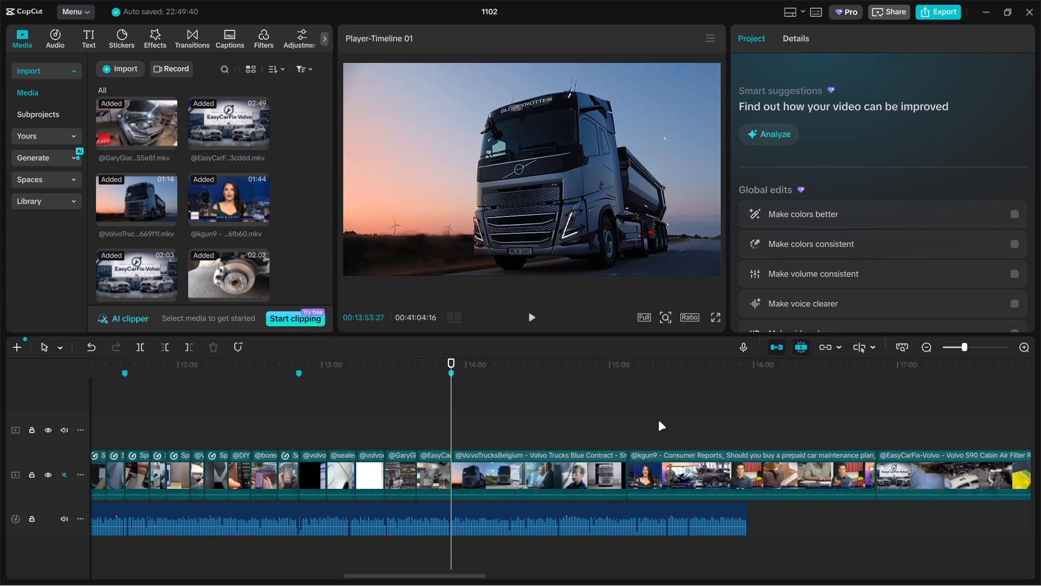
Skim the VolvoTrucksBelgium Blue Contract clip, split it at 14:37:29 and delete the opening part.
left_click_drag(454, 414, 509, 422)
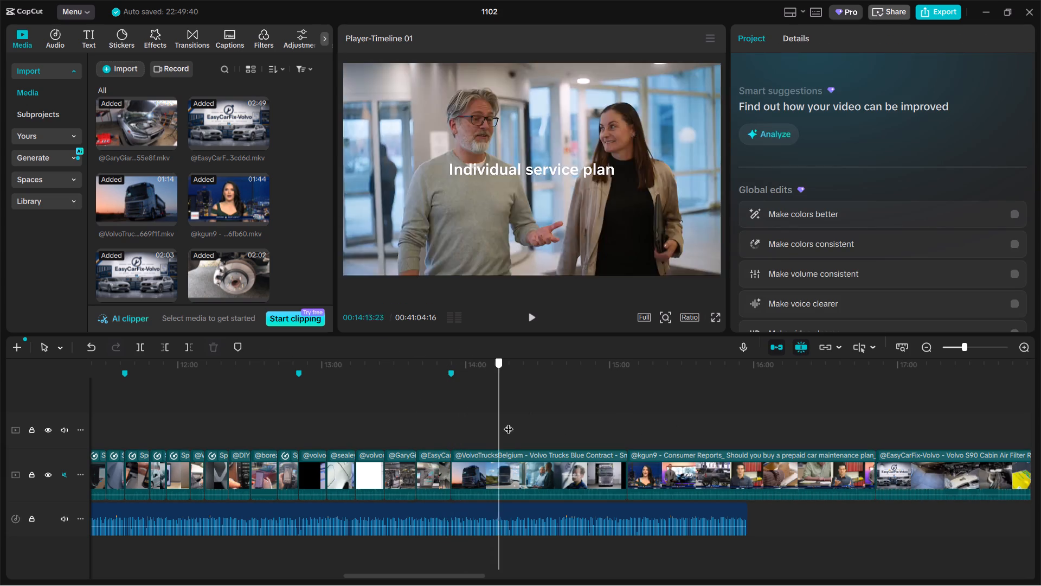
left_click_drag(509, 422, 563, 430)
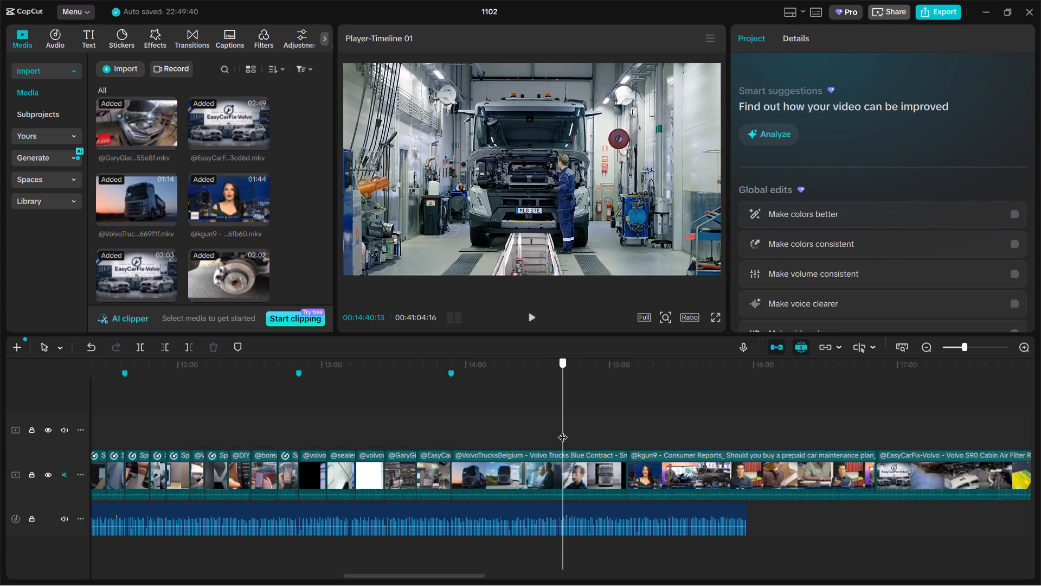
left_click_drag(563, 430, 557, 433)
left_click(560, 470)
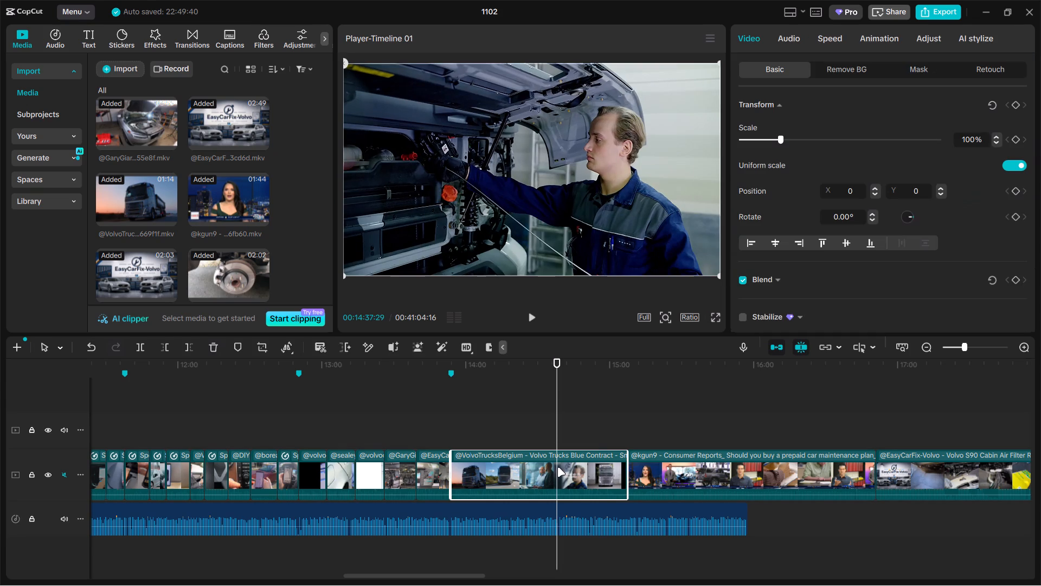
key("ctrl+b")
left_click(529, 473)
key("BackSpace")
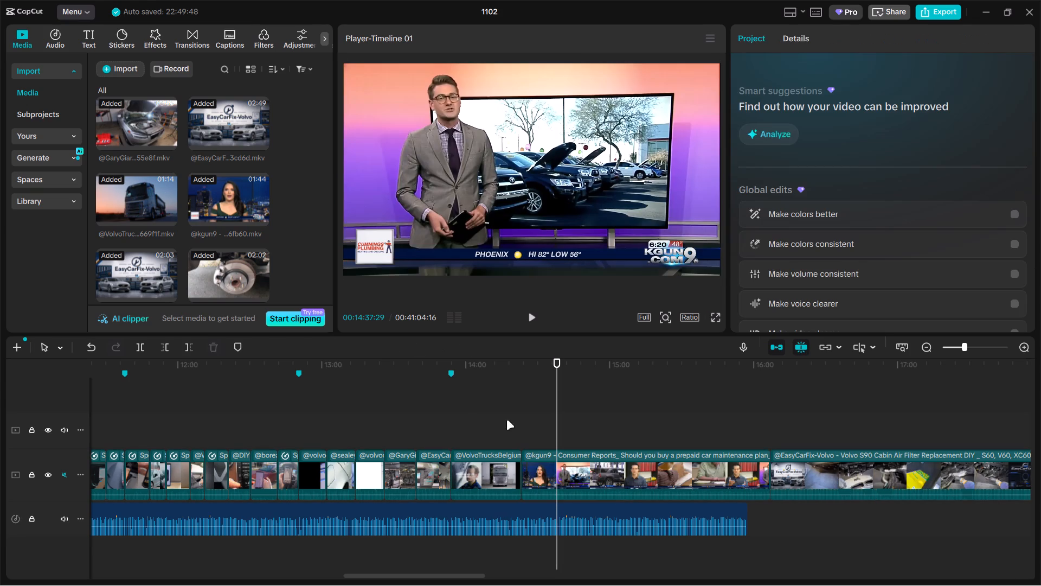
Skim the remaining VolvoTrucksBelgium clip past its captioned shot and trim its start to 14:04:15.
left_click(452, 432)
left_click_drag(452, 432, 462, 432)
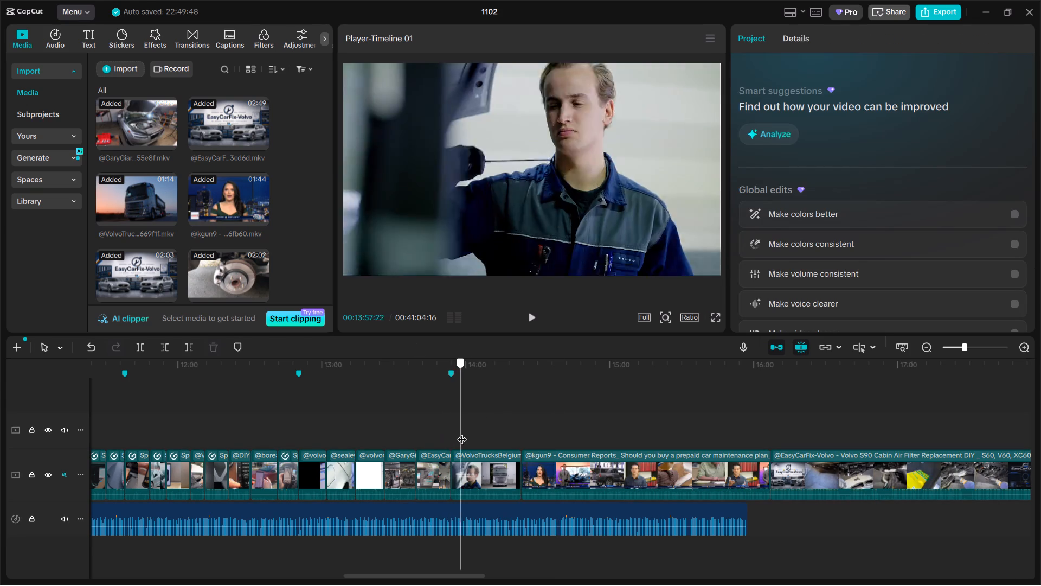
left_click_drag(462, 432, 472, 437)
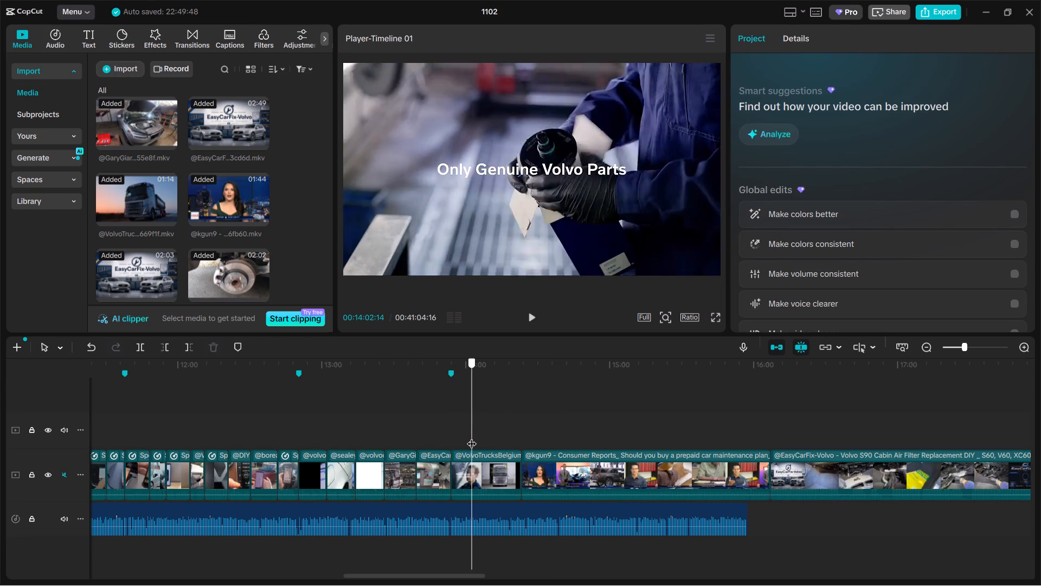
left_click_drag(472, 437, 474, 437)
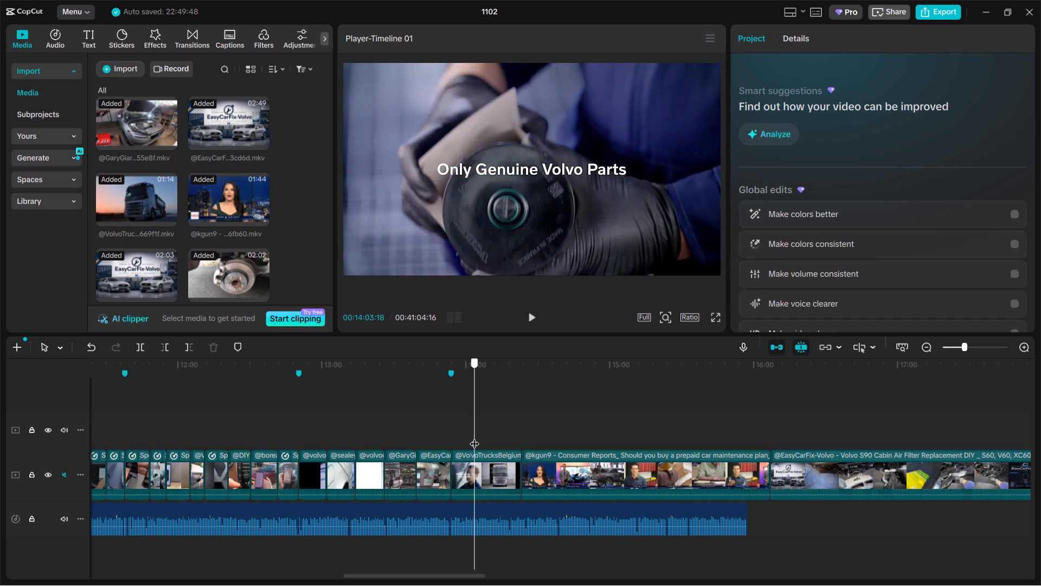
left_click_drag(474, 437, 477, 437)
left_click(474, 463)
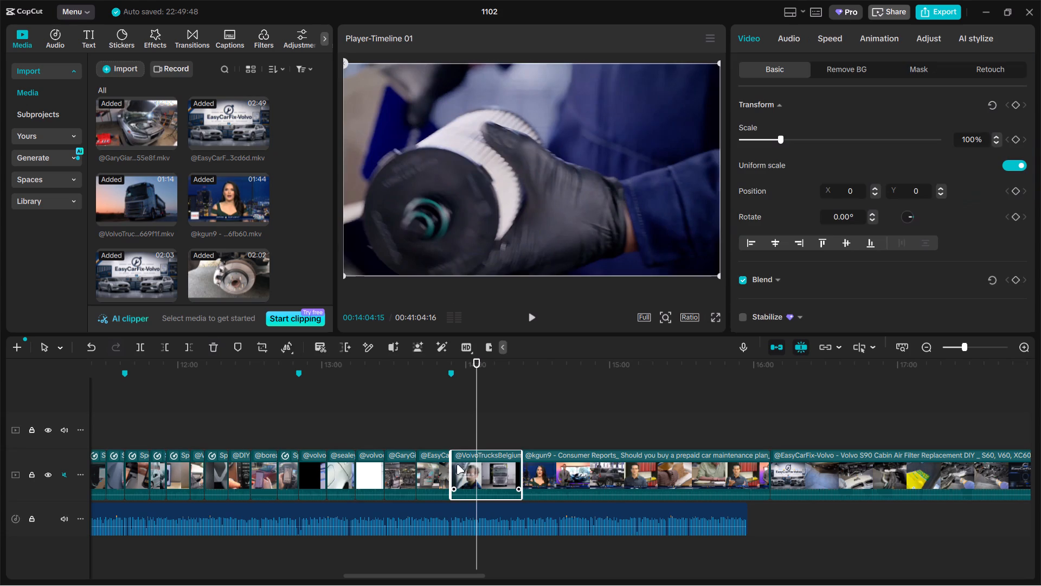
left_click_drag(453, 464, 477, 462)
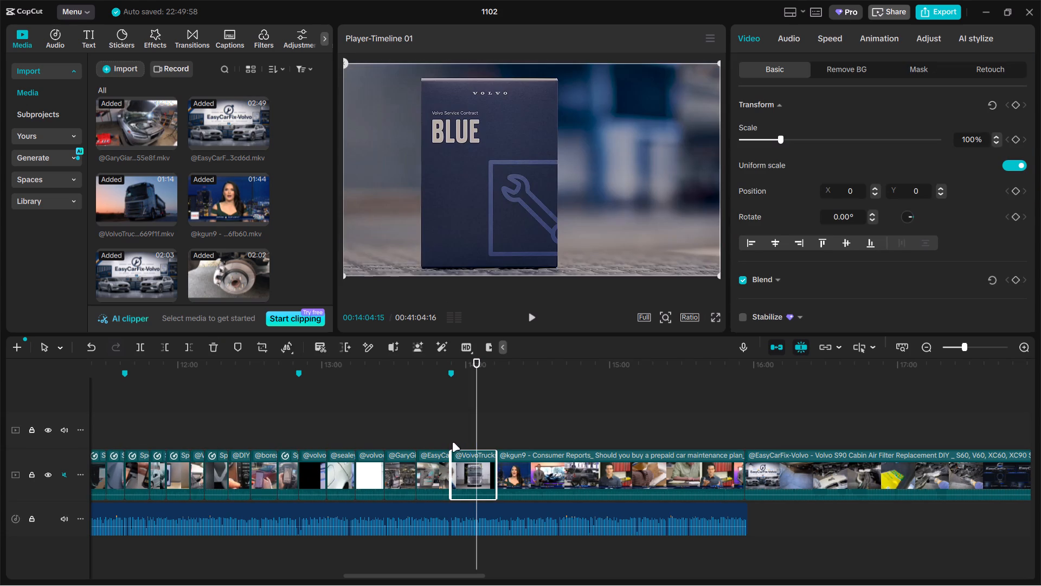
Skim the shortened VolvoTrucksBelgium clip and trim its end to 14:07:00.
left_click(448, 440)
left_click_drag(448, 440, 477, 441)
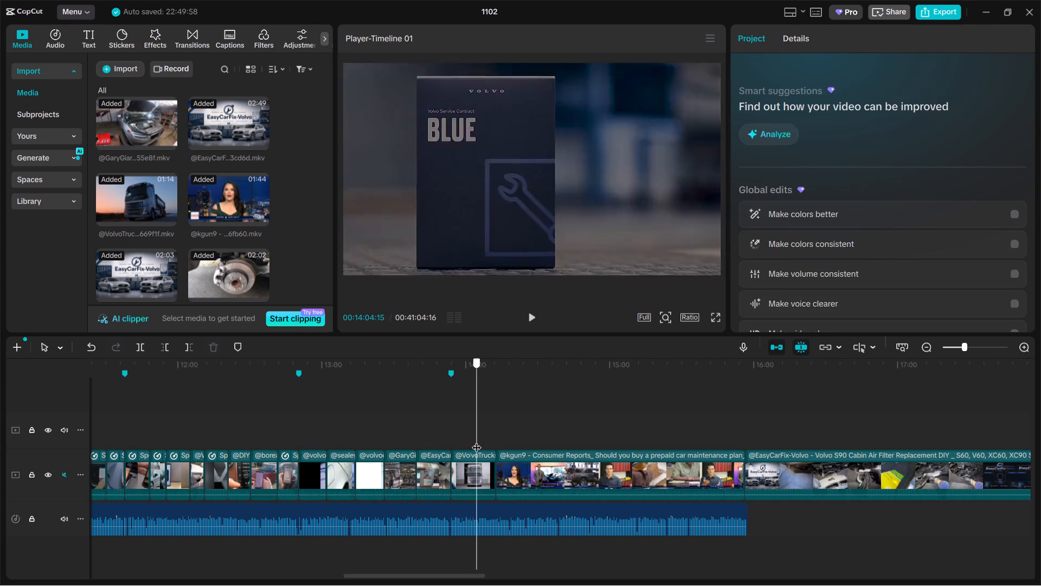
left_click_drag(477, 441, 483, 441)
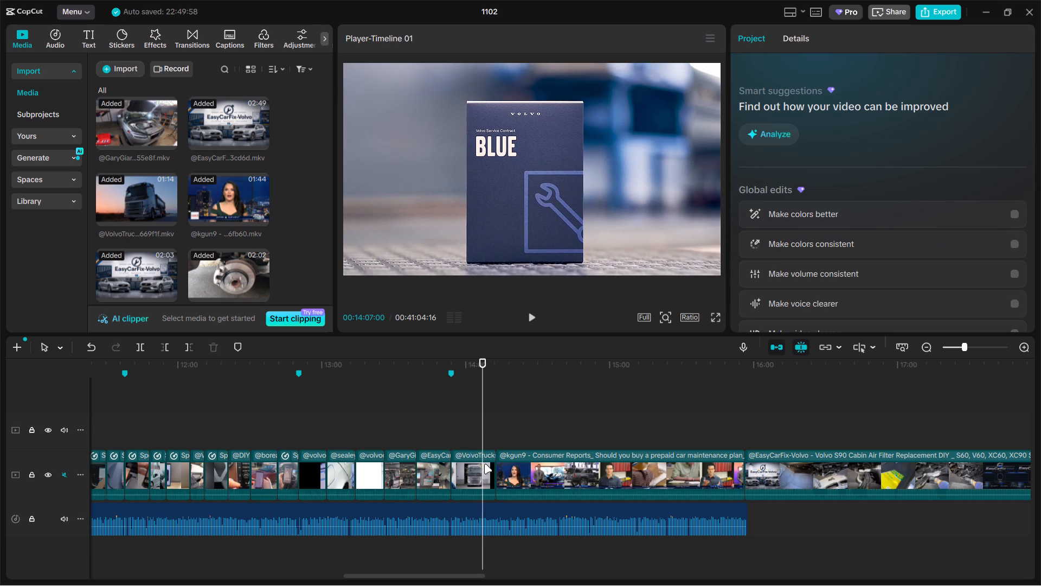
left_click(484, 464)
left_click_drag(493, 462, 477, 461)
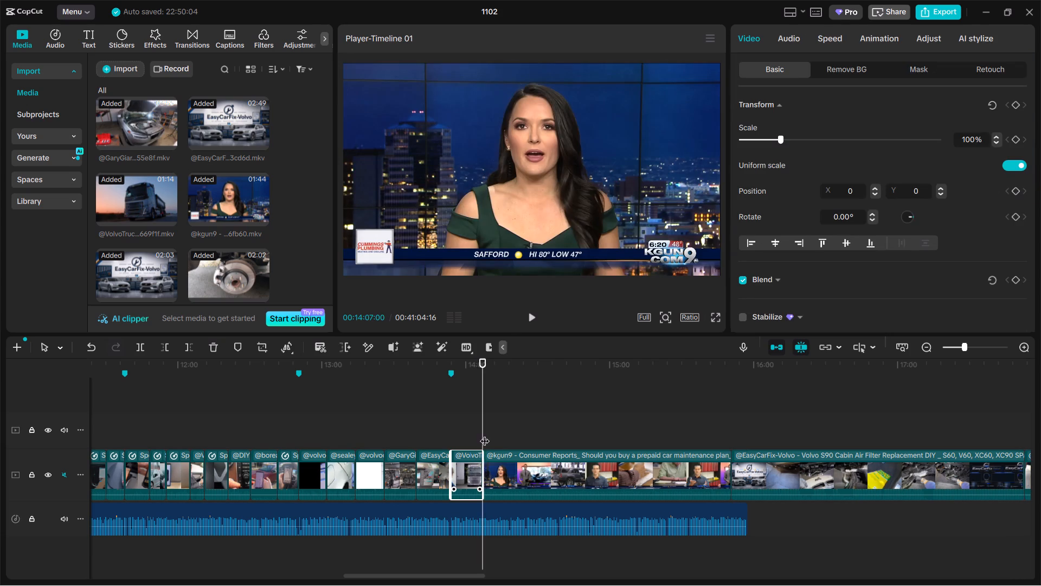
Skim the kgun9 Consumer Reports maintenance plan clip and delete it entirely from the timeline.
left_click_drag(485, 433, 556, 443)
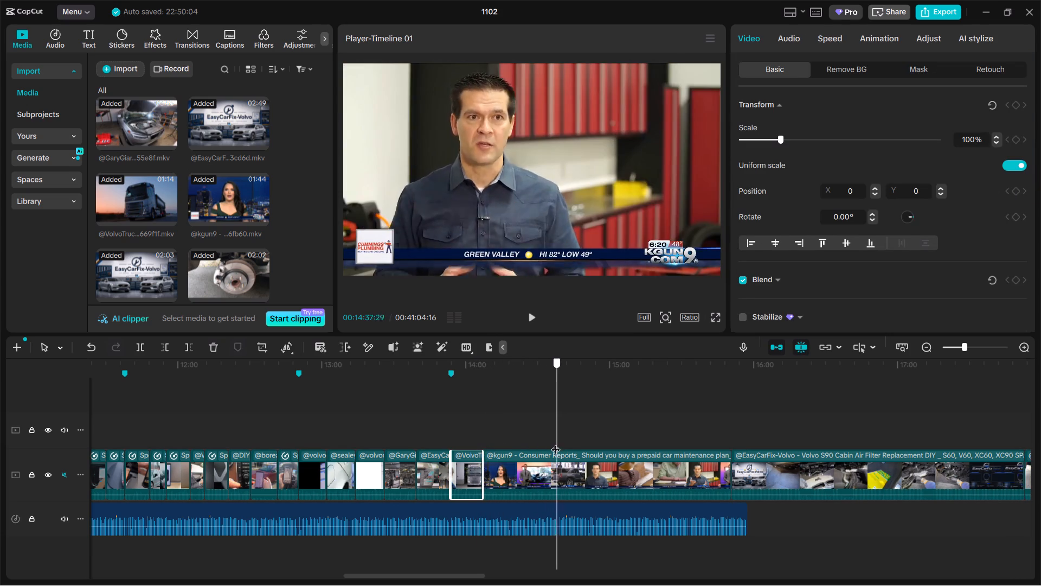
left_click_drag(556, 443, 595, 445)
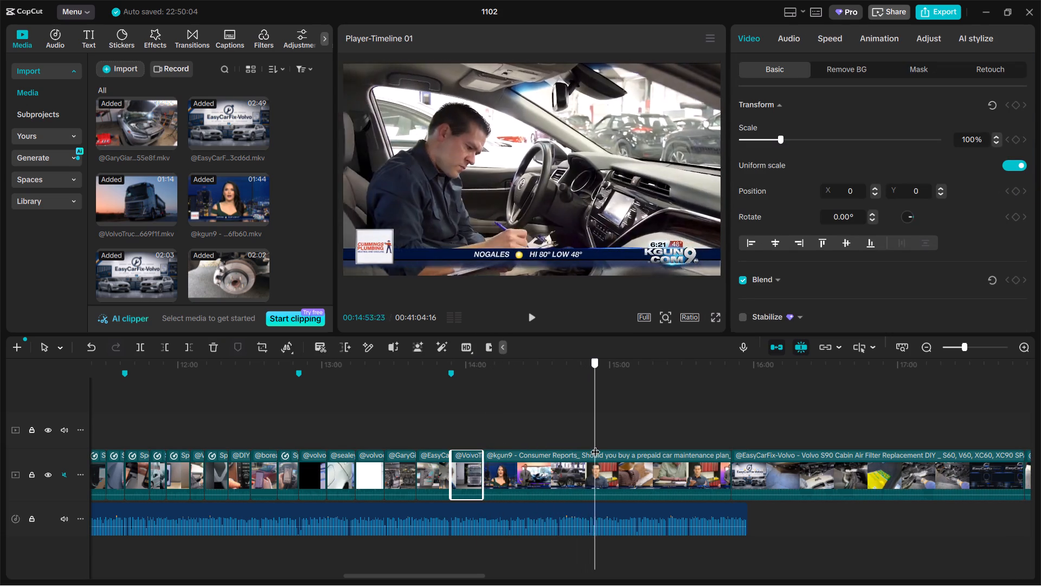
left_click_drag(595, 445, 647, 445)
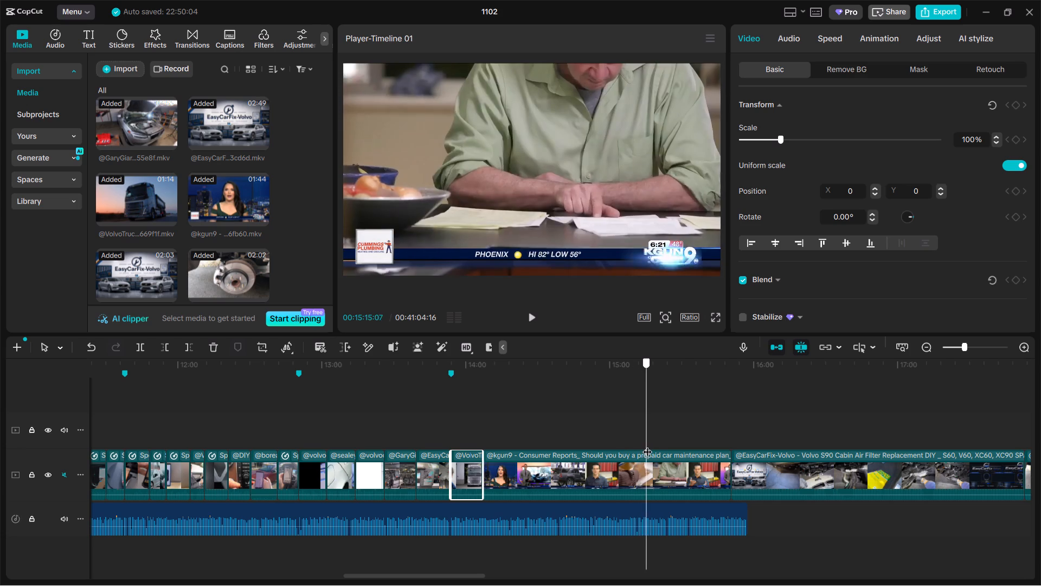
left_click_drag(647, 445, 657, 445)
left_click(639, 482)
key("BackSpace")
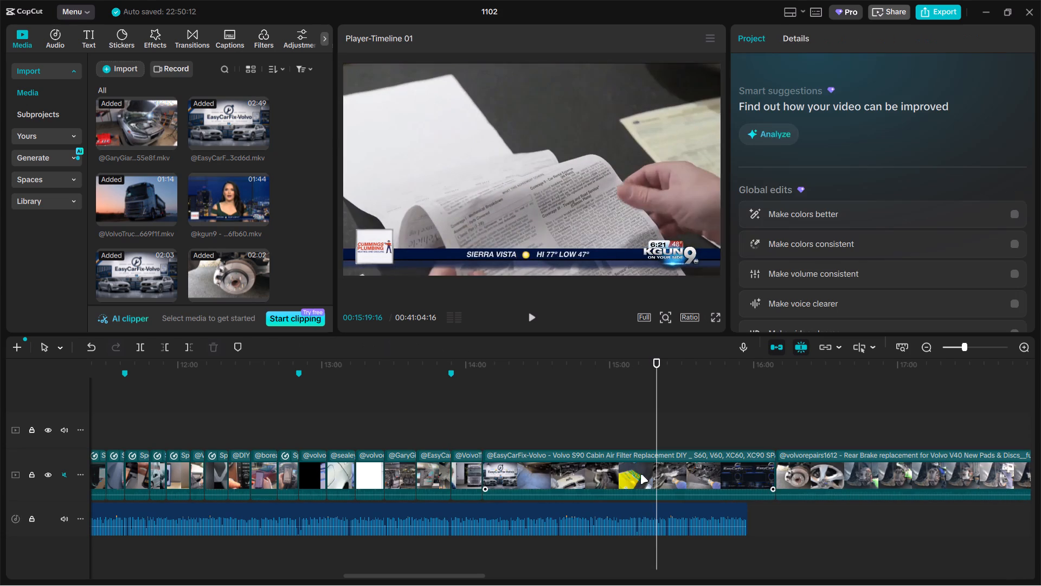
Skim the EasyCarFix-Volvo S90 cabin air filter clip, split it at 14:40:13 and delete the opening part.
left_click(510, 432)
left_click_drag(510, 432, 555, 430)
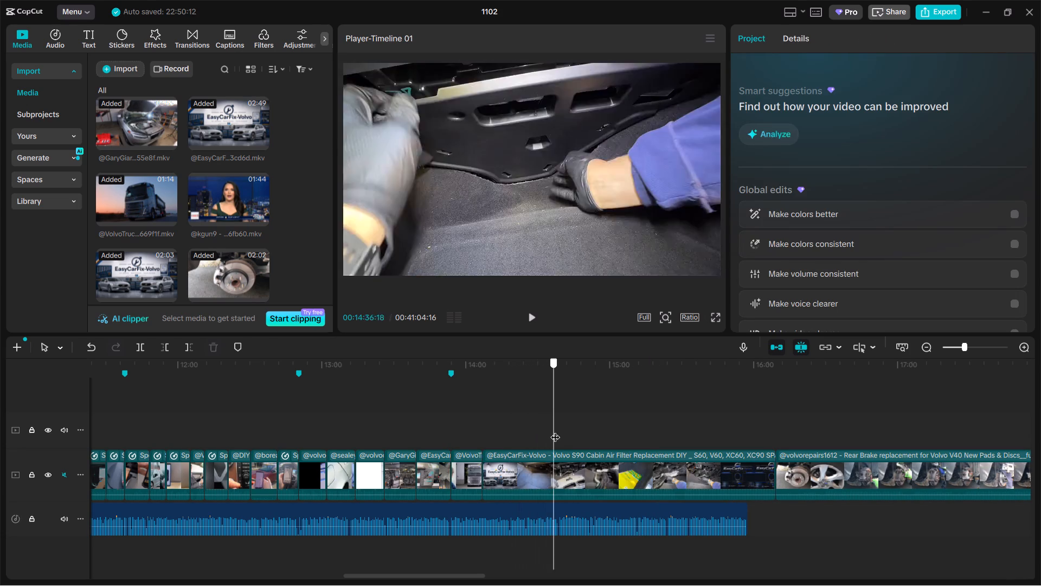
left_click_drag(555, 430, 563, 430)
left_click(560, 466)
key("ctrl+b")
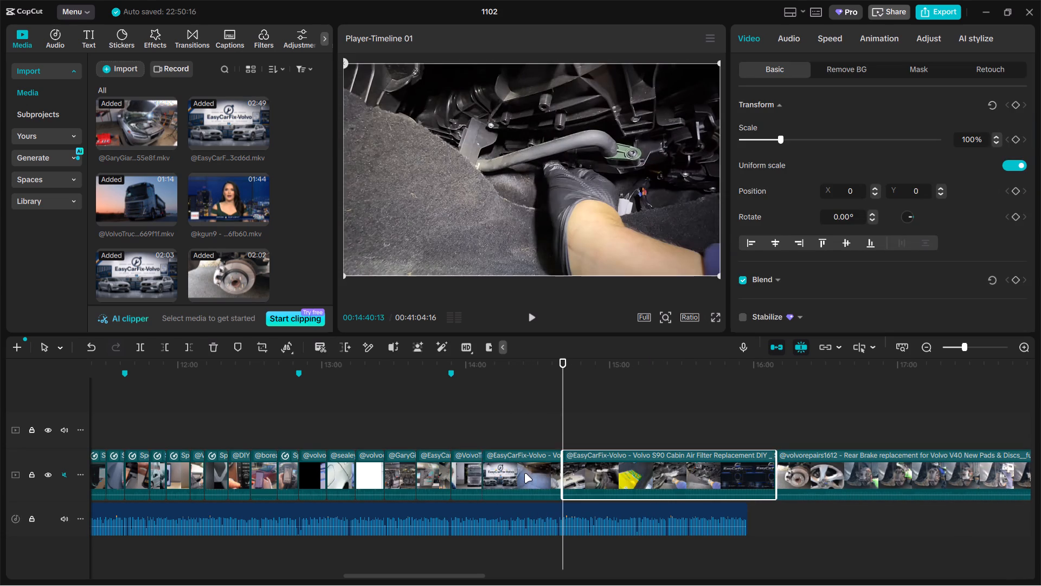
left_click(524, 473)
key("BackSpace")
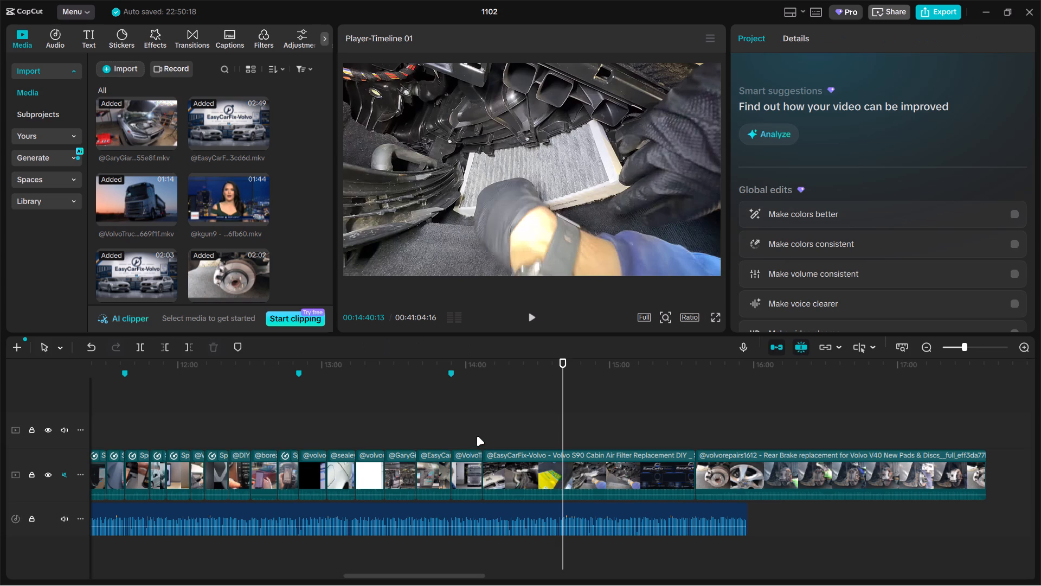
Skim the remaining cabin air filter clip and trim the end of the preceding VolvoTrucksBelgium clip slightly shorter.
left_click(477, 436)
left_click_drag(477, 436, 519, 436)
left_click(465, 467)
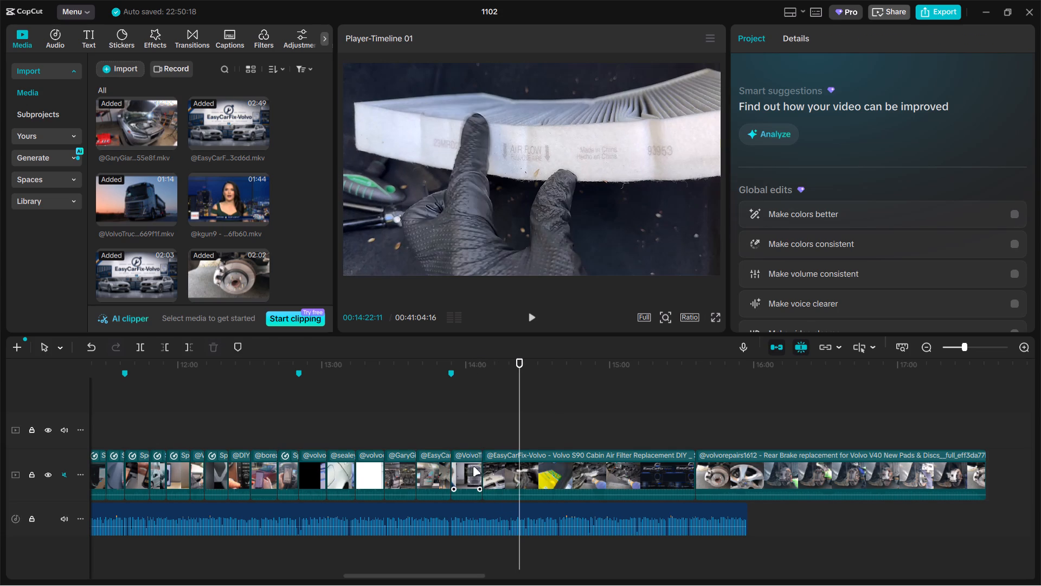
left_click_drag(484, 467, 473, 467)
Split the remaining EasyCarFix-Volvo cabin air filter clip at 14:18:02 and delete the part after the split.
left_click(473, 443)
left_click_drag(473, 443, 509, 448)
left_click(514, 474)
key("ctrl+b")
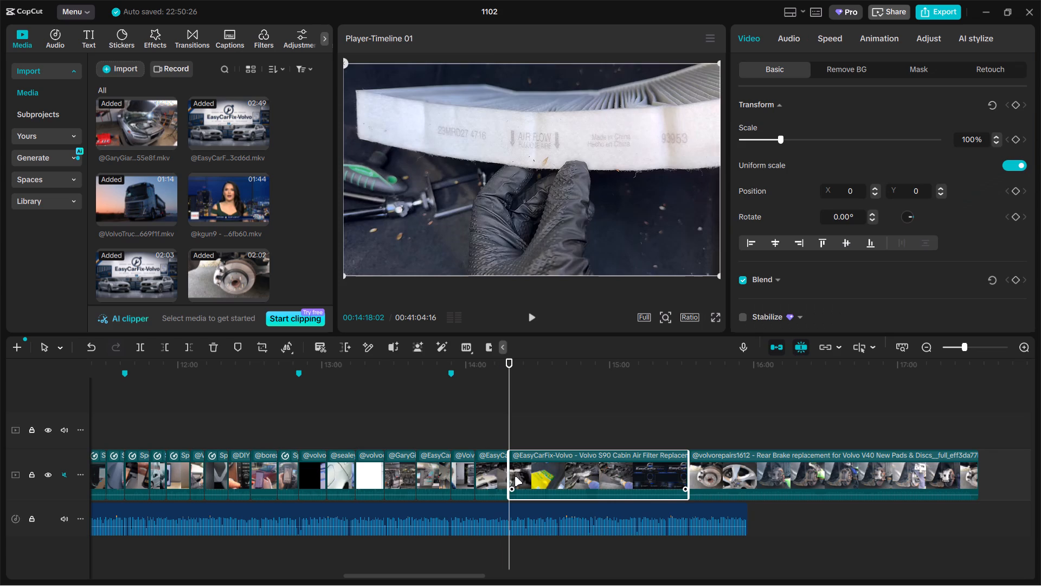
key("BackSpace")
Skim the volvorepairs1612 rear brake replacement clip, split it at 14:47:00 and delete the part after the split.
left_click_drag(509, 434, 556, 435)
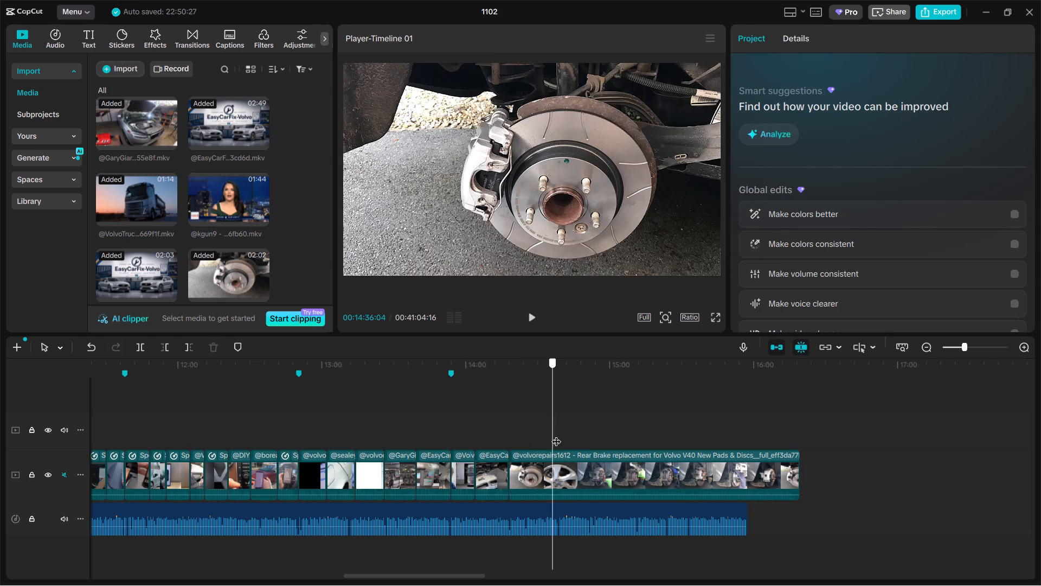
left_click_drag(556, 435, 579, 437)
left_click(579, 465)
key("ctrl+b")
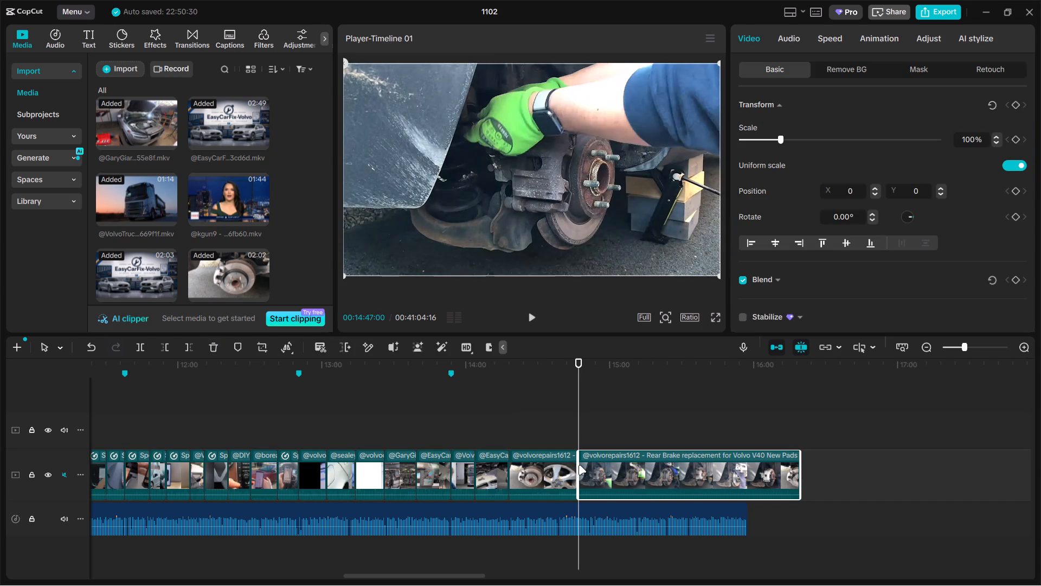
key("BackSpace")
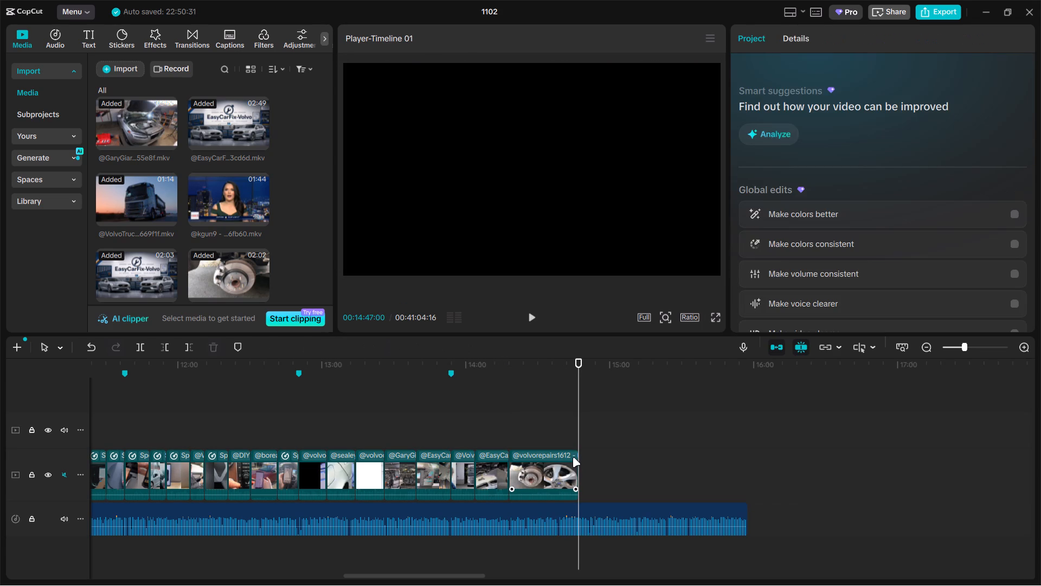
key("ctrl+z")
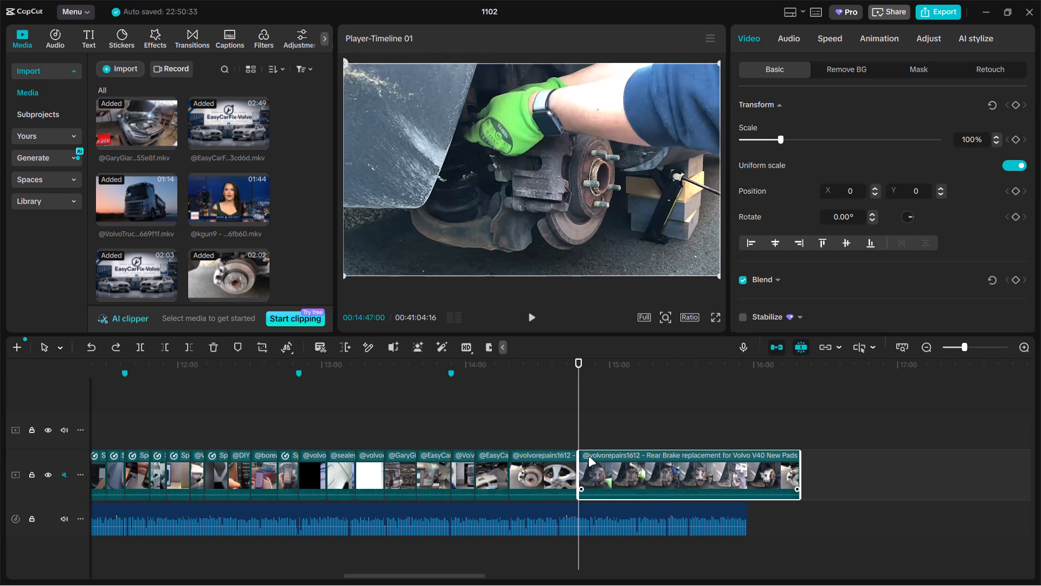
key("BackSpace")
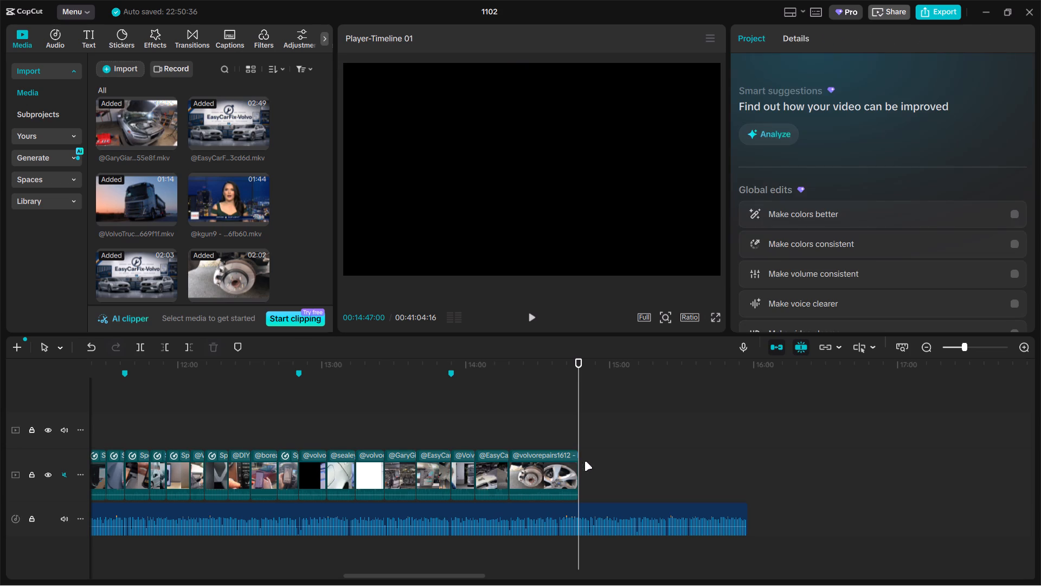
Split the remaining volvorepairs1612 rear brake clip at 14:31:05 and delete the part after the split.
left_click(524, 436)
left_click_drag(524, 436, 541, 436)
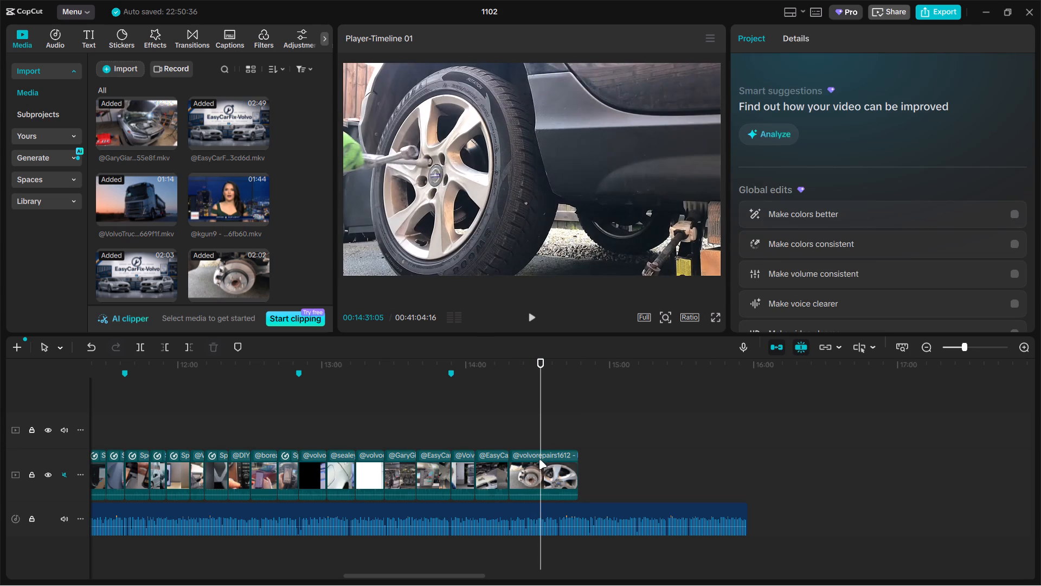
left_click(542, 468)
key("ctrl+b")
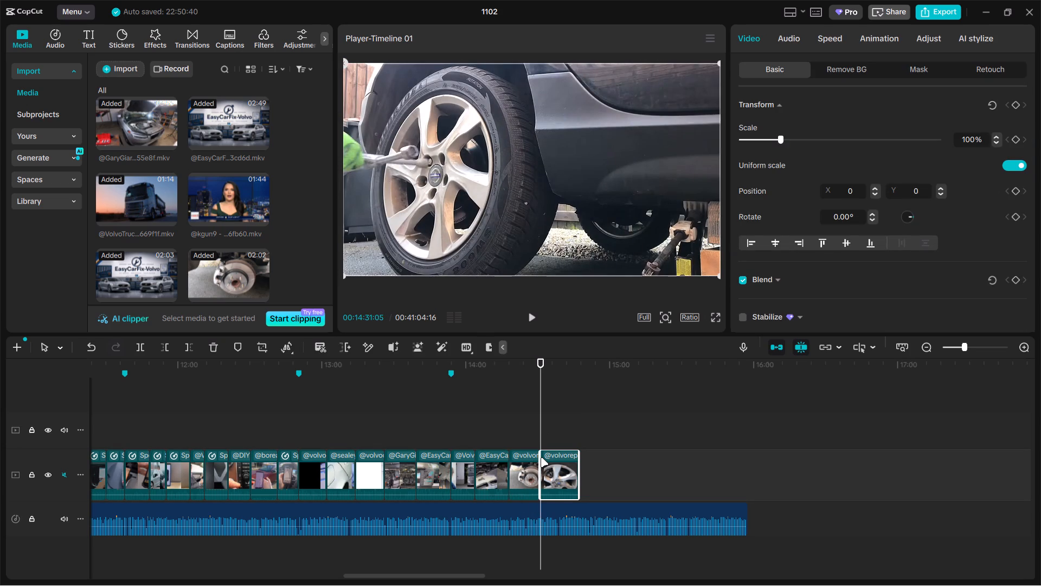
key("BackSpace")
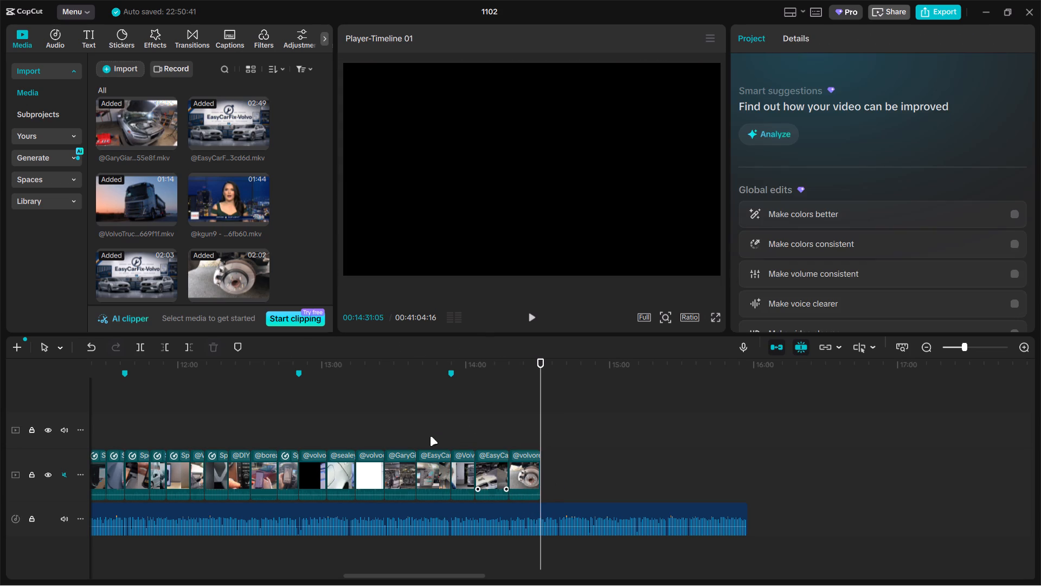
Set the speed to 1.26x for the three clips after the second visible marker, both EasyCarFix-Volvo clips and the volvorepairs1612 brake clip.
left_click(318, 459, "ctrl")
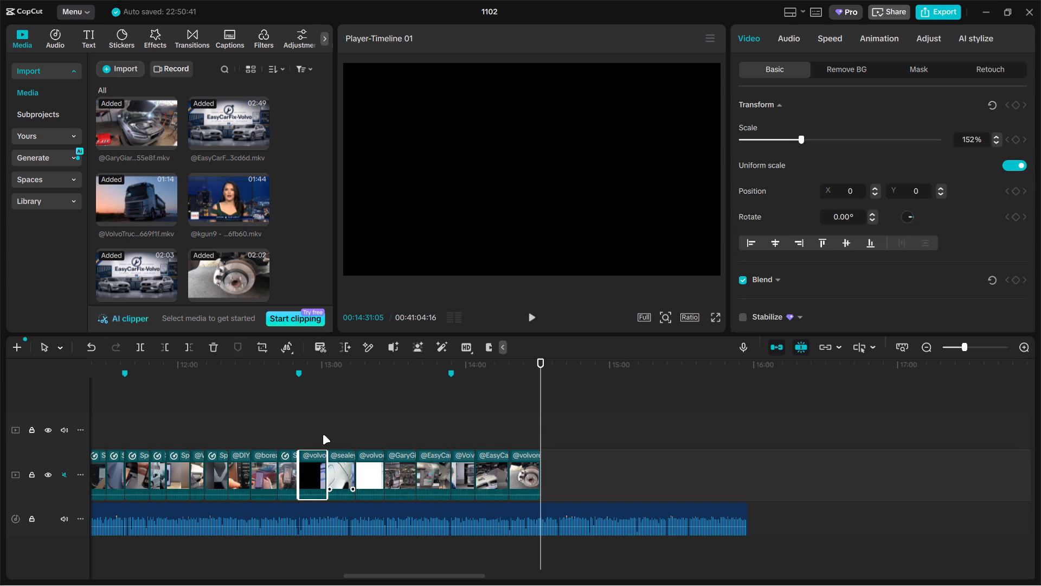
left_click_drag(319, 435, 370, 462, "ctrl")
left_click(437, 464, "ctrl")
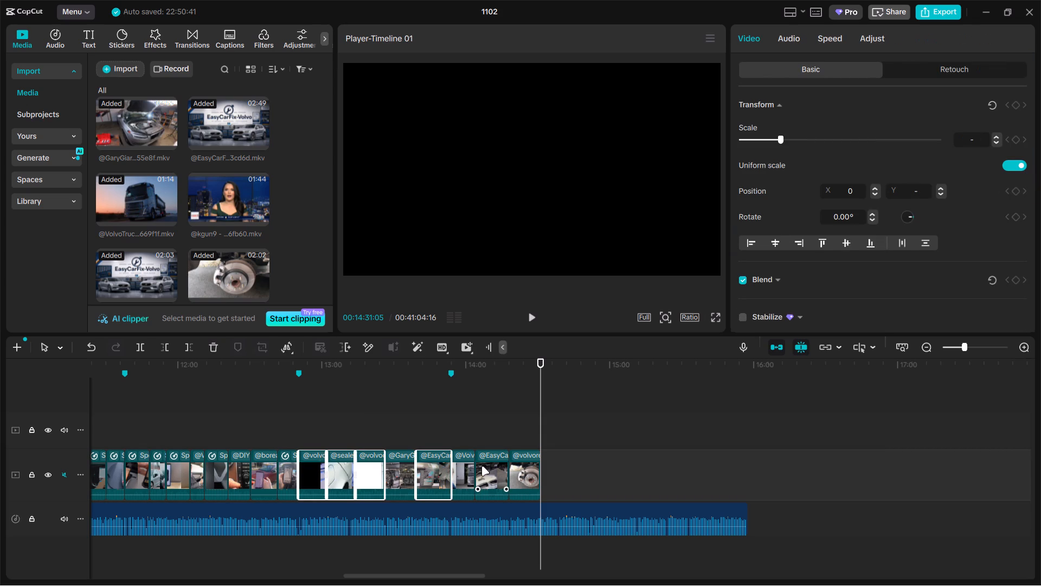
left_click(482, 466, "ctrl")
left_click(528, 466, "ctrl")
left_click(820, 41)
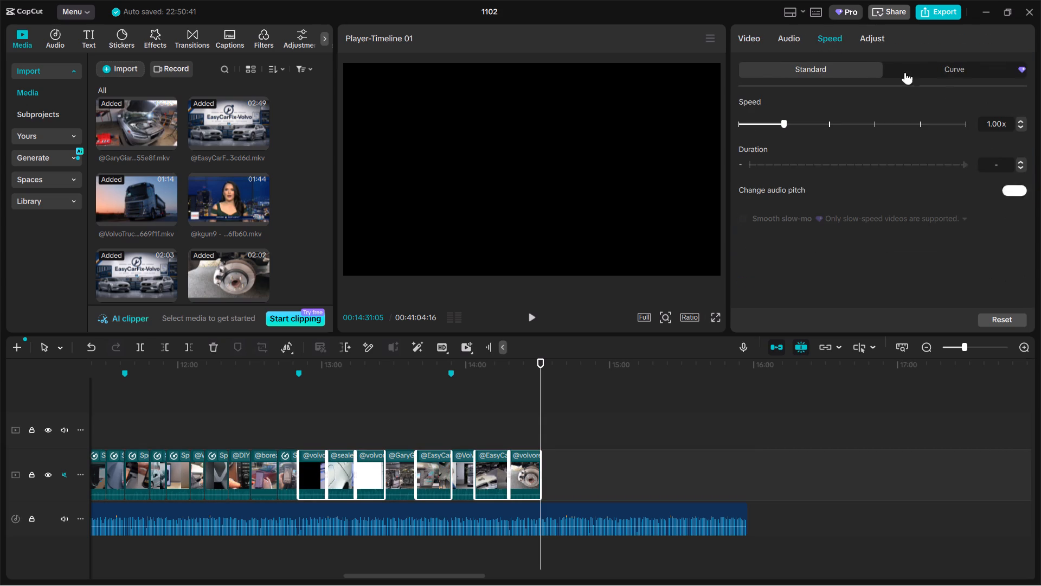
left_click(805, 123)
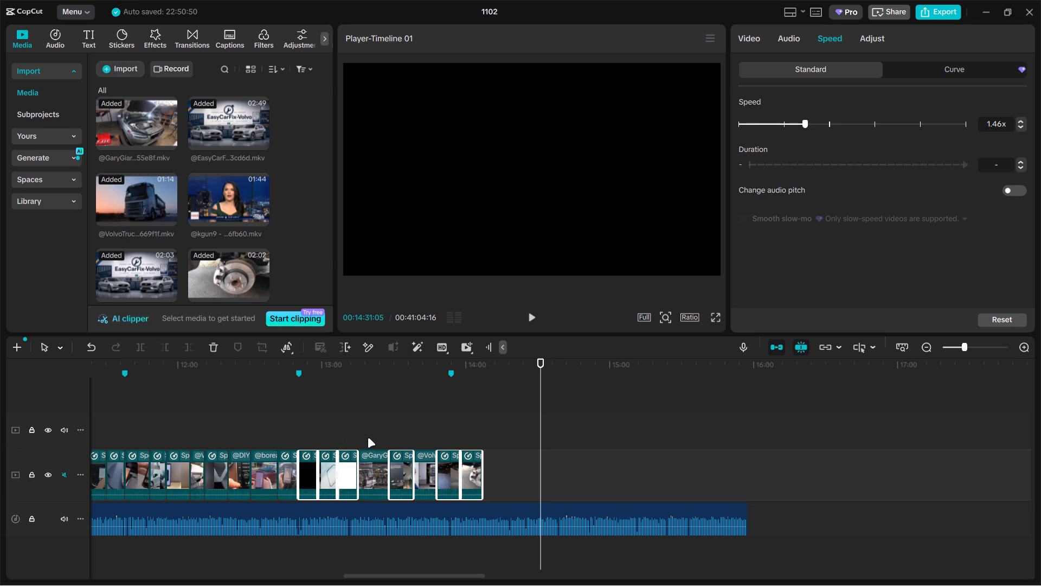
triple_click(1017, 125)
left_click(1022, 118)
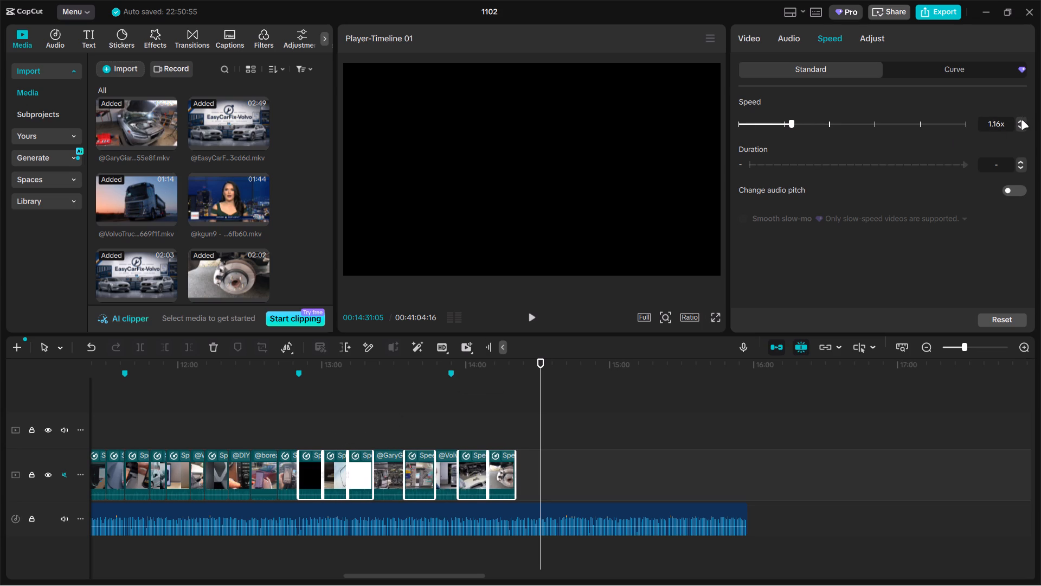
left_click(1021, 120)
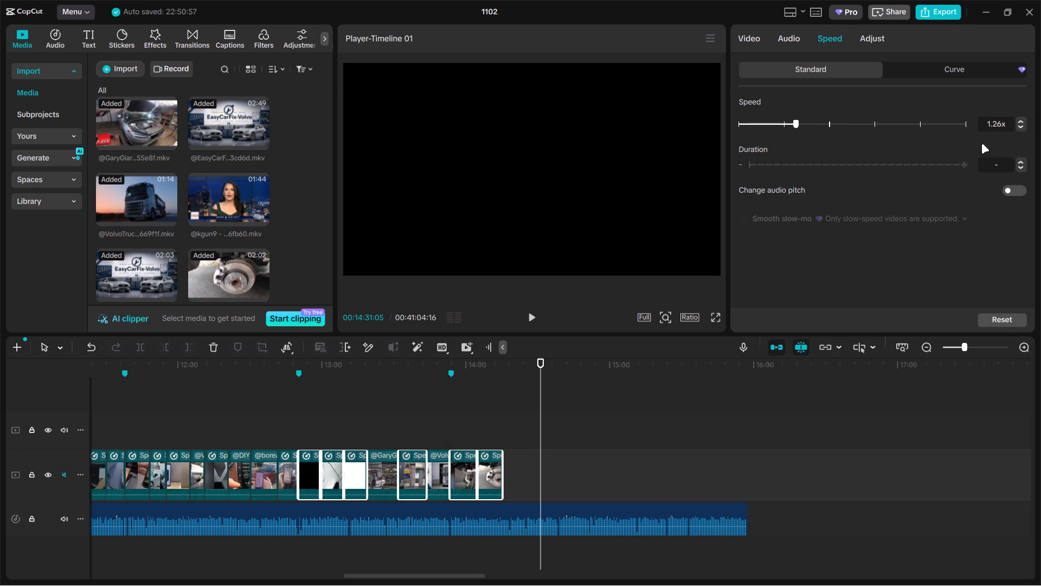
Set the speed of the seven selected clips after the 12:50 marker to 1.36x.
left_click(1019, 120)
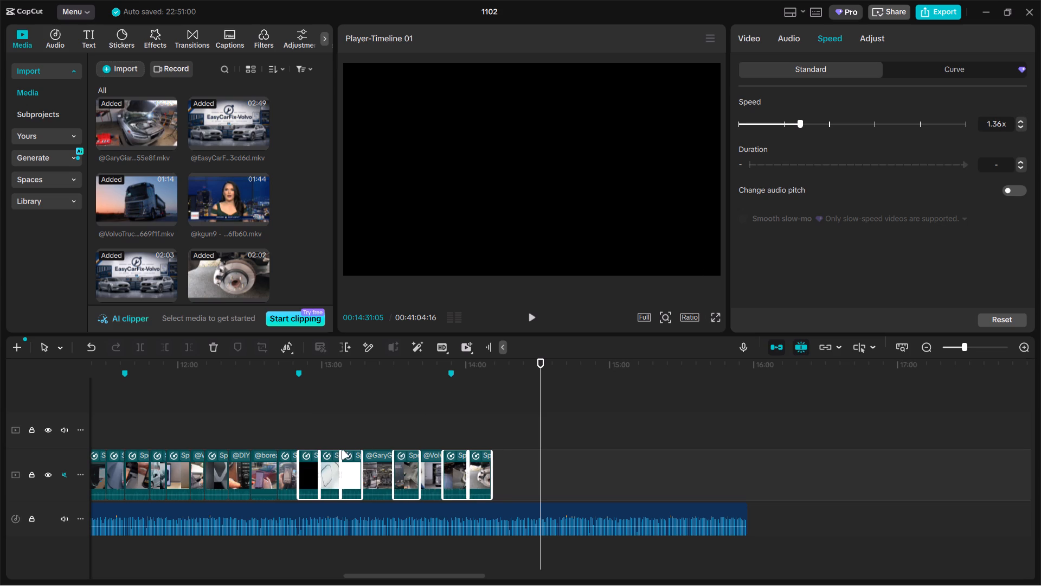
Scale the GaryGiardiniera spark plug replacement clip to 127% and trim its end back to about 13:24.
left_click(298, 437)
scroll(330, 454, "up", 5, "ctrl")
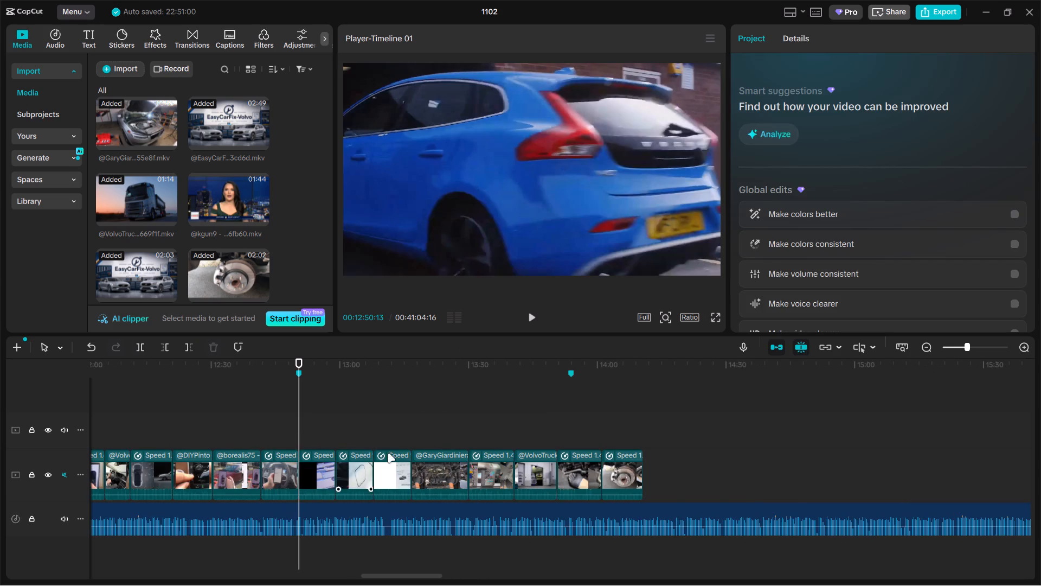
left_click(427, 438)
left_click_drag(427, 438, 451, 435)
left_click(446, 469)
left_click_drag(782, 136, 794, 132)
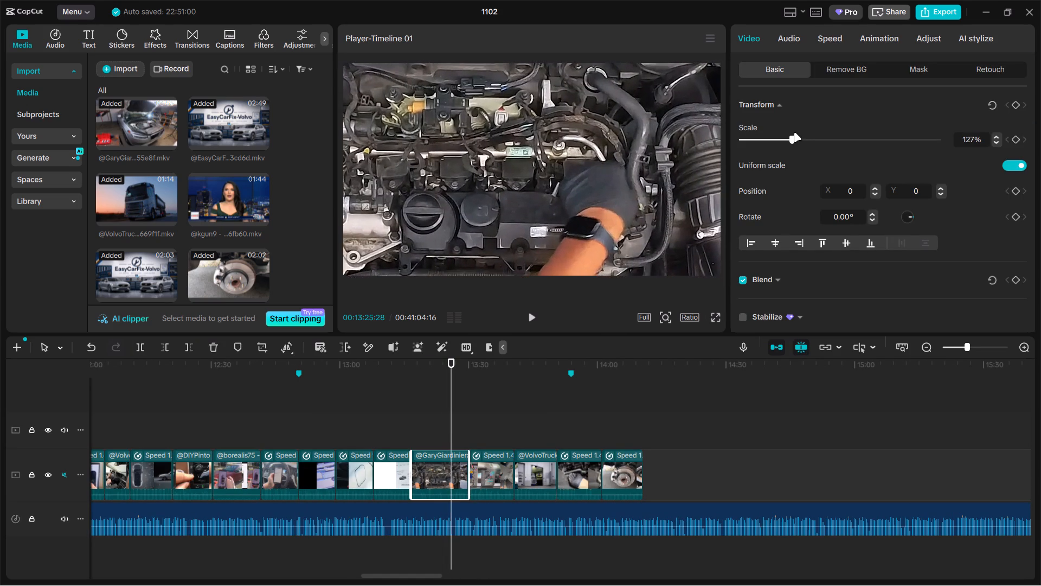
left_click_drag(794, 132, 794, 132)
left_click_drag(468, 461, 452, 462)
Skim the first clip after the 12:50 marker and scale it to 175% to crop out the software upgrade caption.
left_click(526, 427)
left_click_drag(526, 427, 307, 431)
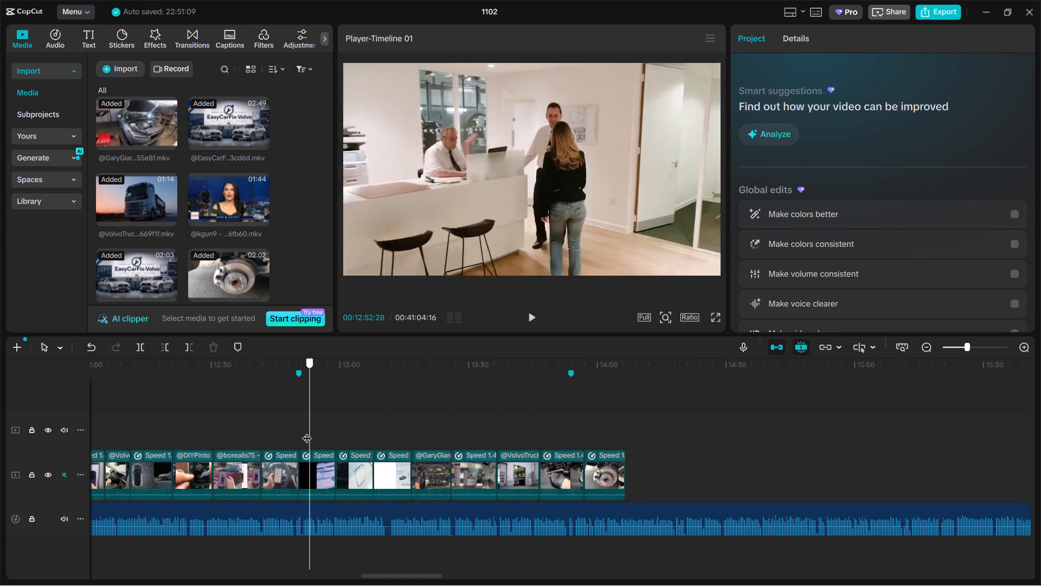
left_click_drag(307, 431, 325, 430)
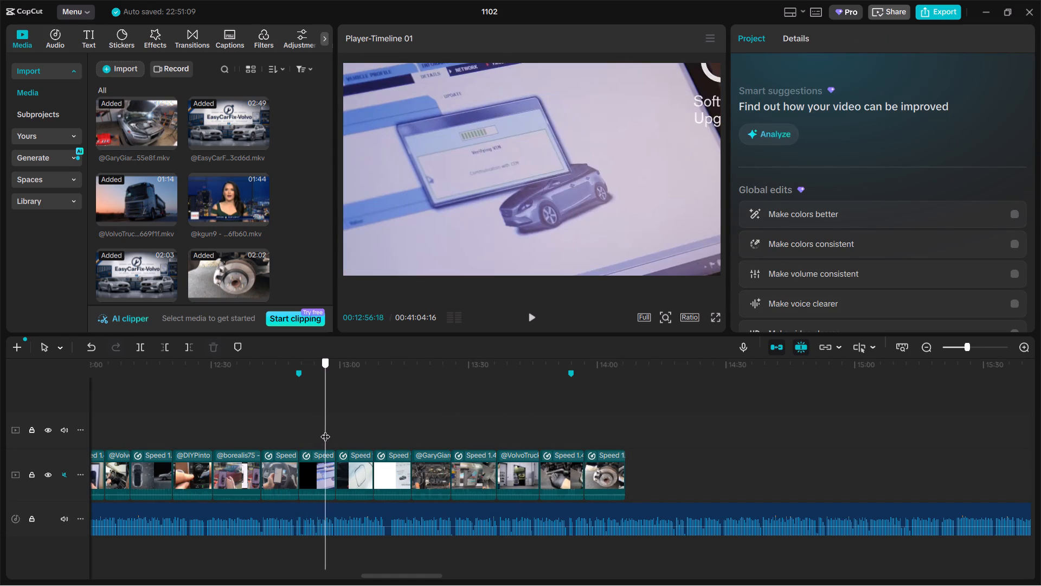
left_click_drag(325, 430, 326, 430)
left_click(314, 456)
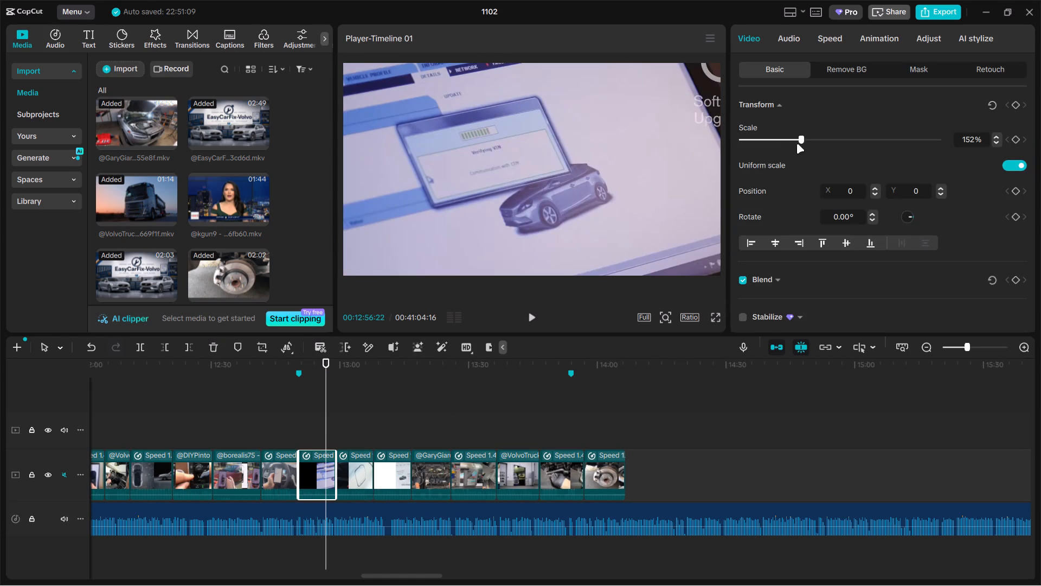
left_click_drag(800, 139, 809, 137)
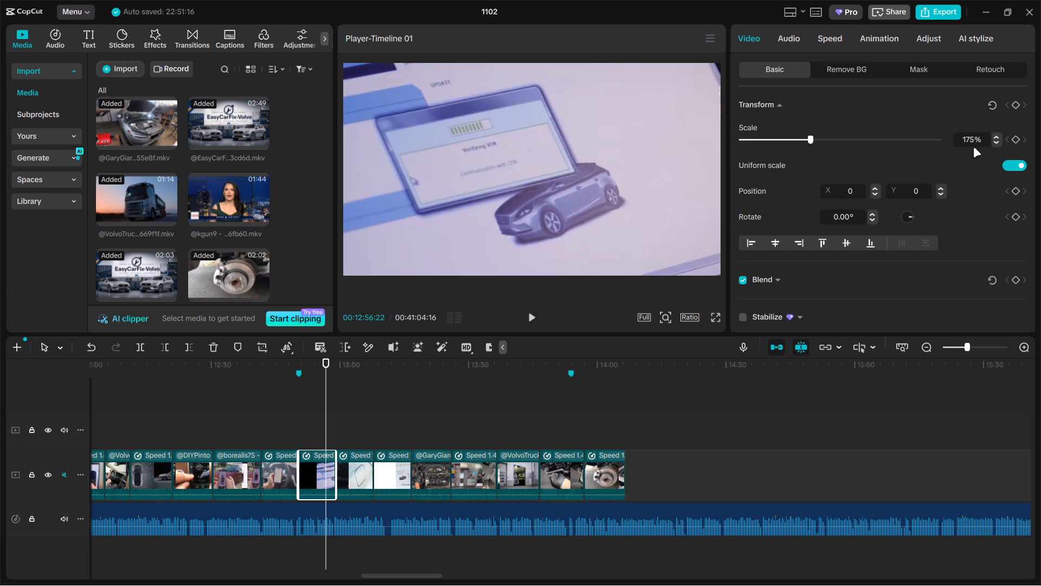
Reduce the speed of the first clip after the 12:50 marker to about 1.3x.
left_click(835, 44)
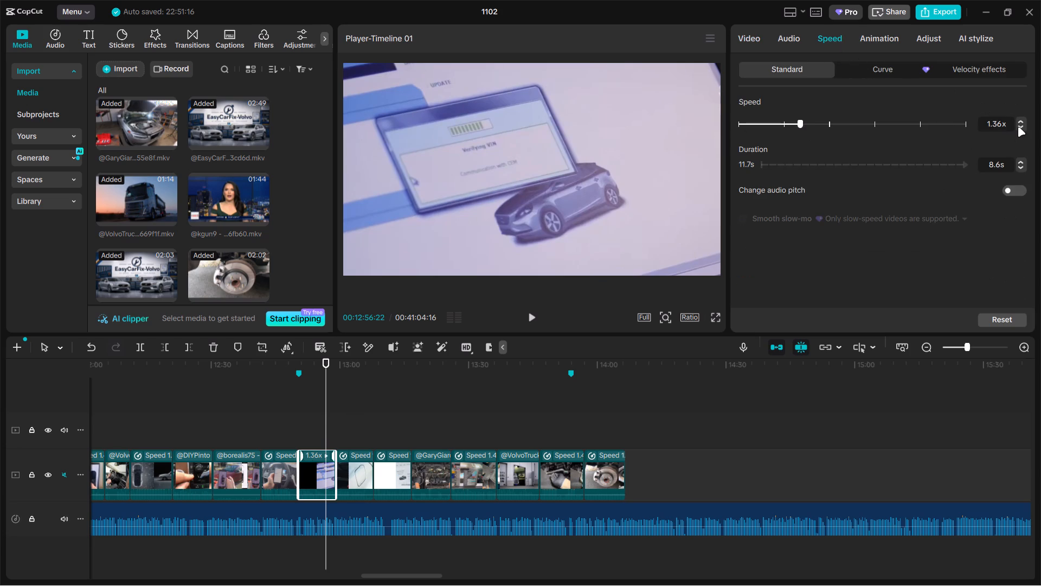
left_click(1018, 127)
Select the last four clips on the main track, after the spark plug clip, and shorten their ends together.
left_click(358, 433)
left_click_drag(358, 433, 456, 434)
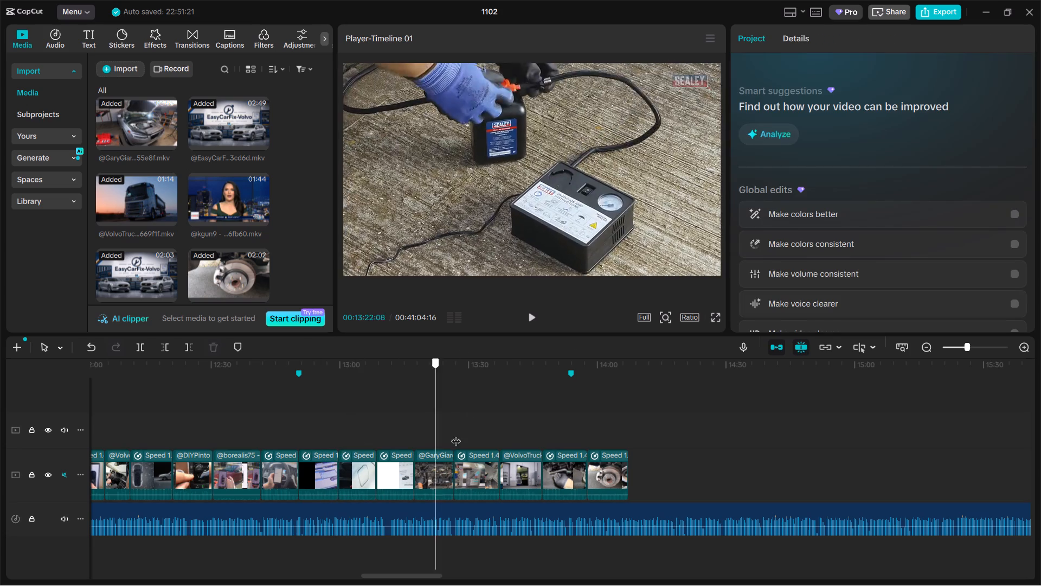
left_click_drag(456, 434, 510, 434)
left_click_drag(455, 432, 627, 472)
scroll(652, 477, "up", 2, "ctrl")
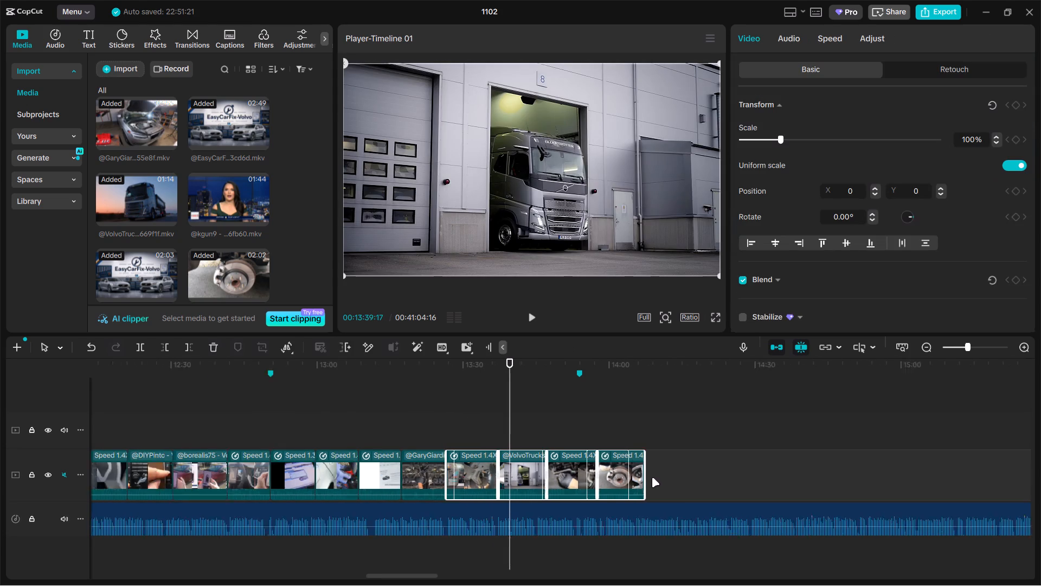
scroll(652, 477, "up", 1, "ctrl")
left_click_drag(674, 466, 661, 466)
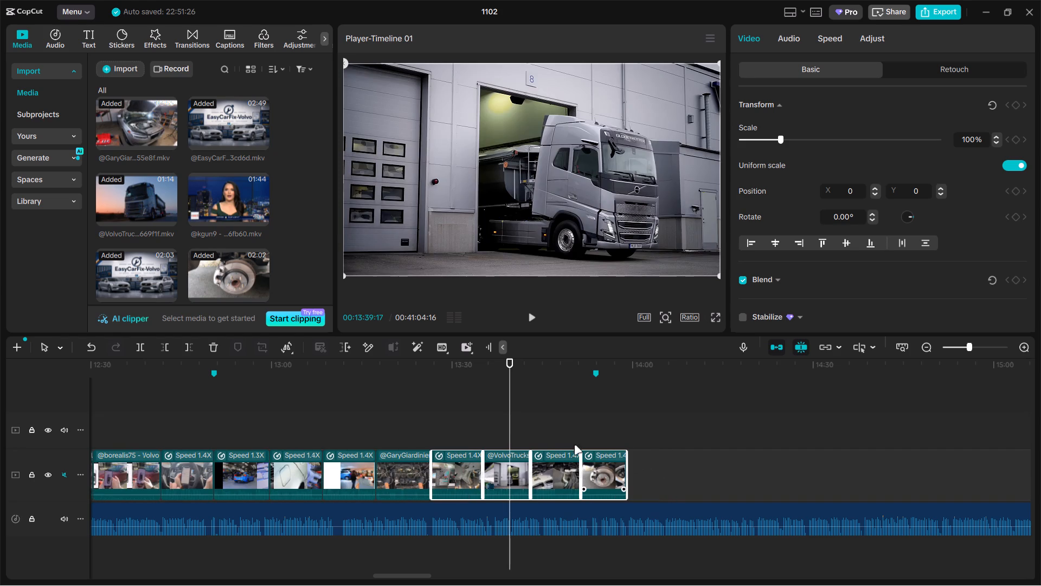
Select the last six clips, from the volvocarsuk clip to the rear brake clip, and shorten their ends together.
left_click_drag(350, 432, 413, 463, "ctrl")
left_click_drag(625, 461, 618, 463)
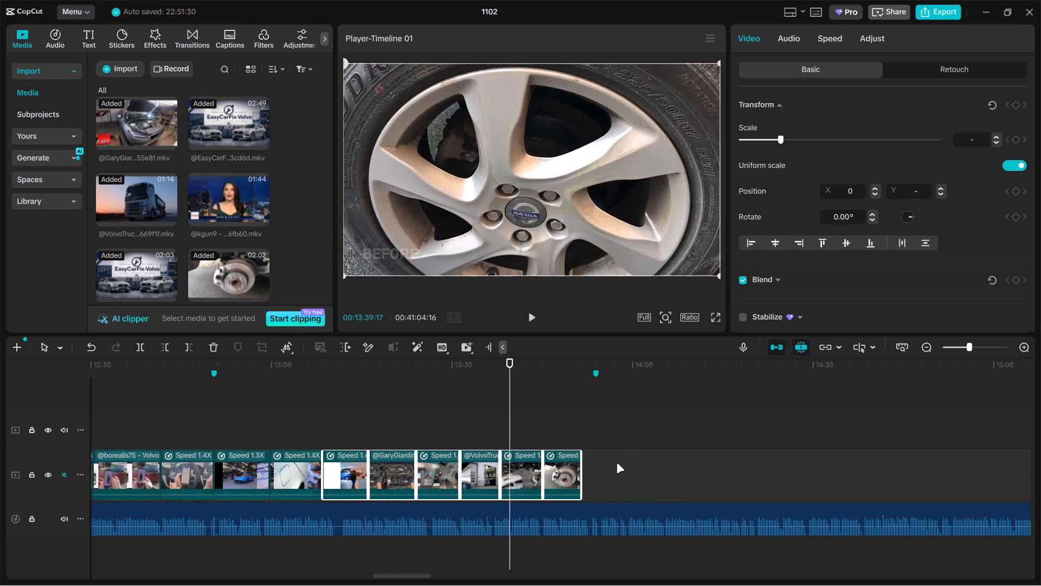
Select the eight clips after the 12:50 marker and lengthen them together until the last one reaches just past the next marker.
scroll(593, 466, "up", 5, "ctrl")
left_click(716, 381, "ctrl")
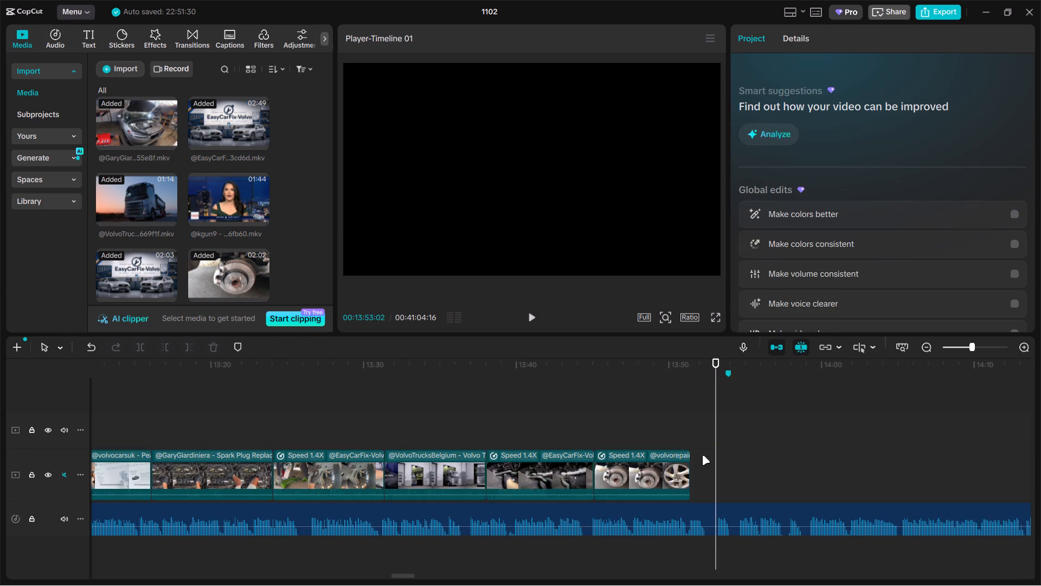
scroll(702, 455, "up", 5, "ctrl")
scroll(553, 434, "down", 10, "ctrl")
left_click_drag(374, 436, 519, 461, "ctrl")
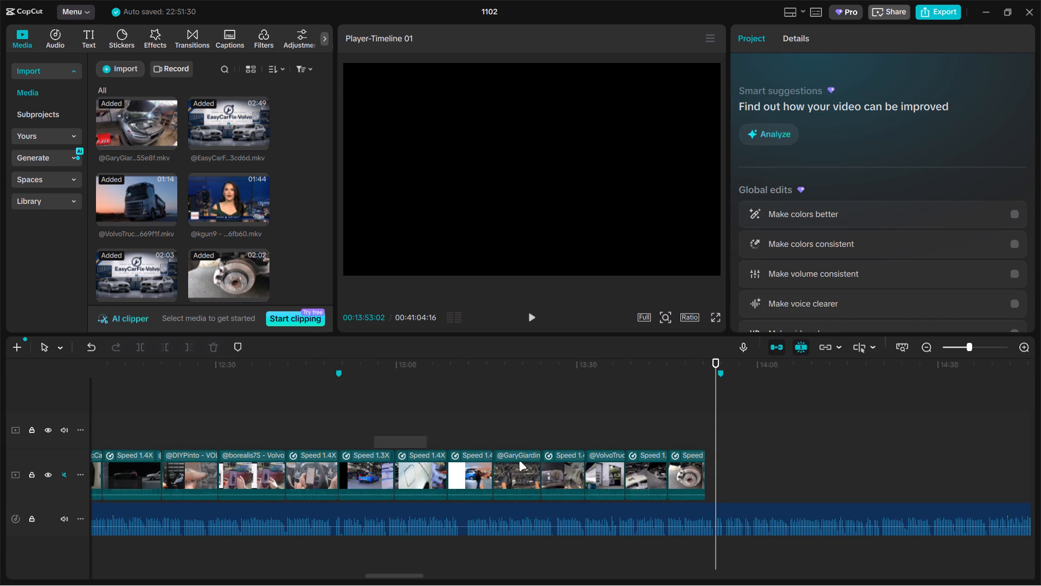
left_click_drag(519, 461, 684, 479, "ctrl")
scroll(784, 484, "up", 3, "ctrl")
scroll(784, 485, "down", 2, "ctrl")
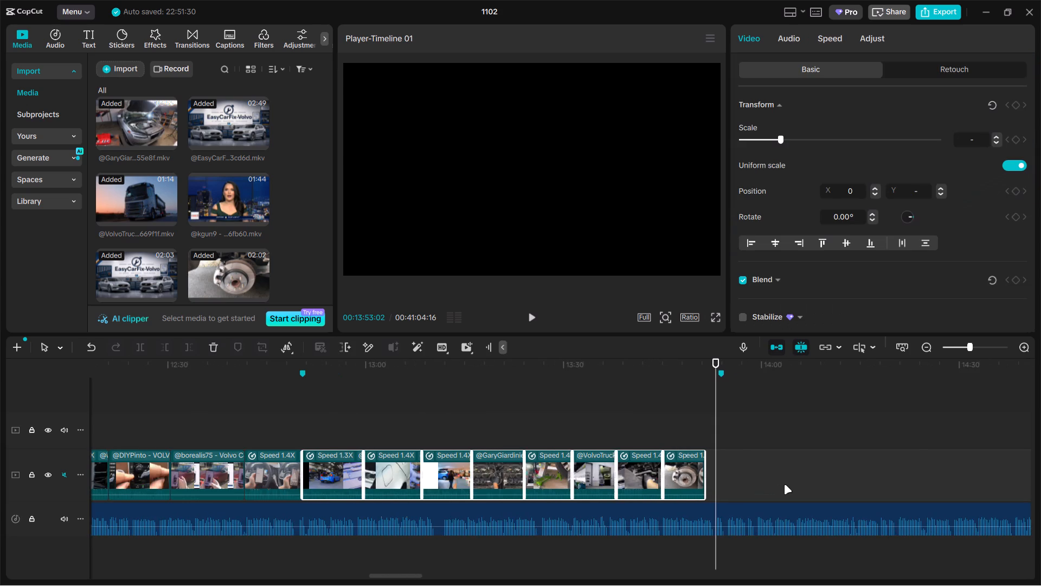
scroll(784, 485, "up", 13, "ctrl")
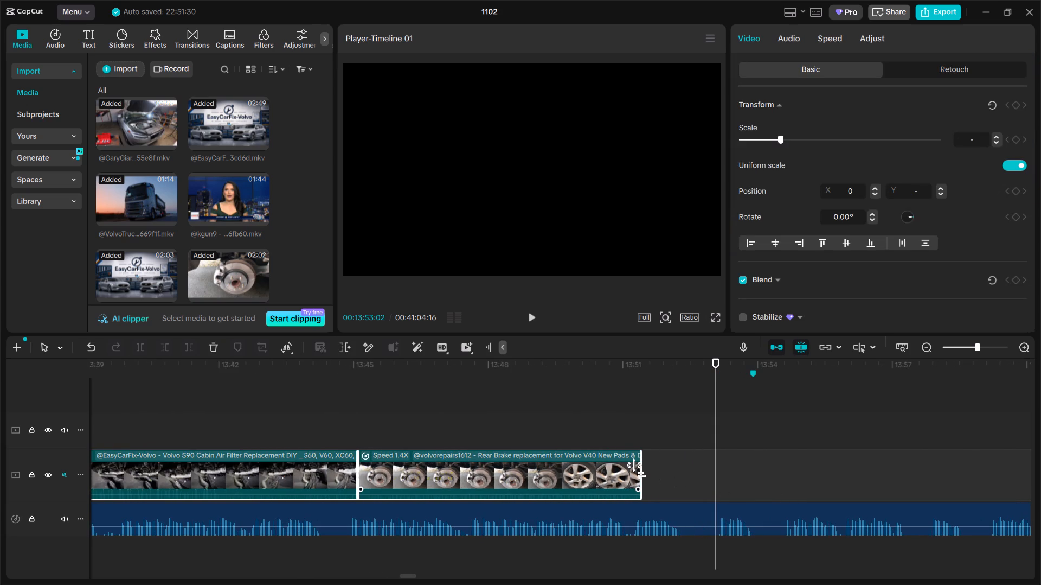
left_click(640, 469)
left_click_drag(676, 461, 686, 461)
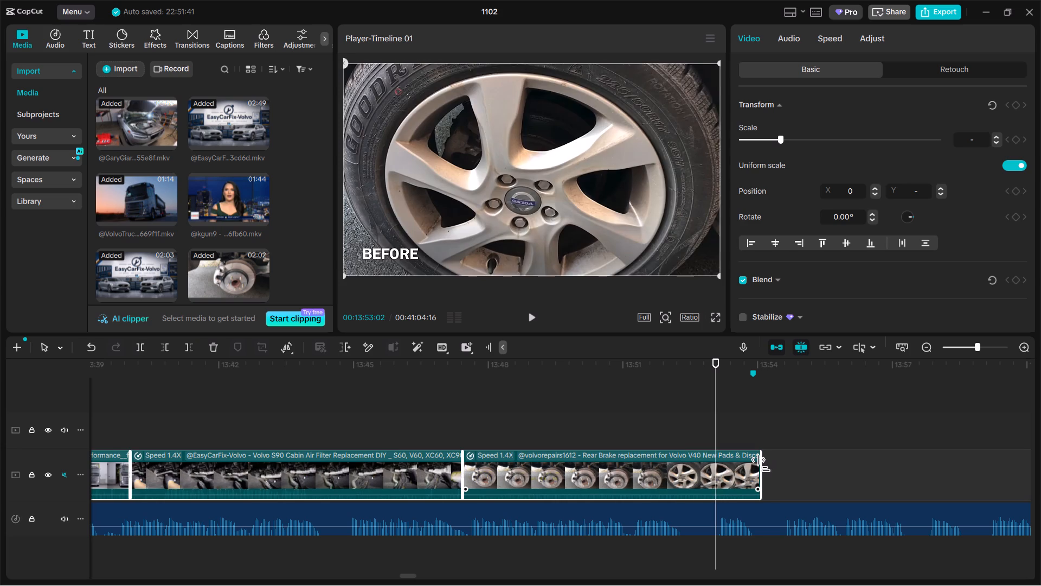
Trim the end of the volvorepairs1612 rear brake clip back to the marker just before 13:54.
left_click(763, 465)
left_click(754, 441)
left_click(749, 467)
left_click_drag(758, 465, 751, 465)
Play the timeline from about 13:53 past the marker to hear how the next voice-over section begins.
scroll(761, 464, "down", 10, "ctrl")
left_click(741, 439)
key("space")
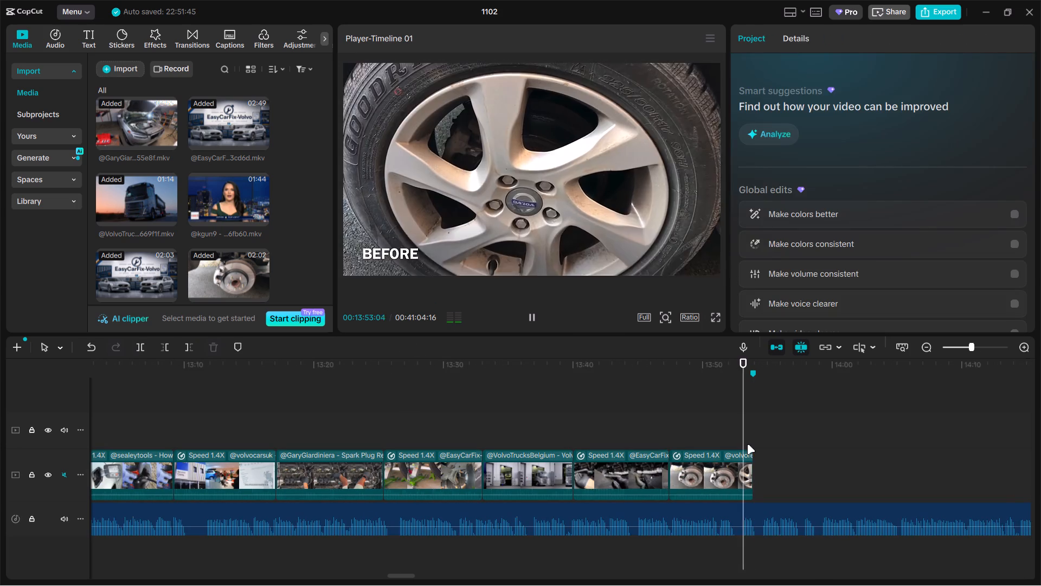
key("space")
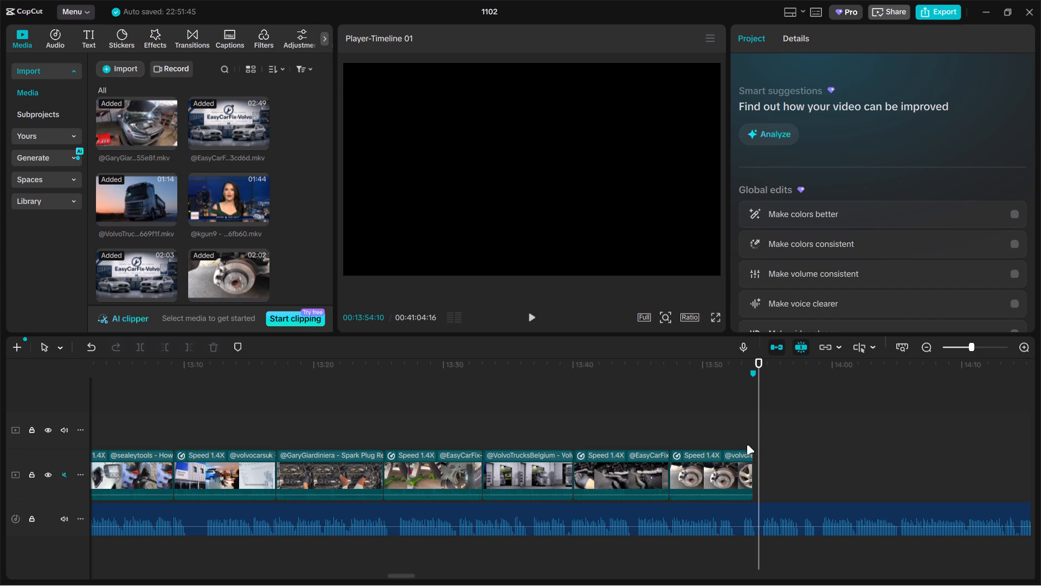
scroll(747, 445, "down", 10, "ctrl")
key("space")
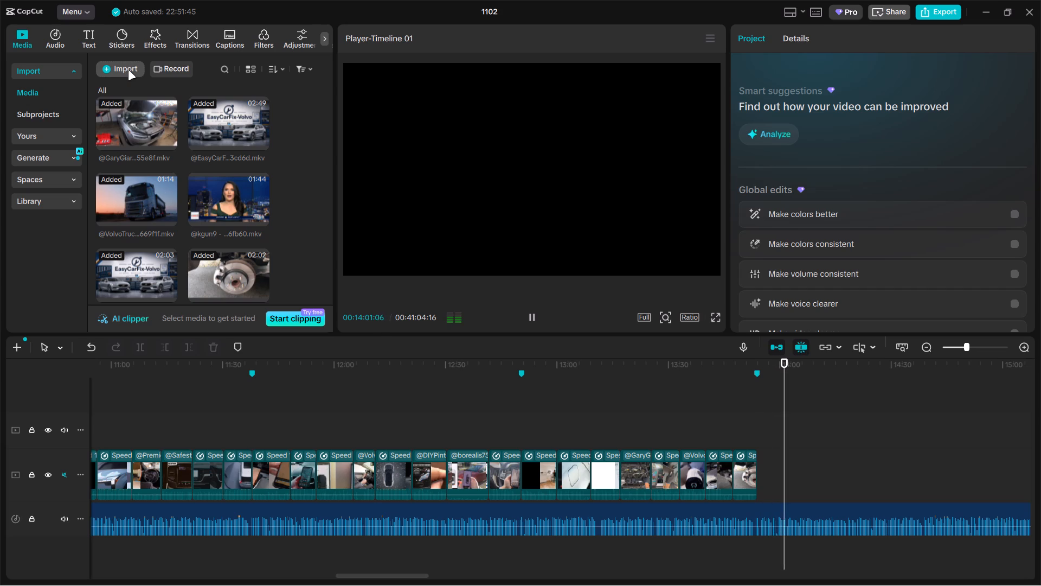
key("space")
Import all the video files from the EDIT folder's 01 subfolder into the project media.
left_click(128, 71)
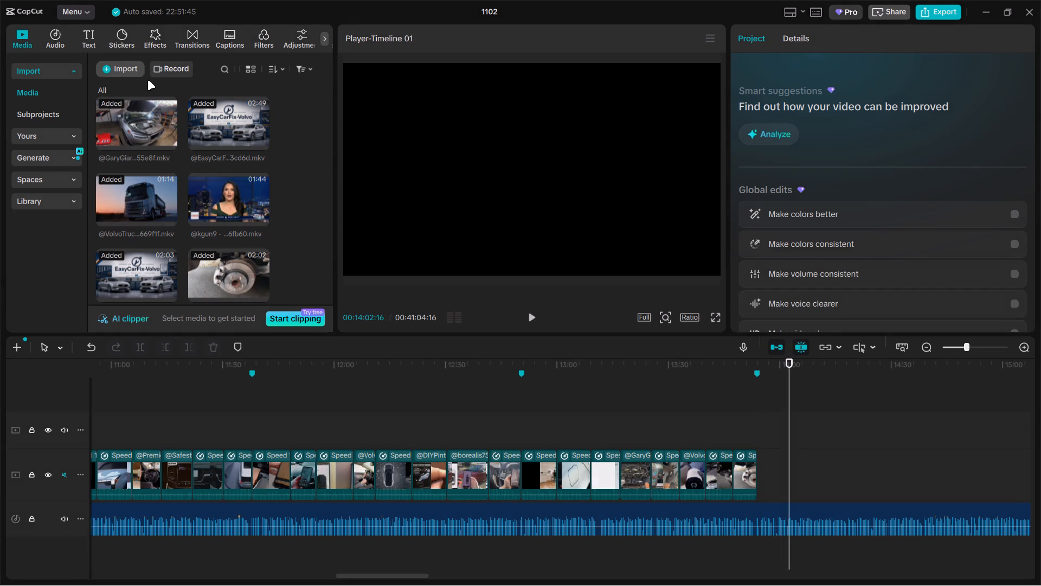
left_click(148, 87)
left_click(82, 41)
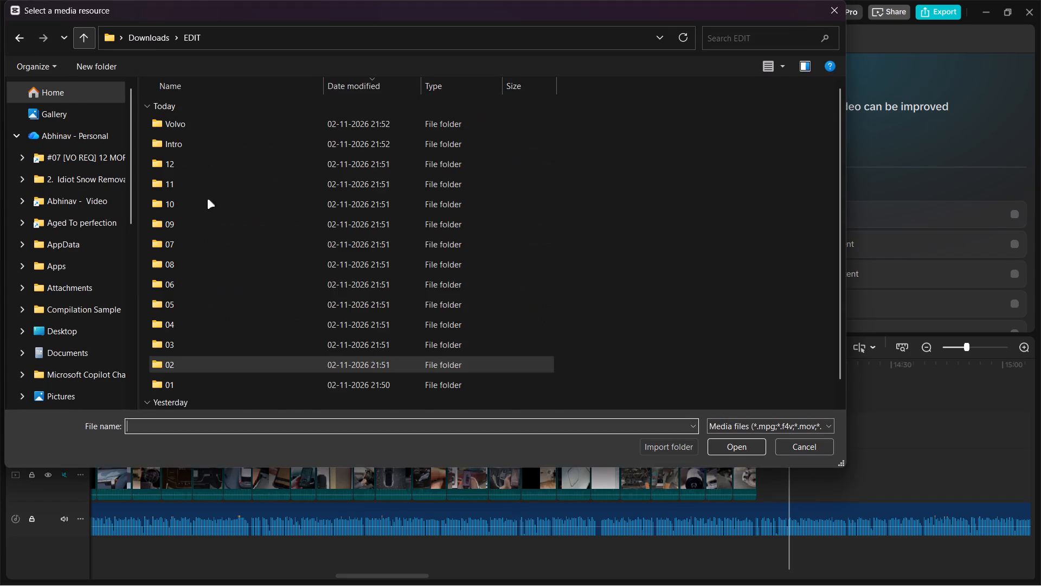
double_click(187, 379)
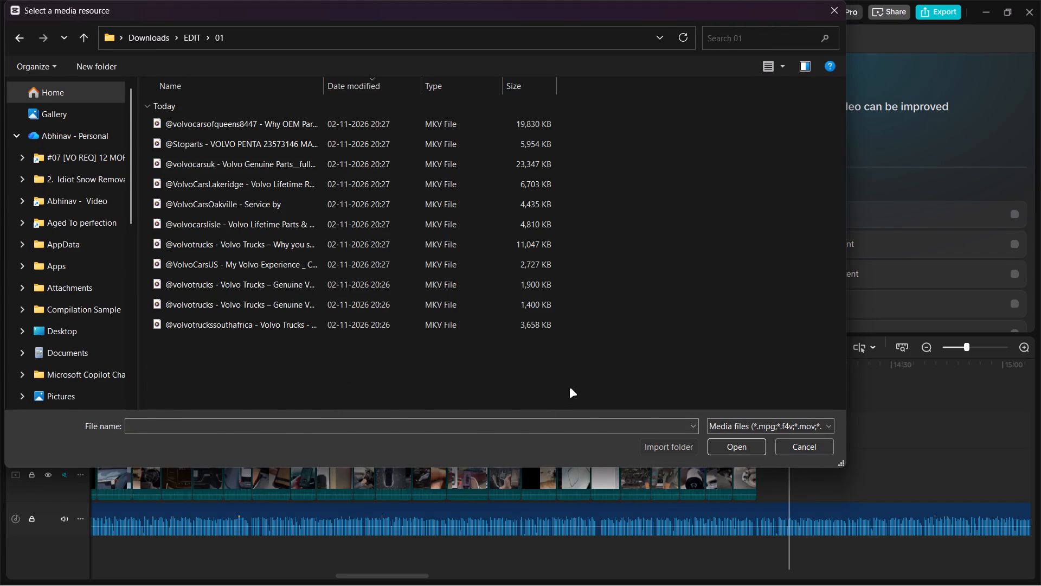
key("ctrl+a")
key("Return")
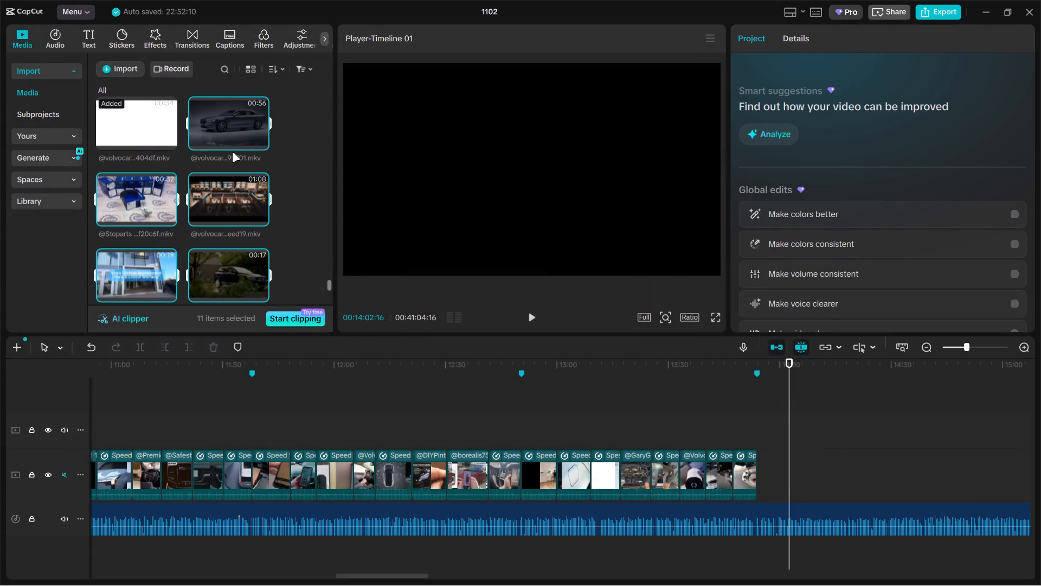
Place the eleven newly imported Volvo parts clips on the main track directly after the rear brake clip.
left_click_drag(223, 142, 814, 479)
scroll(813, 476, "down", 10, "ctrl")
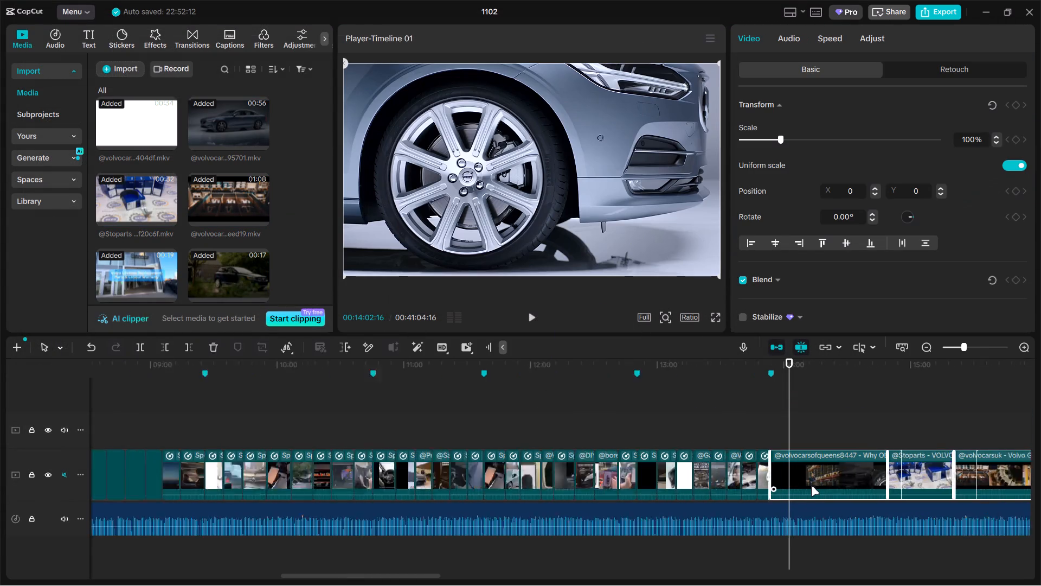
left_click_drag(811, 491, 813, 497)
scroll(808, 494, "down", 1, "ctrl")
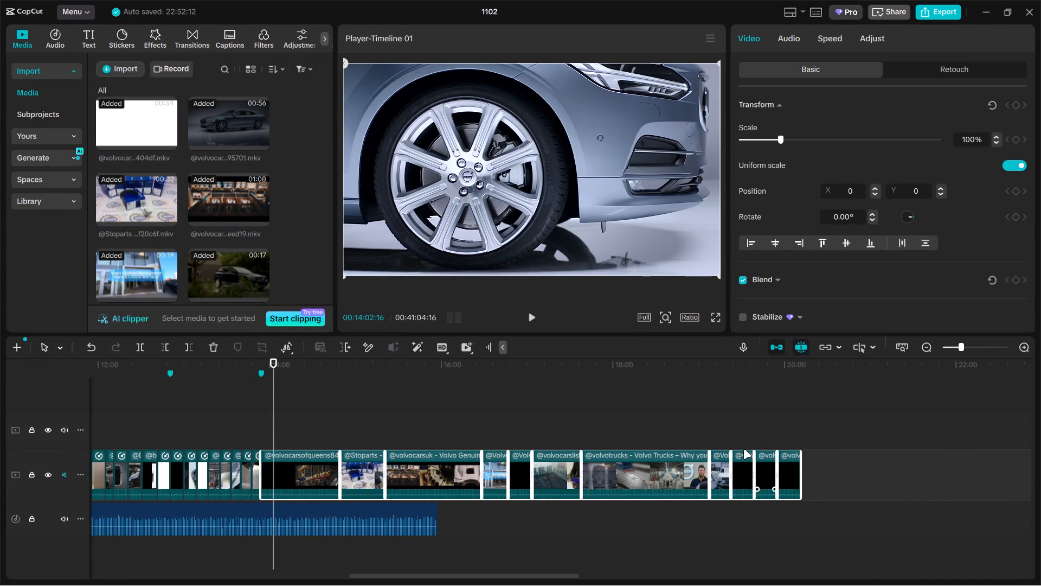
Move the last four clips on the main track to directly after the rear brake clip, ahead of the volvocarsofqueens8447 clip.
left_click_drag(723, 431, 860, 479)
left_click_drag(765, 470, 368, 477)
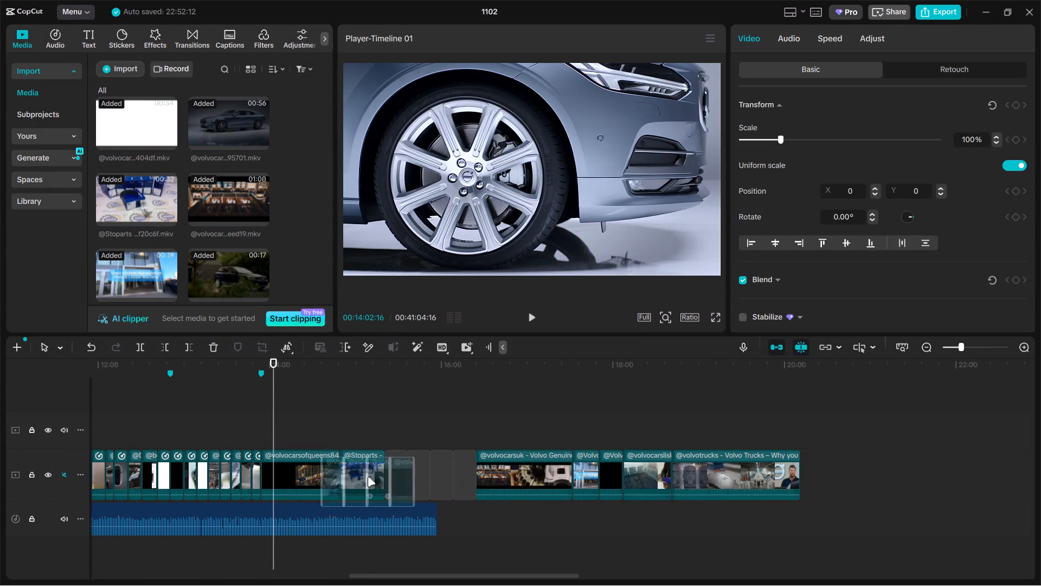
left_click_drag(368, 477, 294, 477)
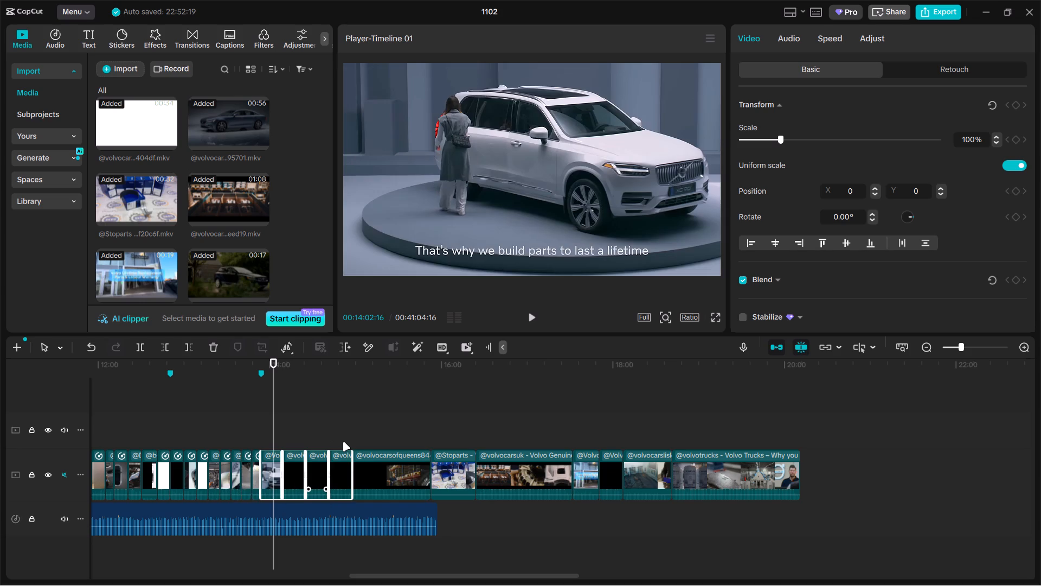
left_click(341, 420)
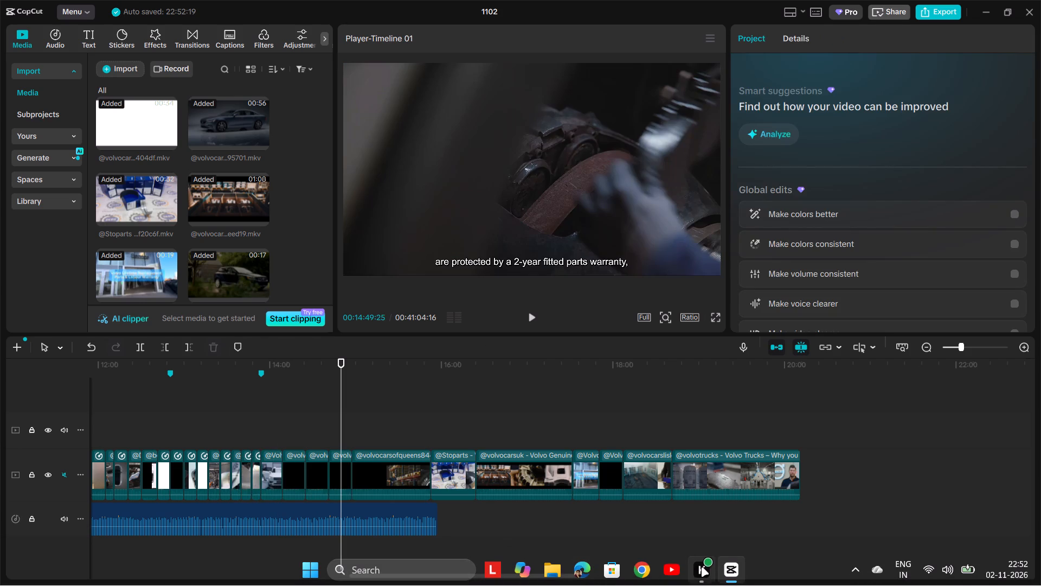
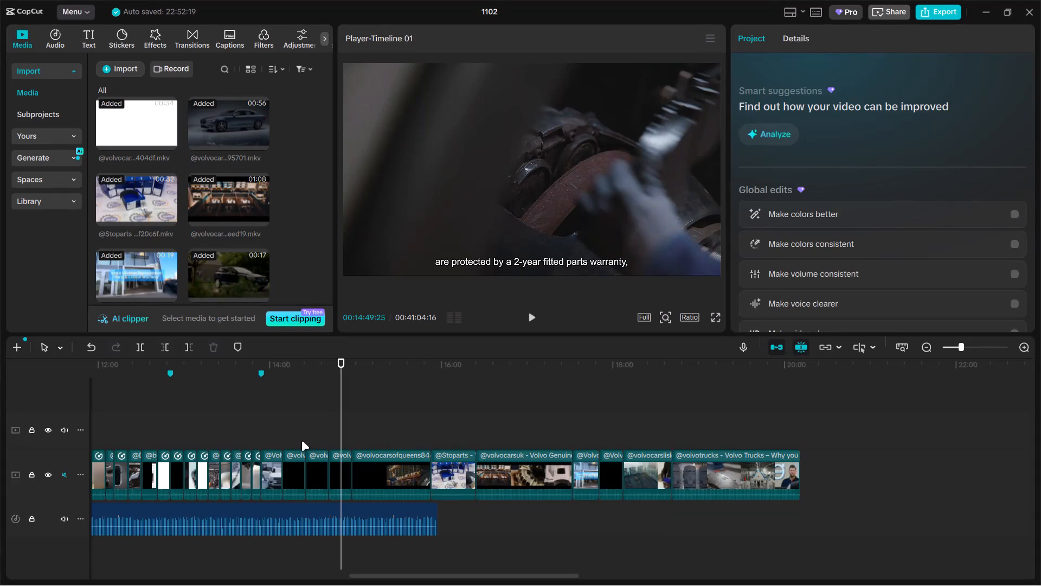
Trim both ends of the VolvoCarsUS clip after the 13:53 marker, closing up the cuts so it ends at about 13:59.
left_click(261, 432)
scroll(280, 434, "up", 10, "ctrl")
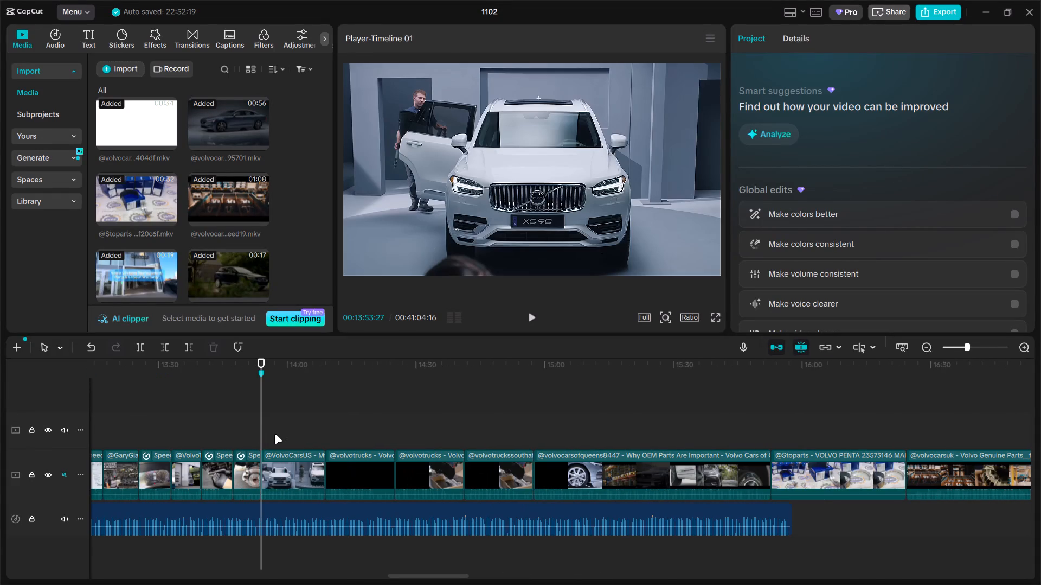
left_click_drag(263, 434, 282, 432)
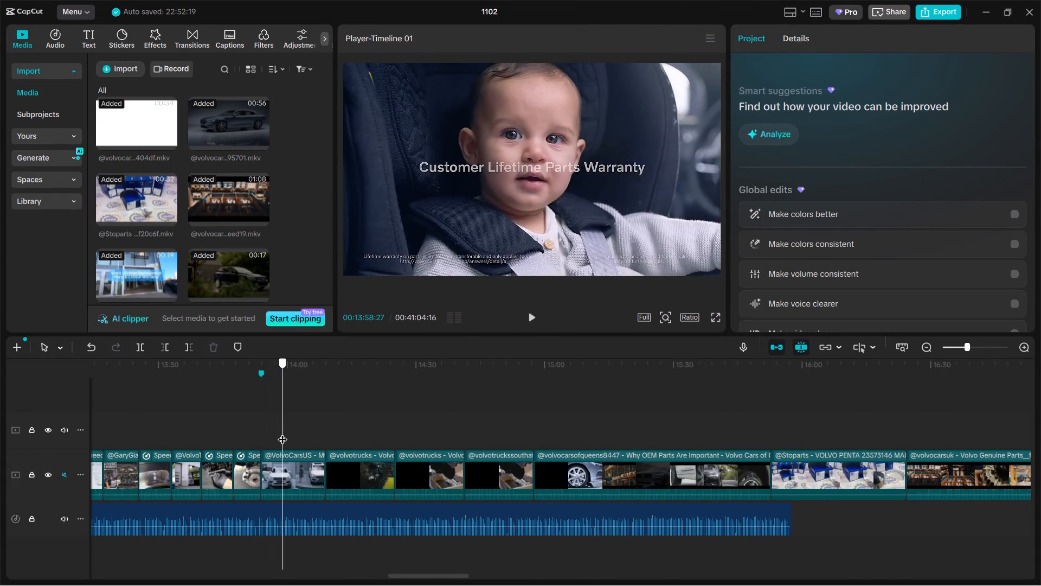
left_click_drag(282, 432, 287, 432)
left_click(282, 477)
left_click_drag(260, 469, 272, 469)
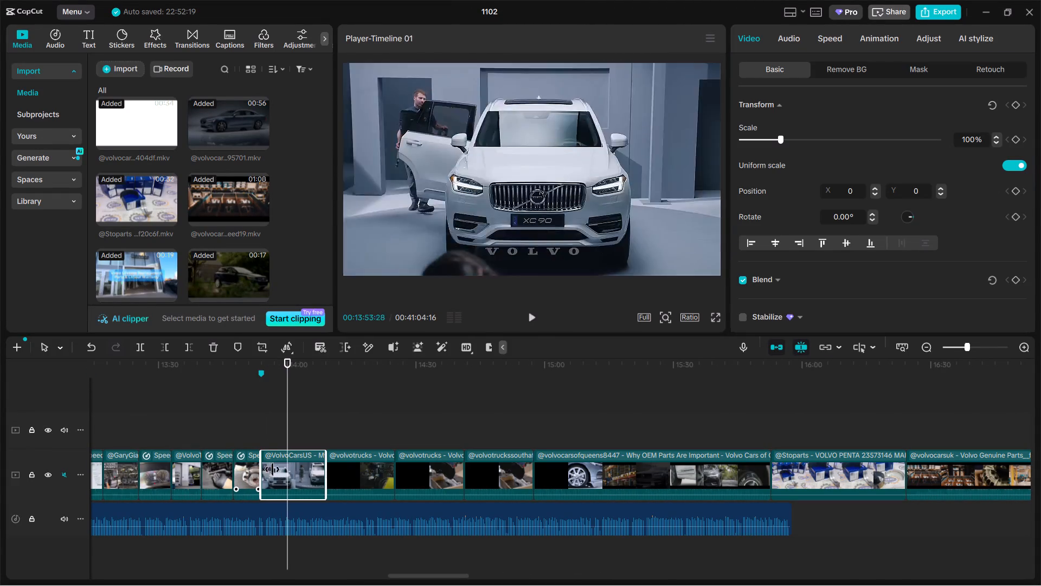
left_click_drag(272, 469, 292, 469)
left_click(255, 435)
left_click_drag(256, 435, 262, 435)
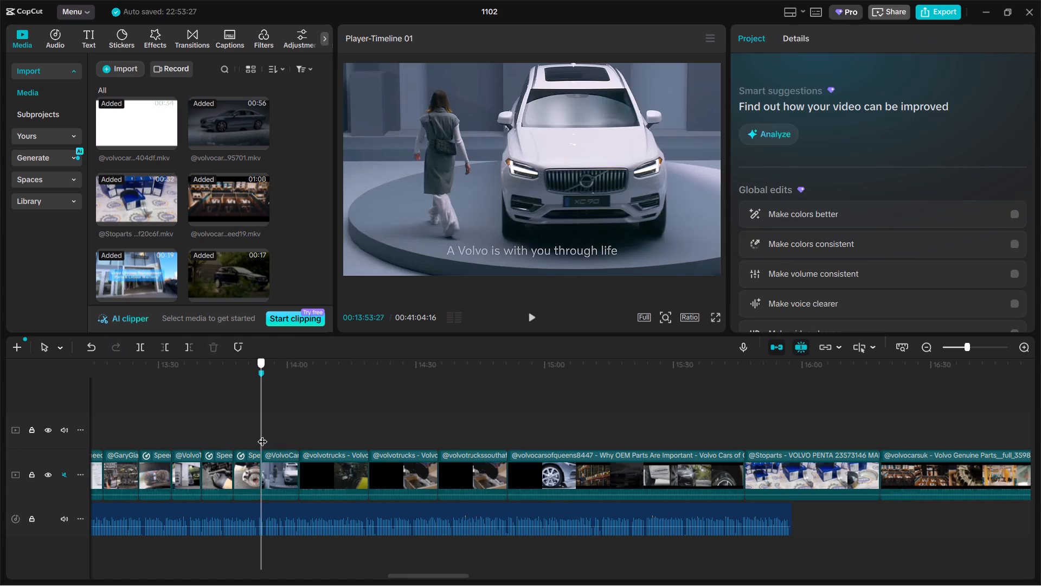
left_click_drag(262, 435, 285, 435)
left_click(282, 462)
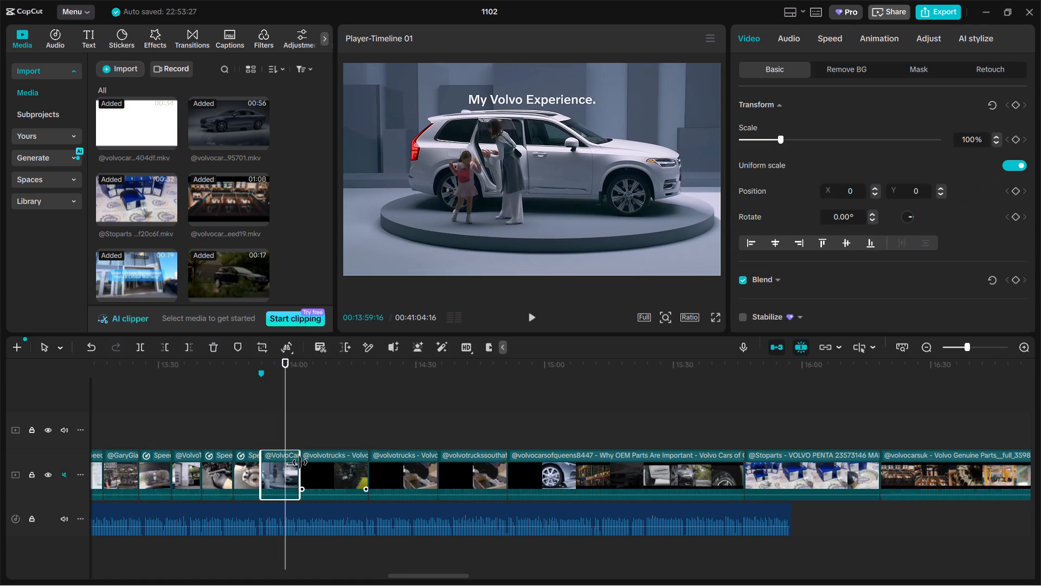
left_click_drag(300, 462, 284, 461)
Scale the trimmed VolvoCarsUS clip to 156% to push its burned-in caption out of frame, and check the framing across the clip.
left_click(280, 441)
left_click(277, 439)
left_click(518, 189)
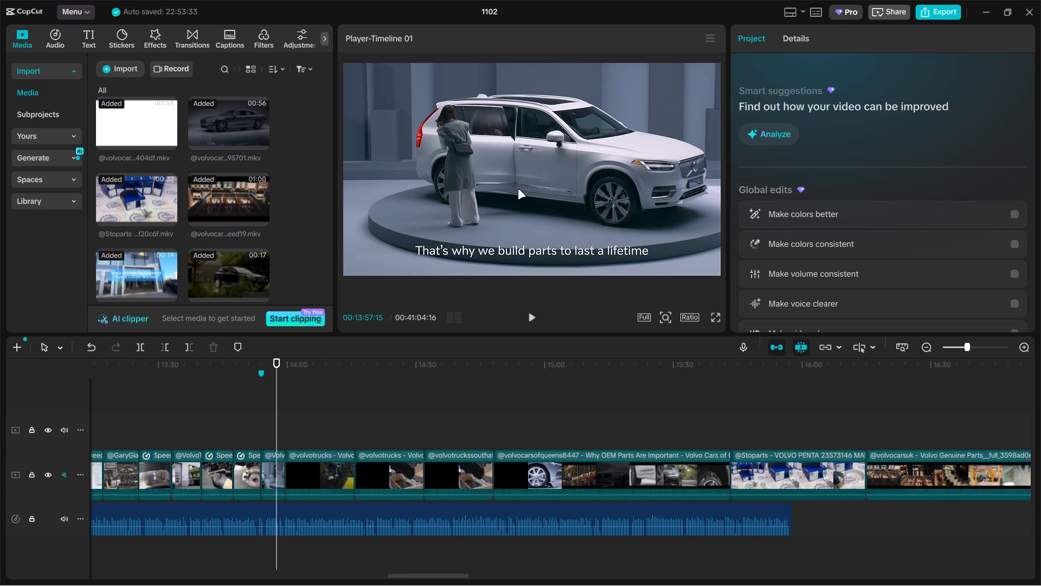
left_click(271, 456)
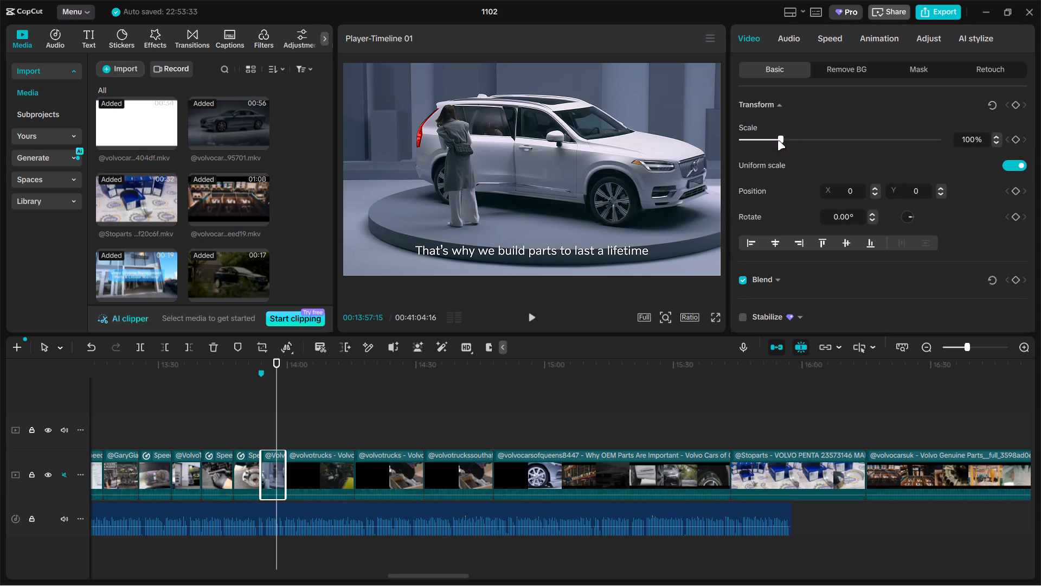
left_click_drag(778, 140, 800, 138)
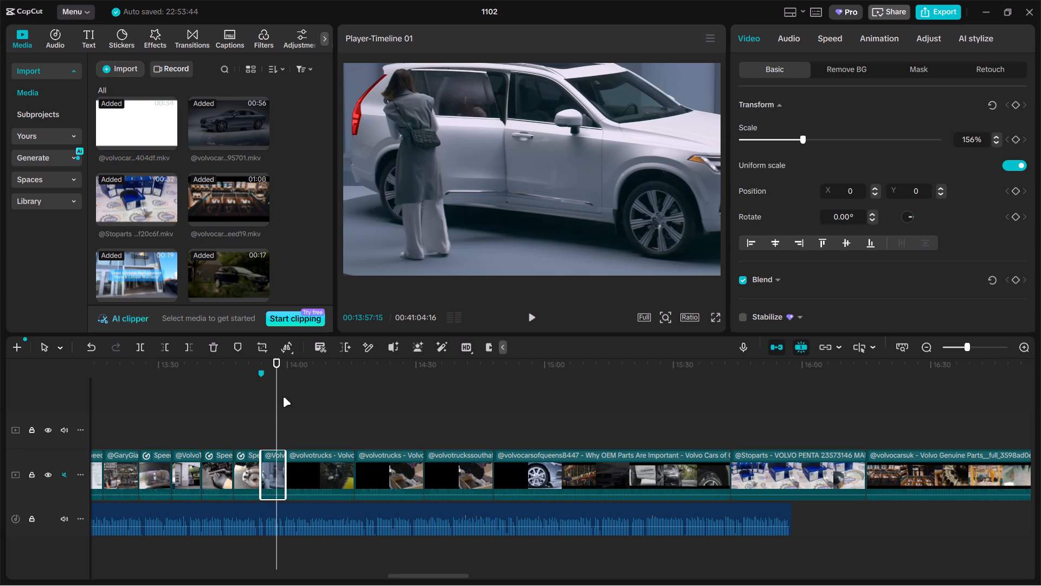
left_click_drag(279, 407, 268, 406)
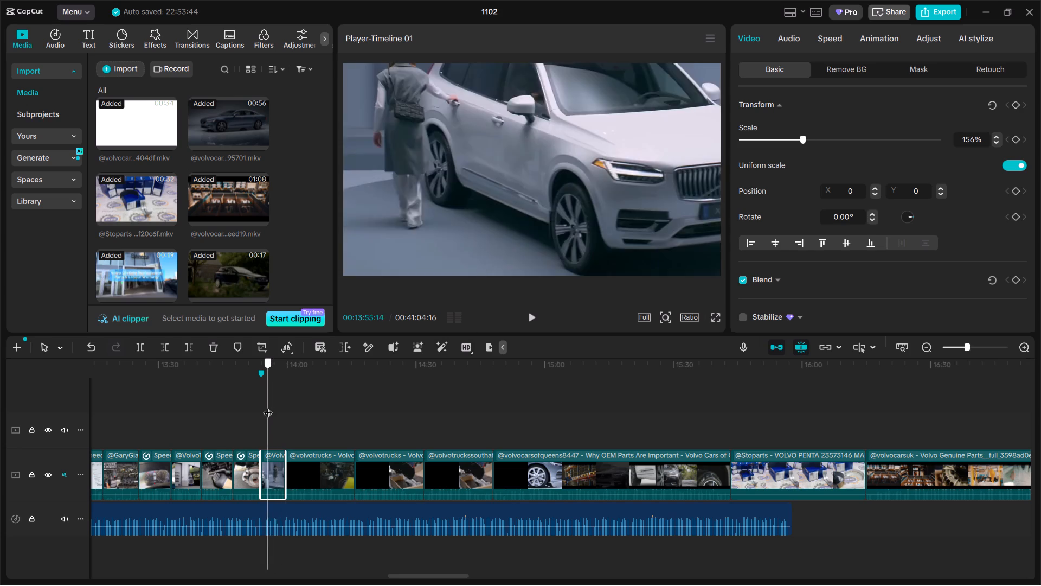
Trim the opening of the first volvotrucks clip and cut its end back to about 14:05.
left_click_drag(268, 406, 305, 403)
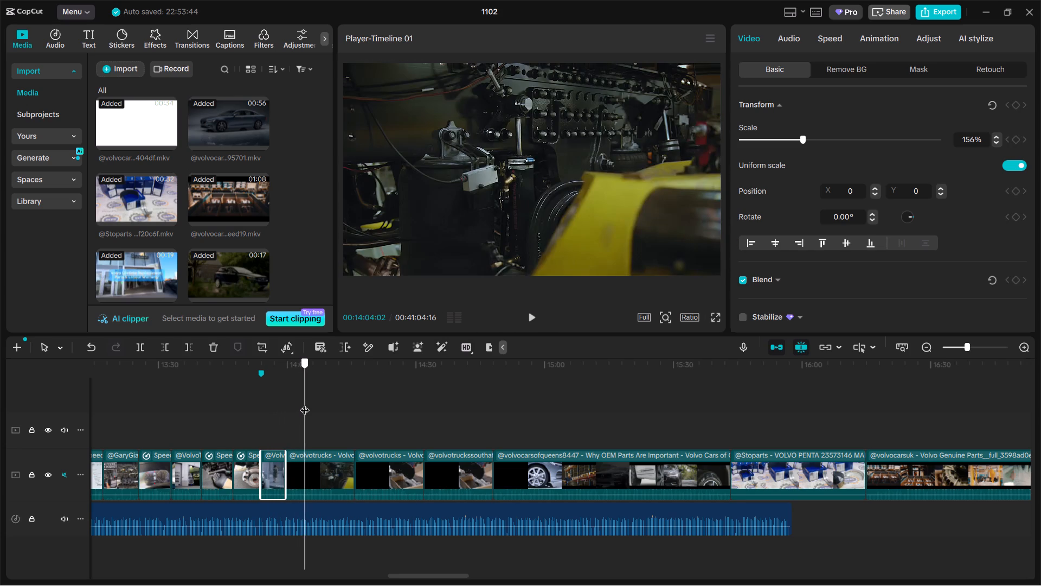
left_click_drag(305, 403, 303, 403)
left_click(301, 452)
left_click_drag(286, 462, 302, 458)
left_click(284, 441)
left_click_drag(284, 441, 300, 439)
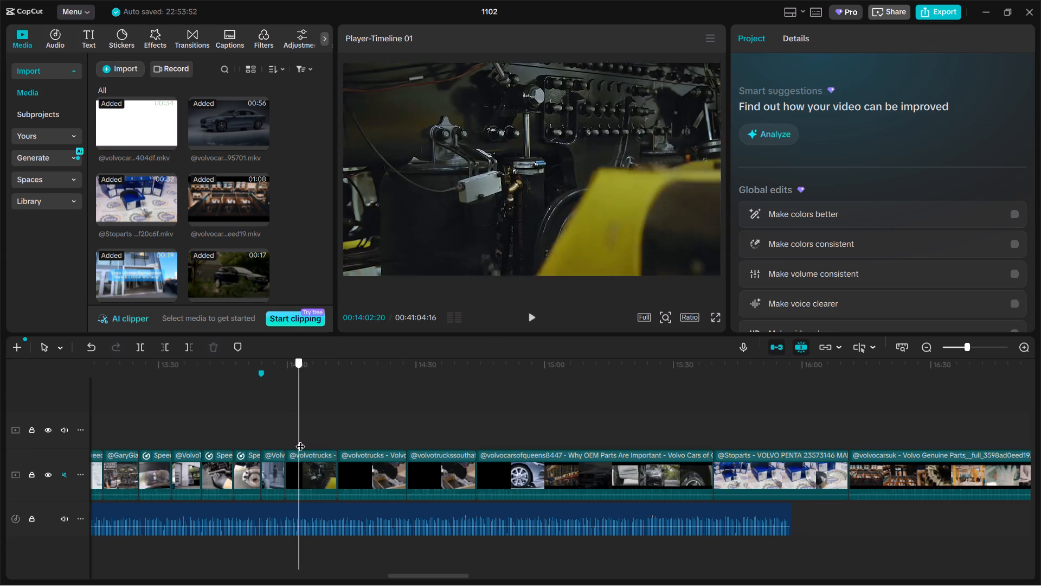
left_click_drag(300, 439, 311, 439)
left_click(312, 458)
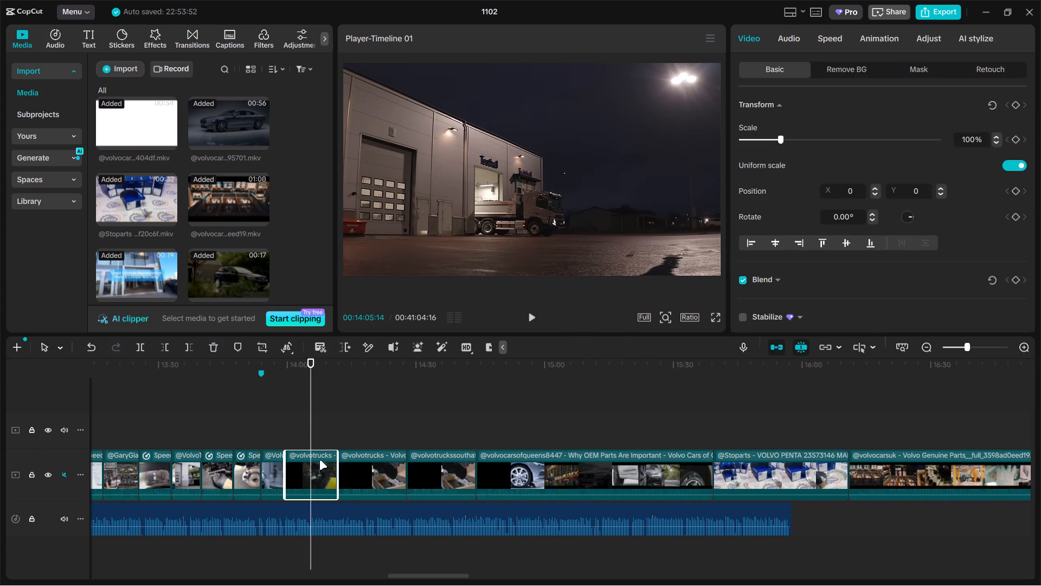
left_click_drag(337, 455, 307, 454)
Trim the start of the second volvotrucks clip to the brake-fitting shot and cut its end back to about 14:10.
left_click_drag(312, 434, 329, 434)
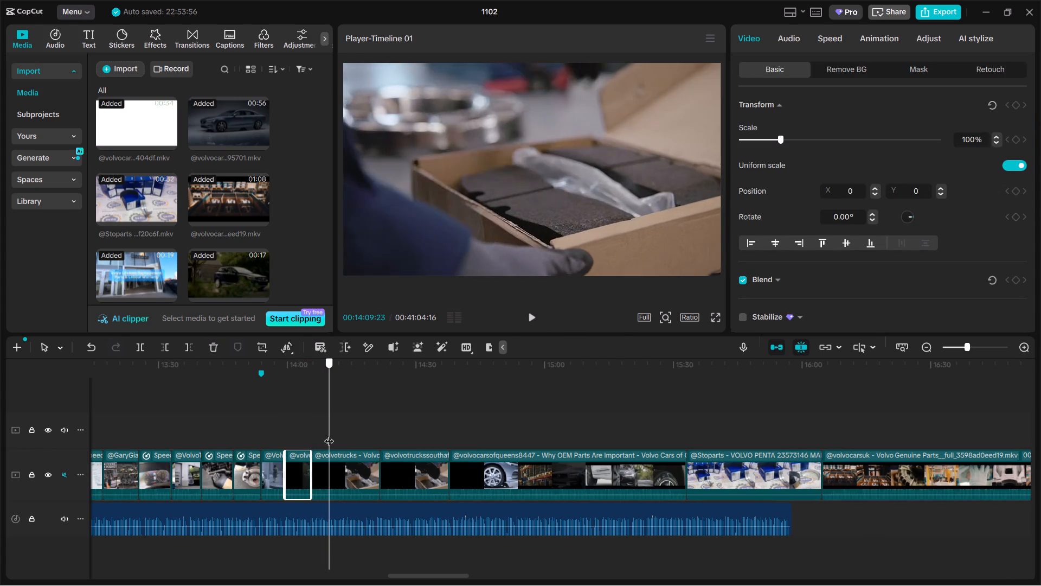
left_click_drag(329, 434, 330, 434)
left_click(336, 468)
left_click_drag(311, 461, 330, 457)
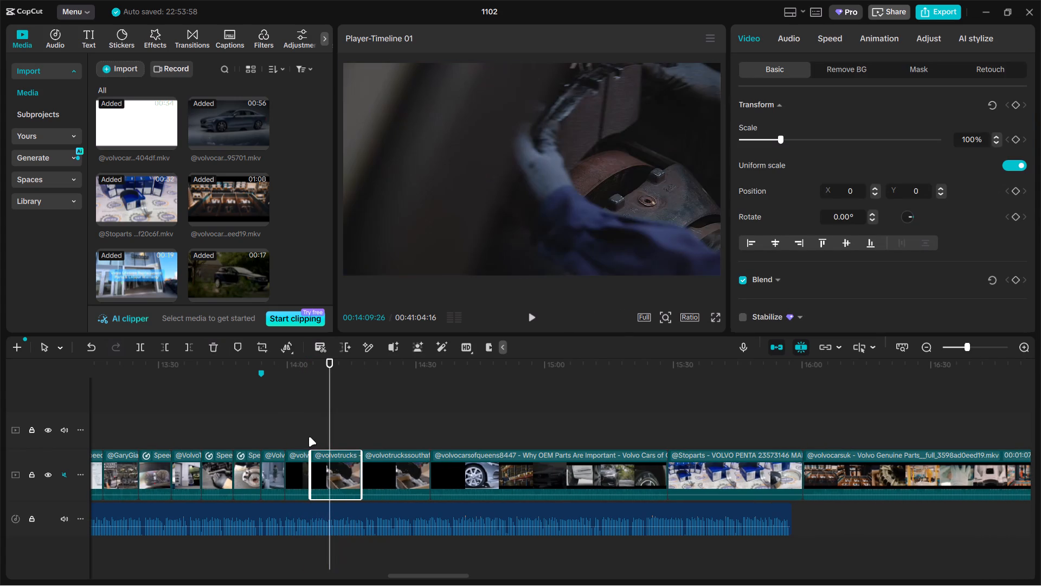
left_click(309, 437)
left_click_drag(308, 437, 333, 437)
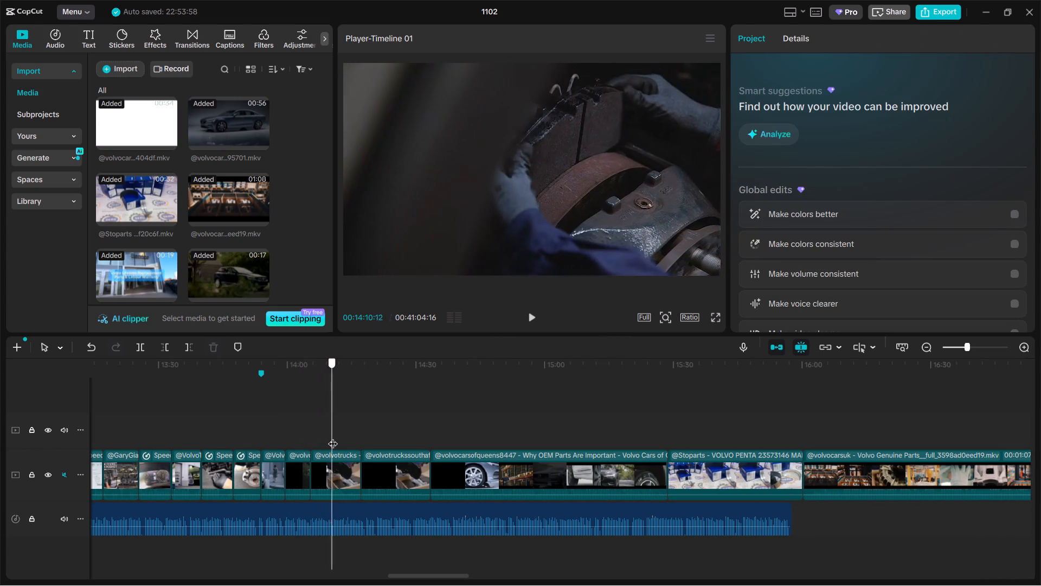
left_click_drag(333, 437, 333, 437)
left_click(338, 464)
left_click_drag(358, 462, 332, 458)
Preview the captioned volvotruckssouthafrica clip and delete it from the main track.
left_click_drag(336, 430, 357, 432)
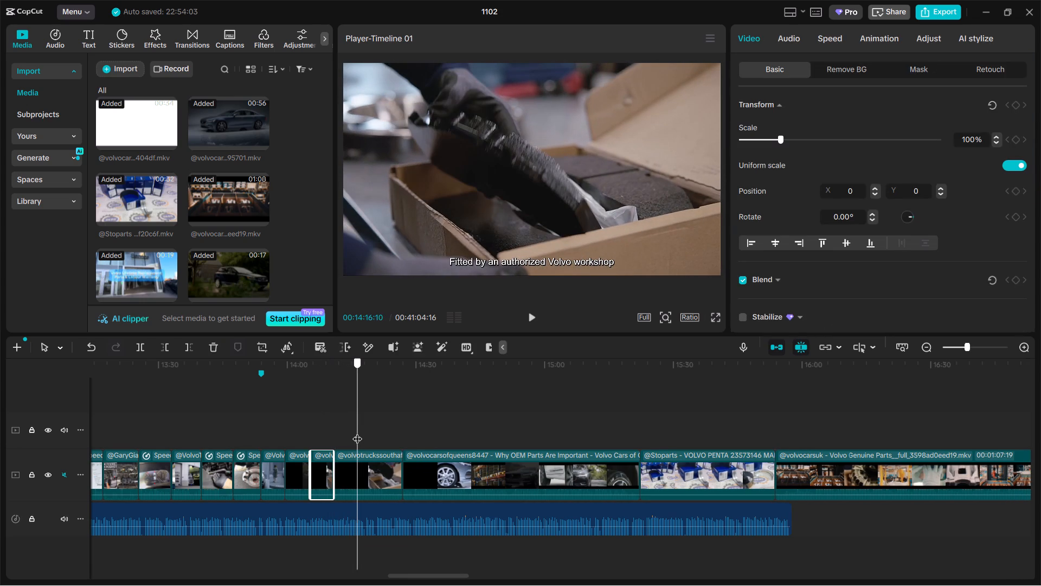
left_click_drag(357, 432, 357, 430)
left_click(370, 469)
key("BackSpace")
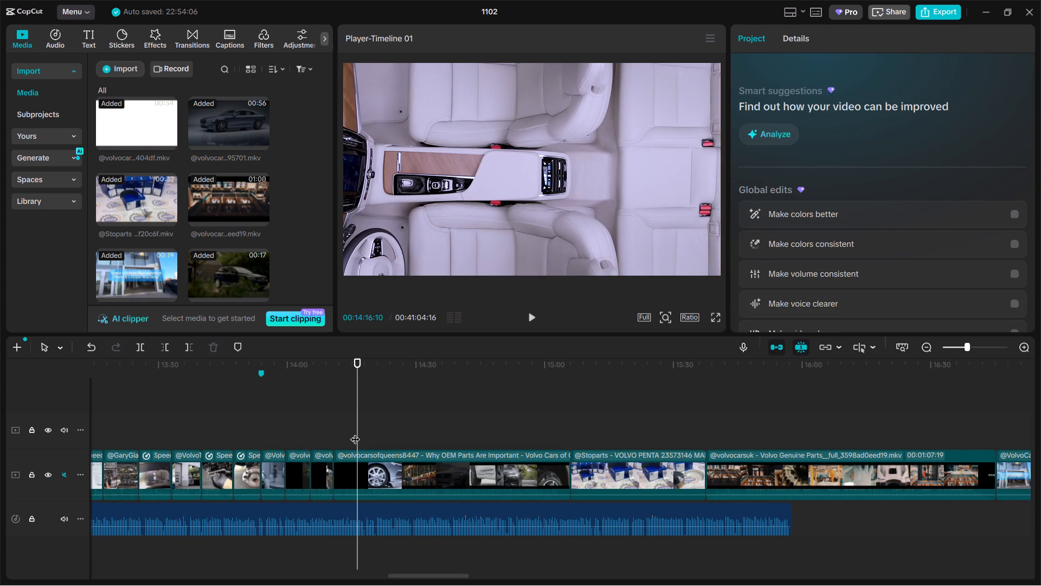
Trim the volvocarsofqueens8447 clip's start to the wheel shot, split it at 14:17:10 and delete the remainder.
left_click(355, 432)
left_click(352, 464)
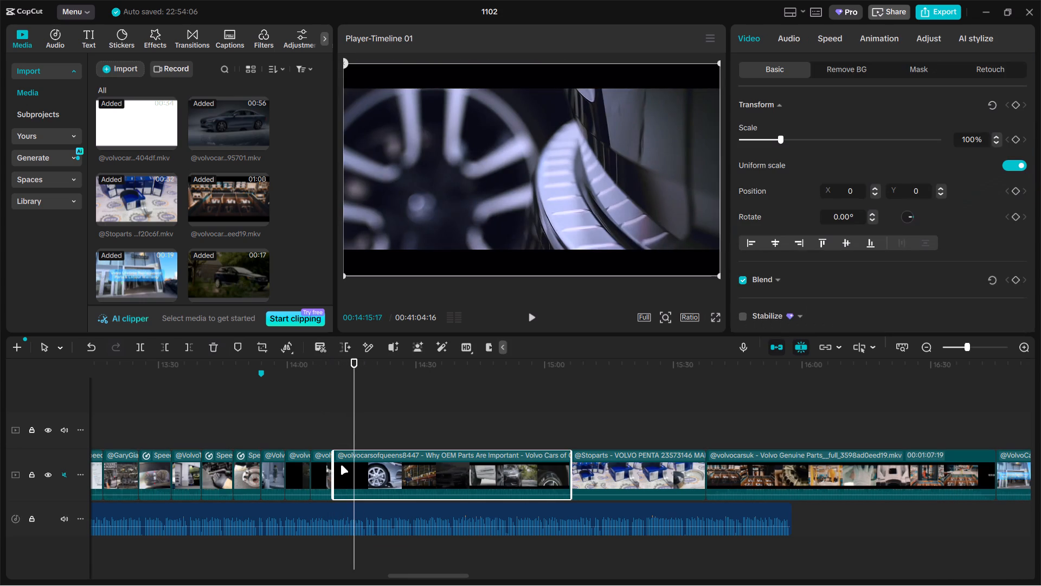
left_click_drag(336, 465, 356, 463)
left_click(332, 439)
left_click_drag(332, 439, 354, 439)
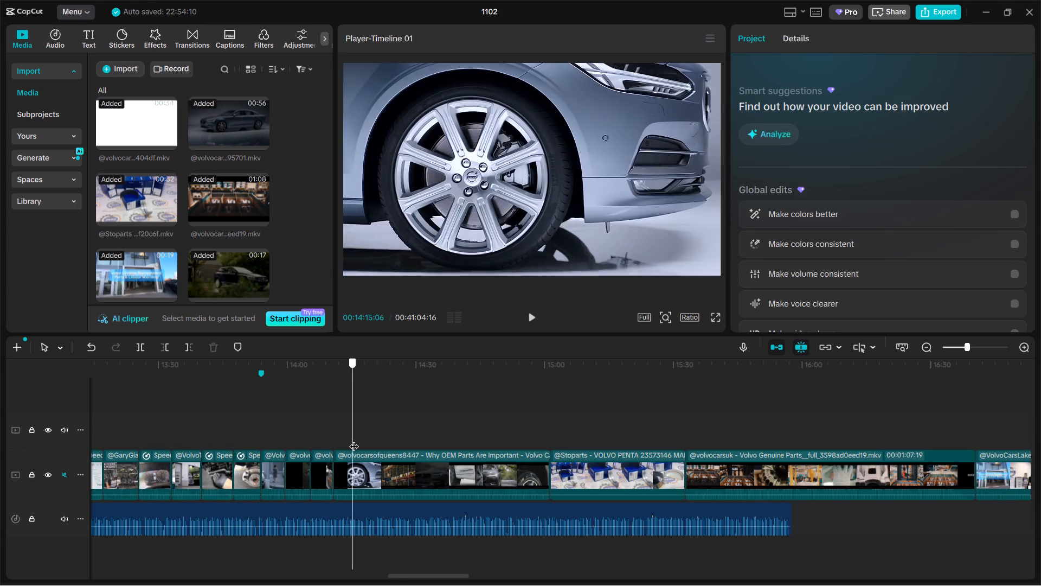
left_click_drag(354, 439, 362, 439)
left_click(372, 456)
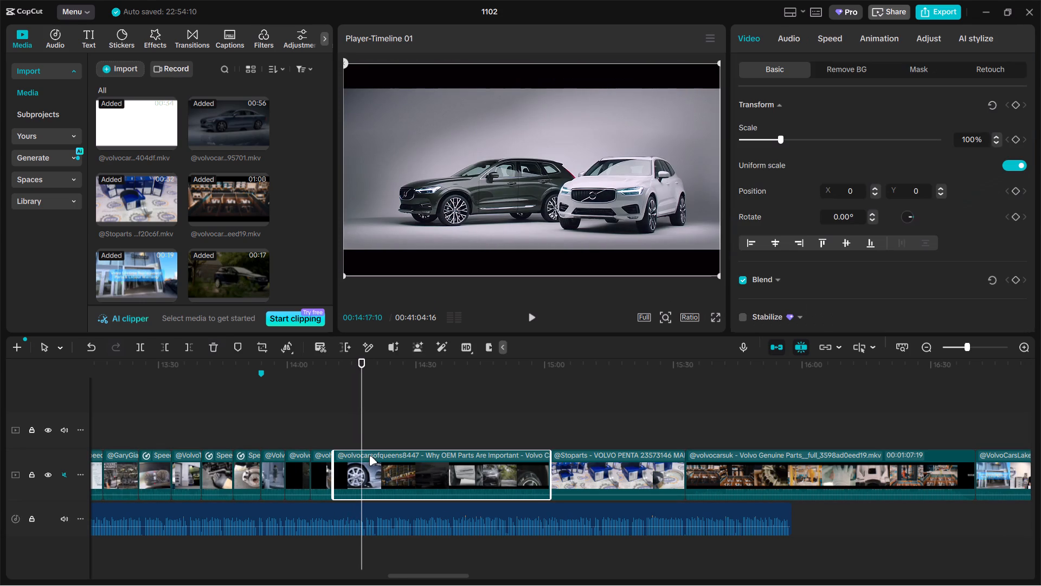
key("ctrl+b")
key("BackSpace")
left_click(349, 437)
left_click(489, 186)
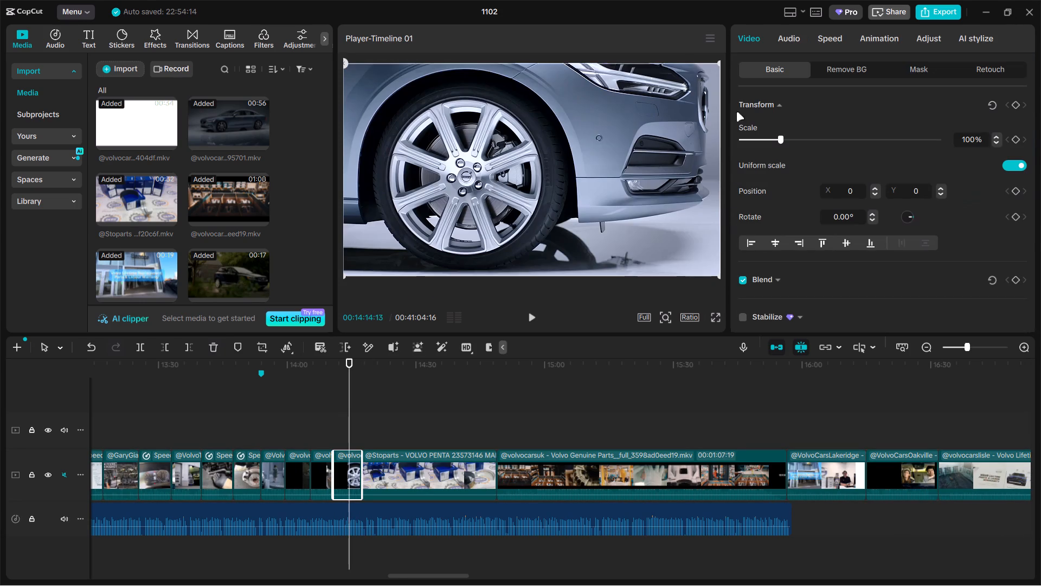
Cut the Stoparts VOLVO PENTA clip by splitting at 14:25:05, deleting its opening part, and splitting there again to delete the remainder.
left_click(362, 438)
left_click_drag(362, 438, 395, 436)
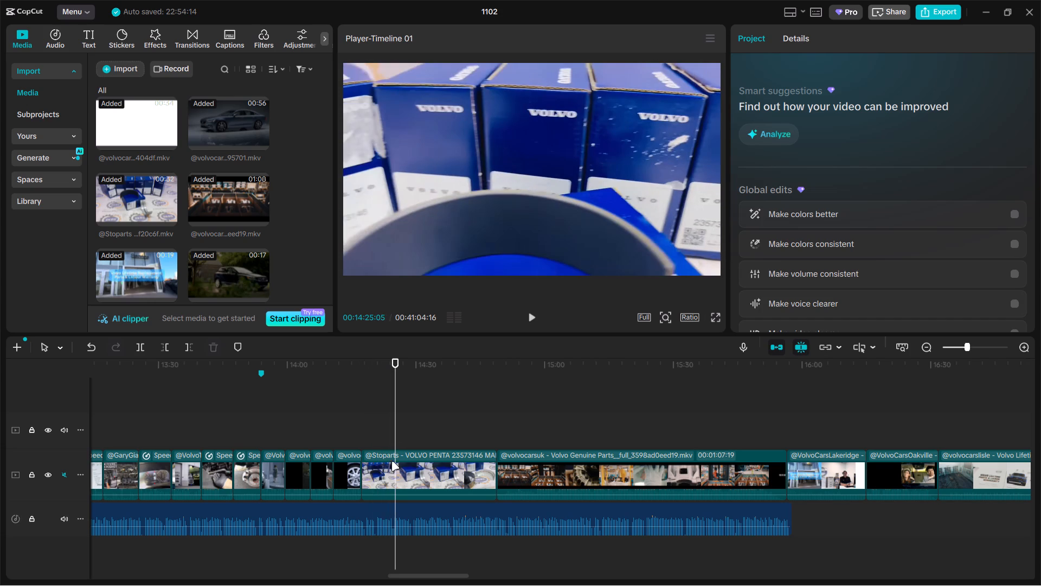
left_click(391, 464)
key("ctrl+b")
left_click(374, 453)
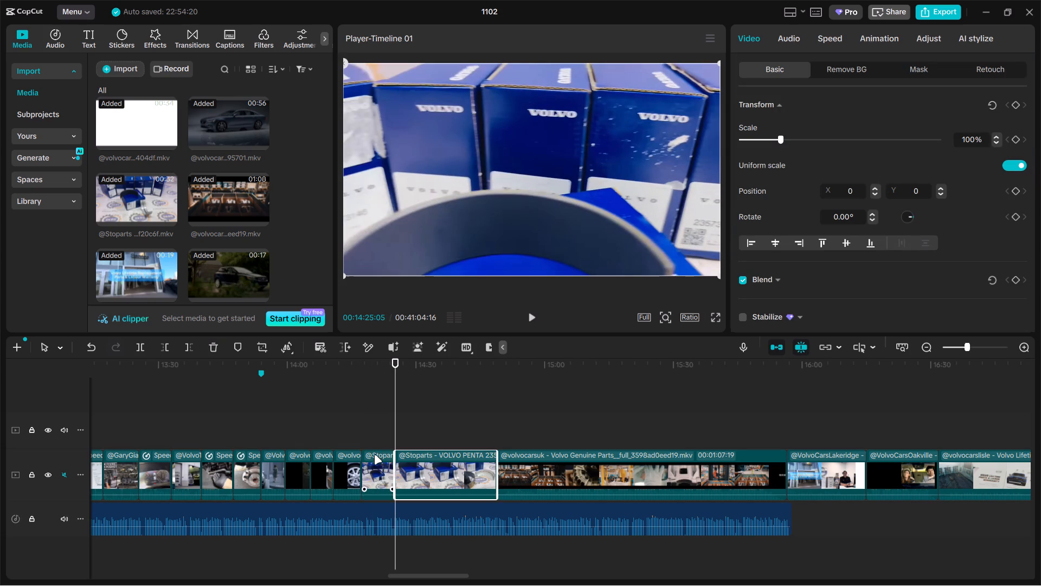
key("BackSpace")
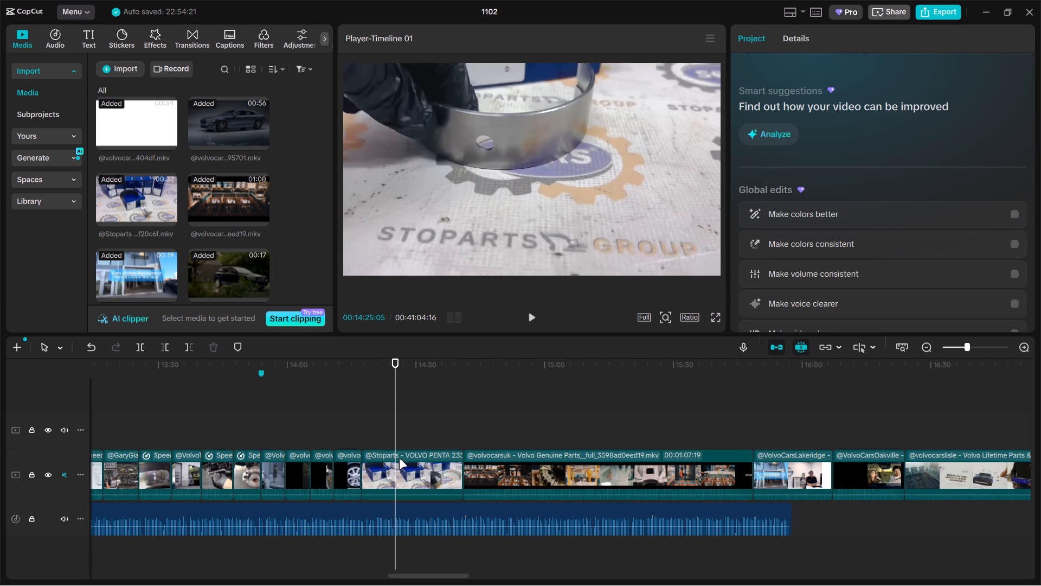
key("ctrl+b")
left_click(404, 463)
key("BackSpace")
Trim about 4 seconds off the start of the volvocarsuk Genuine Parts clip, split it at 14:34:08 and delete the remainder.
left_click_drag(398, 432, 435, 450)
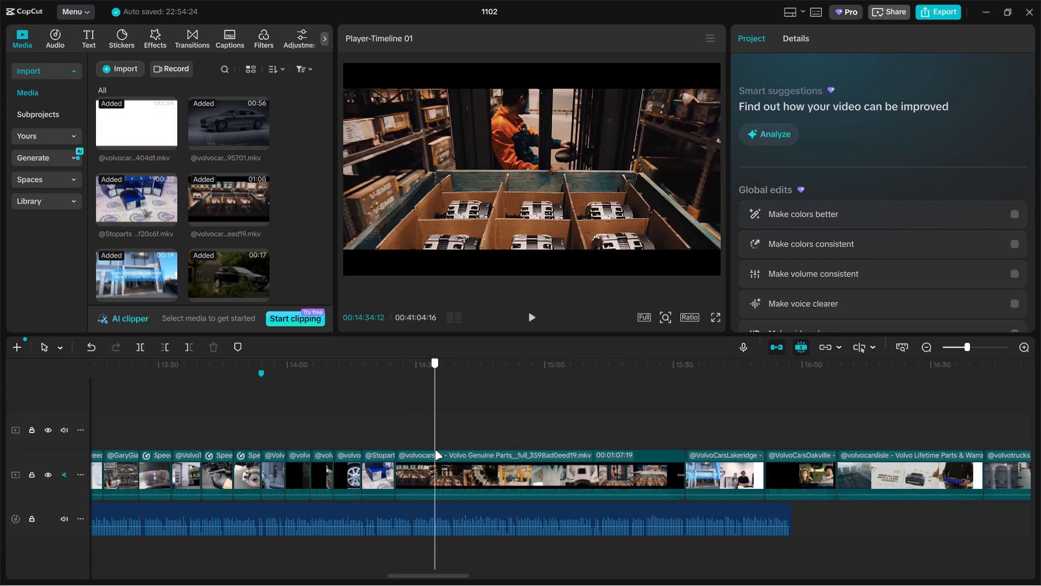
left_click_drag(435, 450, 434, 451)
left_click(428, 473)
left_click_drag(394, 468, 414, 466)
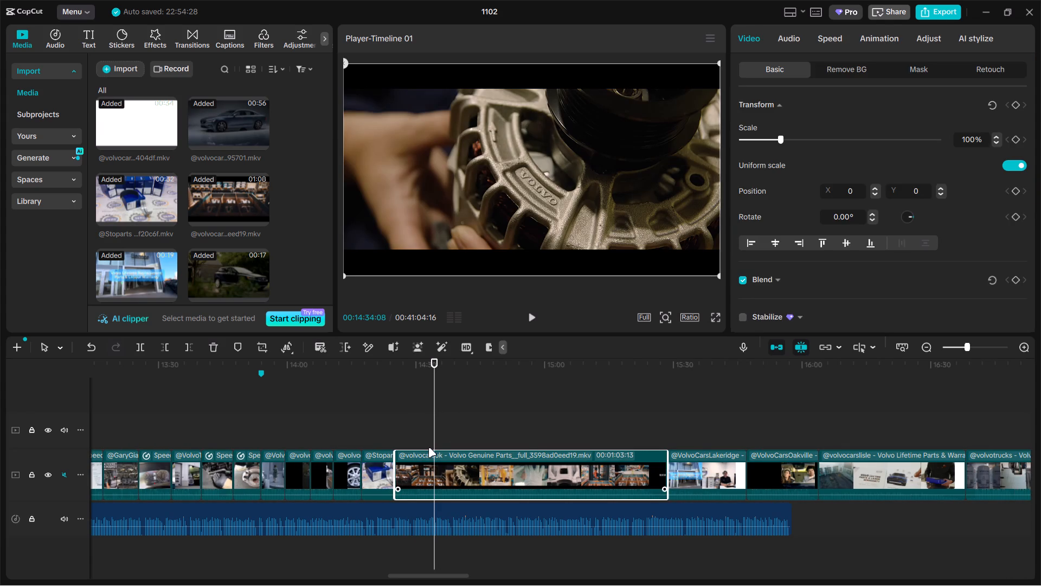
key("ctrl+b")
key("BackSpace")
Preview the VolvoCarsLakeridge clip with its on-screen contact text and delete it from the main track.
left_click_drag(434, 430, 486, 434)
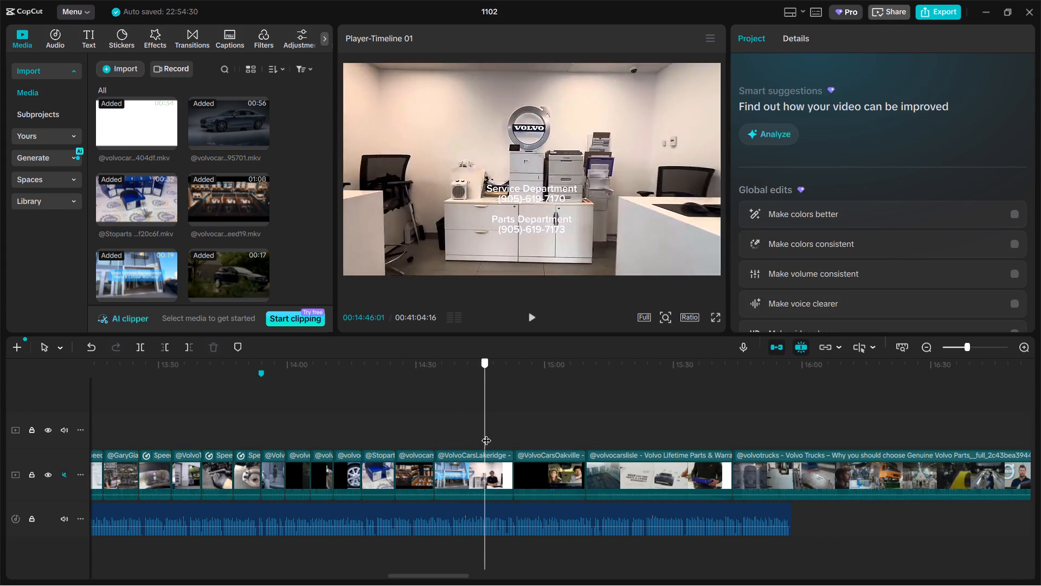
left_click_drag(486, 434, 484, 434)
left_click(477, 467)
key("BackSpace")
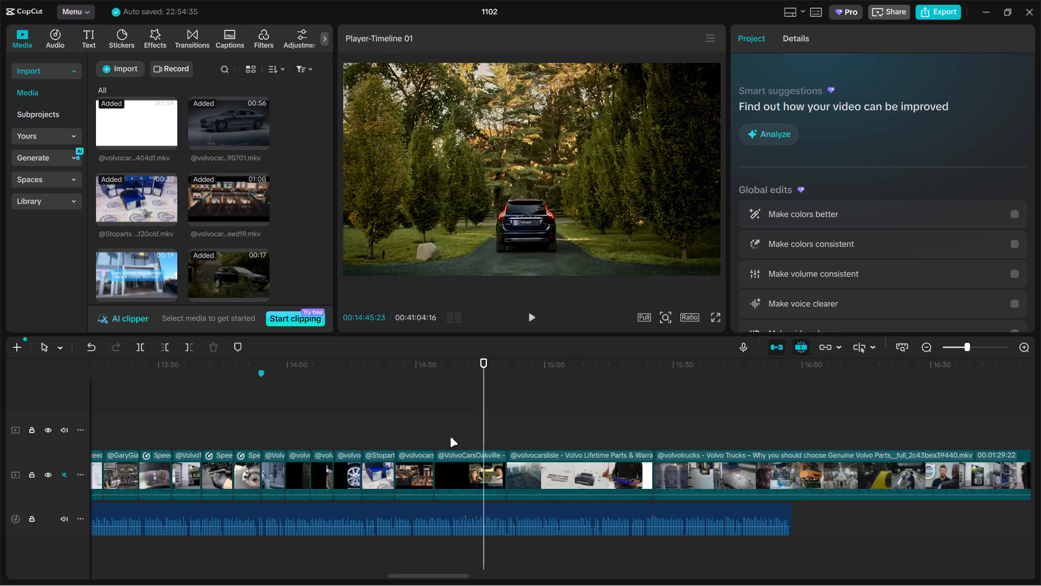
Trim the start of the VolvoCarsOakville clip past the warranty text shot and cut its end back to about 14:40.
left_click(445, 431)
left_click_drag(445, 433, 461, 434)
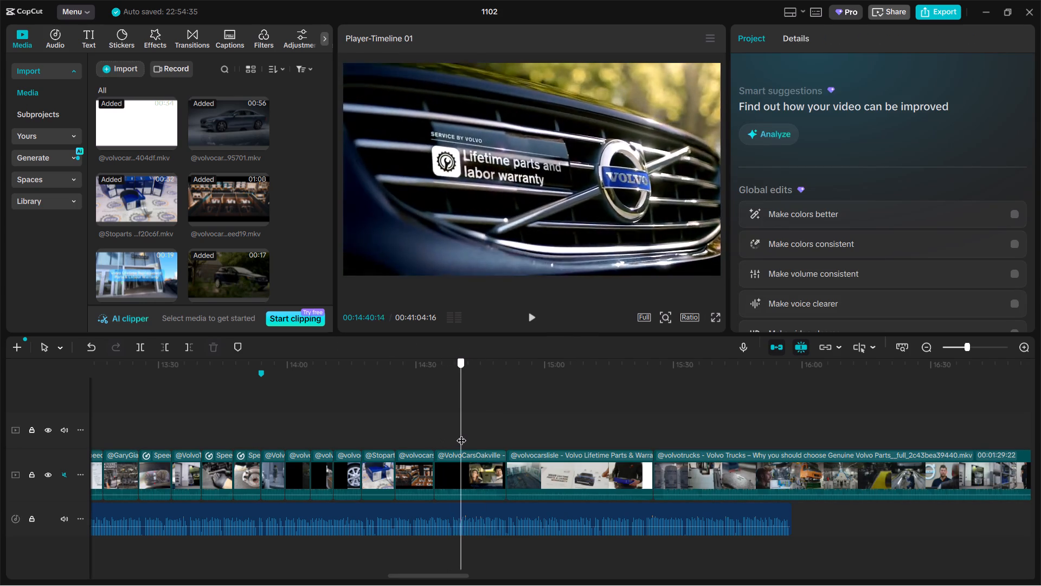
left_click_drag(461, 434, 465, 434)
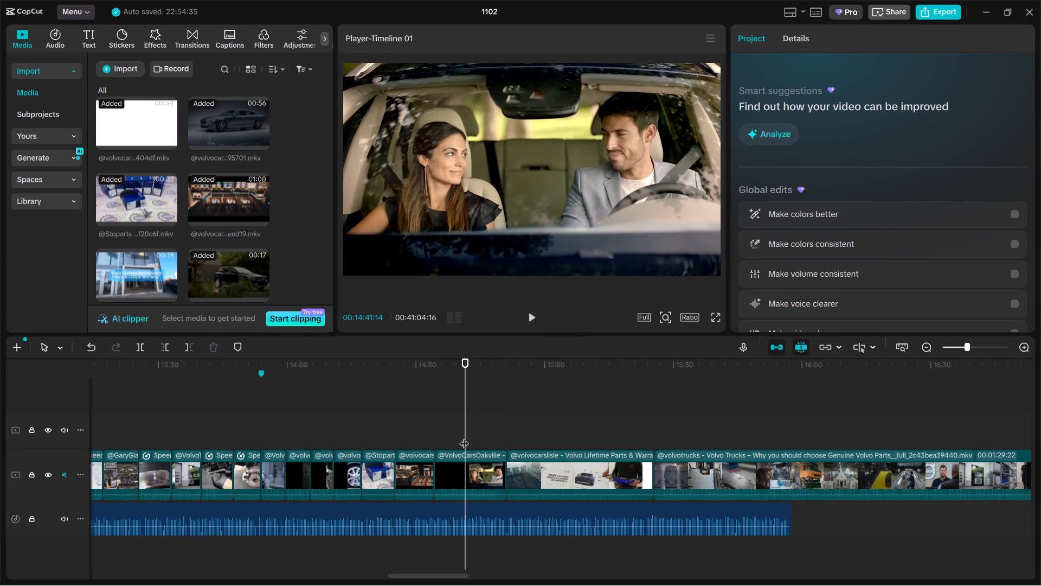
left_click(456, 471)
left_click_drag(435, 469, 460, 461)
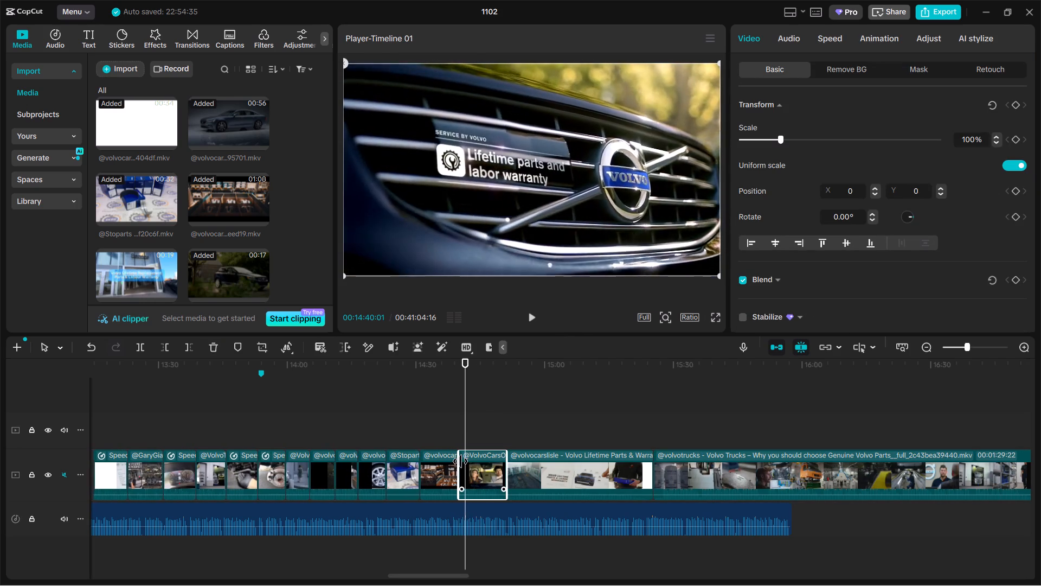
left_click_drag(460, 461, 465, 461)
left_click(434, 437)
left_click_drag(434, 437, 448, 437)
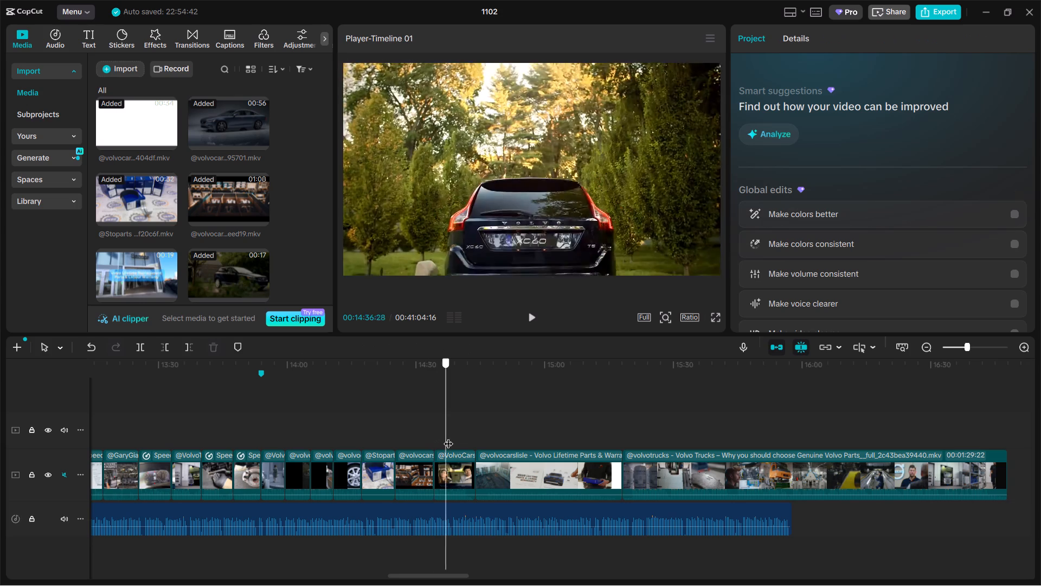
left_click_drag(448, 437, 465, 437)
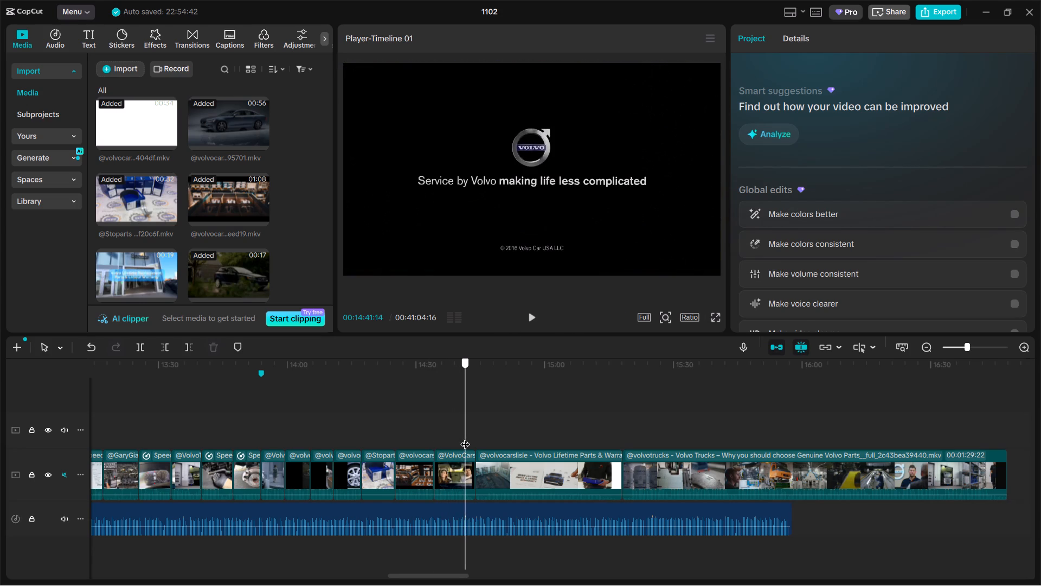
left_click_drag(465, 437, 459, 437)
left_click(458, 469)
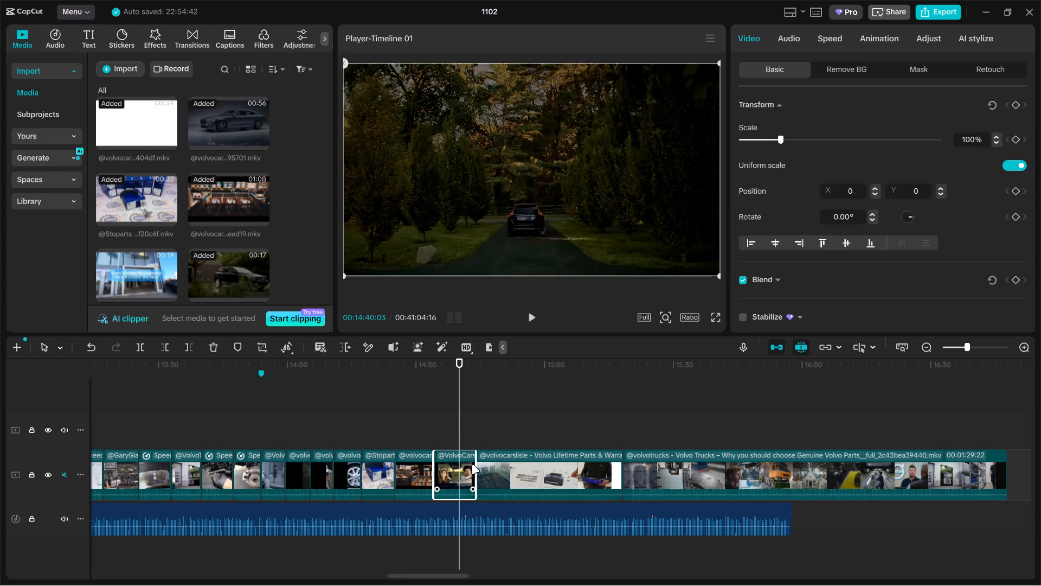
left_click_drag(472, 464, 457, 460)
Split the volvocarslisle Volvo Lifetime Parts clip at 15:00:09, where the blue parts box is handed over, and delete its opening part.
left_click_drag(459, 437, 497, 436)
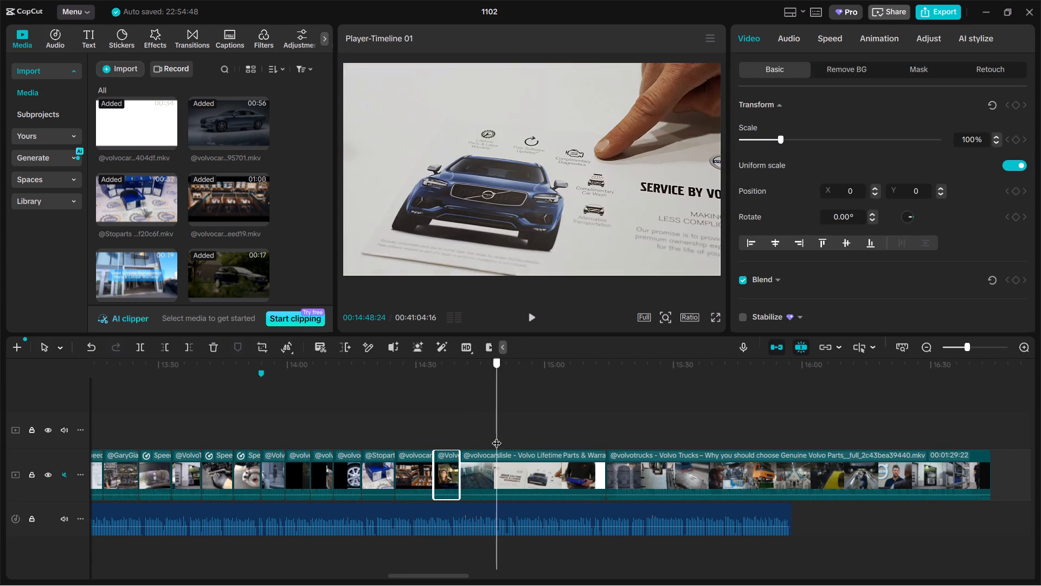
left_click_drag(497, 436, 545, 431)
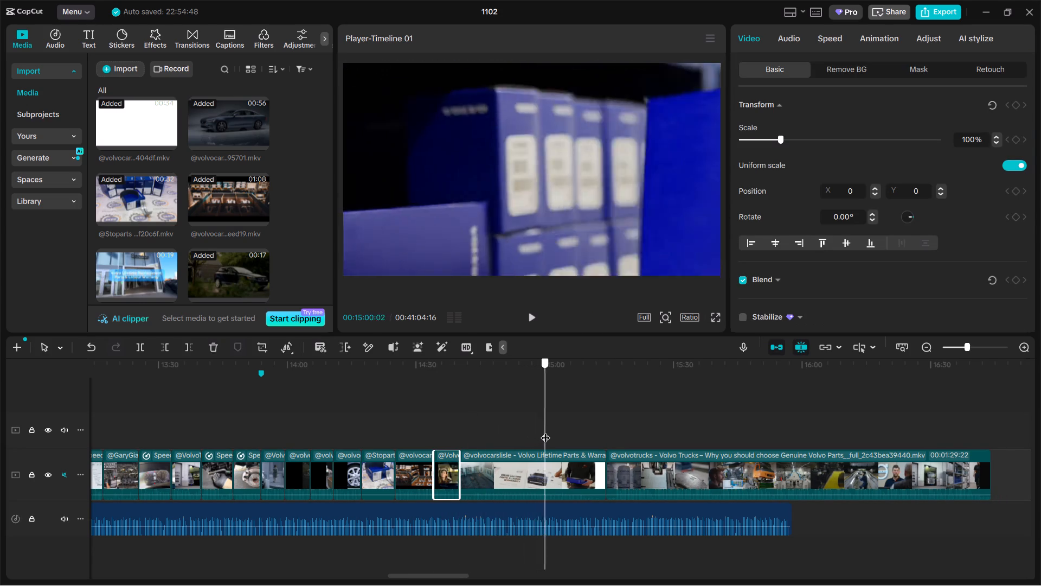
left_click_drag(545, 431, 546, 430)
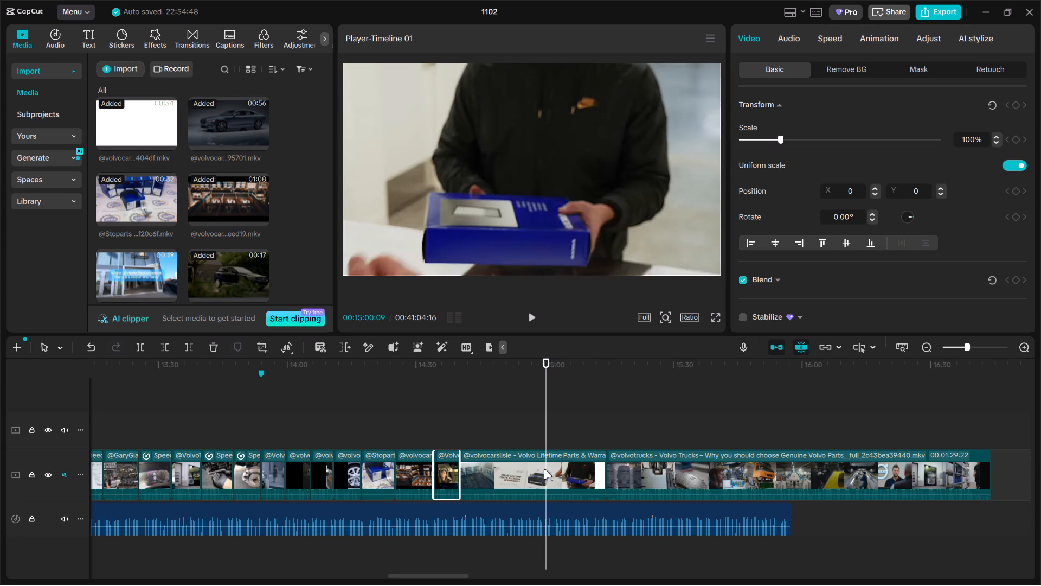
left_click(544, 470)
key("ctrl+b")
left_click(491, 459)
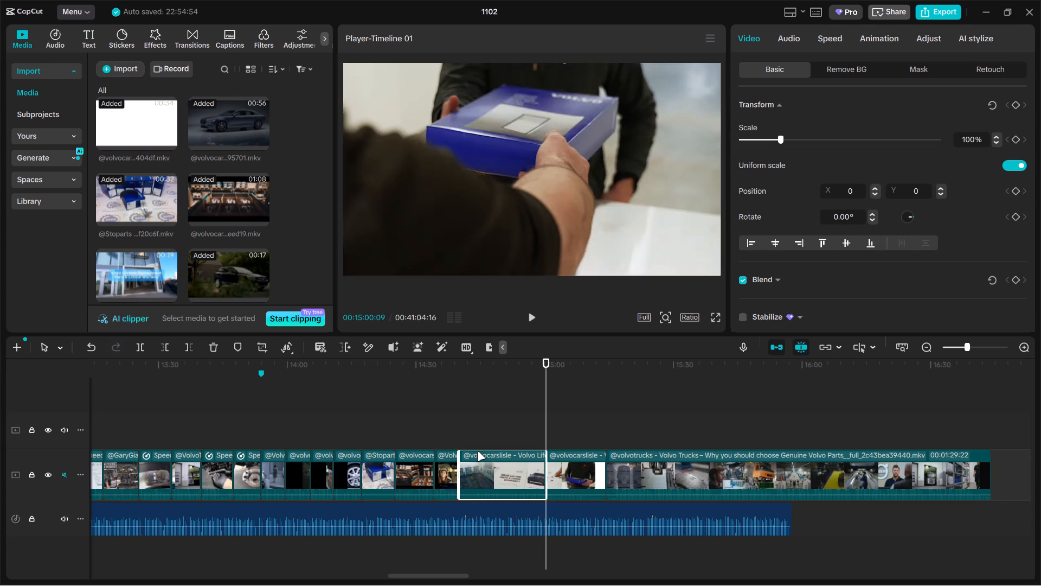
key("BackSpace")
Split the shortened volvocarslisle clip at 14:45:08 and delete the remainder containing the presenter and white end shots.
left_click(459, 433)
left_click_drag(459, 433, 484, 432)
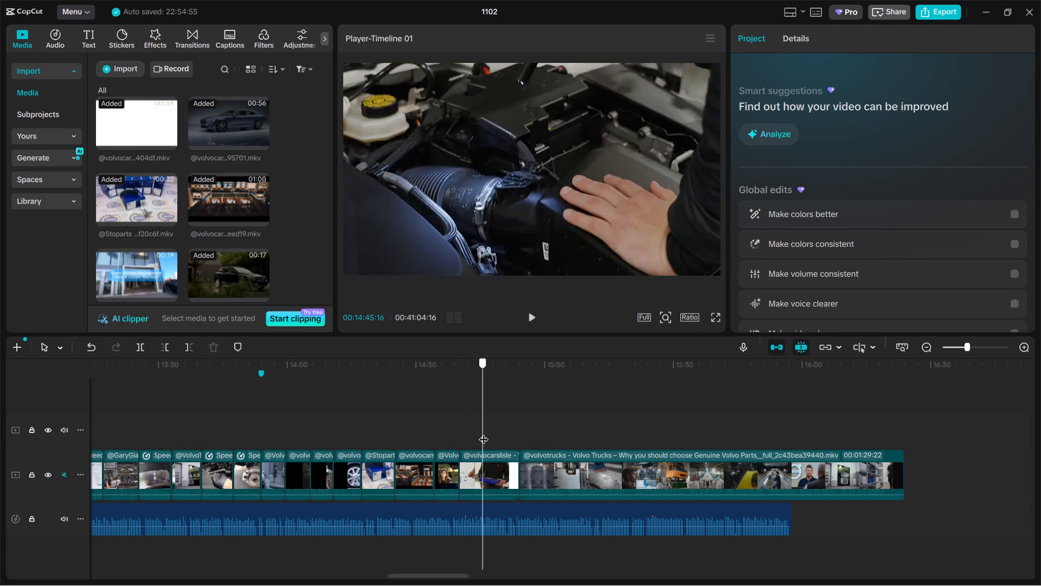
left_click_drag(484, 432, 481, 432)
left_click(482, 461)
key("ctrl+b")
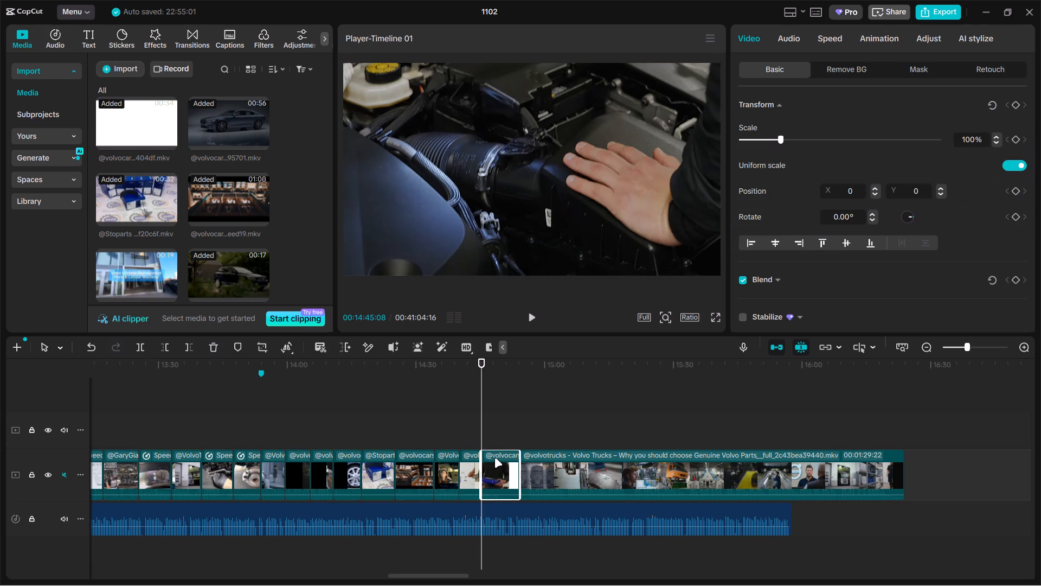
left_click_drag(481, 432, 499, 432)
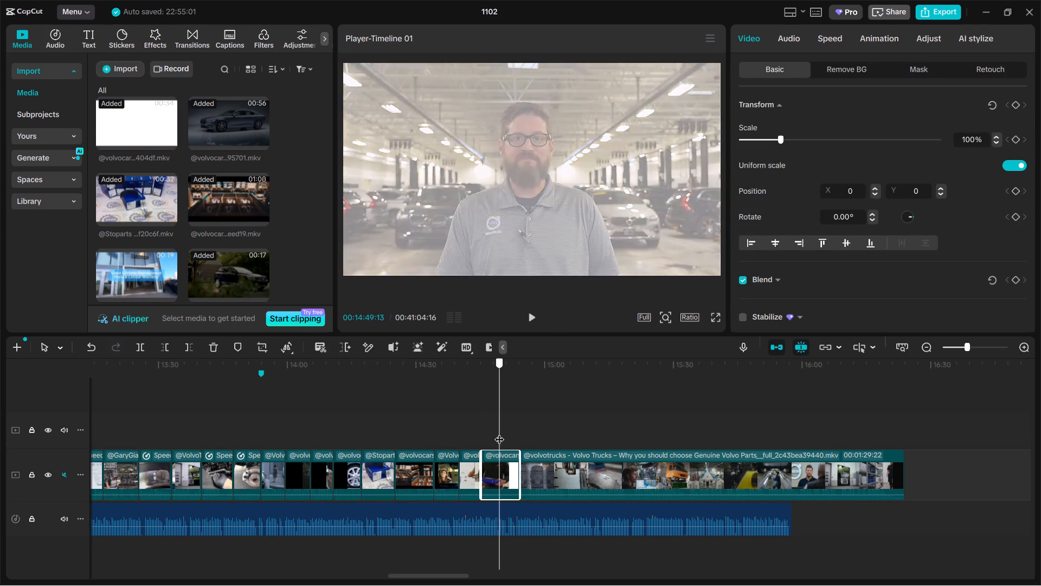
left_click_drag(499, 432, 505, 432)
key("BackSpace")
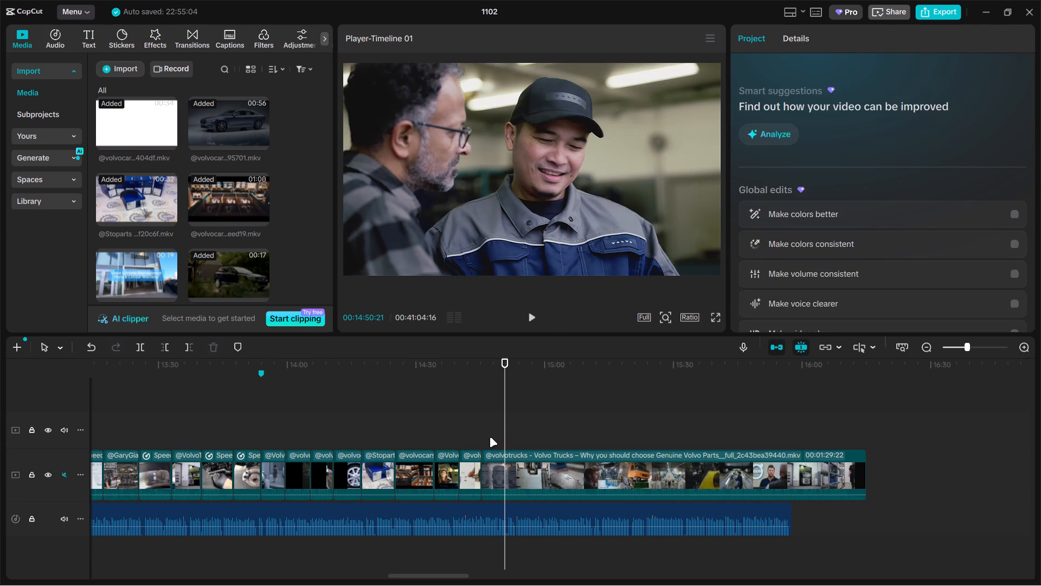
Trim about 10 seconds off the start of the volvotrucks Genuine Volvo Parts clip, split it at 14:55:15 and delete the remainder.
left_click(490, 437)
left_click_drag(490, 443, 525, 445)
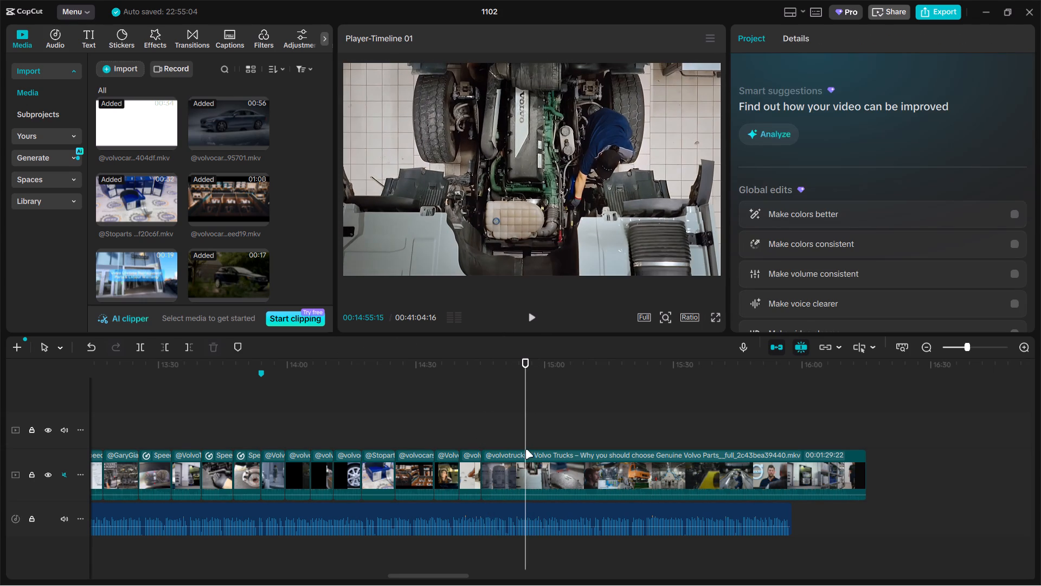
left_click(527, 472)
left_click_drag(483, 468, 525, 467)
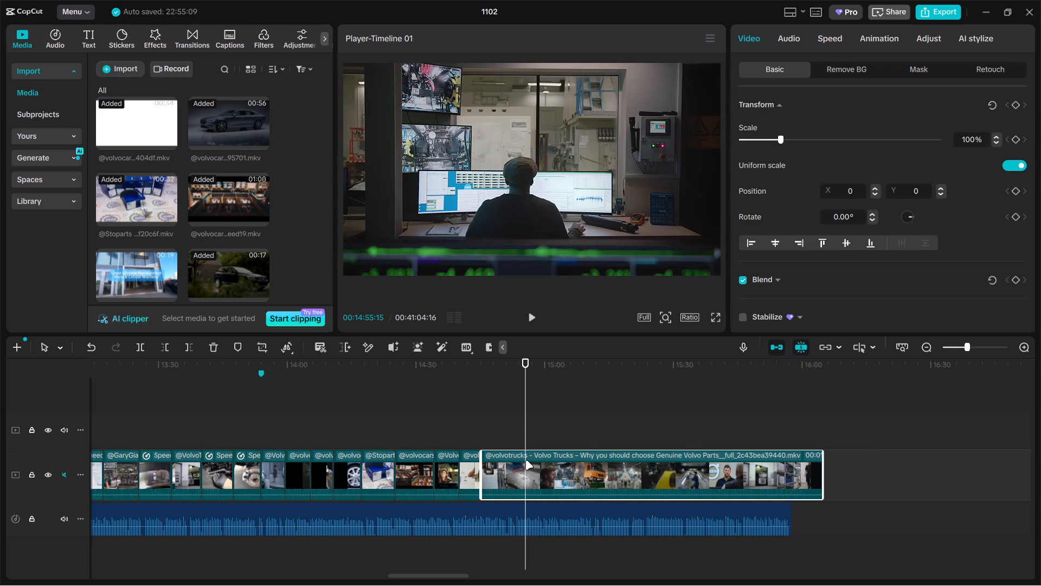
key("ctrl+b")
key("BackSpace")
key("equal")
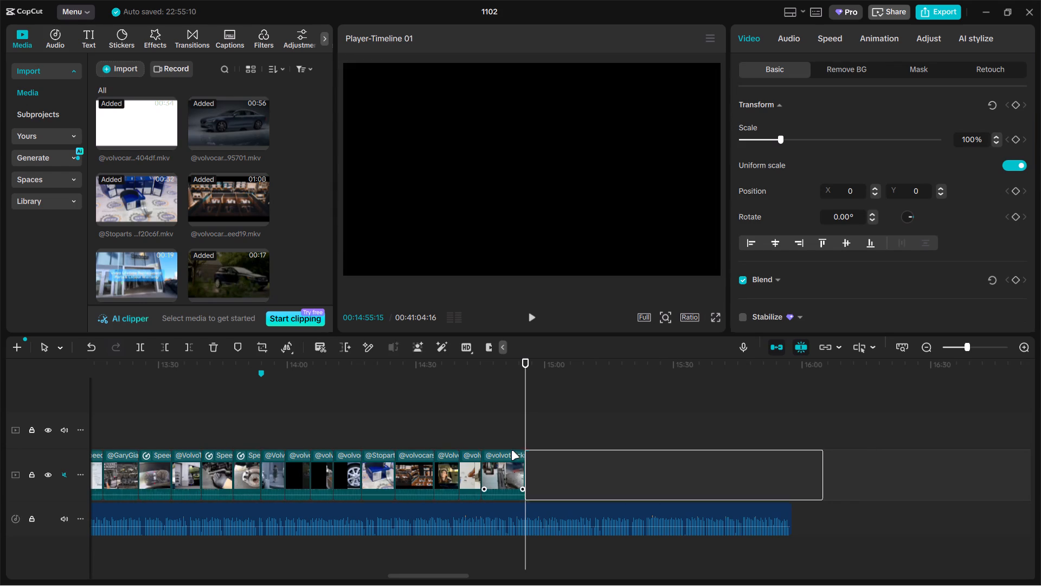
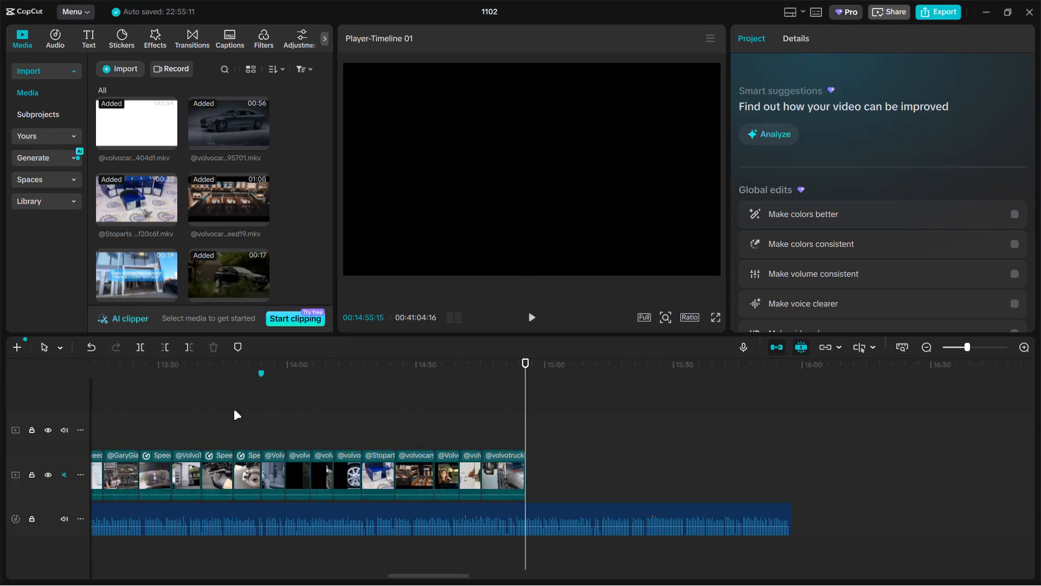
Copy six earlier clips together: the borealis75 phone, Euro NCAP crash, Speed 1.4X, VolvoCars touchscreen, mechanic and exploded-seats shots.
left_click(140, 417)
left_click_drag(140, 417, 241, 409)
left_click(250, 470, "ctrl")
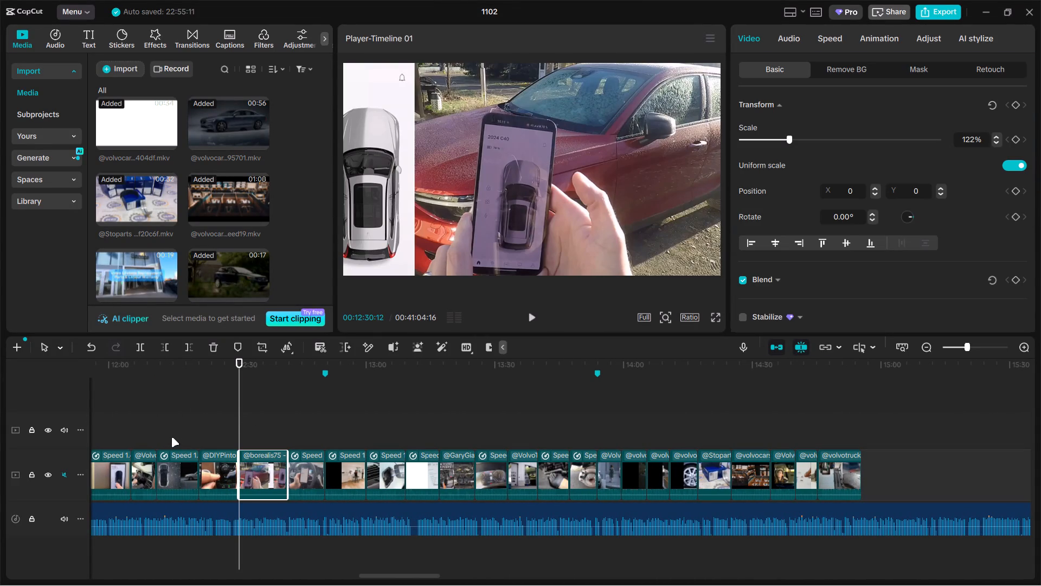
left_click_drag(235, 418, 106, 418)
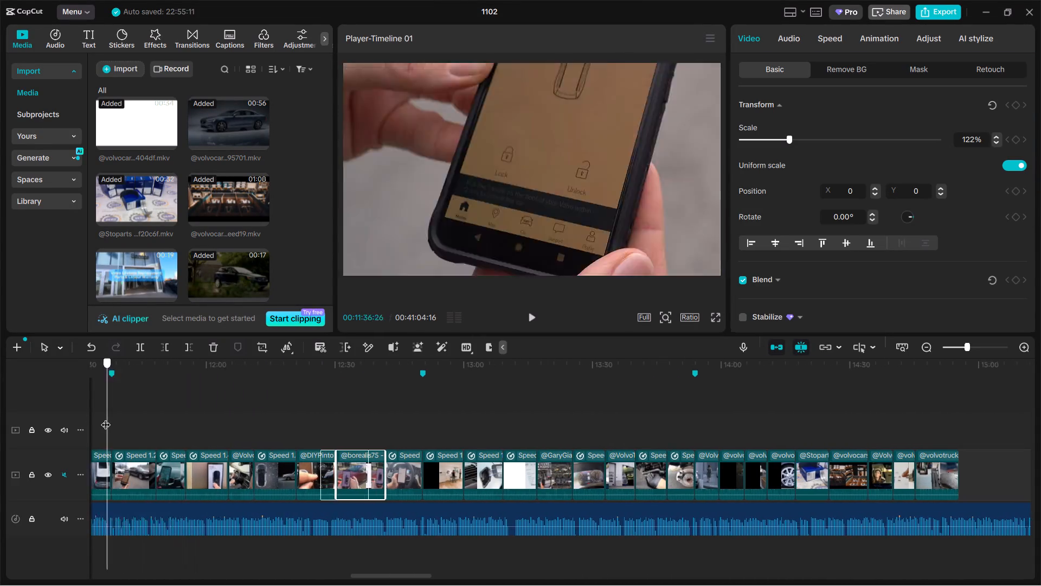
left_click_drag(106, 418, 193, 418)
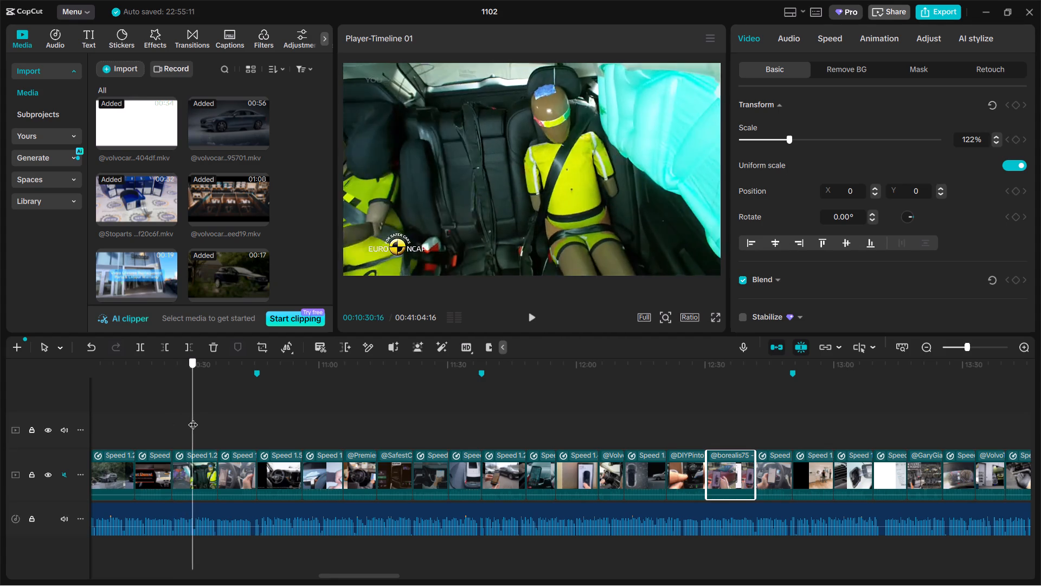
left_click_drag(193, 418, 200, 421)
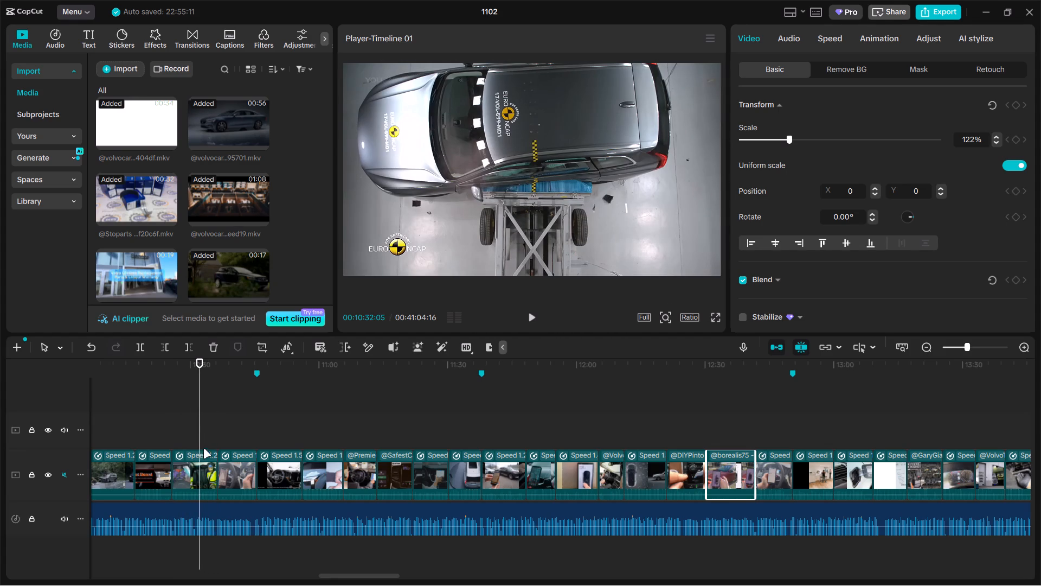
left_click(201, 466, "ctrl")
left_click_drag(200, 436, 158, 434)
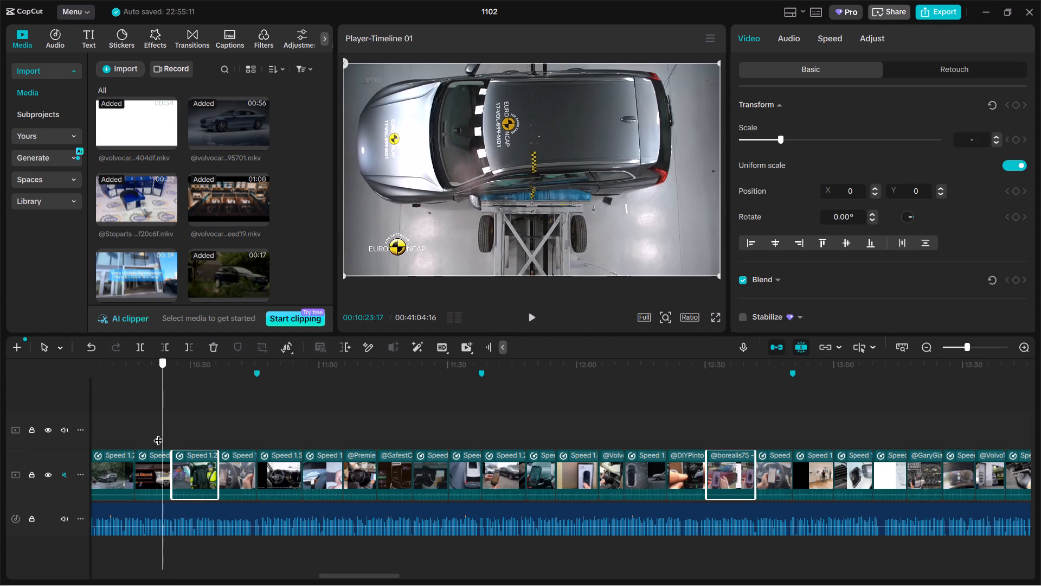
left_click_drag(158, 434, 201, 425)
left_click(205, 461, "ctrl")
left_click_drag(201, 433, 81, 430)
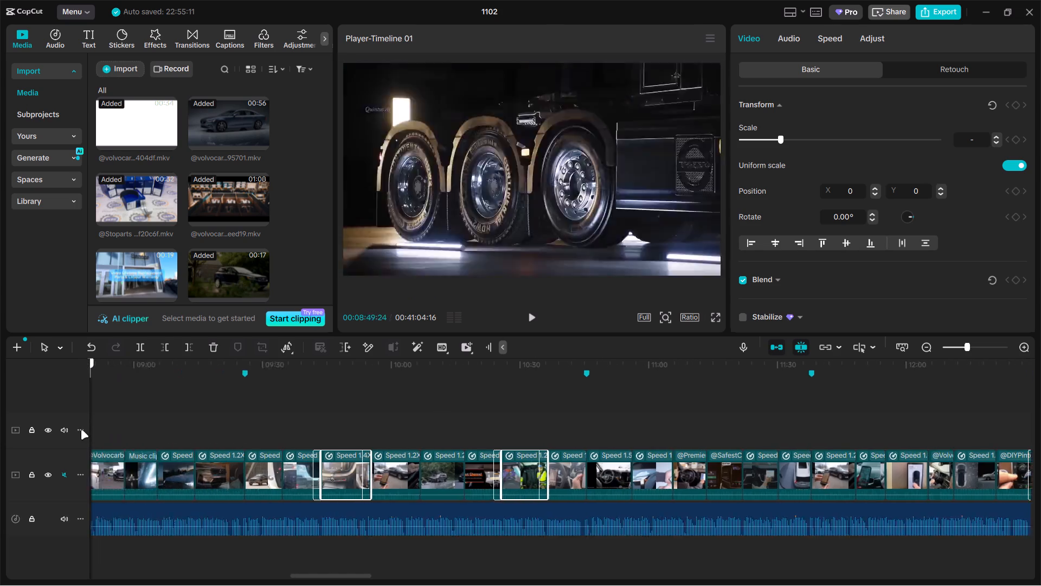
left_click_drag(81, 430, 249, 429)
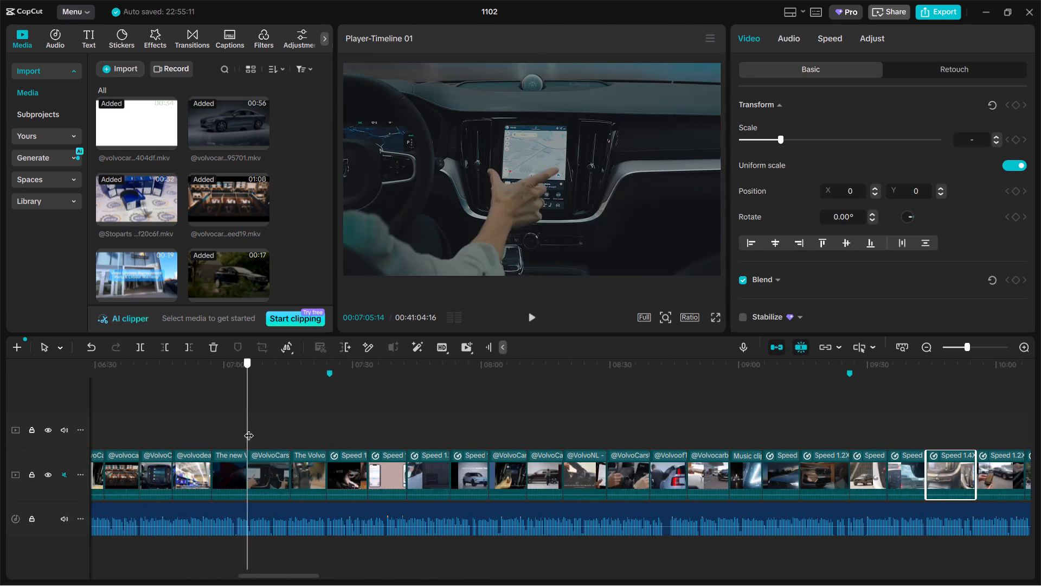
left_click_drag(249, 429, 259, 429)
left_click(265, 462, "ctrl")
left_click_drag(259, 429, 201, 424)
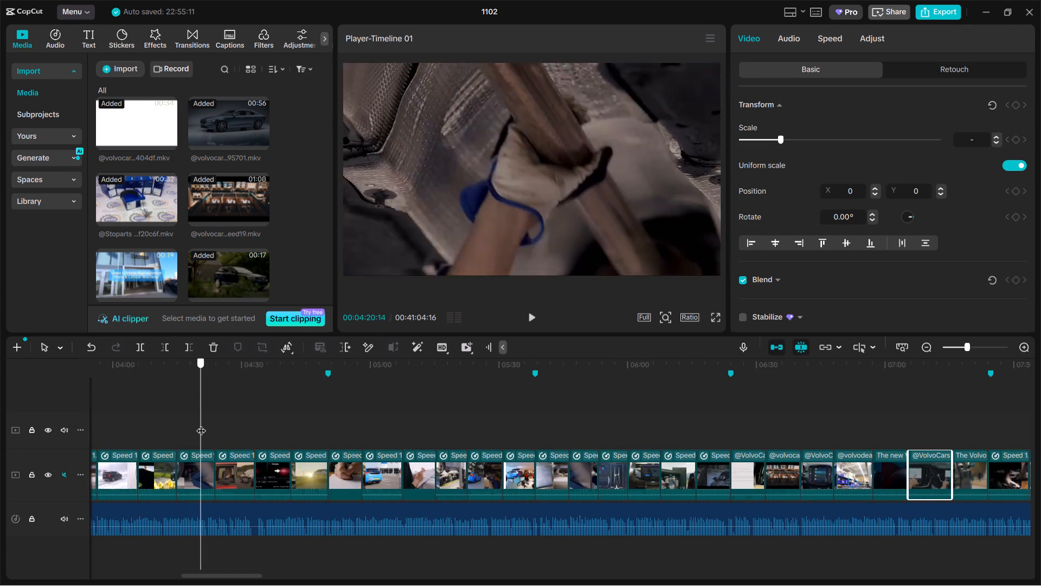
left_click_drag(201, 424, 202, 424)
left_click(208, 467, "ctrl")
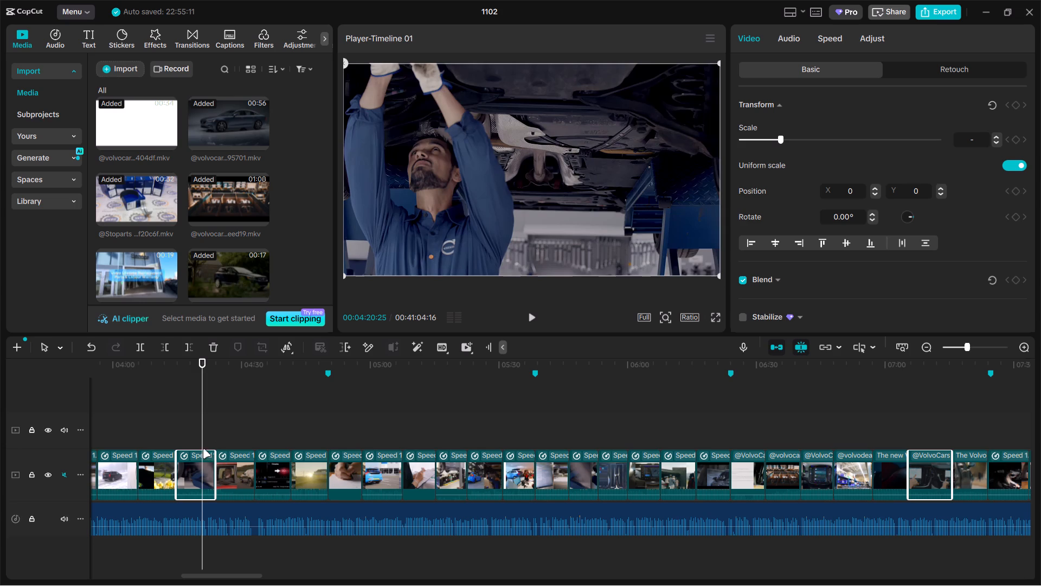
left_click_drag(201, 435, 192, 431)
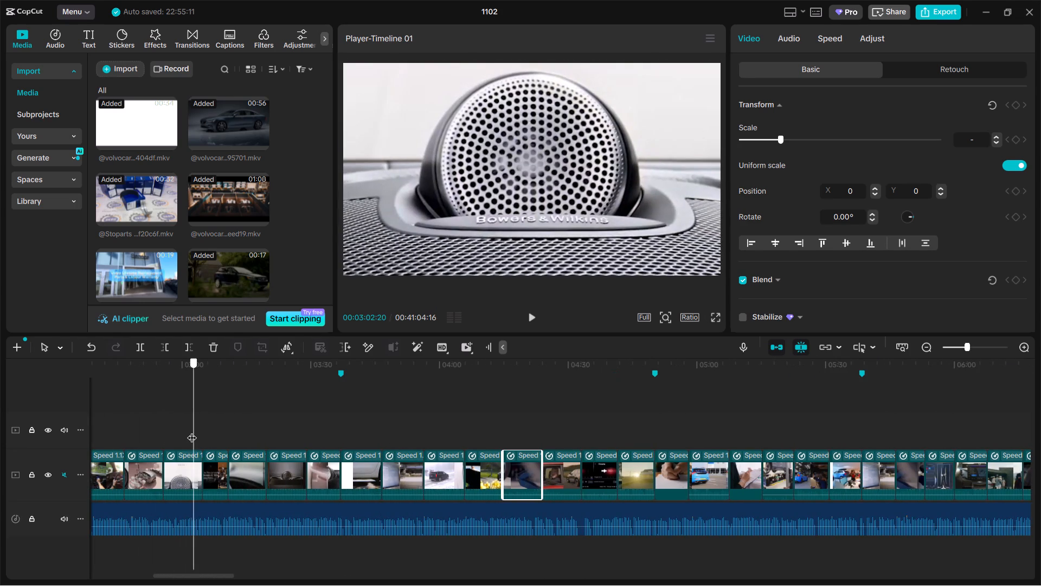
left_click_drag(192, 431, 148, 437)
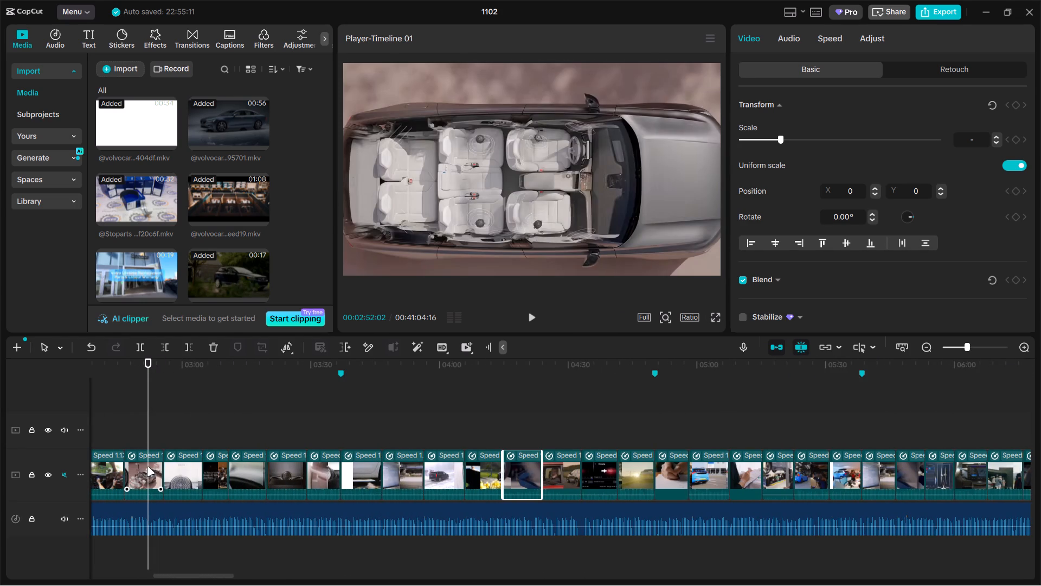
left_click(147, 467, "ctrl")
key("ctrl+c")
Paste the copied clips at 14:55:15 and move them onto the main track directly after the volvotrucks clip.
scroll(224, 427, "down", 20, "ctrl")
scroll(224, 427, "down", 9, "ctrl")
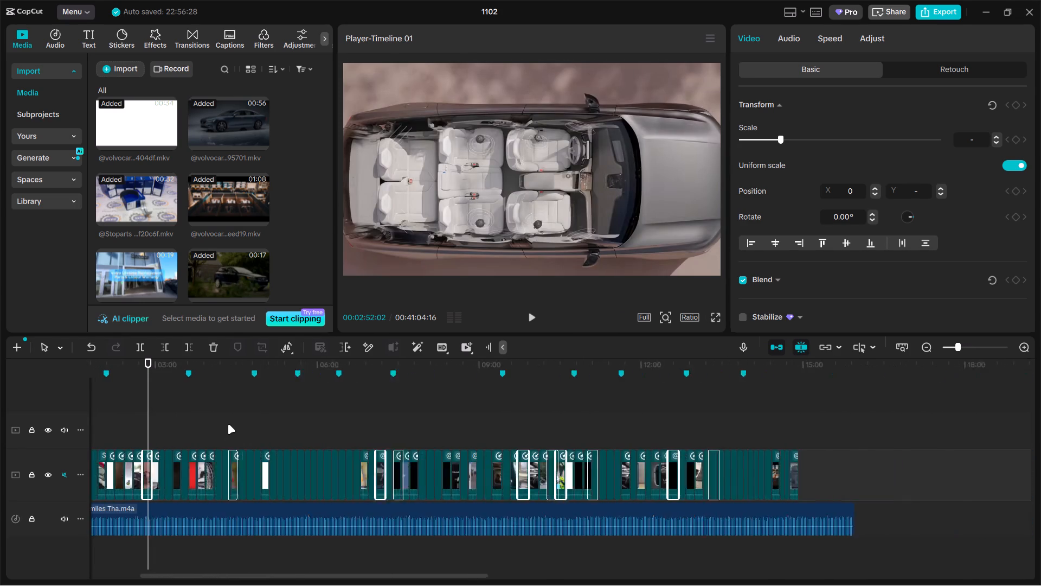
left_click(697, 429)
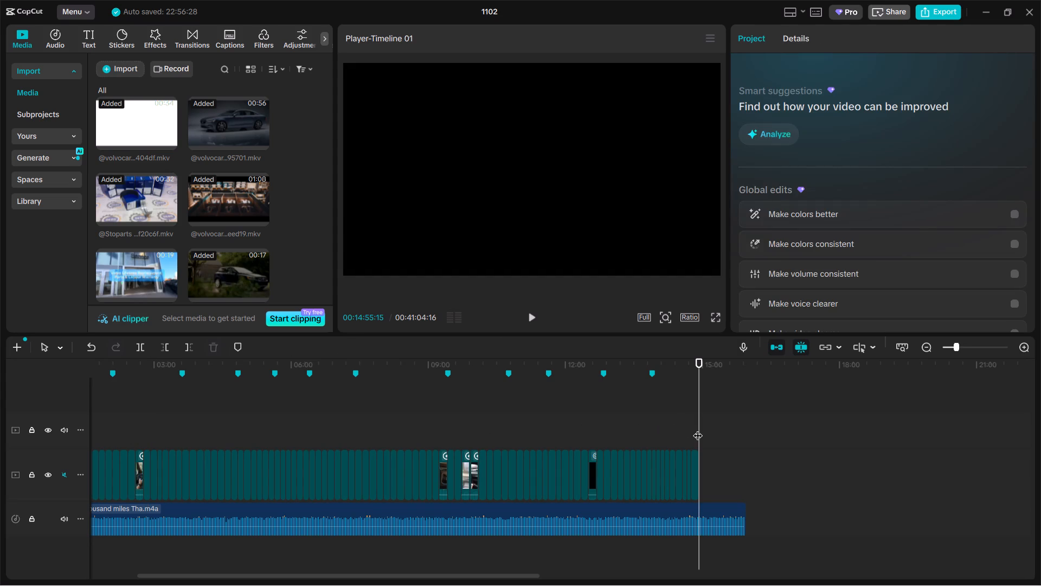
key("ctrl+v")
scroll(729, 437, "up", 4, "ctrl")
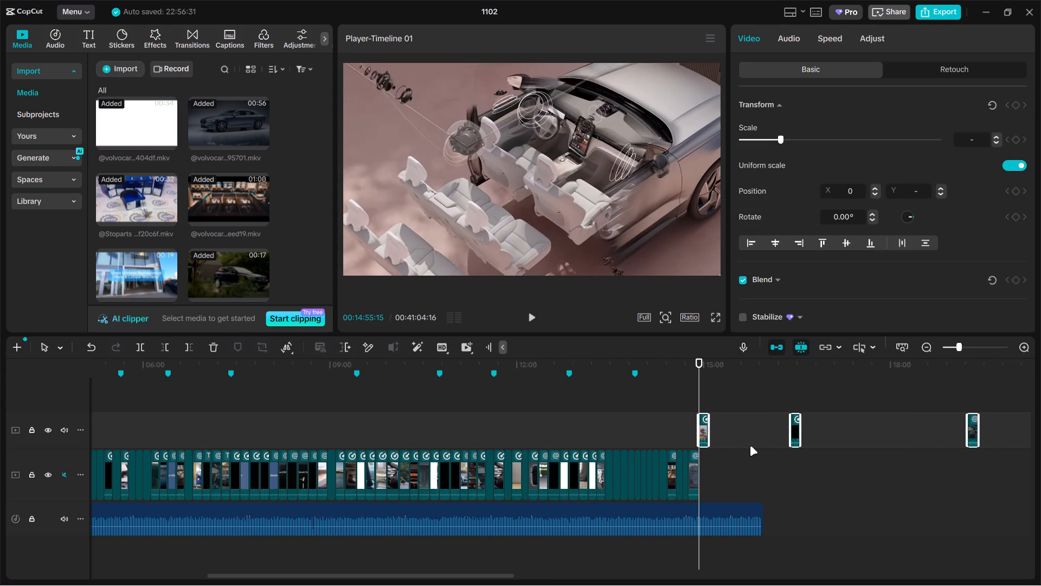
scroll(750, 446, "up", 1, "ctrl")
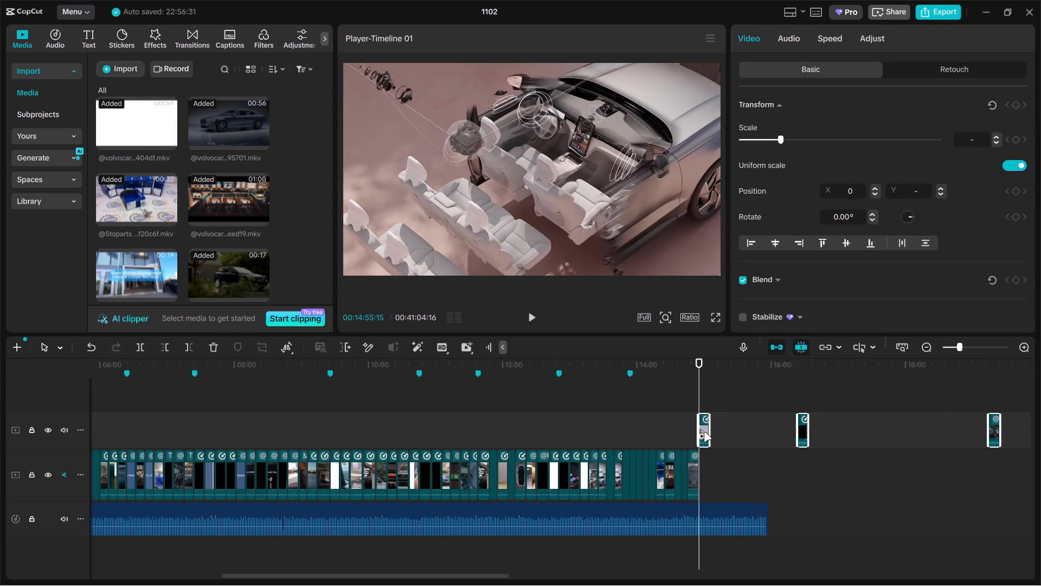
left_click_drag(704, 432, 712, 463)
scroll(754, 446, "up", 5, "ctrl")
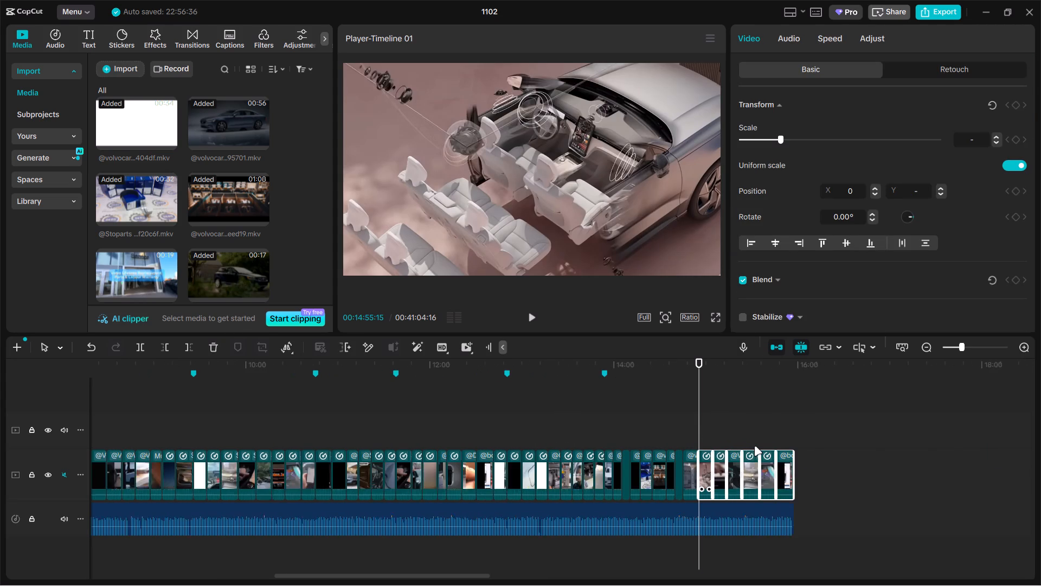
scroll(754, 446, "up", 8, "ctrl")
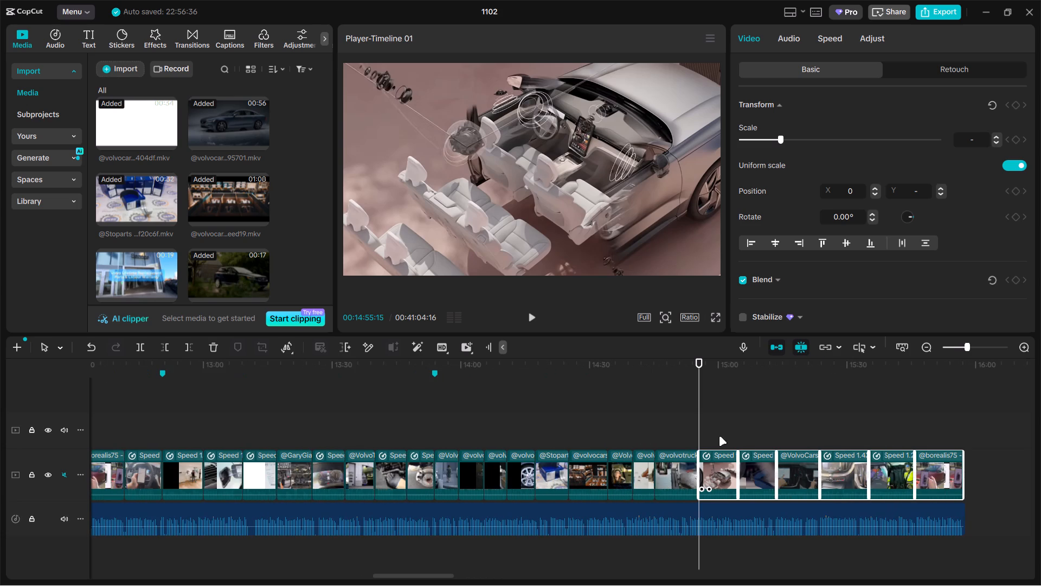
Review the pasted clips and the B-roll from about 14:03 onward for shot order and content.
left_click(701, 433)
left_click_drag(701, 433, 717, 435)
left_click_drag(717, 435, 736, 435)
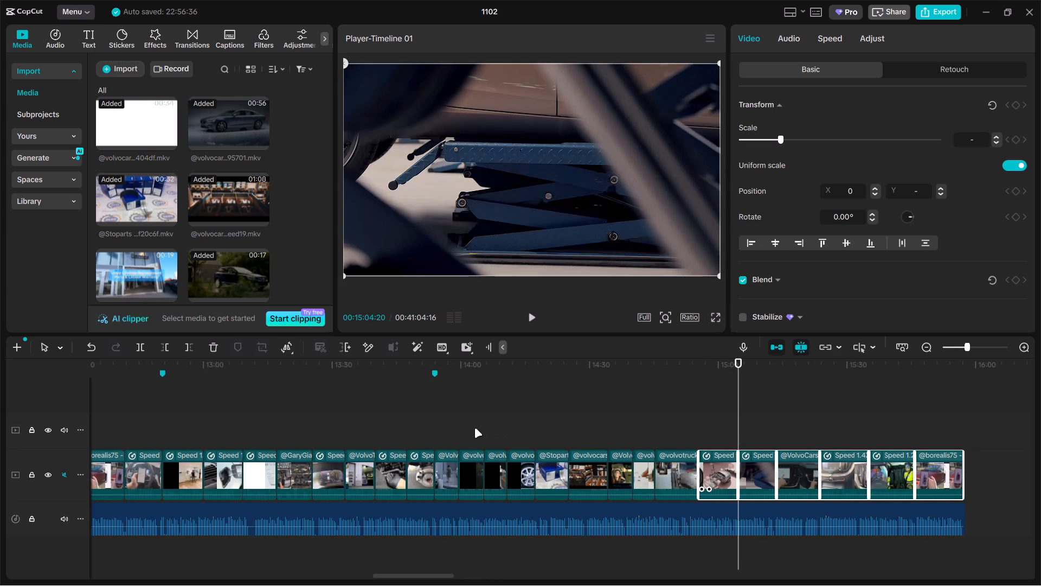
left_click_drag(472, 428, 952, 469)
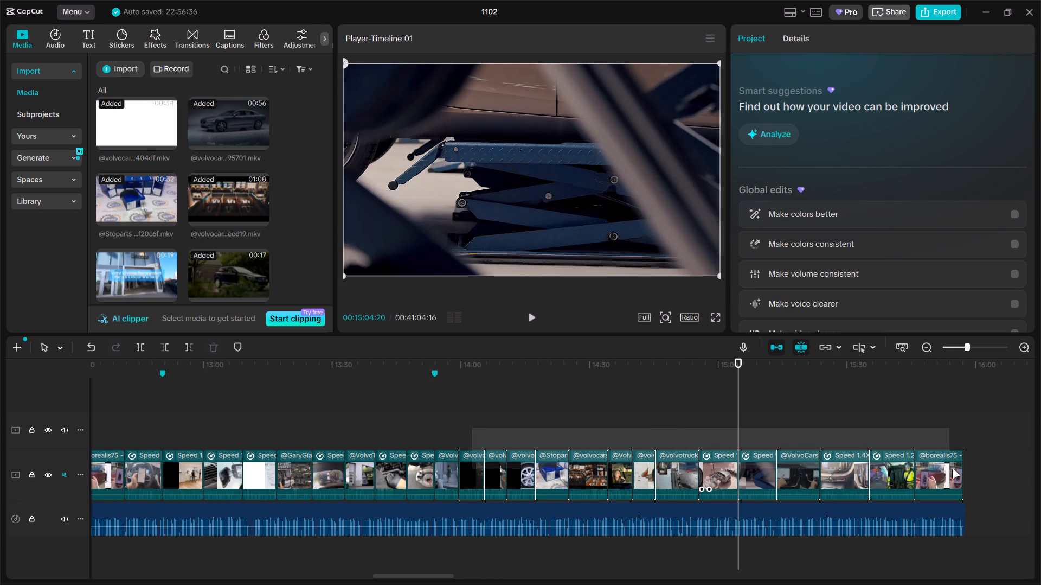
left_click_drag(952, 469, 959, 469)
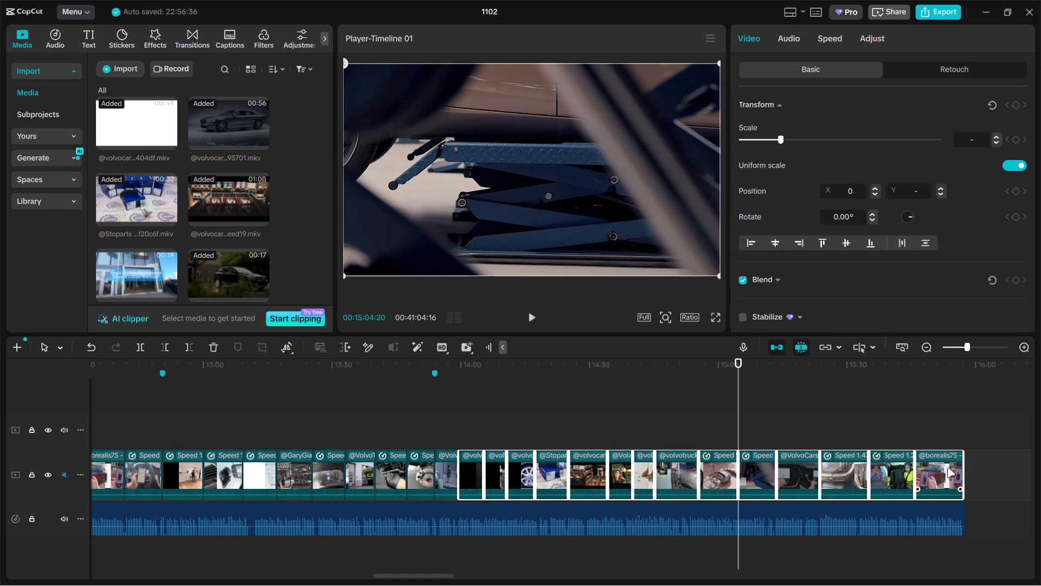
left_click(540, 433)
left_click_drag(540, 433, 536, 433)
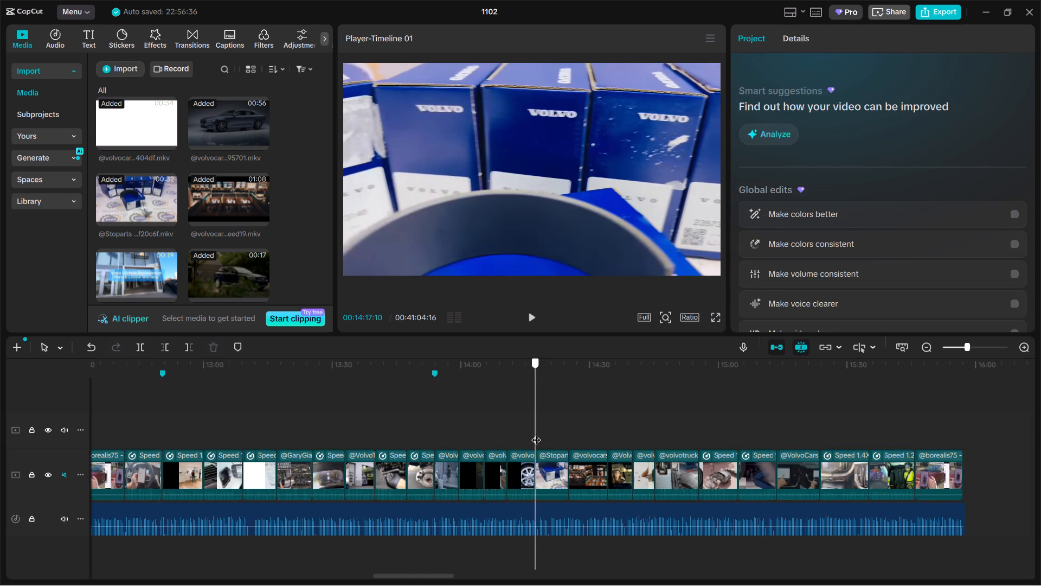
left_click_drag(536, 433, 566, 433)
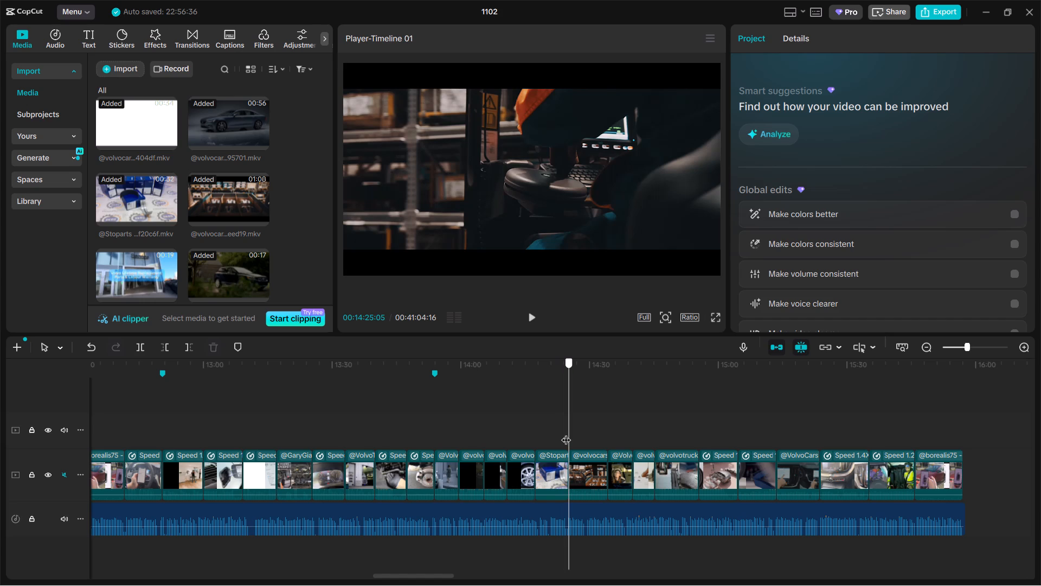
left_click_drag(566, 433, 477, 438)
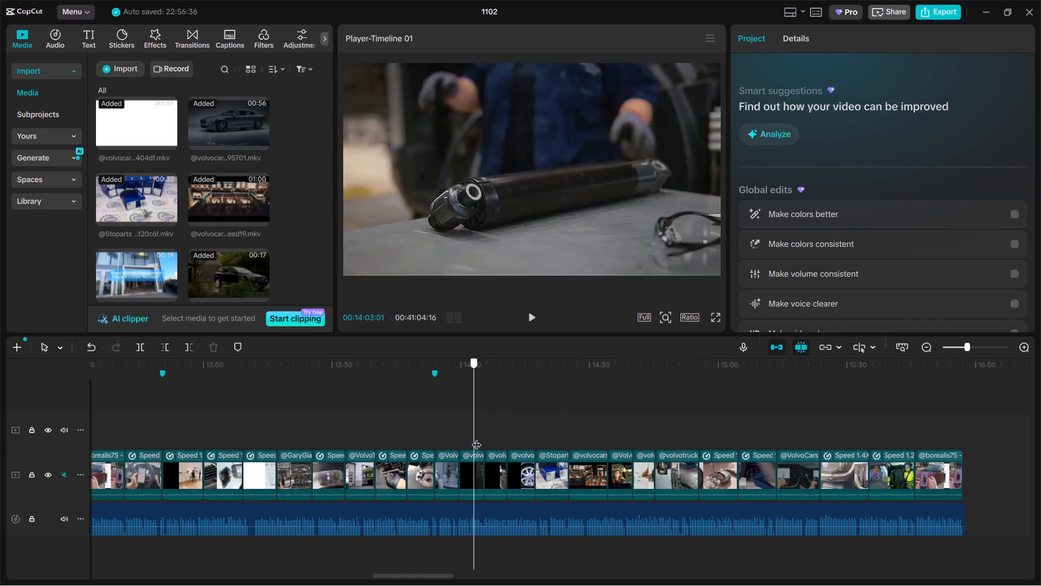
left_click_drag(477, 438, 746, 447)
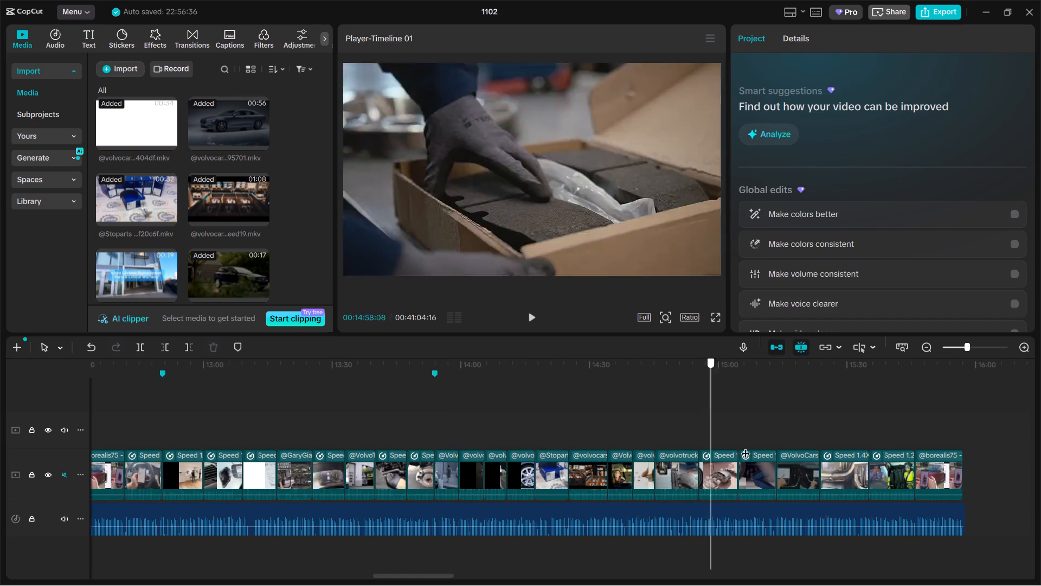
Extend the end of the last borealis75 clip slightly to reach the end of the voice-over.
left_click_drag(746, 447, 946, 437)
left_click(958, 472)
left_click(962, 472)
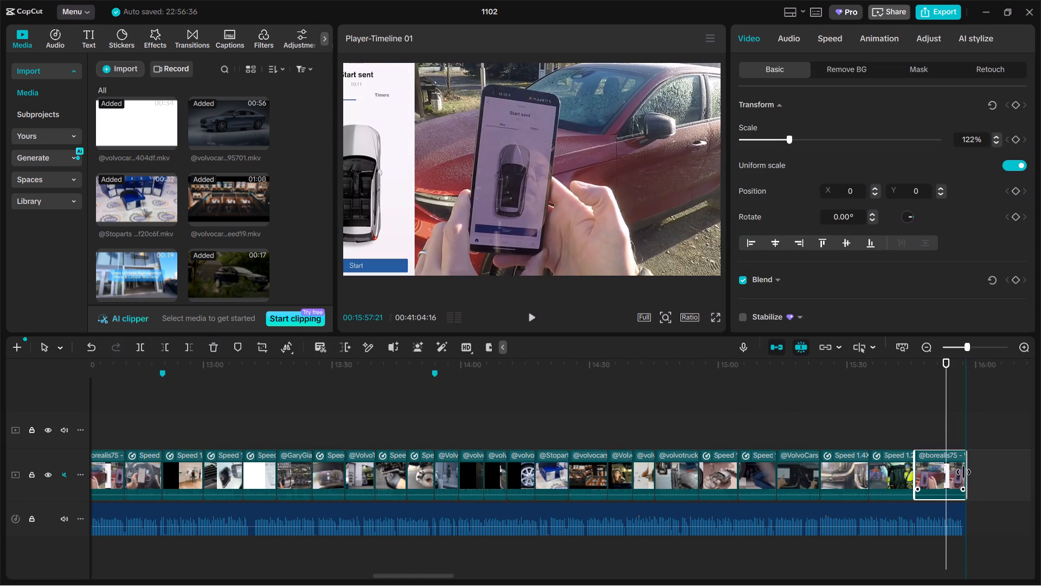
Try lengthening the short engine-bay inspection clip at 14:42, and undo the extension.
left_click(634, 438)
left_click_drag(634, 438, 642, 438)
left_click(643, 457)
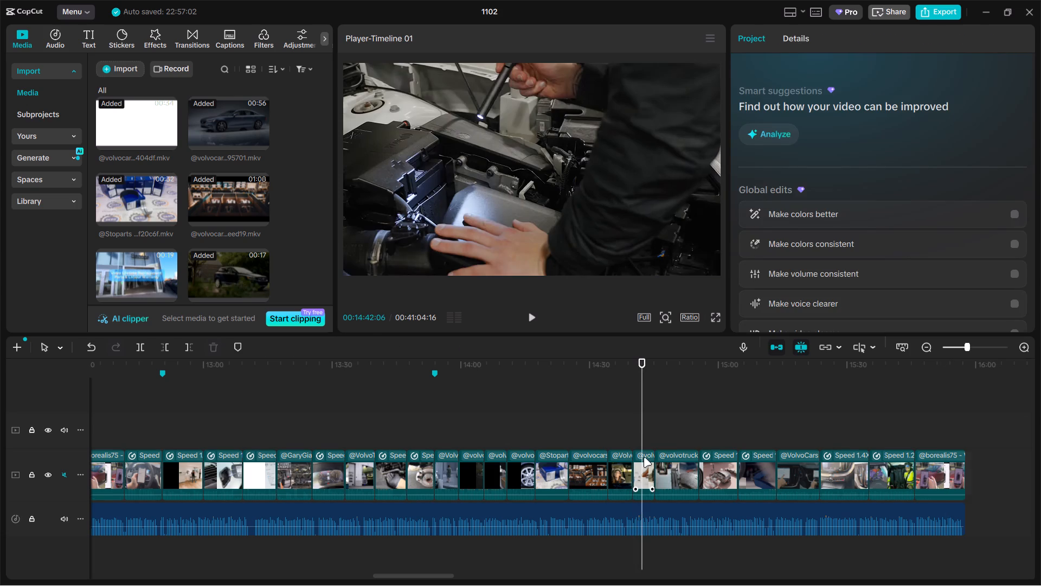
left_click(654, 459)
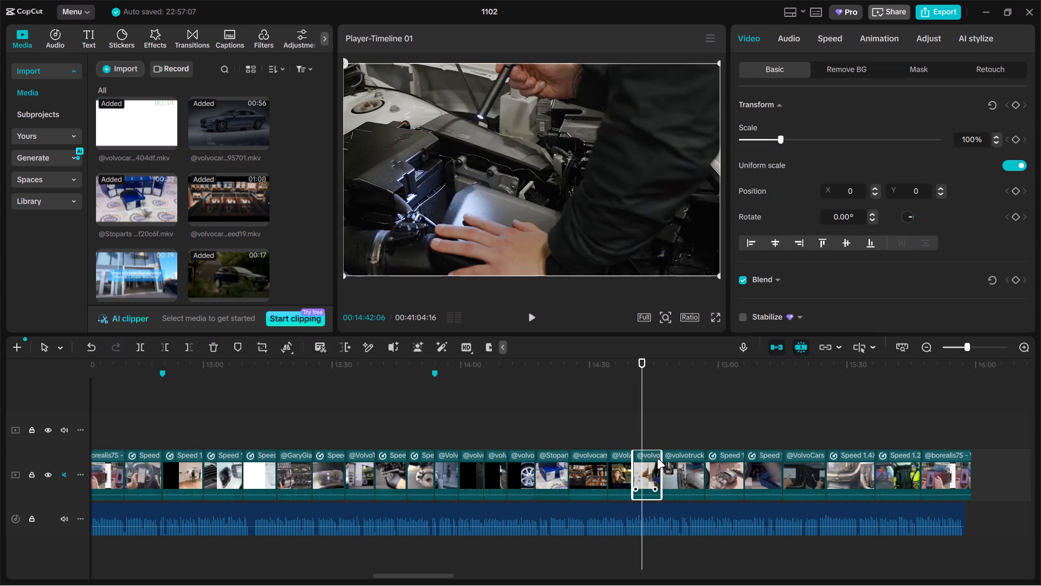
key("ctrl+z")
Extend the end of the dark brake-part clip at 14:09 by about 2 seconds.
double_click(504, 435)
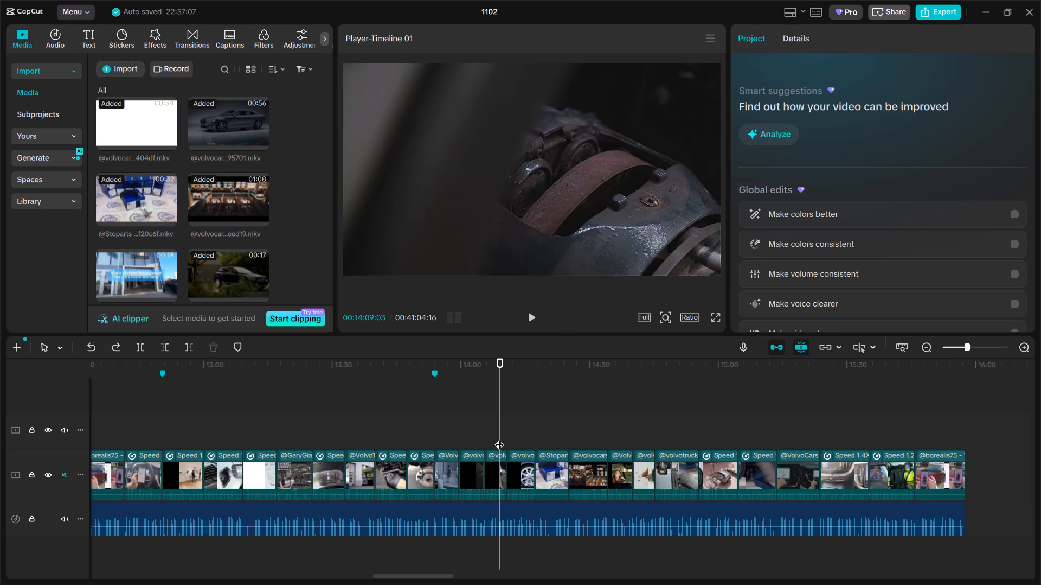
left_click(499, 462)
left_click(507, 466)
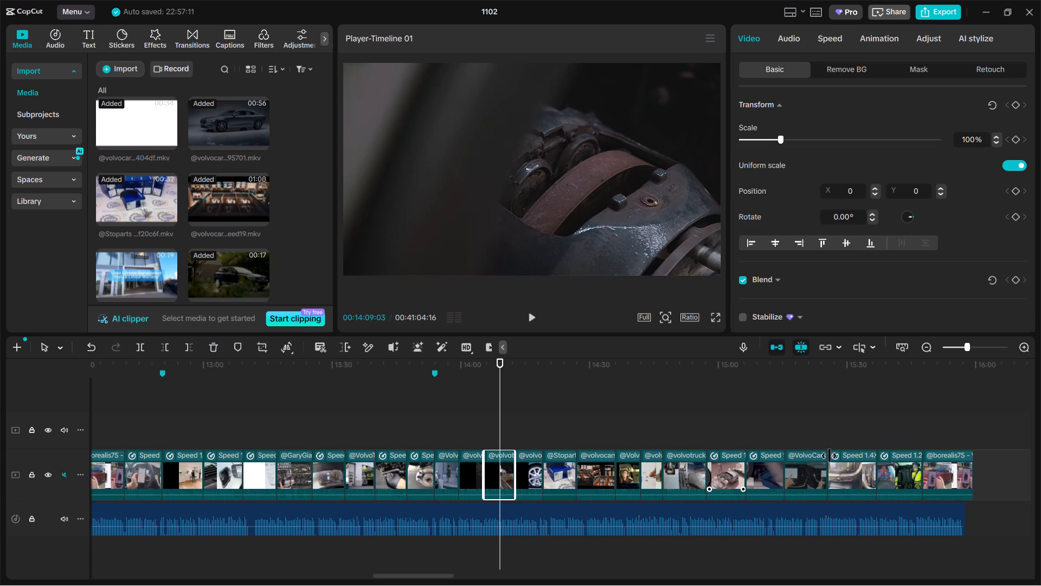
Trim the end of the last borealis75 clip back to the end of the voice-over.
left_click(933, 456)
left_click_drag(973, 464, 963, 466)
Scale up the letterboxed warehouse clip at about 14:31 so it fills the frame without black bars.
left_click(534, 439)
left_click_drag(534, 439, 538, 439)
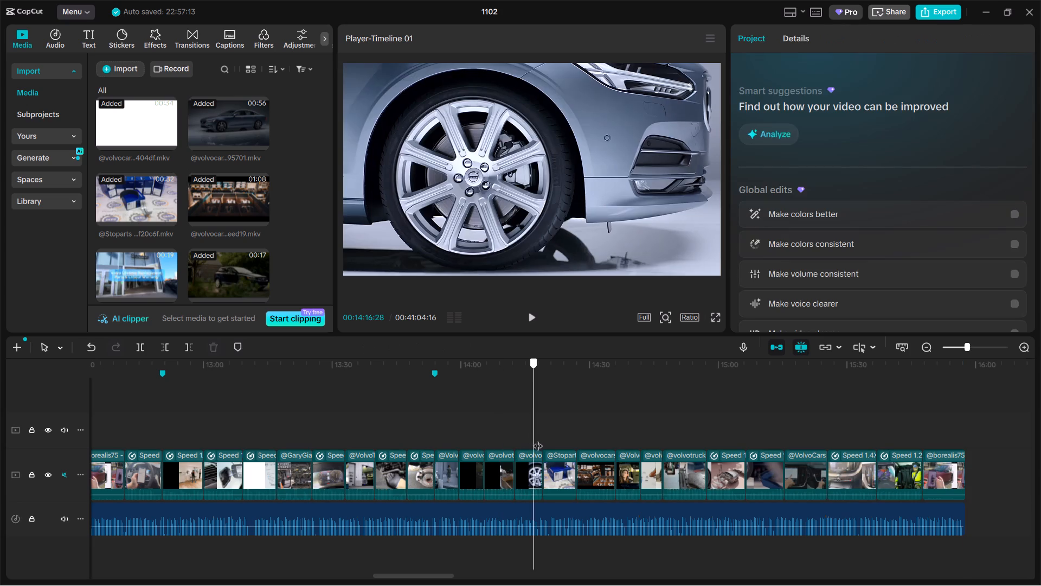
left_click_drag(538, 439, 570, 445)
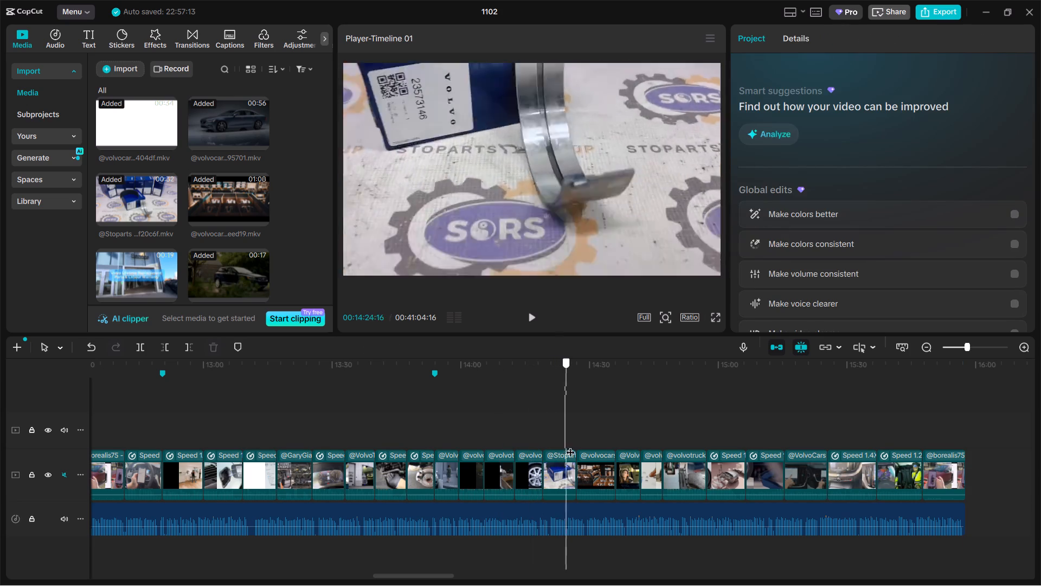
left_click_drag(570, 445, 596, 445)
left_click(542, 242)
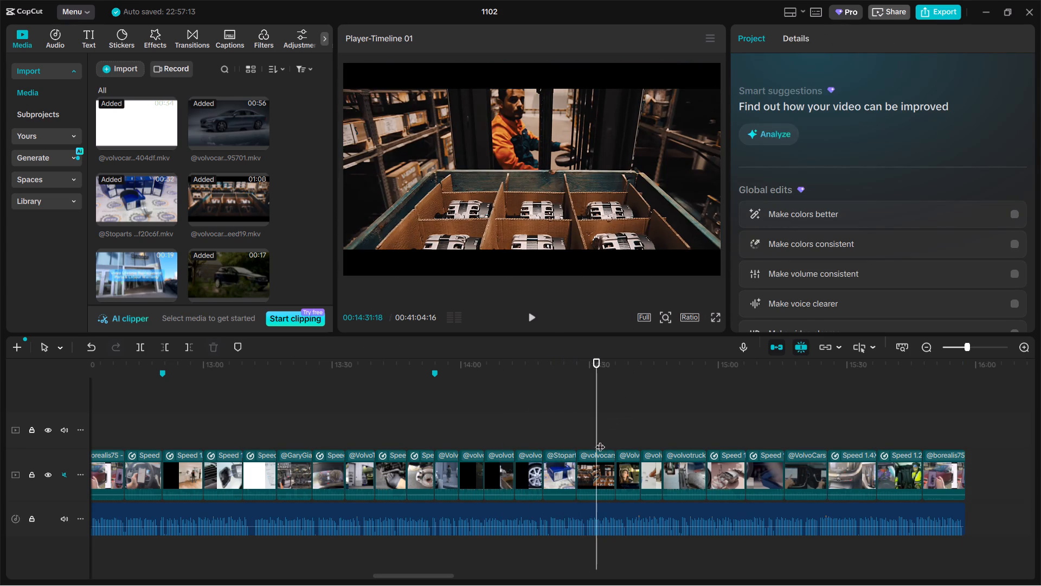
left_click(600, 455)
left_click_drag(779, 146, 796, 139)
Scale the crash-test dummy clip at 15:39 to 151% to crop out the Euro NCAP logo.
left_click(629, 425)
left_click_drag(629, 425, 680, 417)
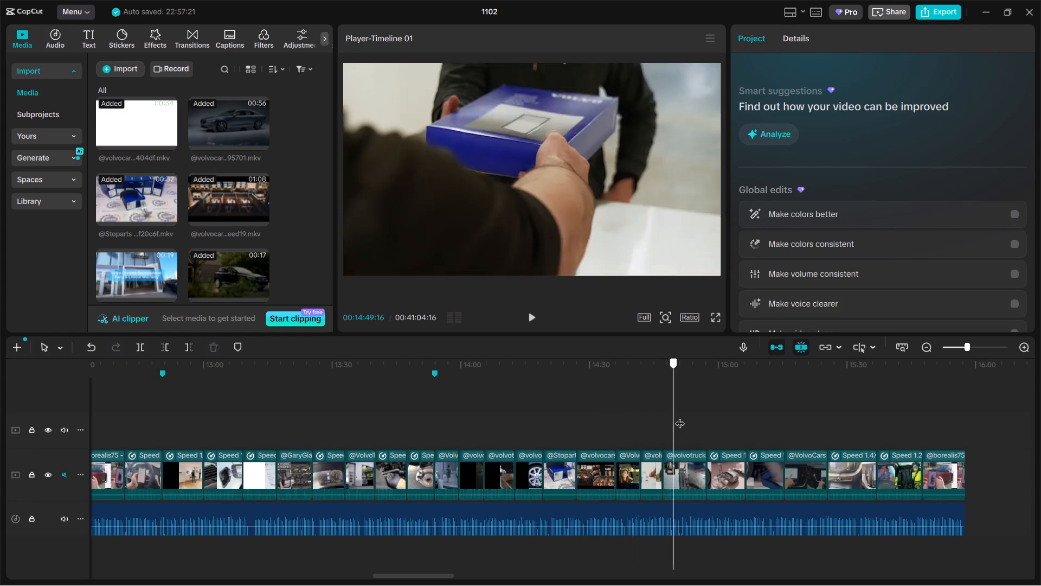
left_click_drag(680, 417, 879, 422)
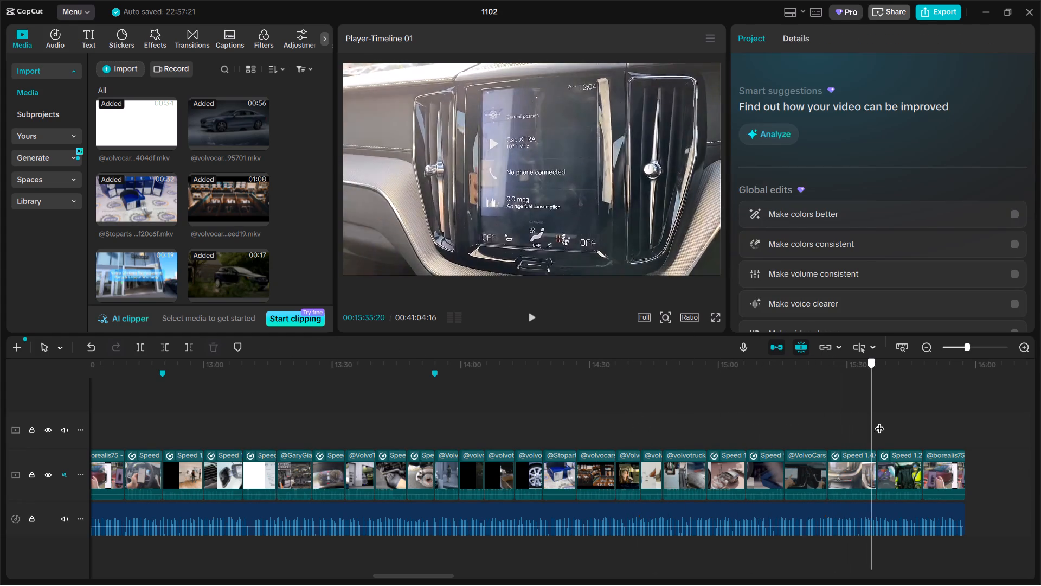
left_click_drag(879, 422, 887, 425)
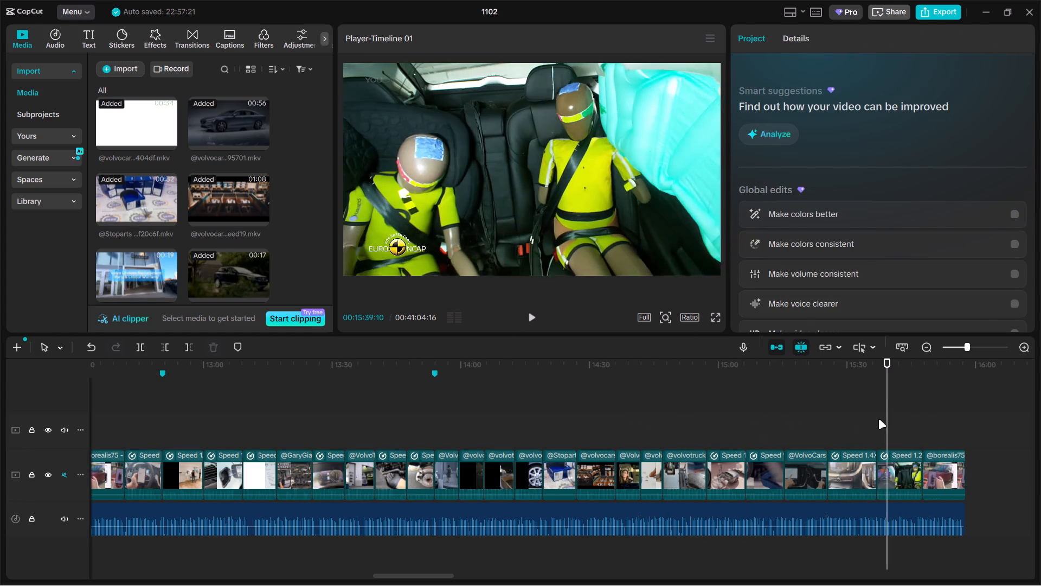
left_click(569, 196)
left_click_drag(782, 136, 801, 133)
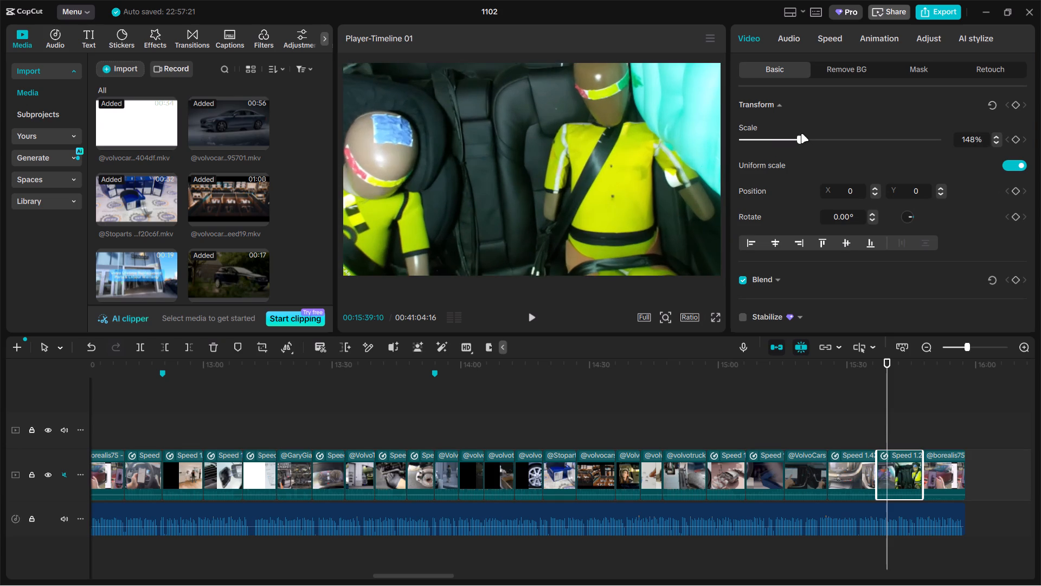
left_click_drag(801, 133, 802, 133)
Return to the start of the timeline and check the B-roll up to about 2:42 for captions and framing problems.
left_click_drag(884, 406, 586, 416)
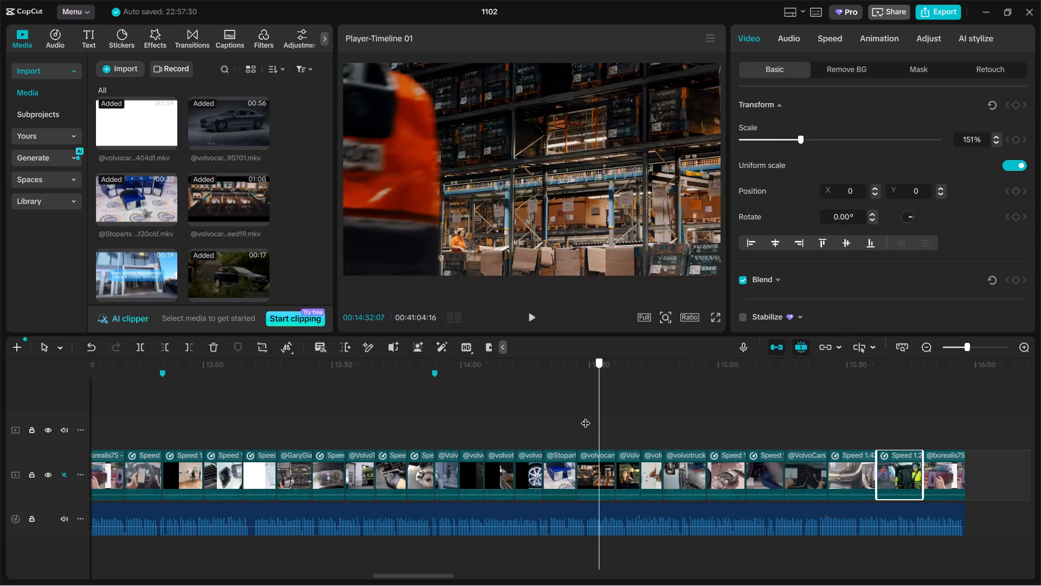
left_click_drag(586, 416, 169, 400)
scroll(259, 427, "down", 3, "ctrl")
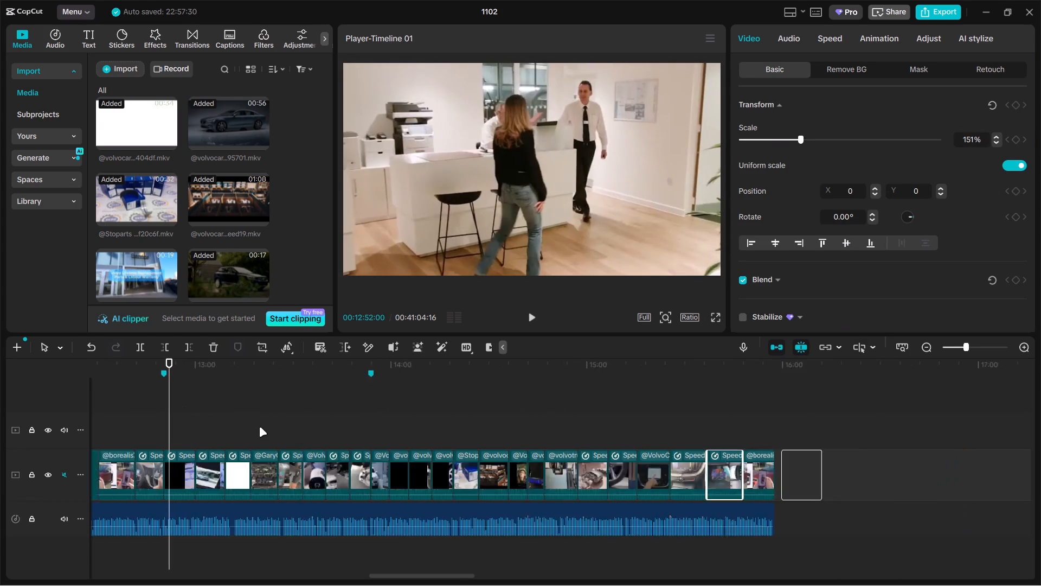
scroll(259, 427, "down", 7, "ctrl")
left_click_drag(169, 413, 48, 414)
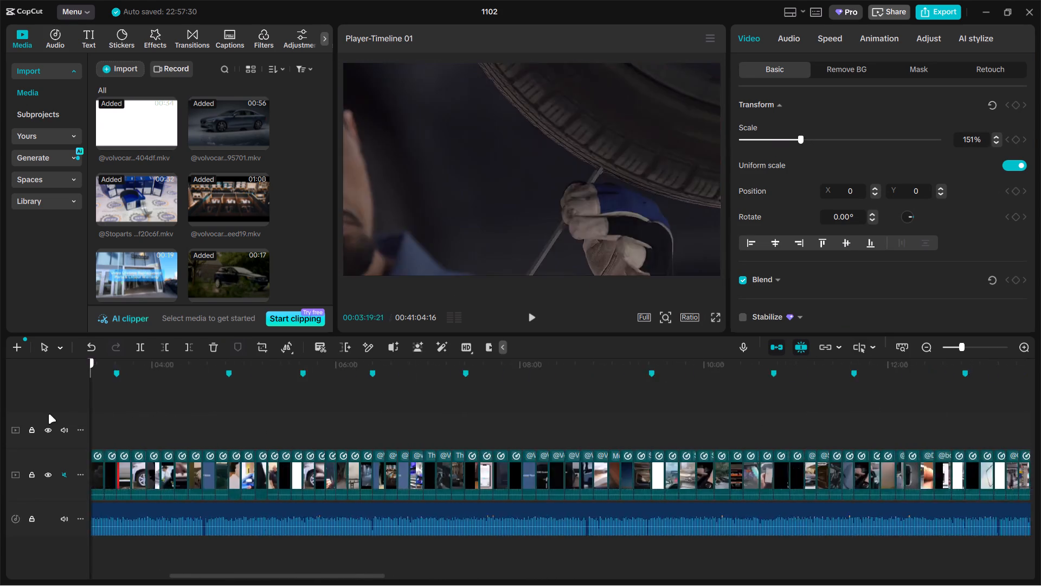
left_click_drag(48, 414, 82, 413)
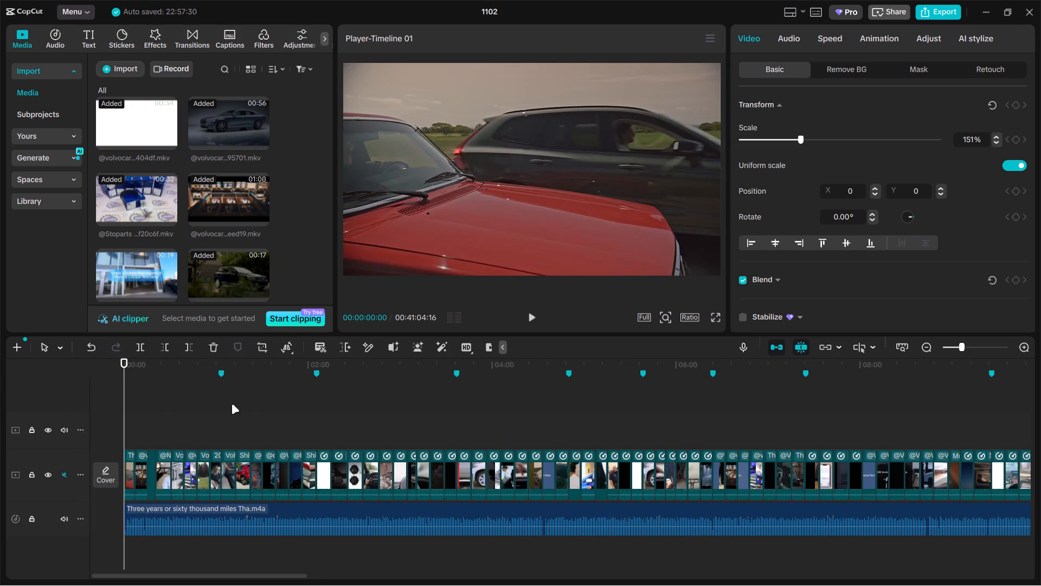
scroll(219, 437, "up", 11, "ctrl")
left_click_drag(127, 421, 151, 417)
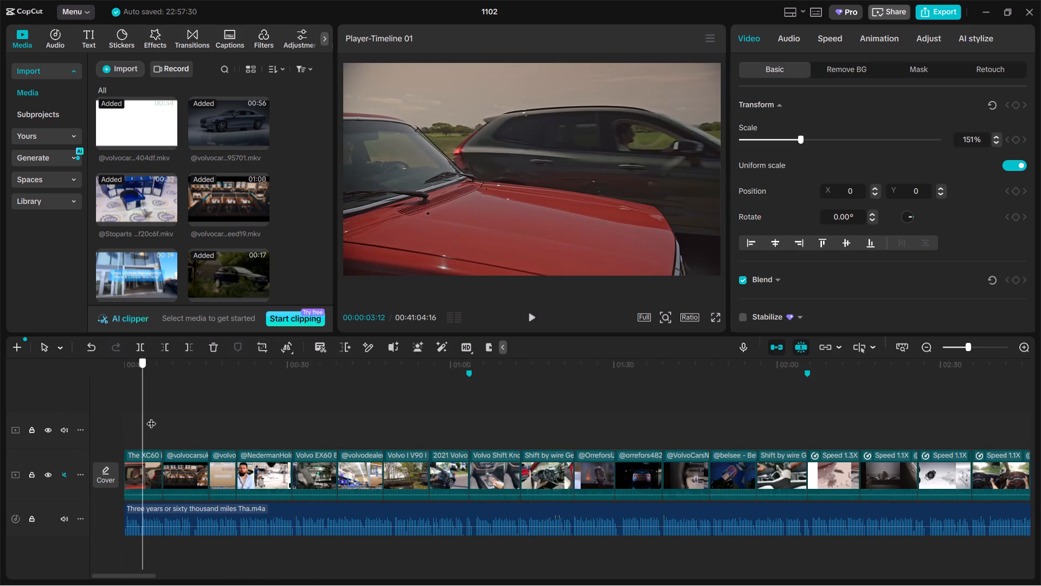
left_click_drag(151, 417, 301, 403)
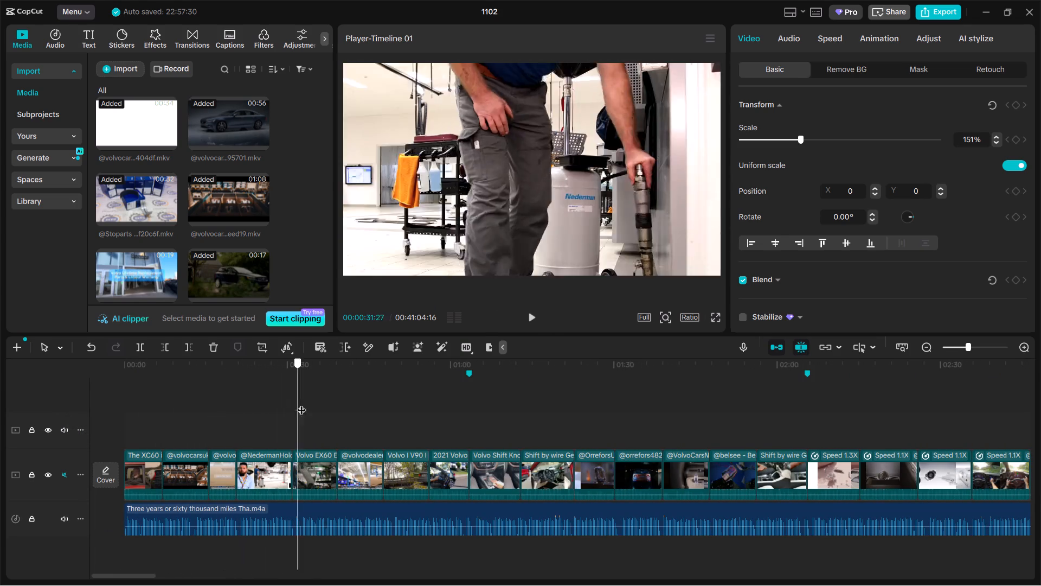
left_click_drag(301, 403, 479, 392)
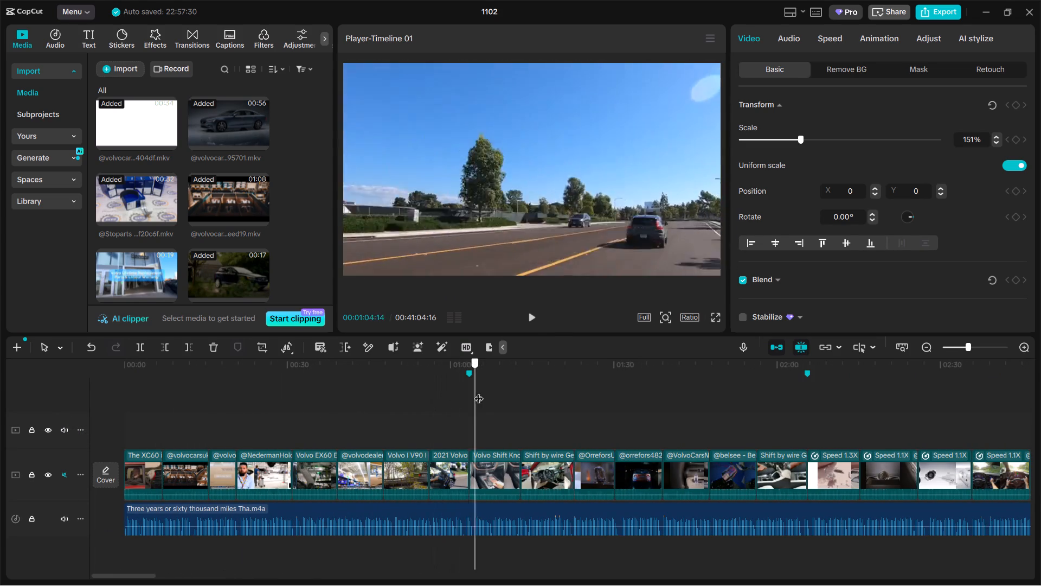
left_click_drag(479, 392, 703, 391)
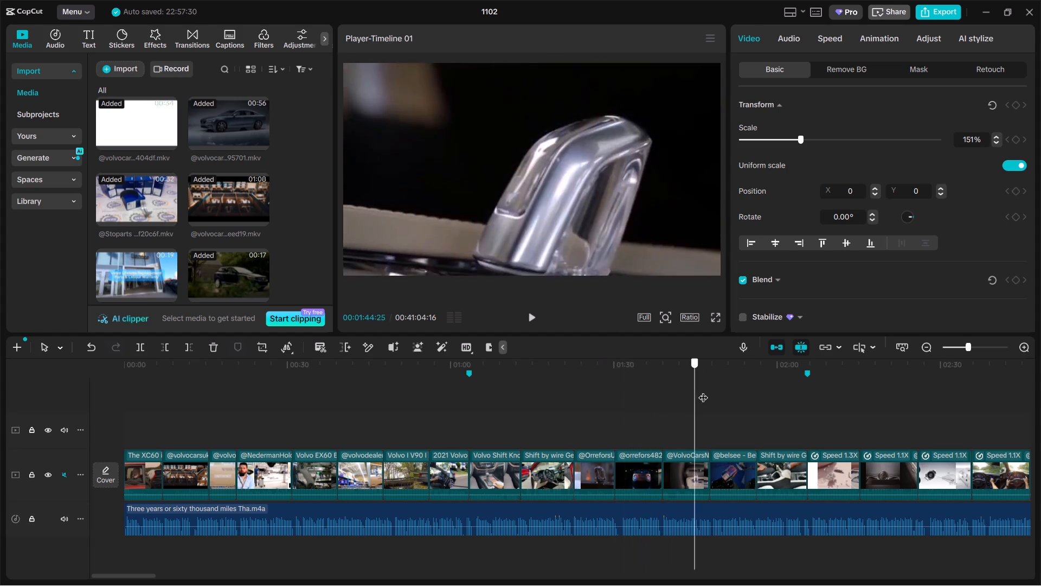
left_click_drag(703, 391, 905, 394)
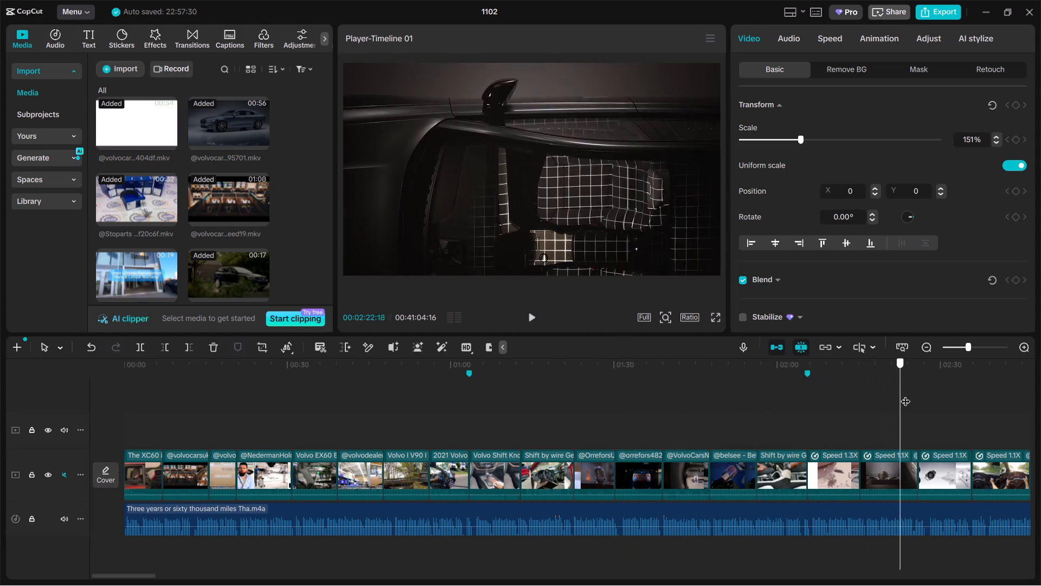
left_click_drag(905, 394, 1010, 402)
Check the B-roll between about 2:42 and 5:49 for captions and framing problems.
left_click_drag(831, 509, 779, 504)
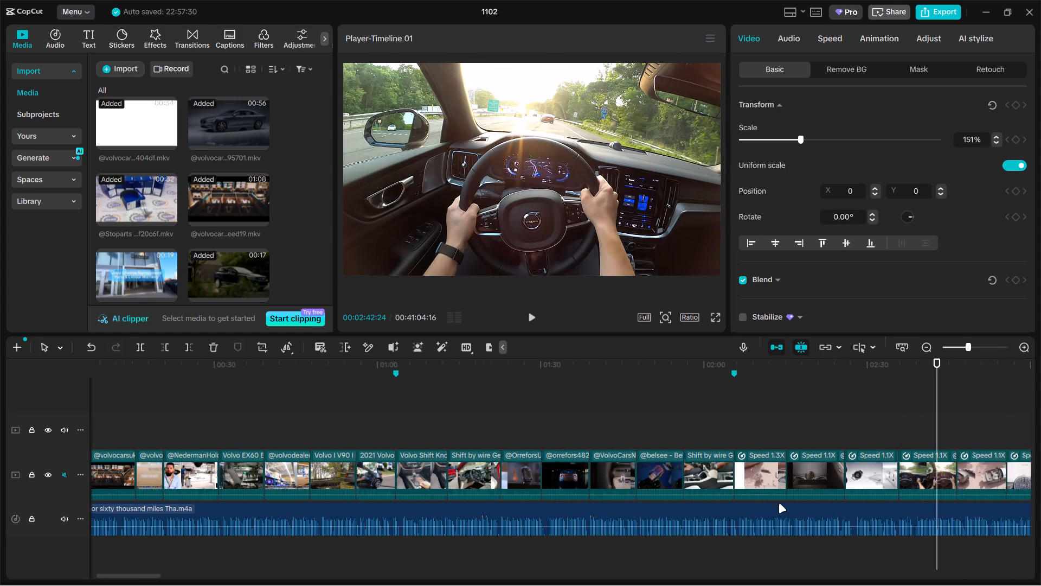
left_click_drag(779, 504, 620, 488)
scroll(468, 475, "down", 2, "ctrl")
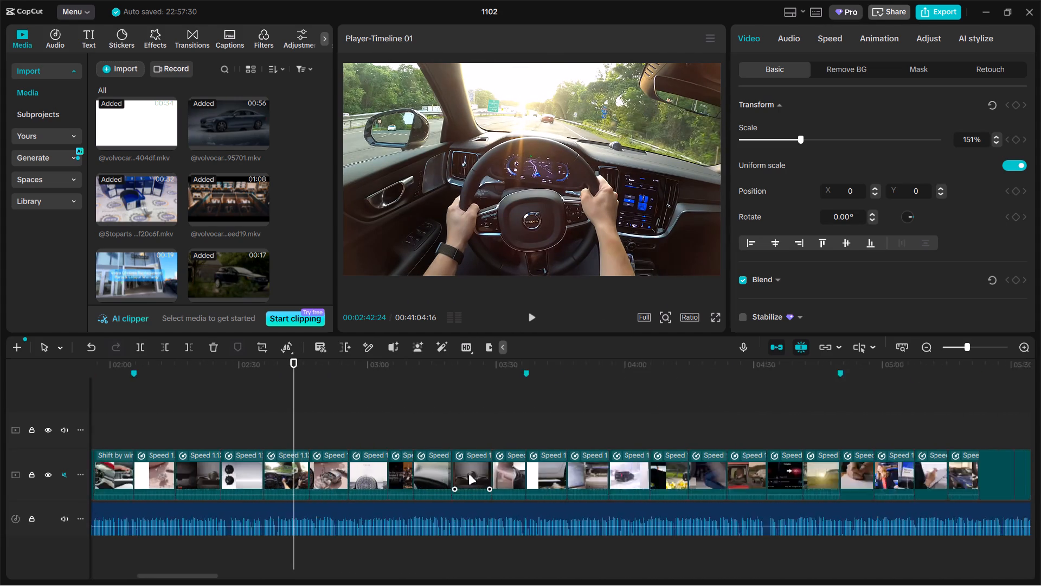
scroll(468, 475, "down", 2, "ctrl")
left_click_drag(292, 425, 319, 419)
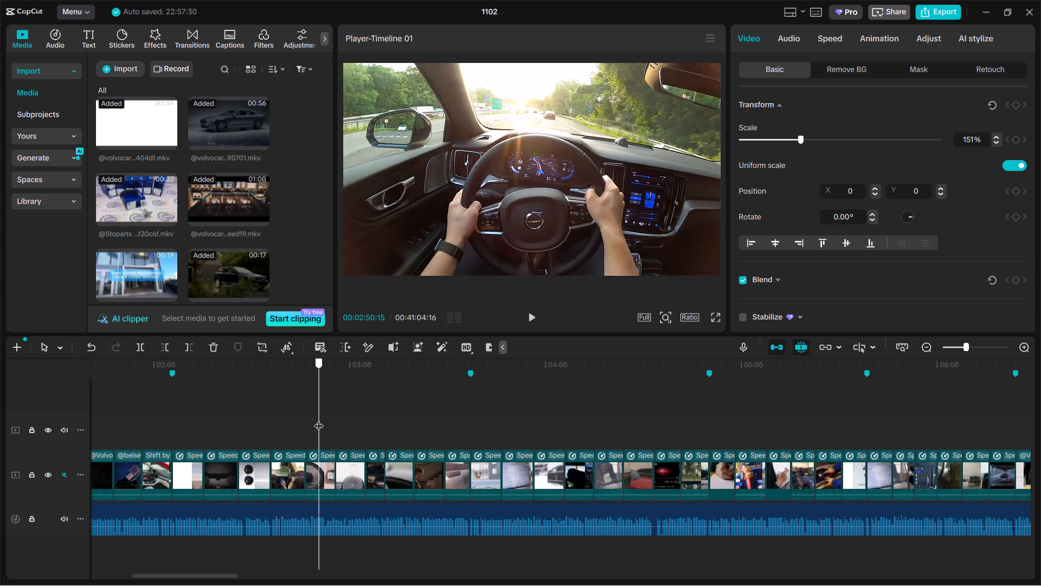
left_click_drag(319, 419, 489, 404)
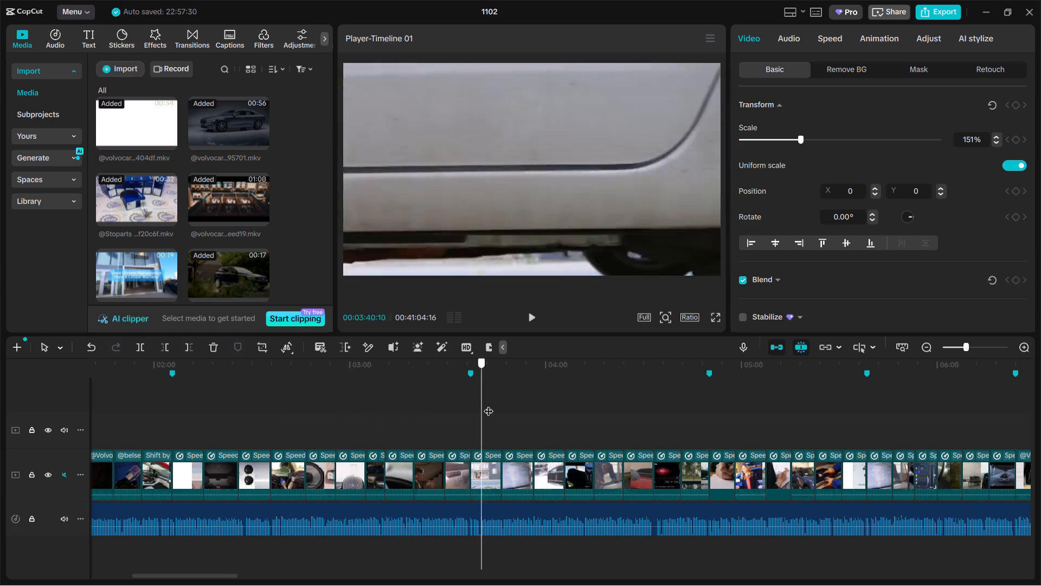
left_click_drag(489, 404, 608, 404)
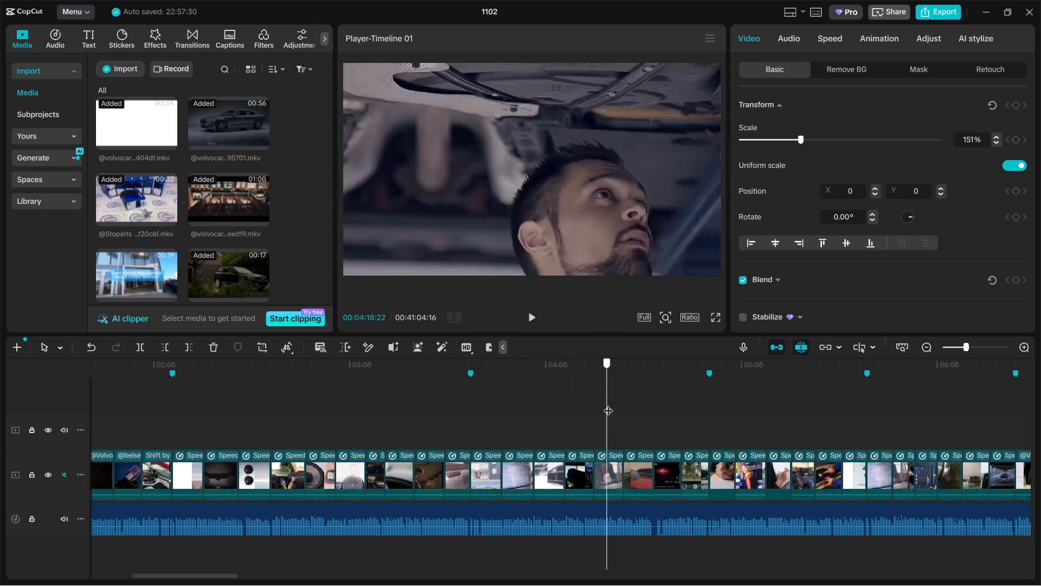
left_click_drag(608, 404, 680, 403)
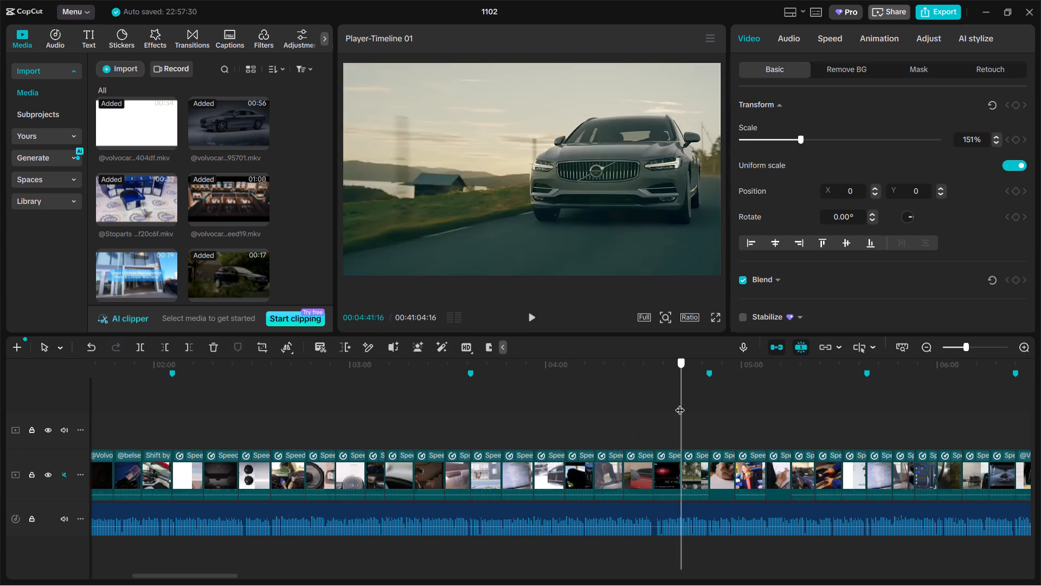
left_click_drag(680, 403, 730, 399)
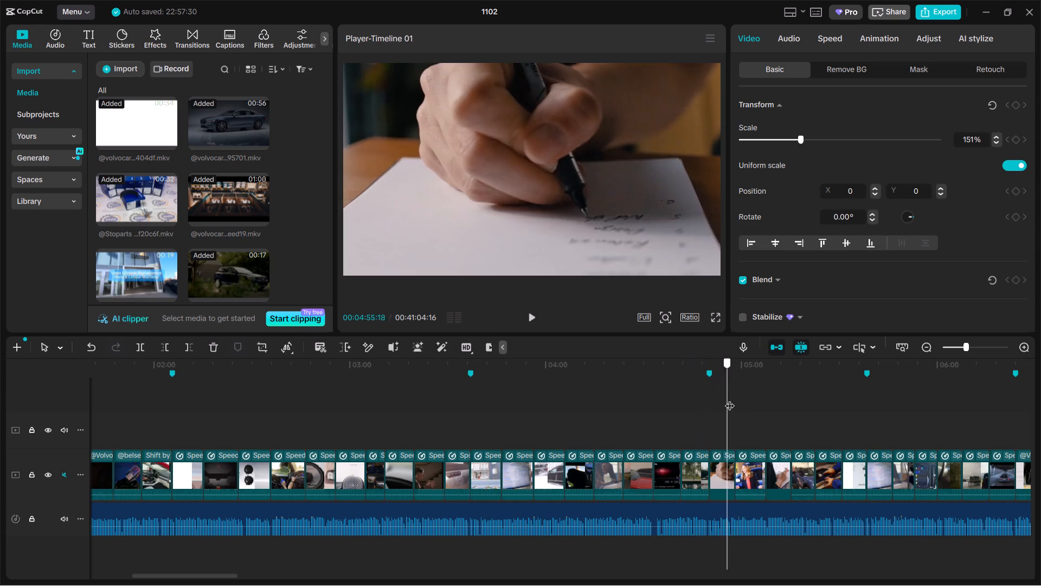
left_click_drag(730, 399, 837, 402)
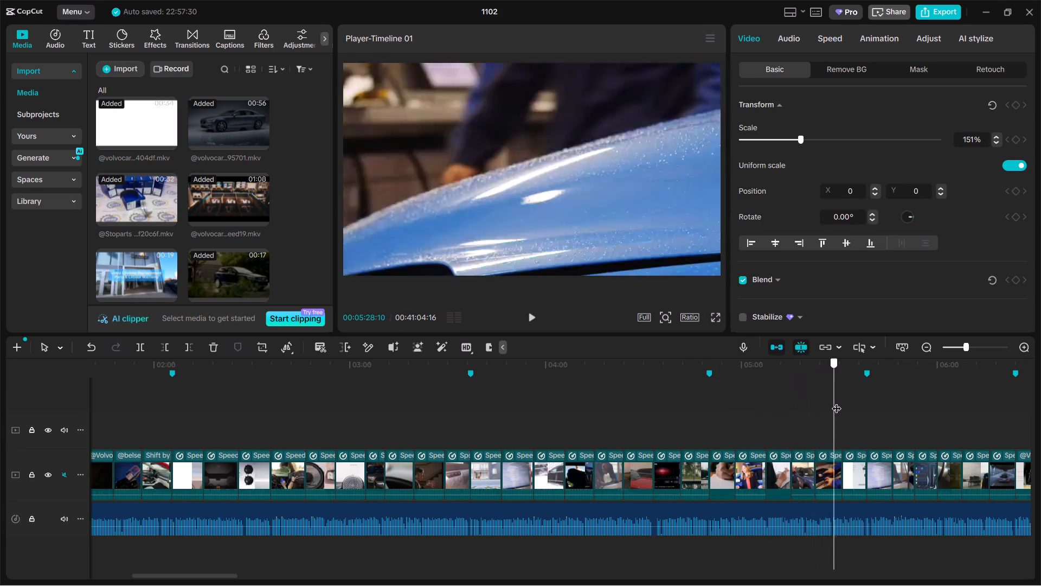
left_click_drag(837, 402, 903, 403)
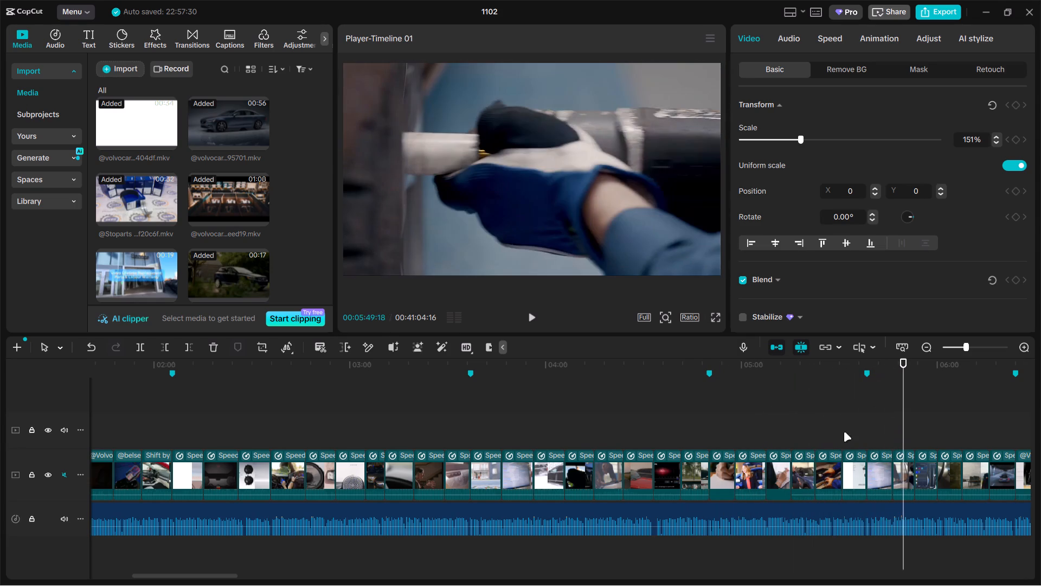
Scale the centre-display clip at 6:26 to 144% and shift it down to Y -158 to crop out its caption.
left_click_drag(773, 492, 726, 485)
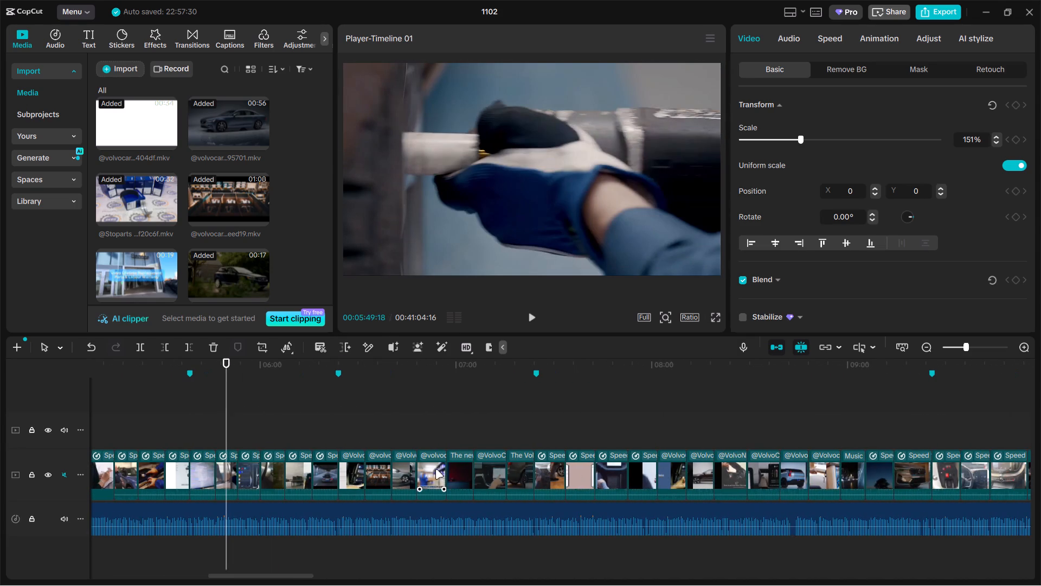
left_click_drag(228, 425, 243, 419)
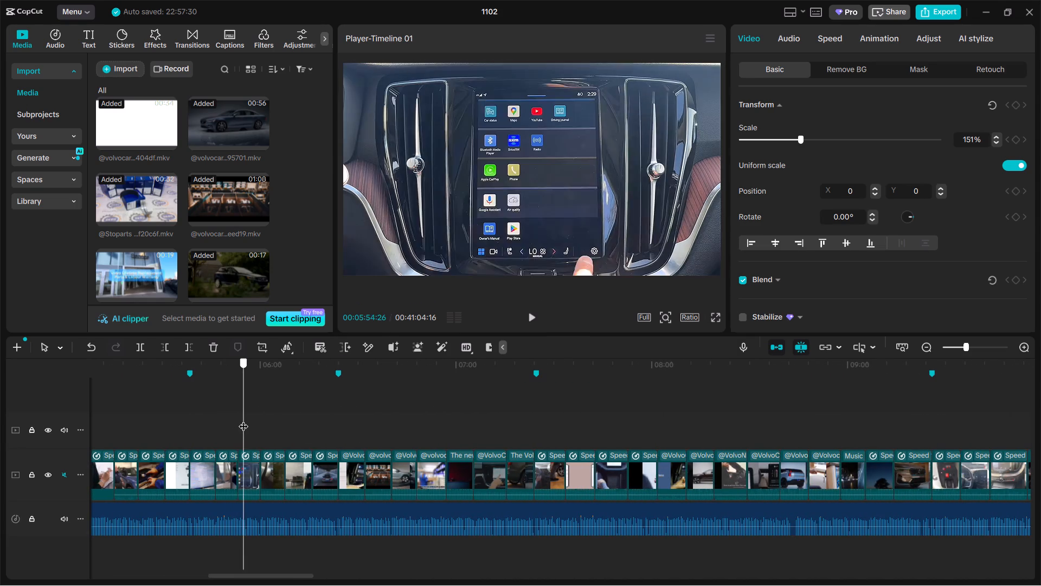
left_click_drag(243, 419, 331, 405)
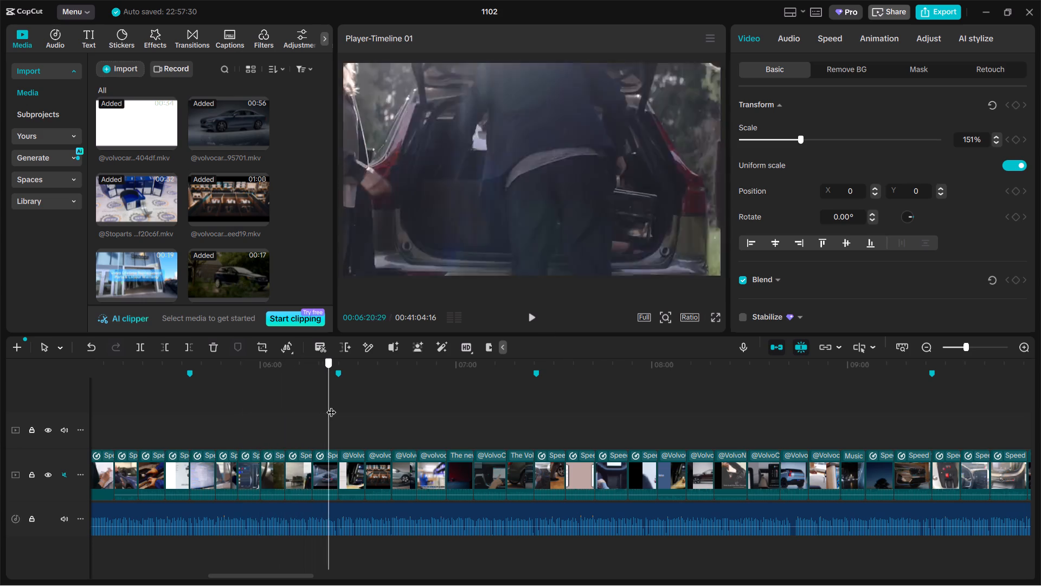
left_click_drag(331, 405, 345, 404)
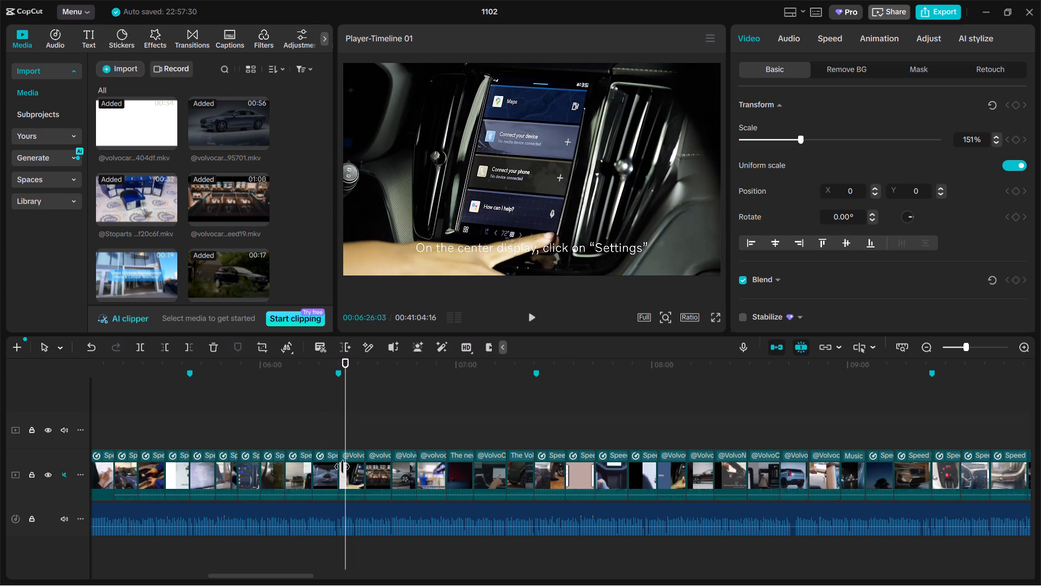
left_click(342, 467)
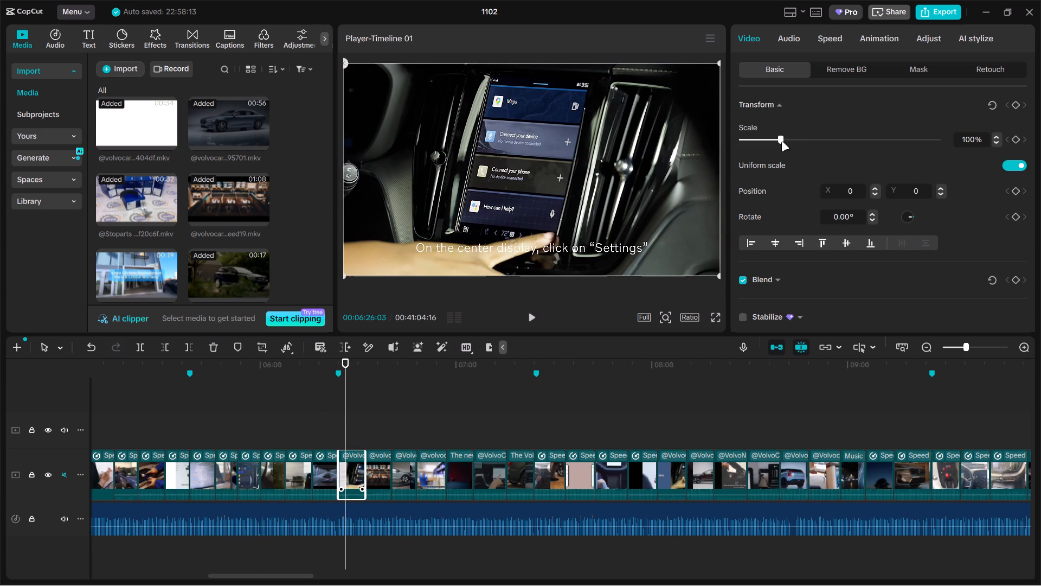
key("ctrl+z")
left_click(119, 349)
left_click_drag(781, 143, 798, 139)
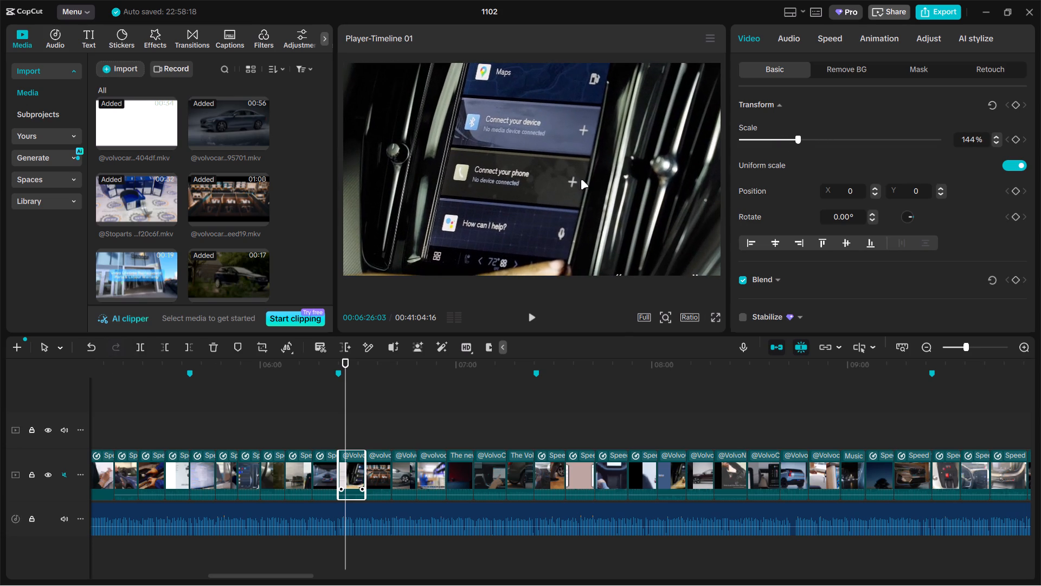
left_click_drag(581, 180, 583, 195)
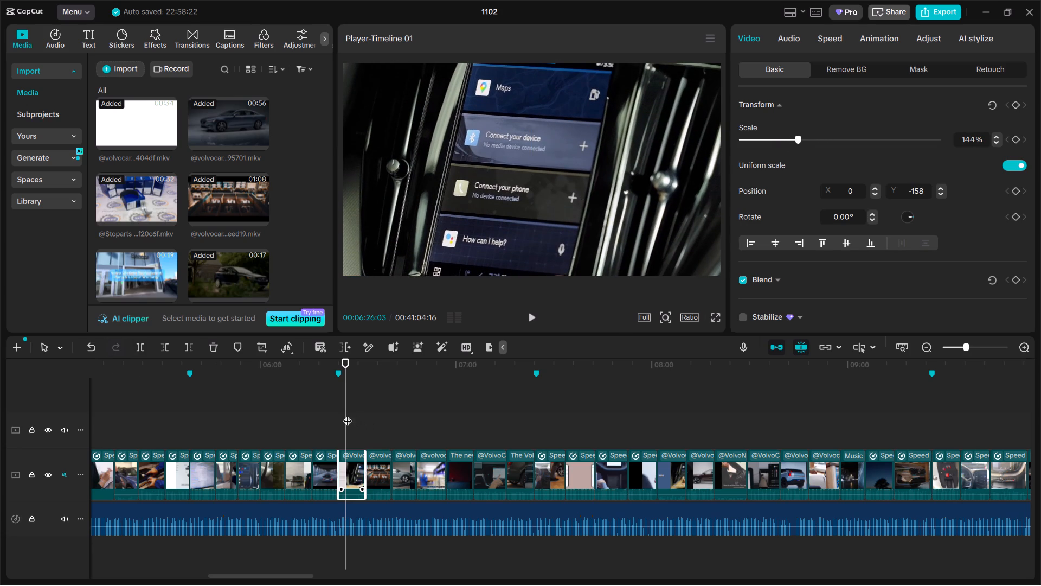
Scale the door-handle clip at 8:15 to 229% to crop out its "Tap Five Times" caption.
left_click_drag(348, 414, 494, 388)
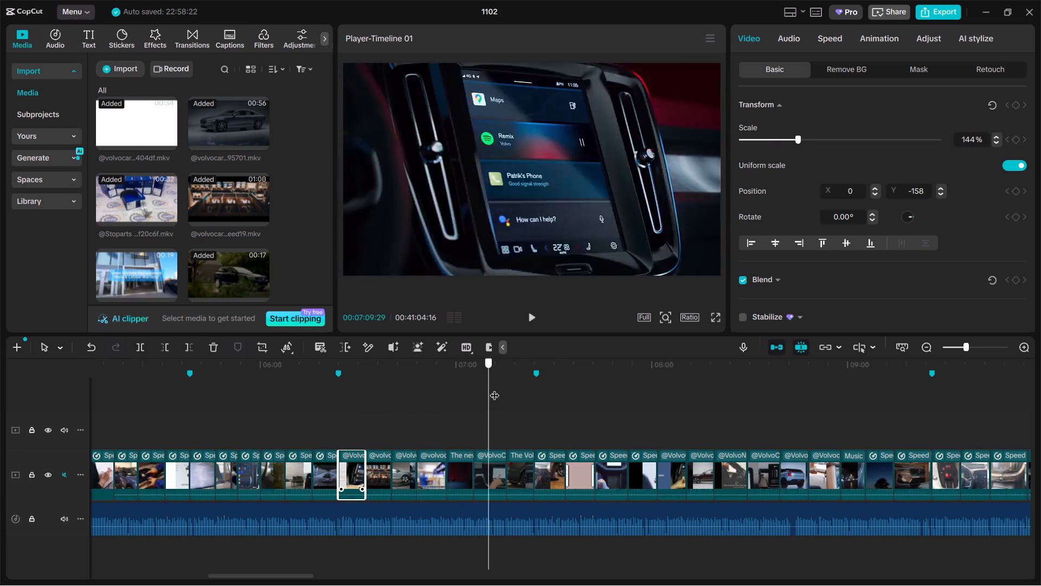
left_click_drag(494, 388, 651, 385)
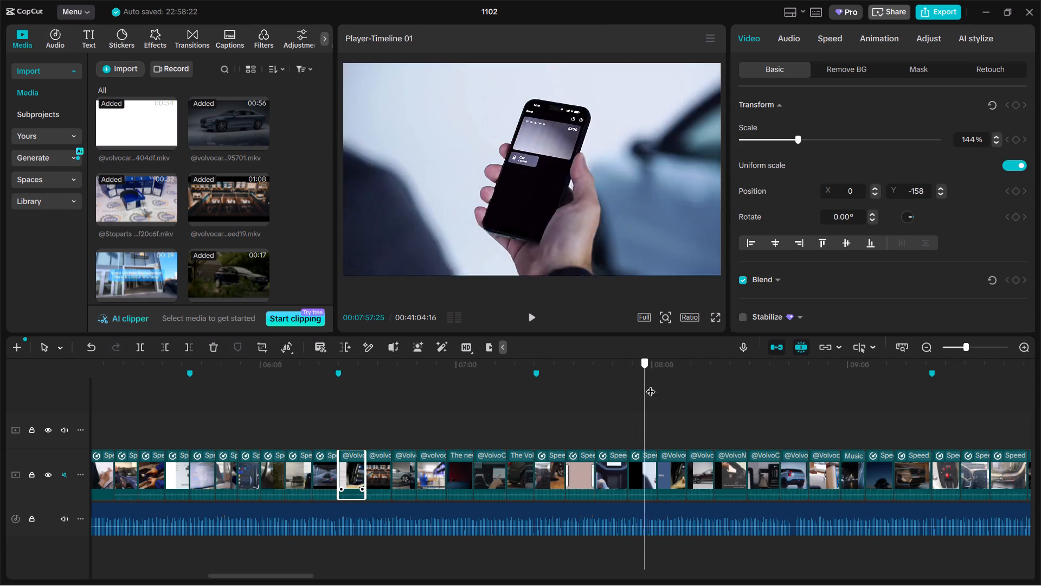
left_click_drag(651, 385, 704, 375)
left_click(706, 465)
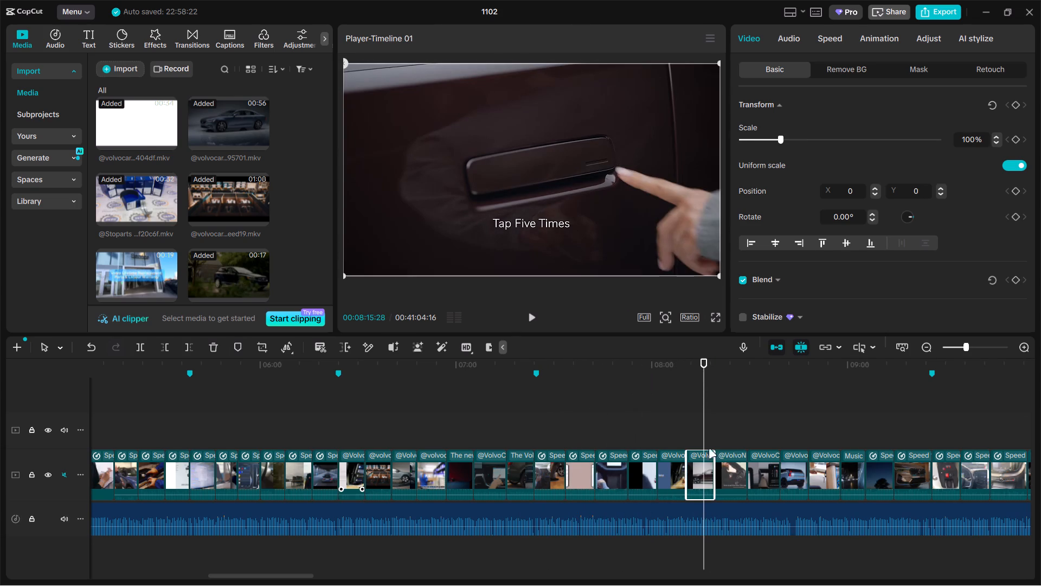
left_click_drag(782, 137, 833, 128)
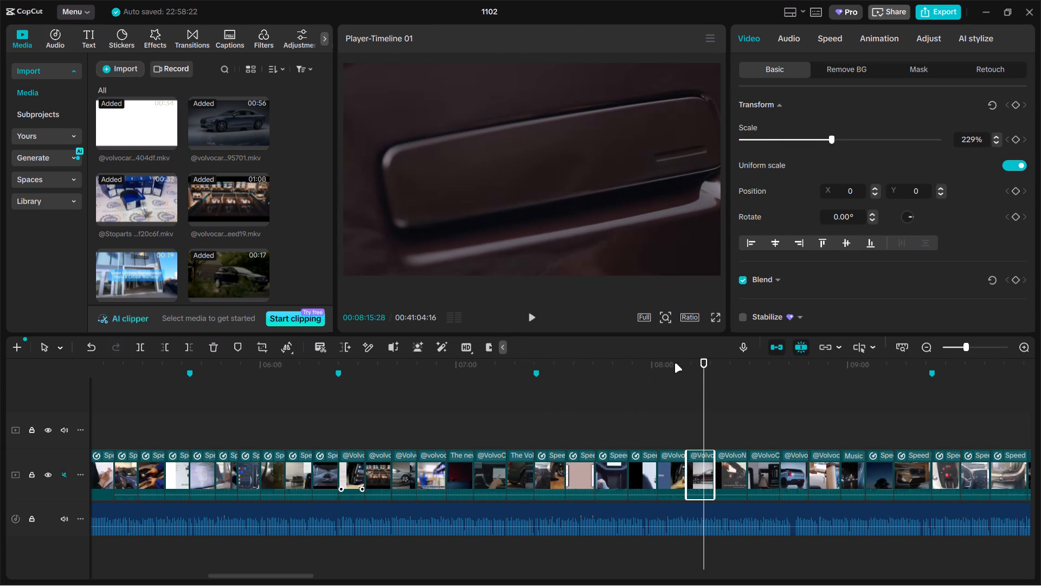
Scale the black truck clip at 9:02 to 146% to crop out the watermark and black edges.
left_click_drag(704, 389, 721, 383)
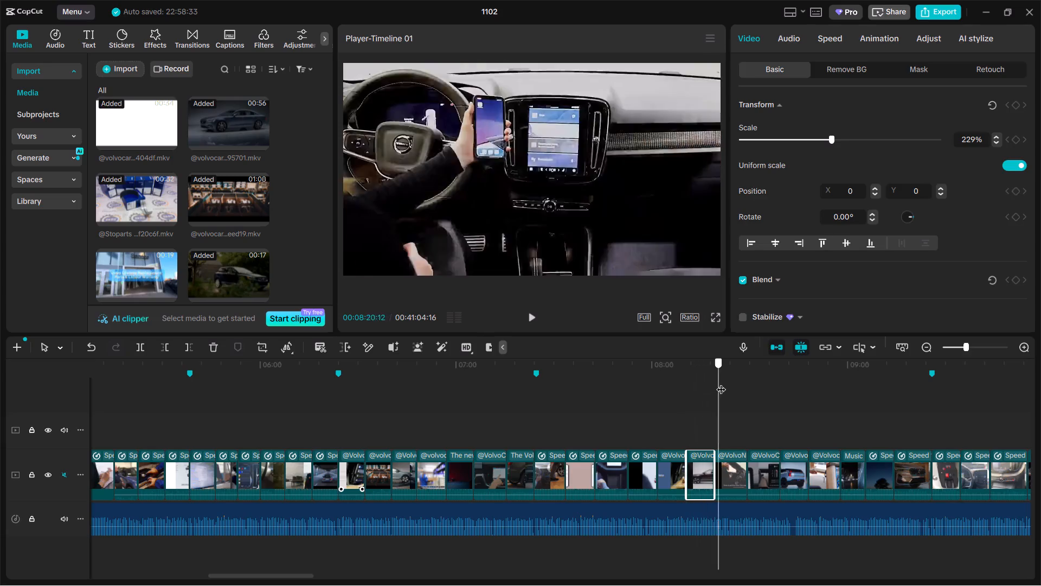
left_click_drag(721, 383, 861, 366)
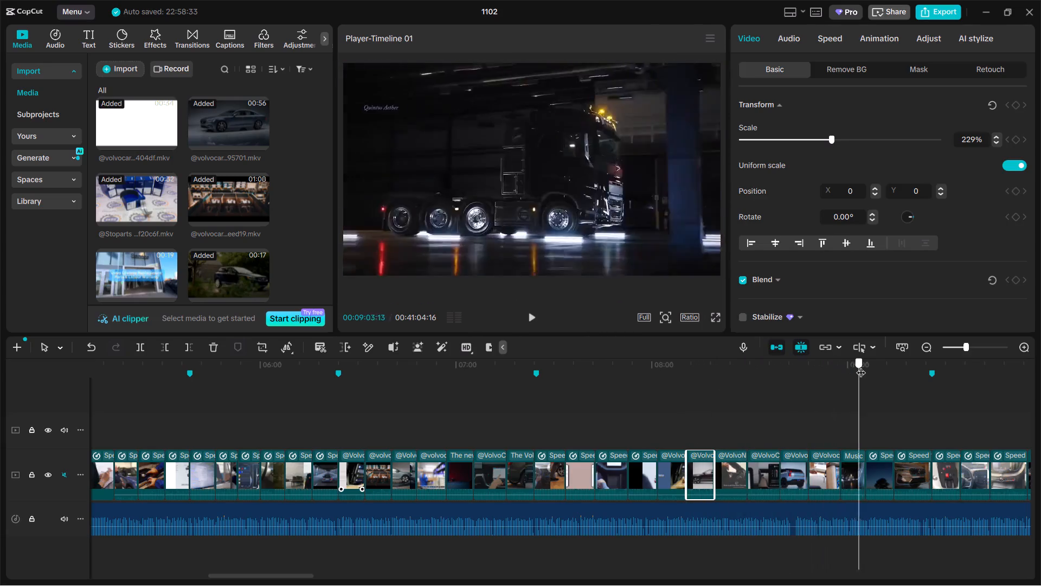
left_click_drag(861, 366, 857, 374)
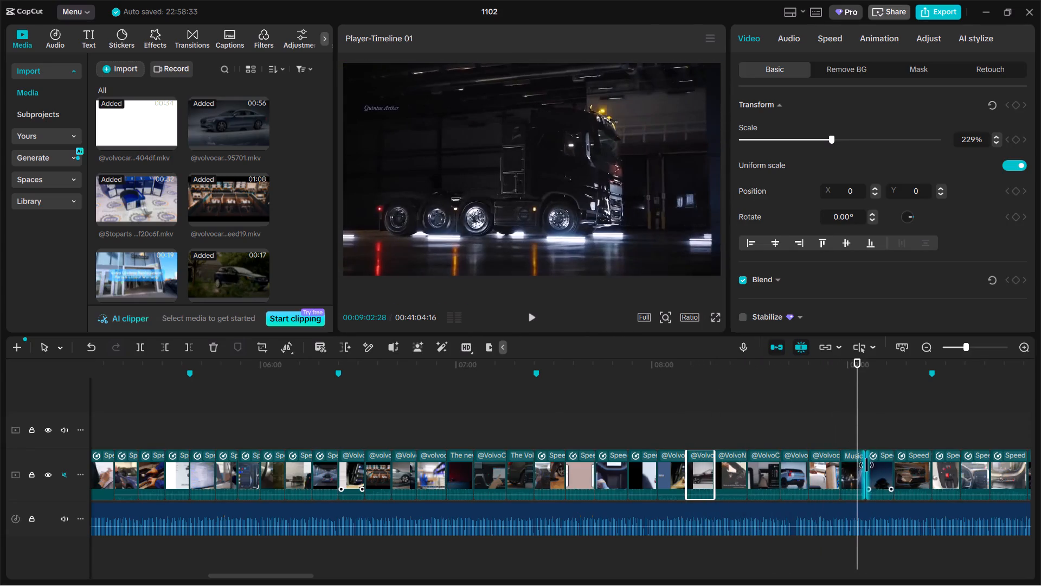
left_click(854, 479)
left_click_drag(782, 146, 789, 145)
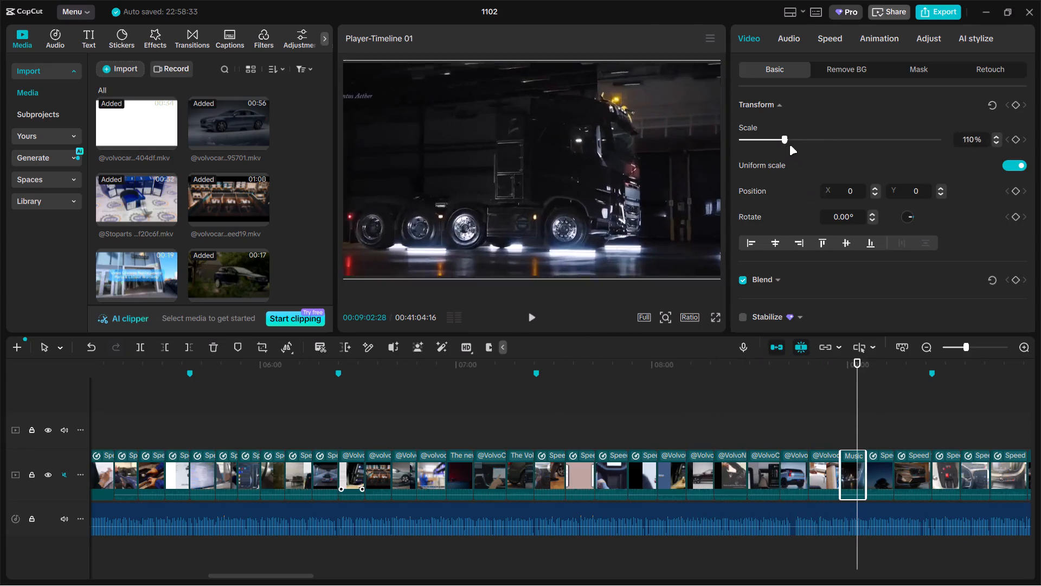
left_click_drag(789, 145, 799, 143)
Review the B-roll onward from 9:02 and scale the overhead crash-test clip at 10:33 to 153% to crop out the Euro NCAP logo.
left_click_drag(464, 506, 446, 500)
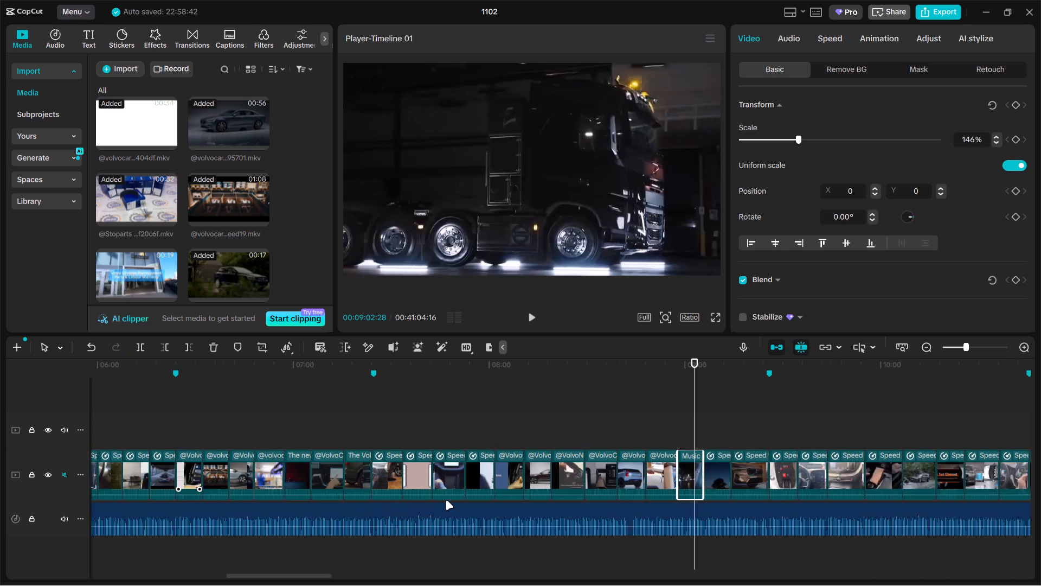
left_click_drag(446, 500, 412, 496)
scroll(299, 474, "down", 1, "ctrl")
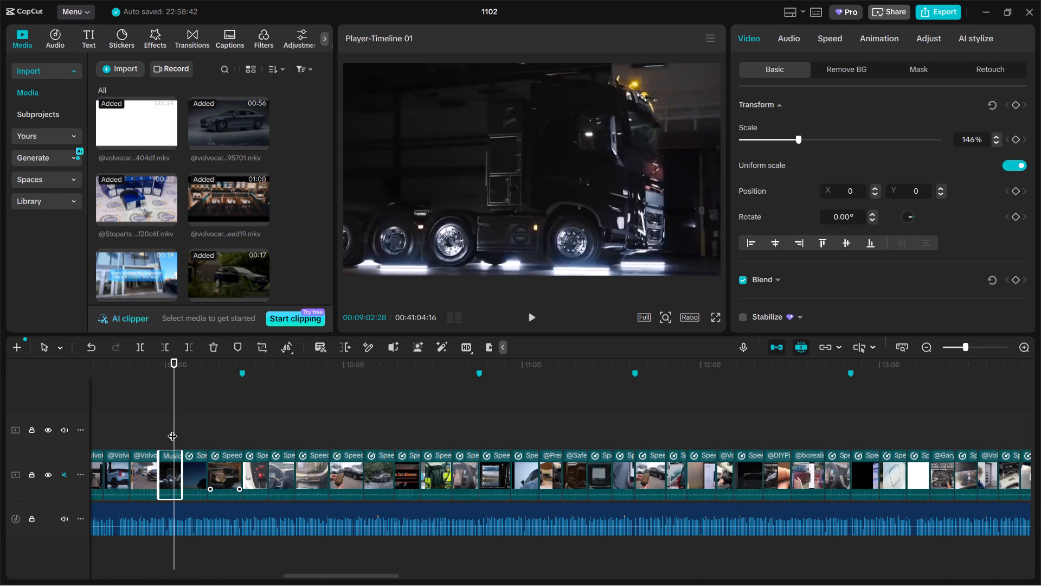
left_click_drag(173, 429, 234, 421)
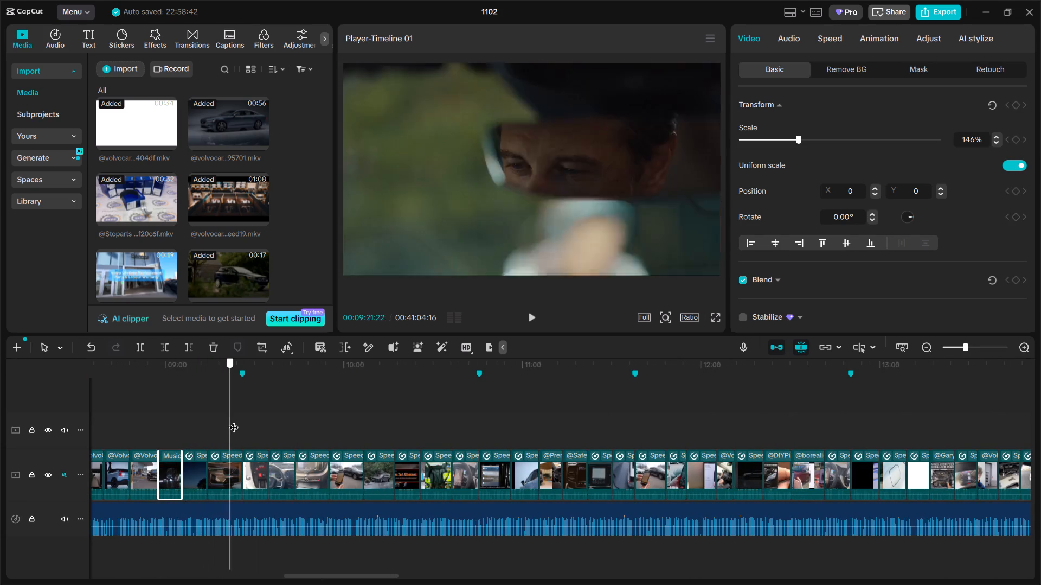
left_click_drag(234, 421, 341, 413)
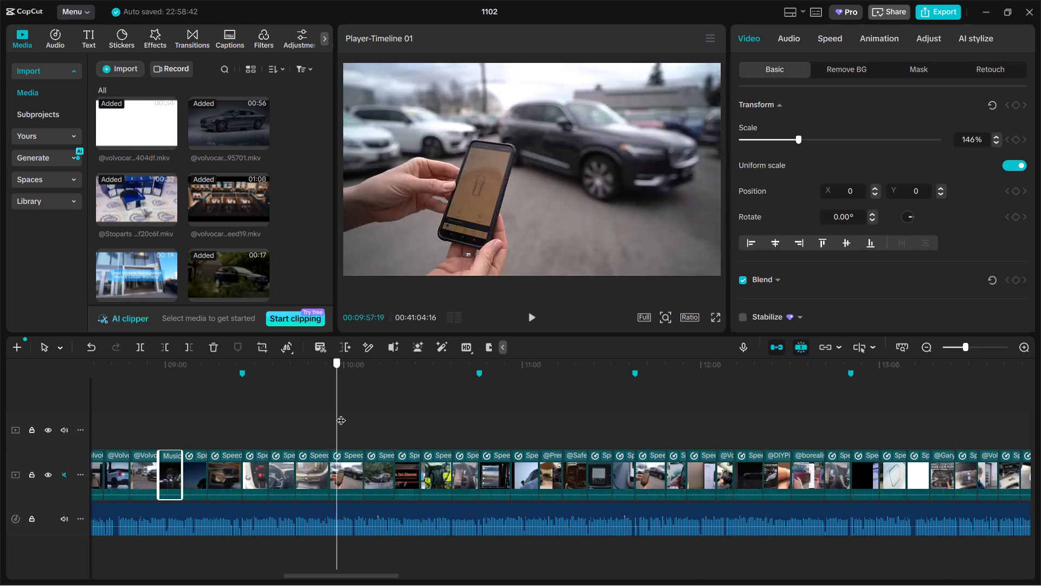
left_click_drag(341, 413, 448, 416)
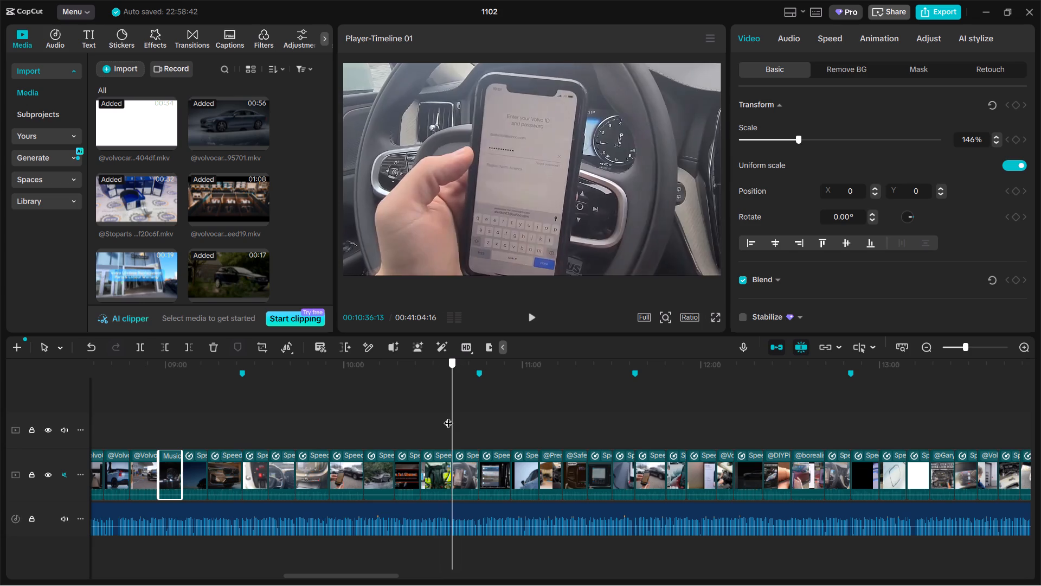
left_click_drag(448, 416, 442, 416)
left_click(438, 468)
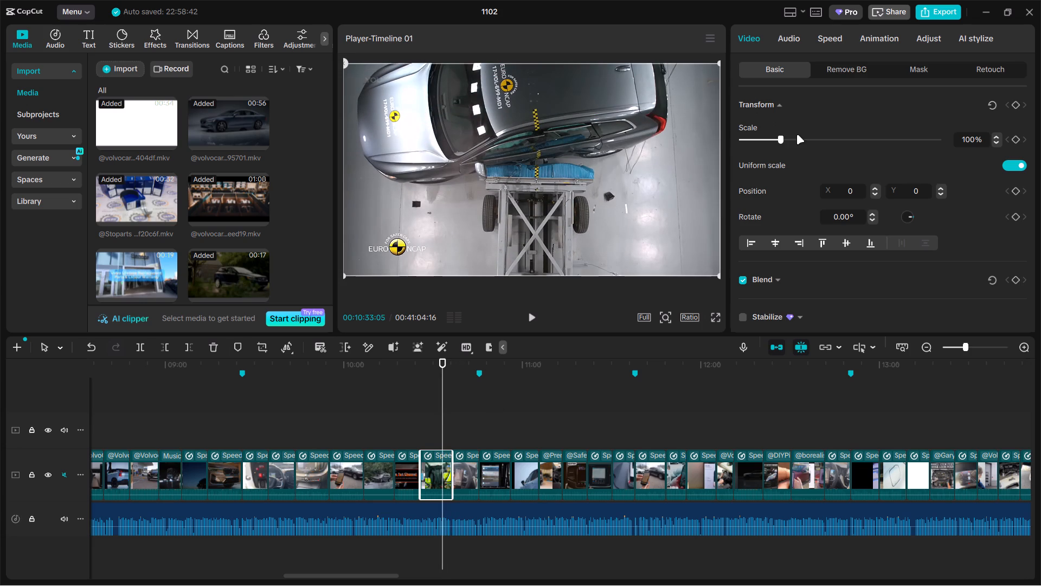
left_click_drag(785, 141, 801, 137)
Review the B-roll onward from 10:33 and scale the tyre-compressor clip at 13:03 to 136% to crop out the Sealey corner logo.
left_click_drag(444, 397, 458, 397)
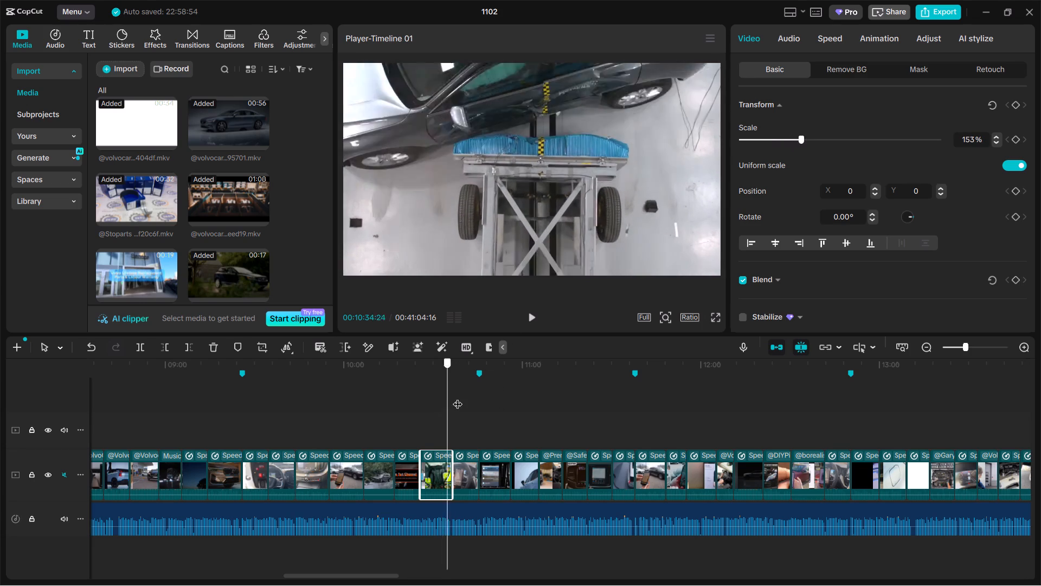
left_click_drag(458, 397, 602, 396)
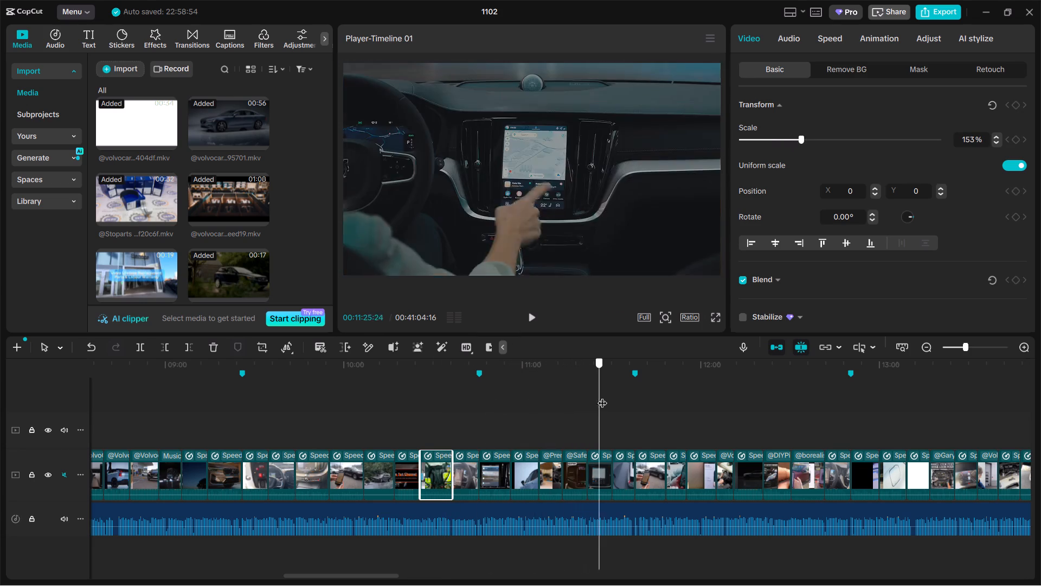
left_click_drag(602, 396, 753, 398)
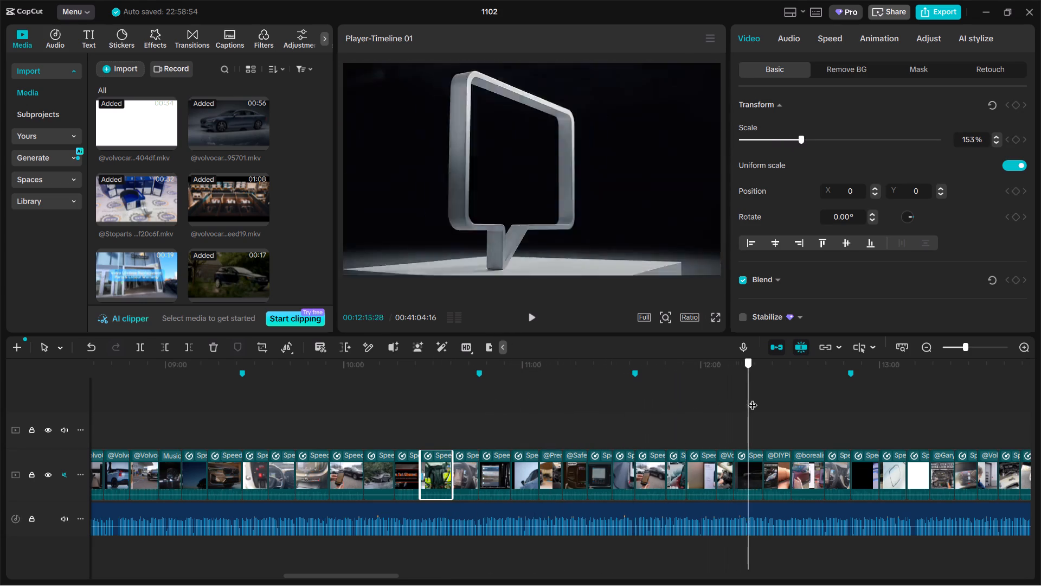
left_click_drag(753, 398, 913, 412)
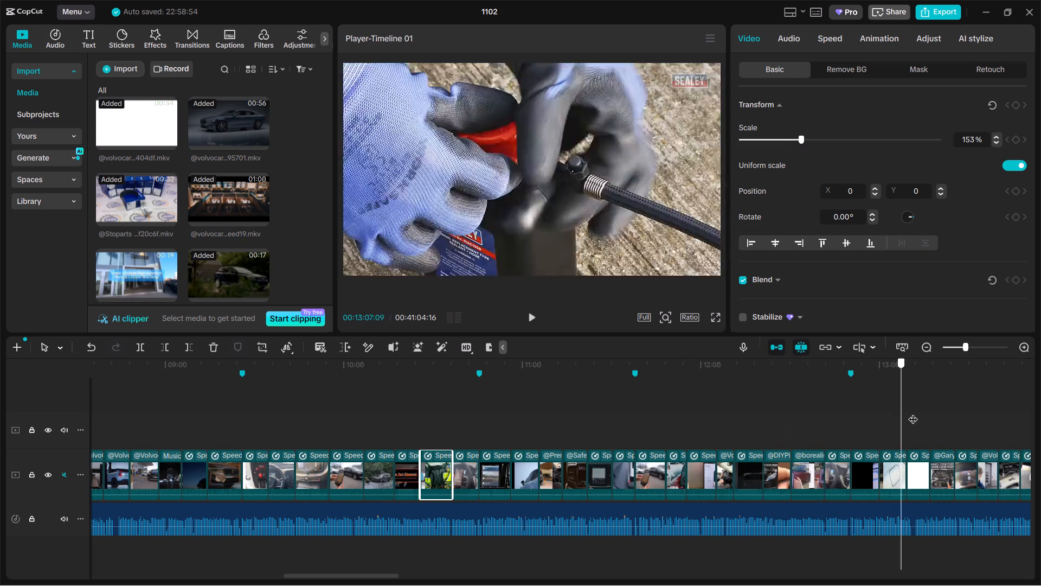
left_click_drag(913, 412, 890, 418)
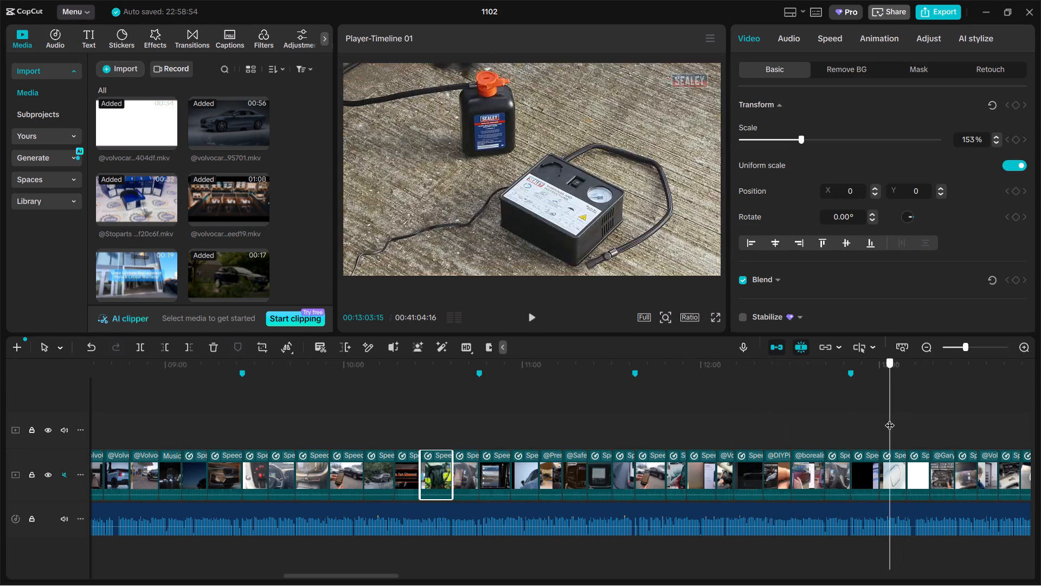
left_click_drag(890, 418, 891, 418)
left_click(895, 470)
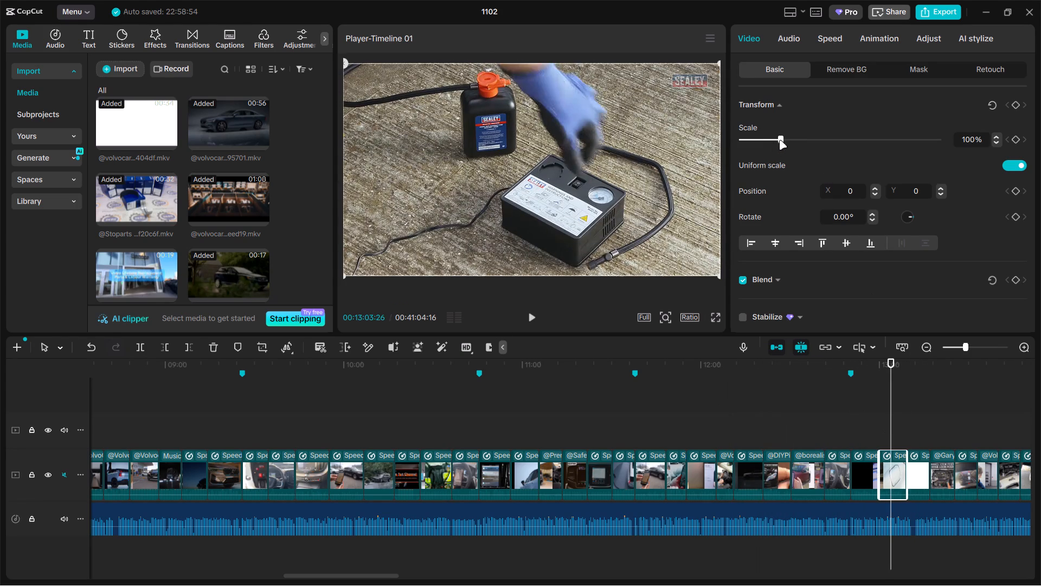
left_click_drag(779, 140, 793, 136)
Check the B-roll between about 13:03 and 15:01 for captions, logos and framing problems.
left_click_drag(696, 439, 686, 448)
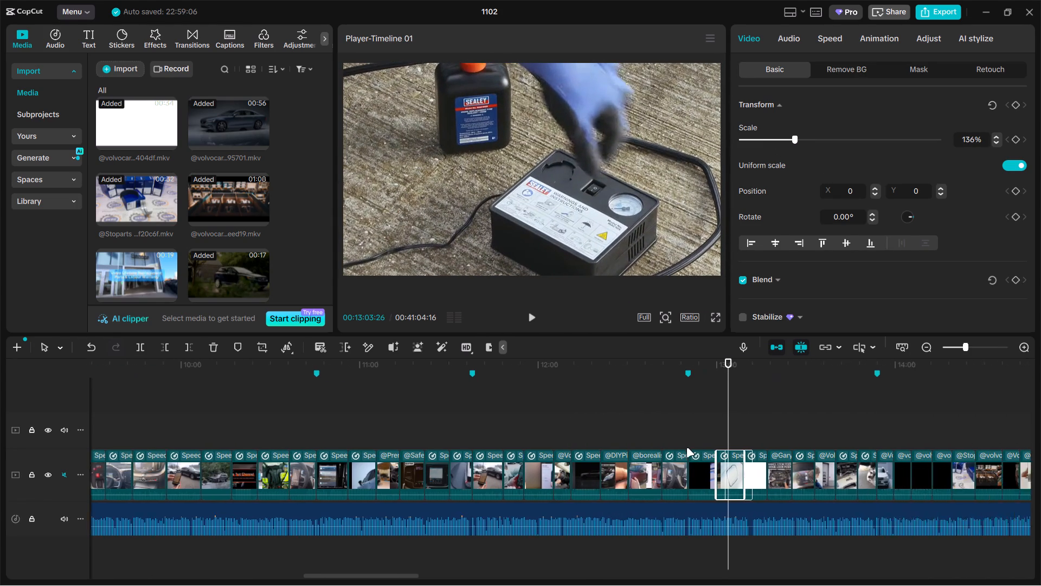
left_click_drag(686, 448, 526, 456)
left_click_drag(131, 459, 166, 449)
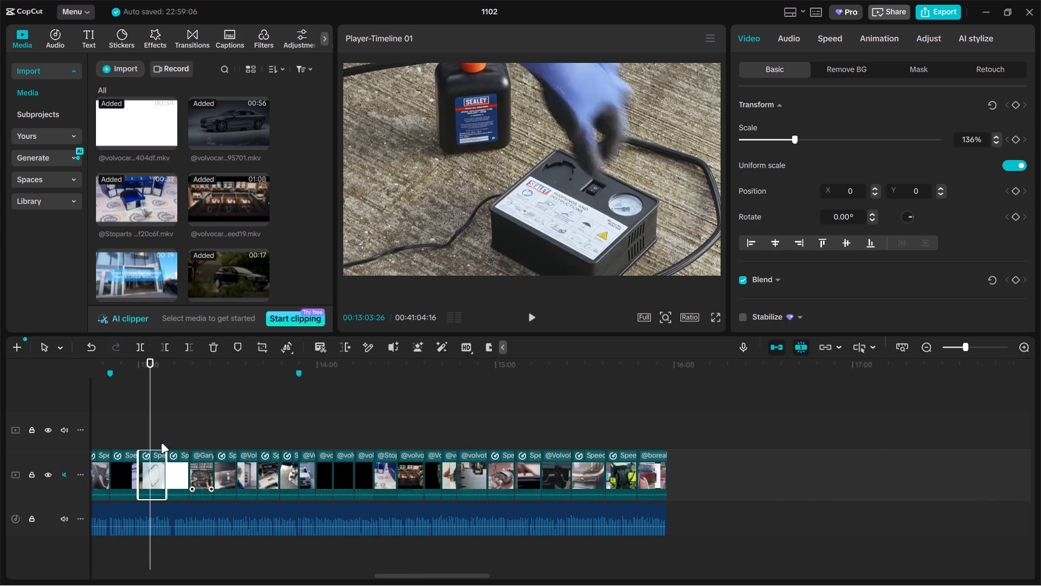
left_click_drag(151, 426, 192, 414)
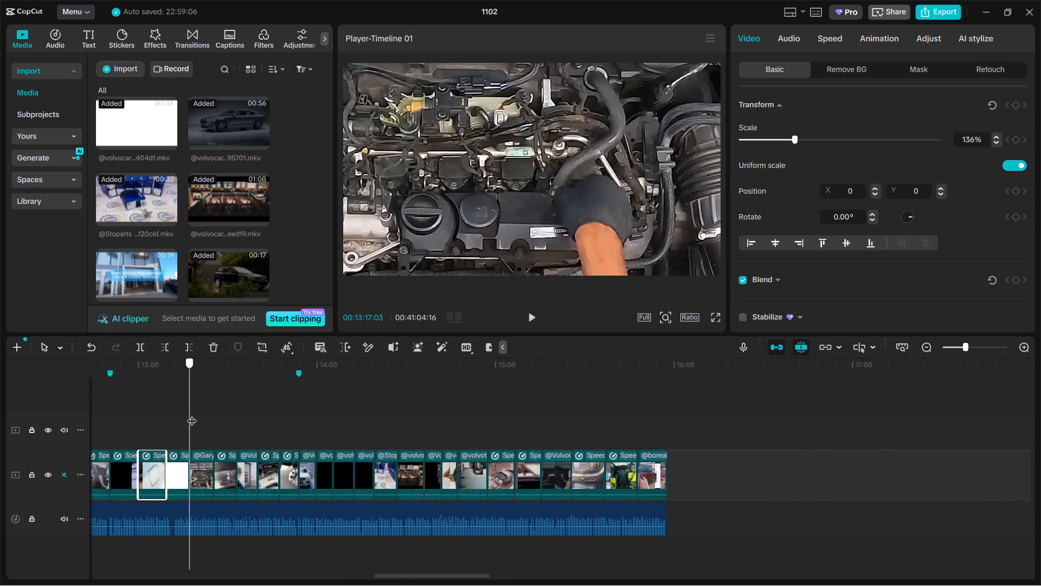
left_click_drag(192, 414, 302, 413)
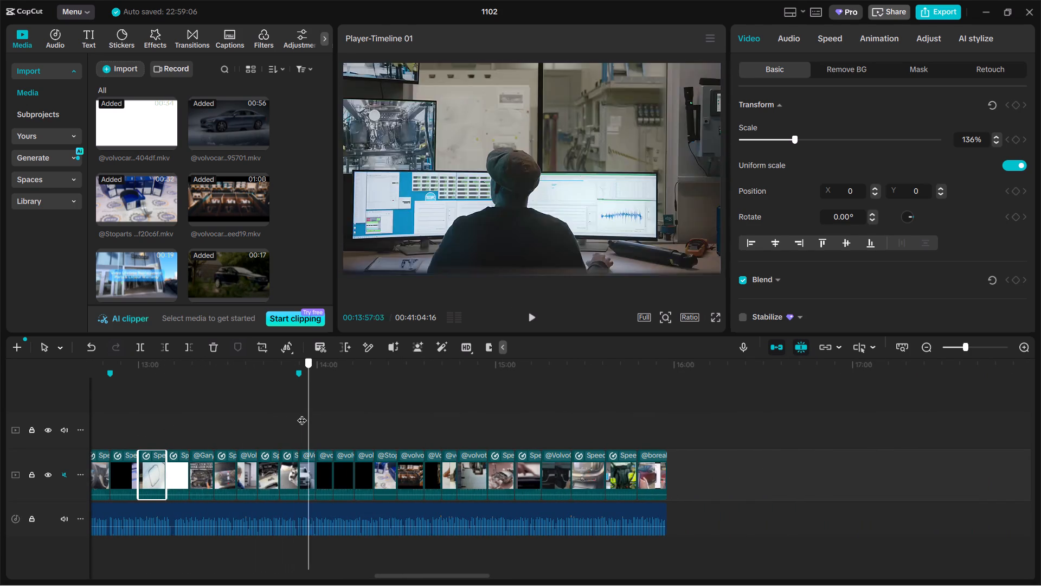
left_click_drag(302, 413, 342, 424)
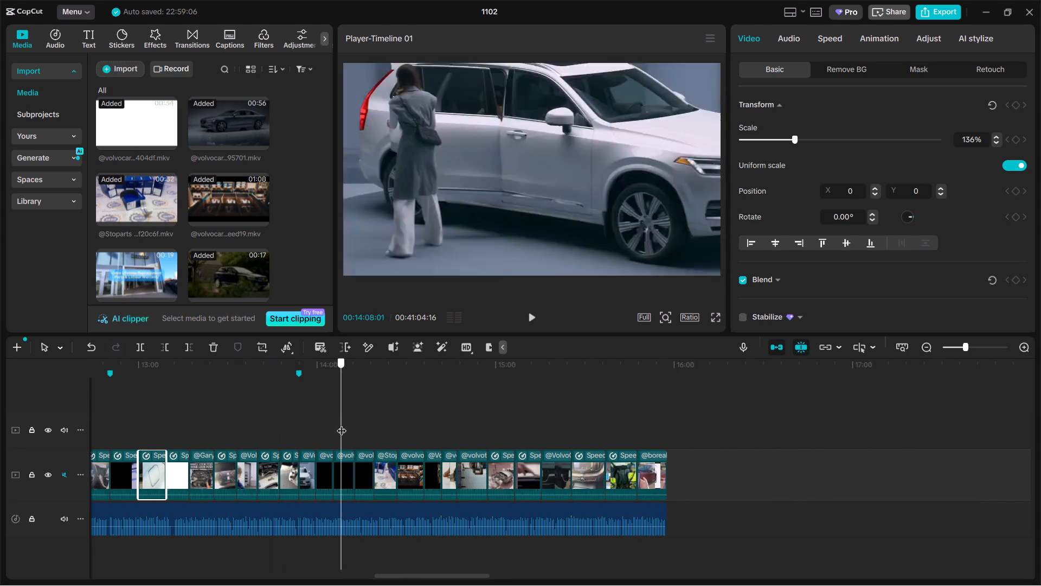
left_click_drag(342, 424, 500, 429)
Delete the two leftover clips on the upper track, well past the end of the voice-over.
scroll(520, 430, "down", 20, "ctrl")
scroll(520, 430, "down", 11, "ctrl")
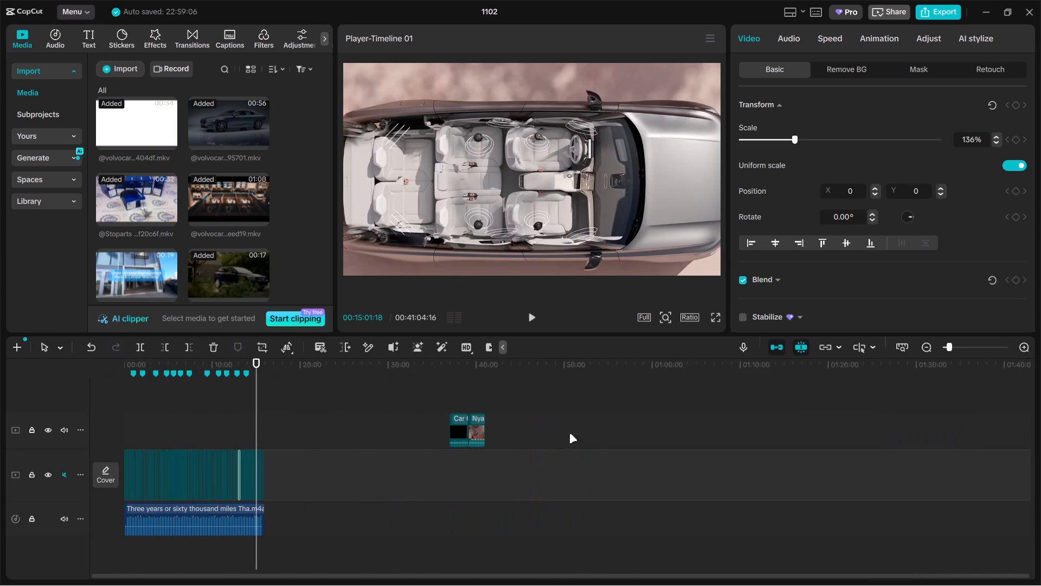
left_click_drag(425, 419, 552, 433)
left_click_drag(429, 429, 537, 435)
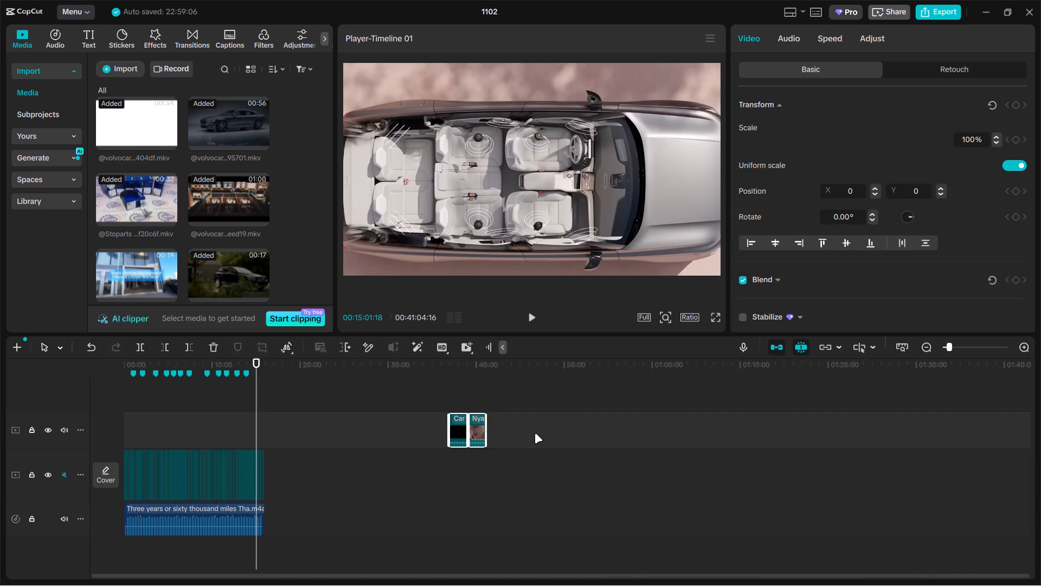
key("BackSpace")
Recheck the B-roll around 13:23–13:47 and trim about 2 seconds off the start of the brake-disc clip at 13:47 to remove its title text.
scroll(269, 432, "up", 15, "ctrl")
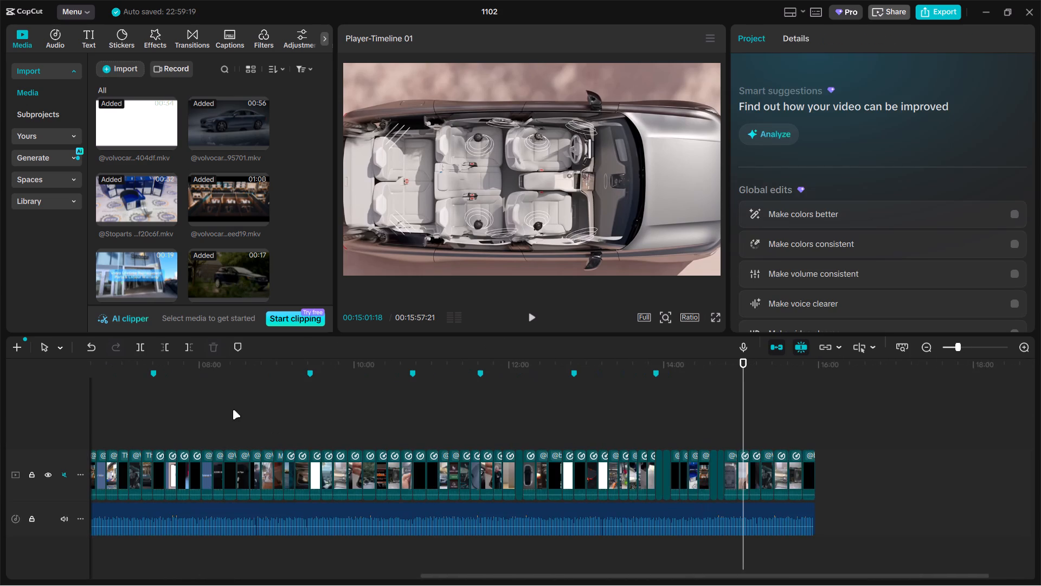
scroll(235, 409, "up", 8, "ctrl")
left_click(490, 419)
left_click_drag(486, 421, 471, 421)
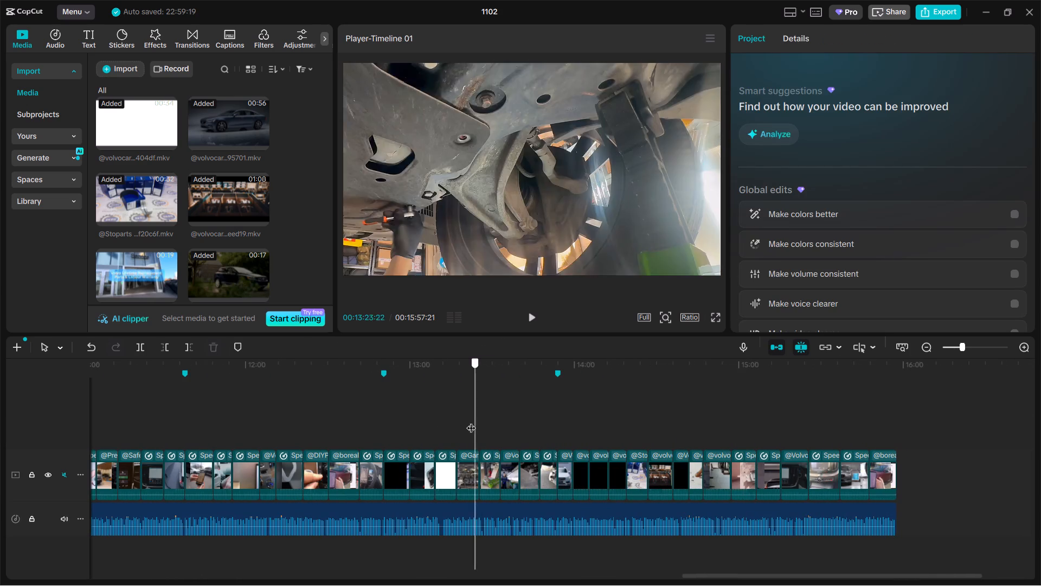
left_click_drag(471, 421, 537, 428)
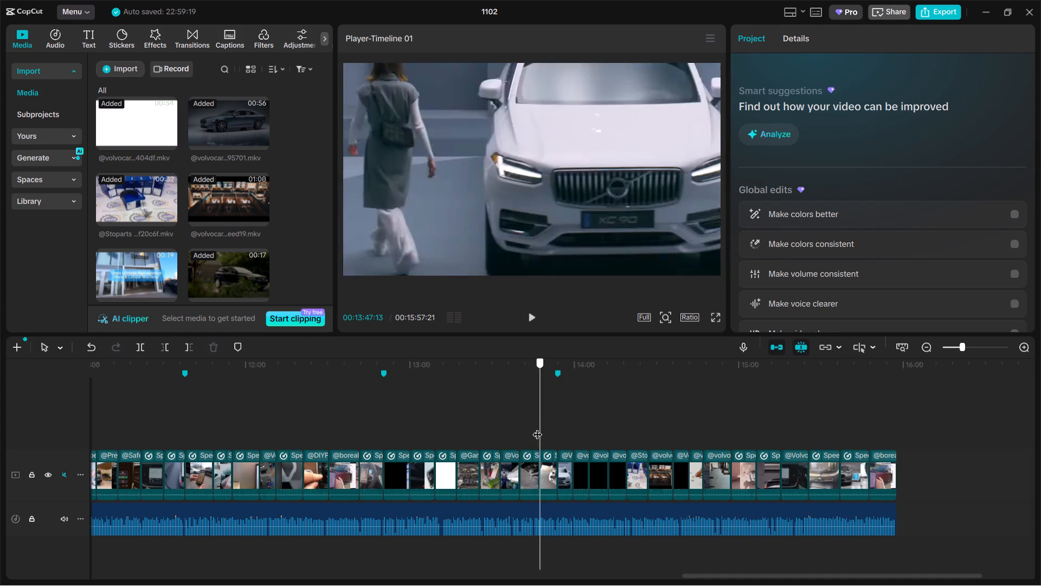
left_click_drag(537, 428, 532, 430)
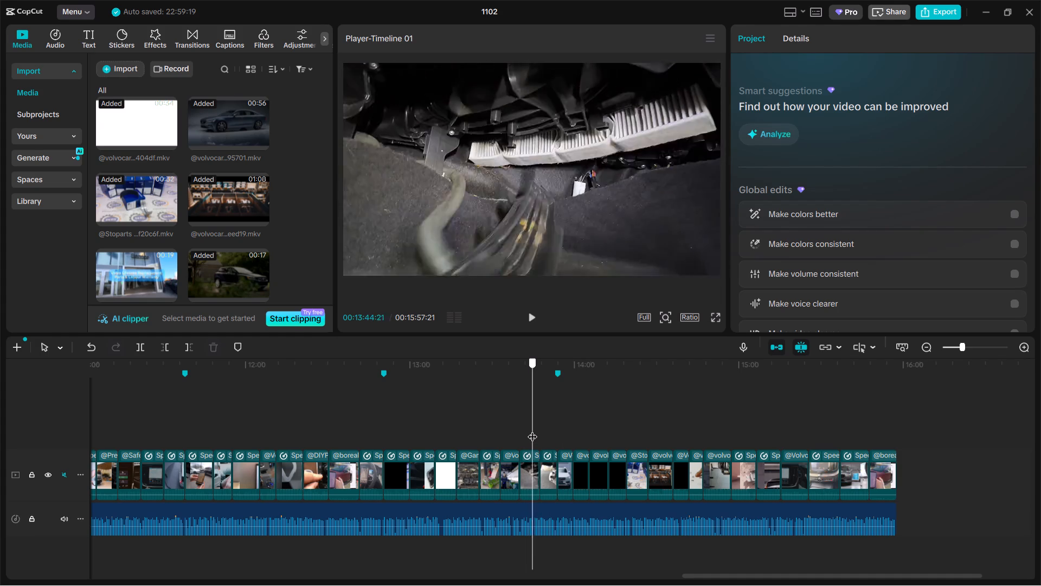
left_click_drag(532, 430, 542, 430)
scroll(554, 446, "up", 13, "ctrl")
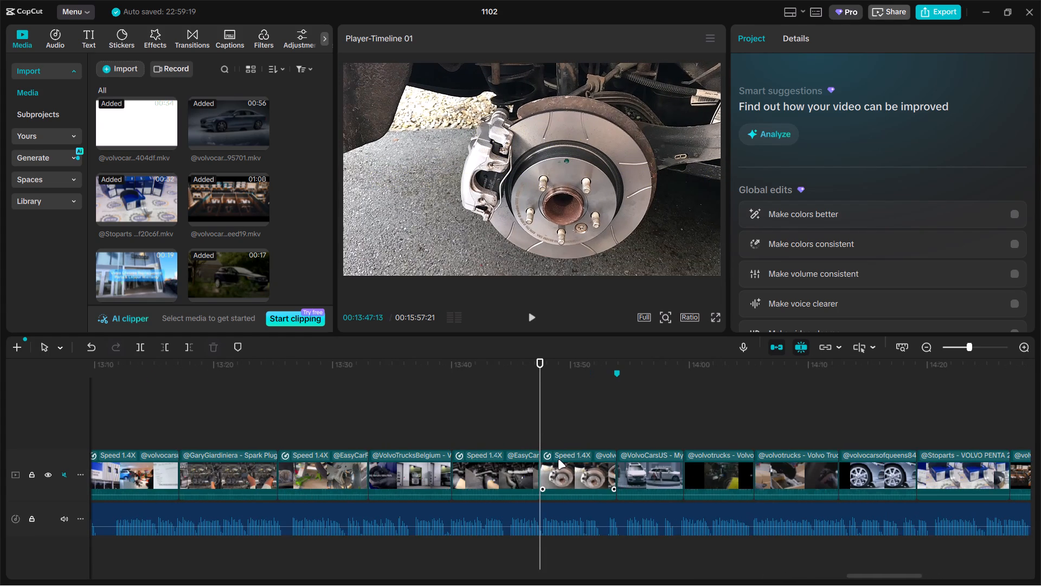
left_click(558, 460)
left_click_drag(539, 437, 552, 434)
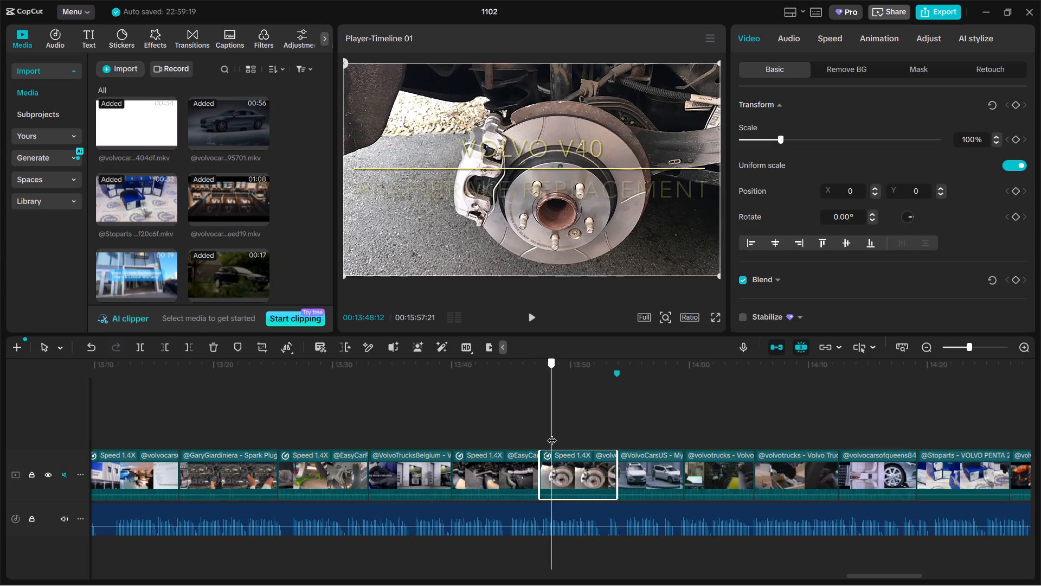
left_click_drag(552, 434, 567, 431)
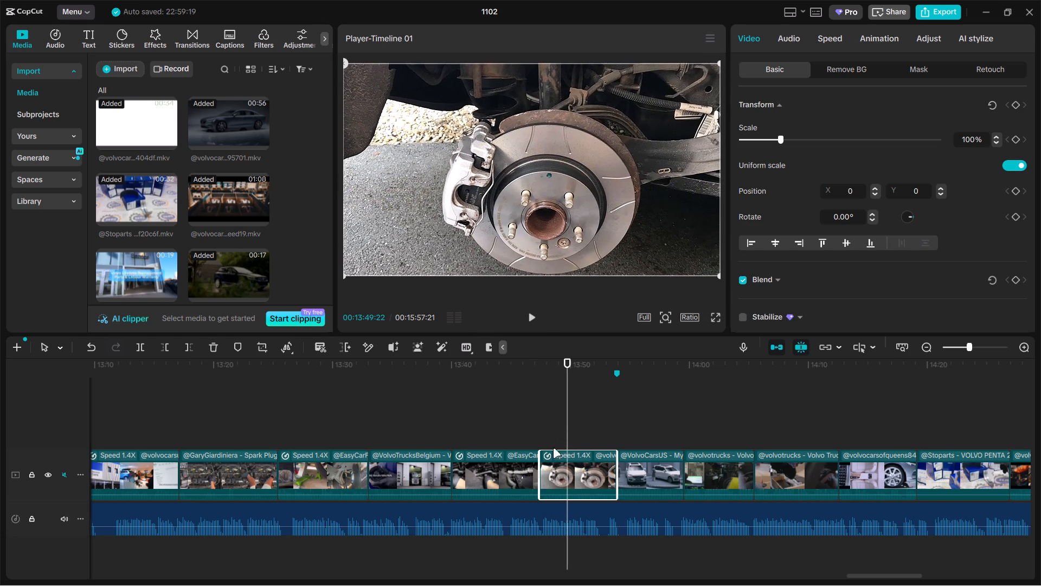
left_click_drag(541, 458, 567, 456)
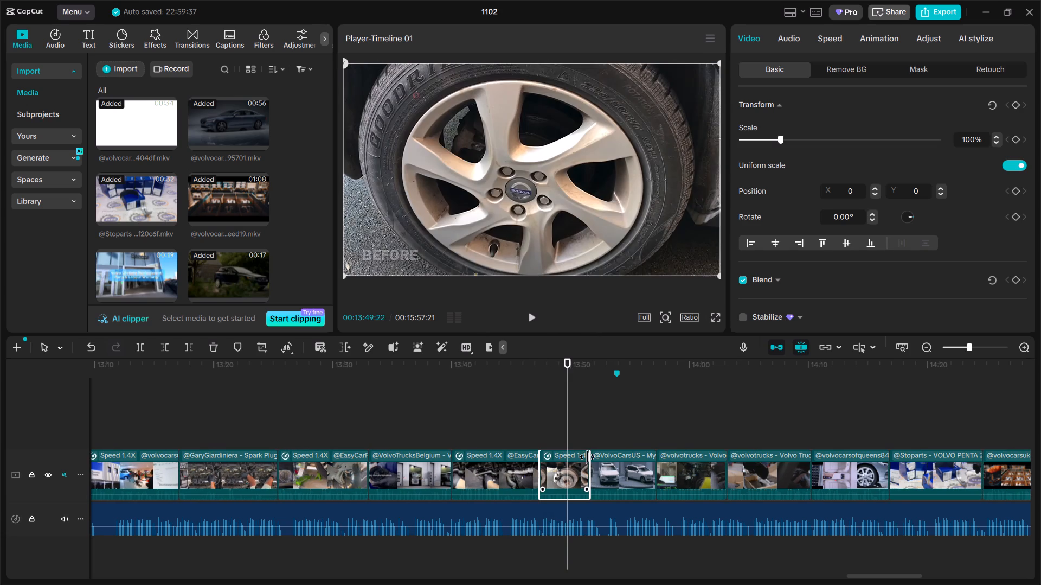
Extend the end of the sped-up brake-disc and wheel clip starting at 13:47 to the timeline marker near 13:53.
left_click_drag(588, 457, 612, 456)
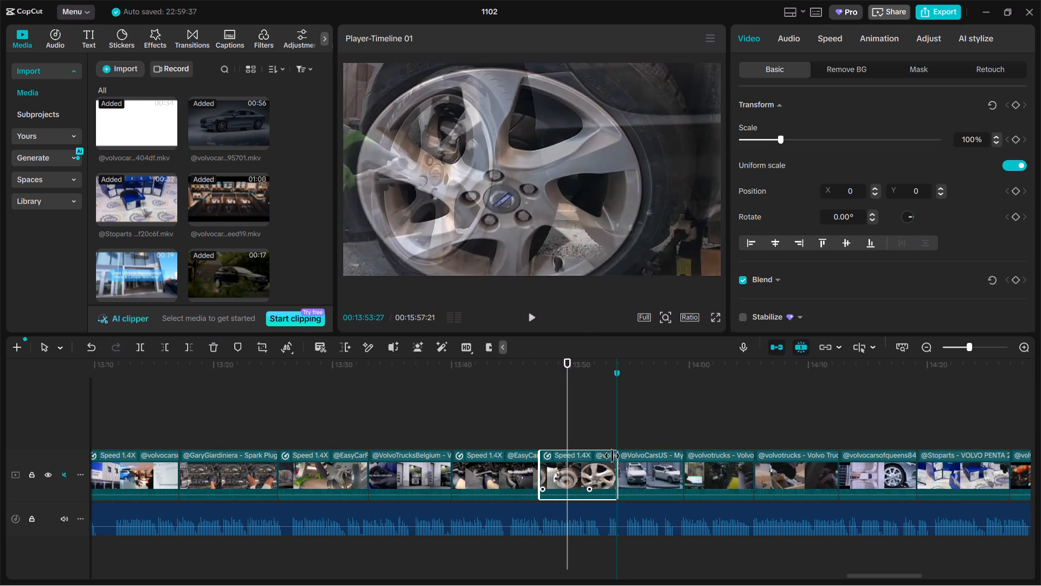
left_click_drag(612, 456, 613, 456)
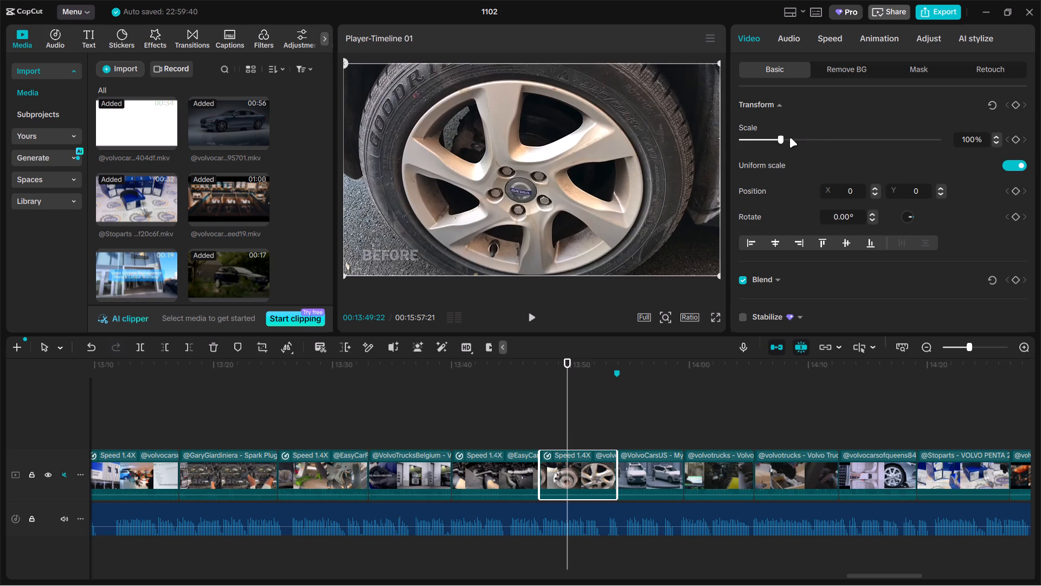
Enlarge the brake-disc and wheel clip at 13:47 enough to crop out its BEFORE caption, and check the clip's start.
left_click_drag(783, 138, 800, 135)
left_click(543, 424)
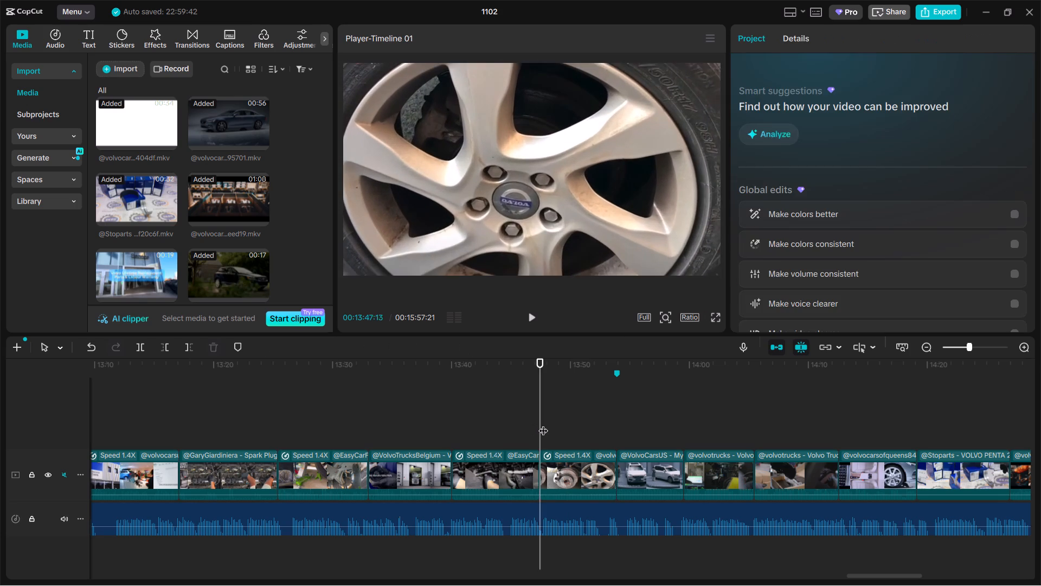
Review the B-roll from 13:47 to about 14:21 and scale the clip starting near 14:13 to 141% to crop out its black bars.
left_click_drag(543, 424, 699, 409)
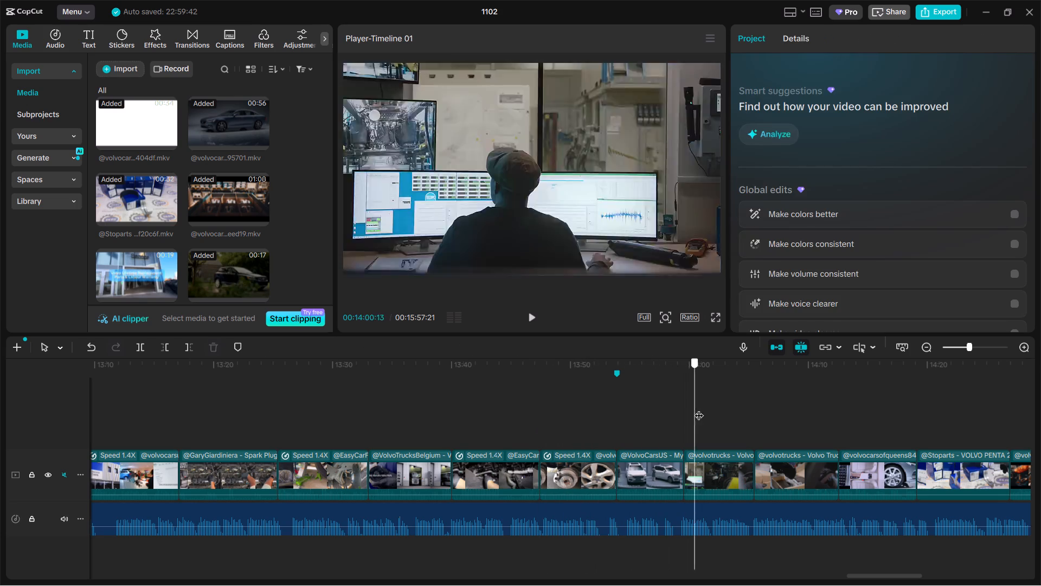
left_click_drag(699, 409, 854, 421)
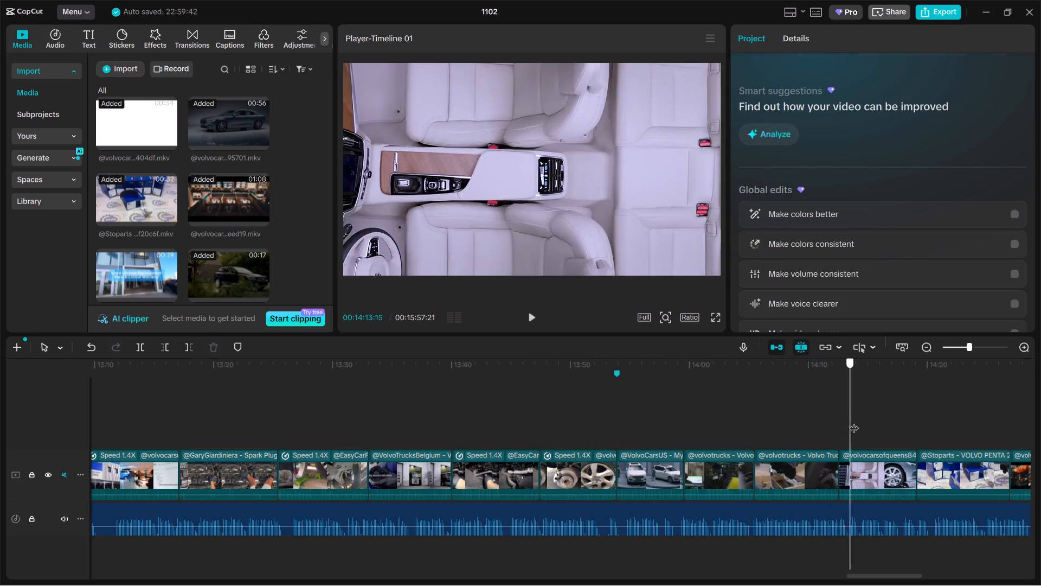
left_click_drag(854, 421, 855, 421)
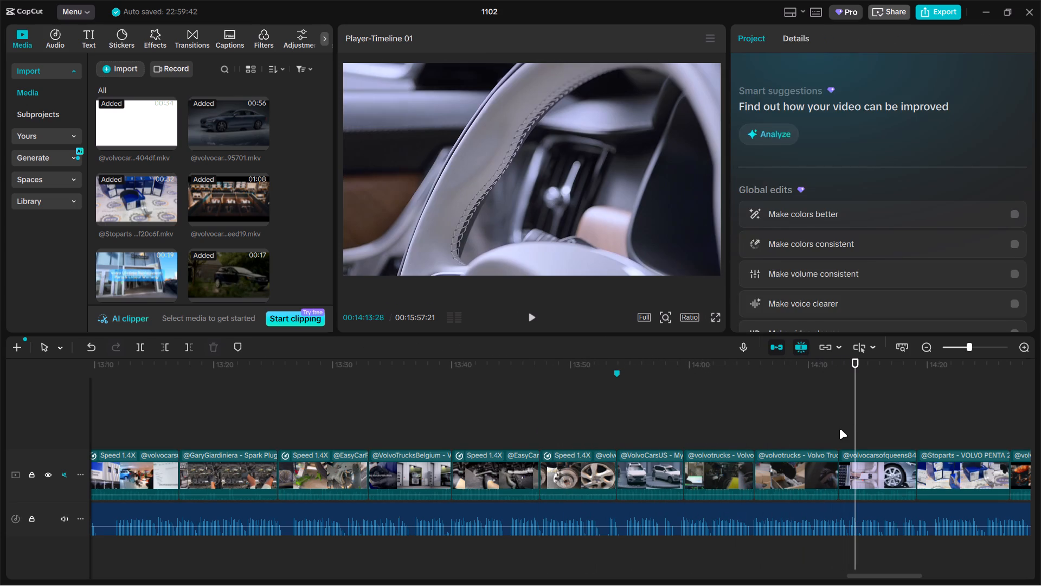
left_click_drag(826, 449, 631, 425)
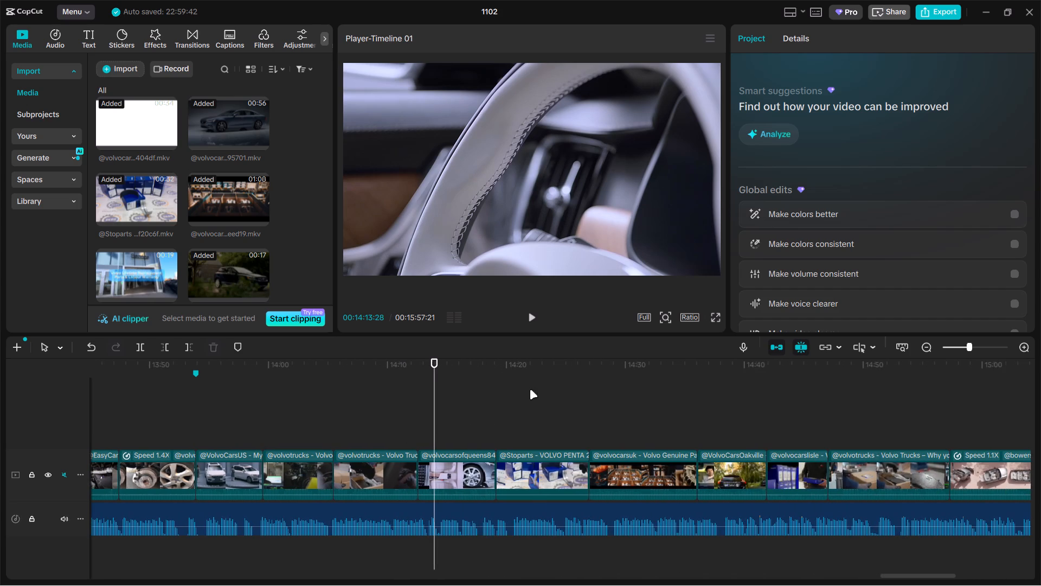
left_click_drag(439, 420, 526, 413)
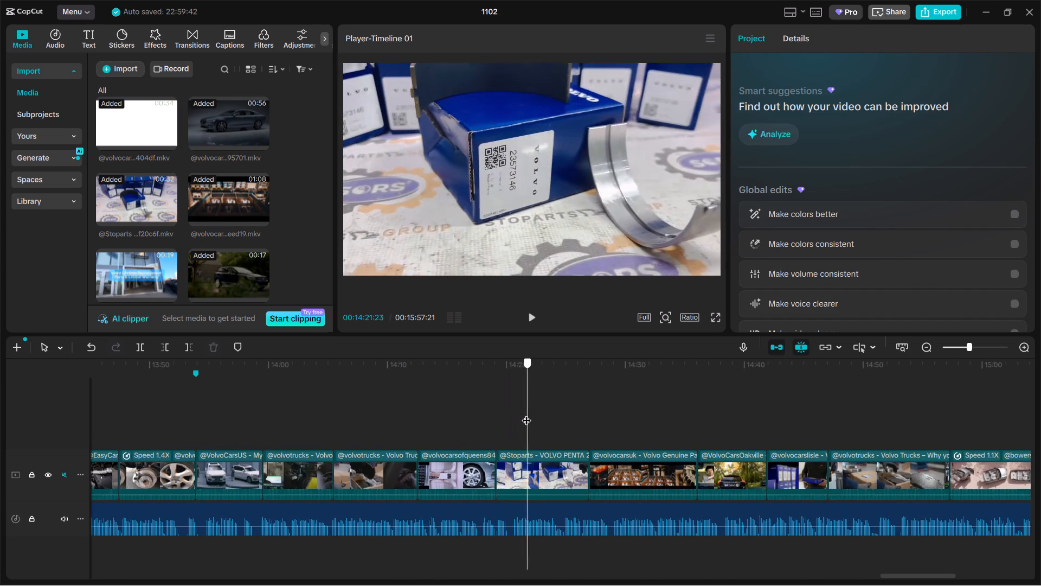
left_click_drag(526, 413, 484, 413)
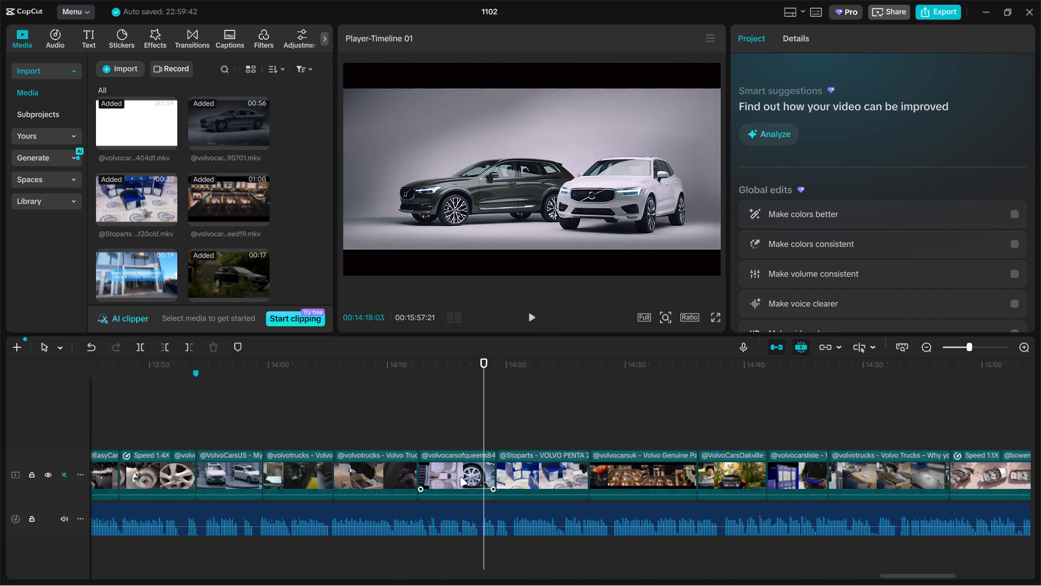
left_click(460, 477)
left_click_drag(782, 141, 798, 138)
Check the remaining B-roll from about 14:18 to the closing C40 preheating clip for captions, logos and black bars.
left_click_drag(482, 409, 635, 400)
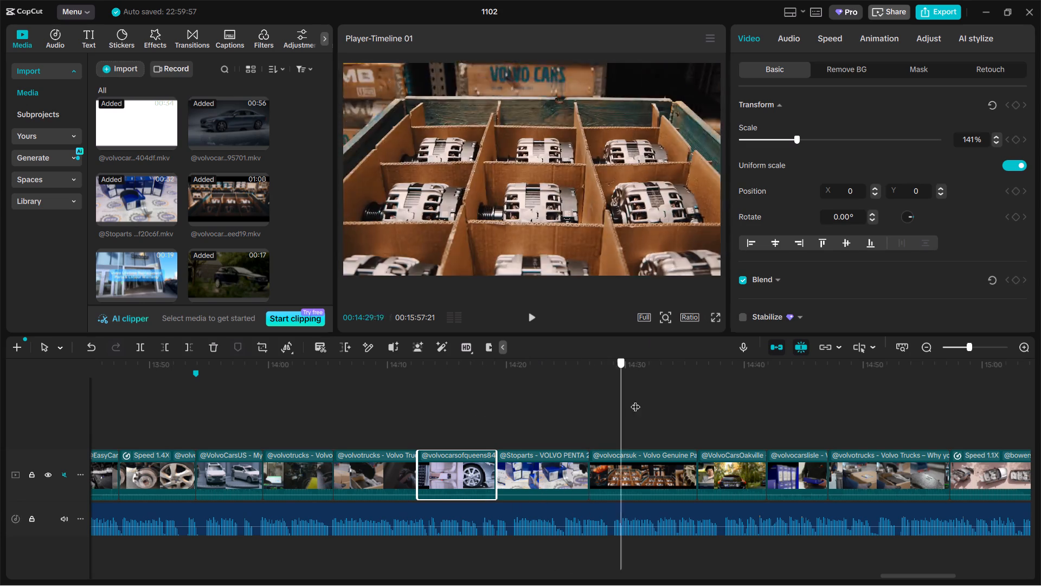
left_click_drag(635, 400, 935, 403)
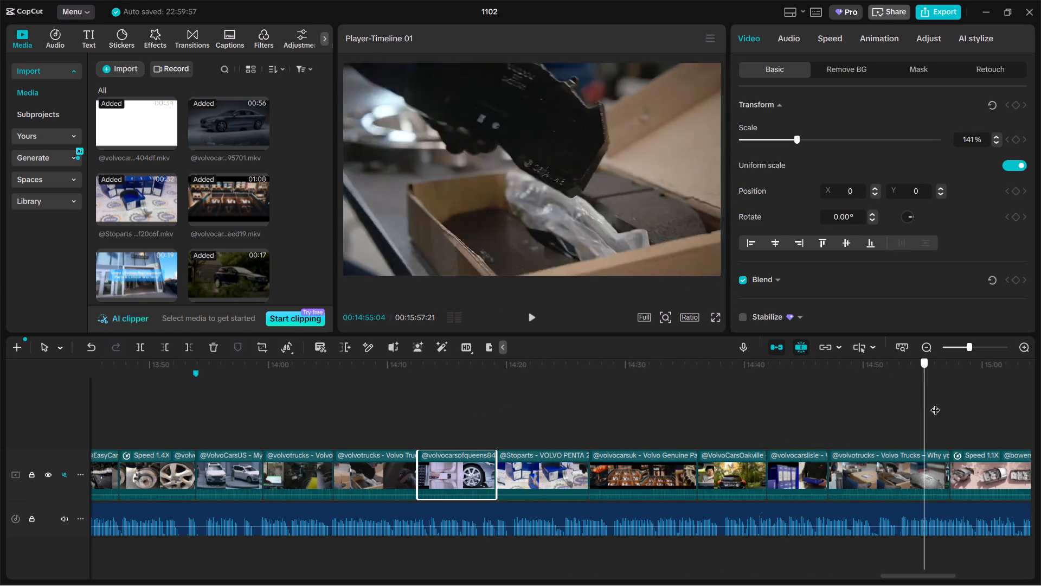
left_click_drag(935, 403, 1023, 403)
left_click_drag(870, 455, 871, 458)
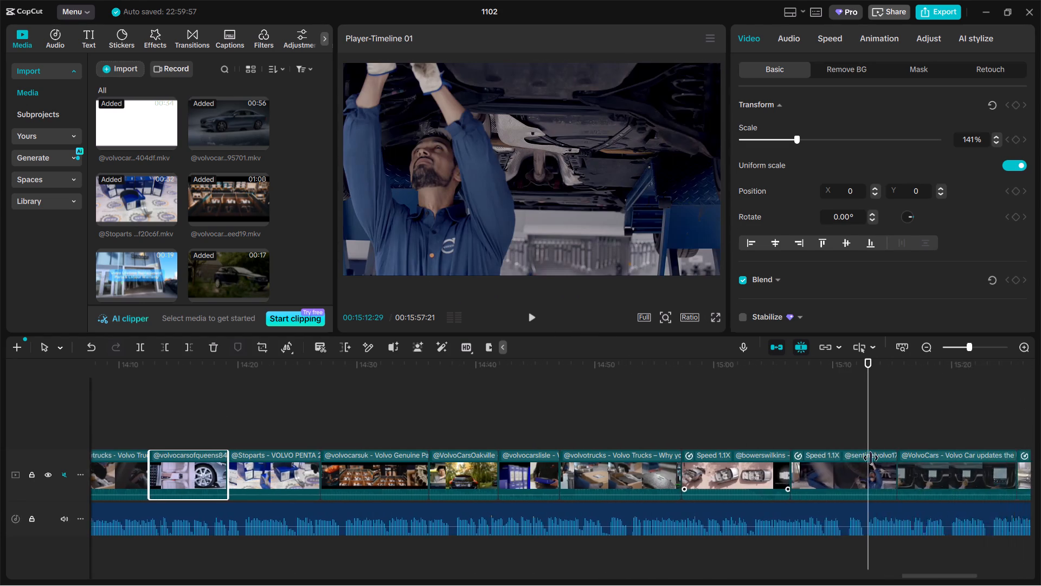
left_click_drag(871, 458, 632, 439)
left_click_drag(278, 412, 345, 416)
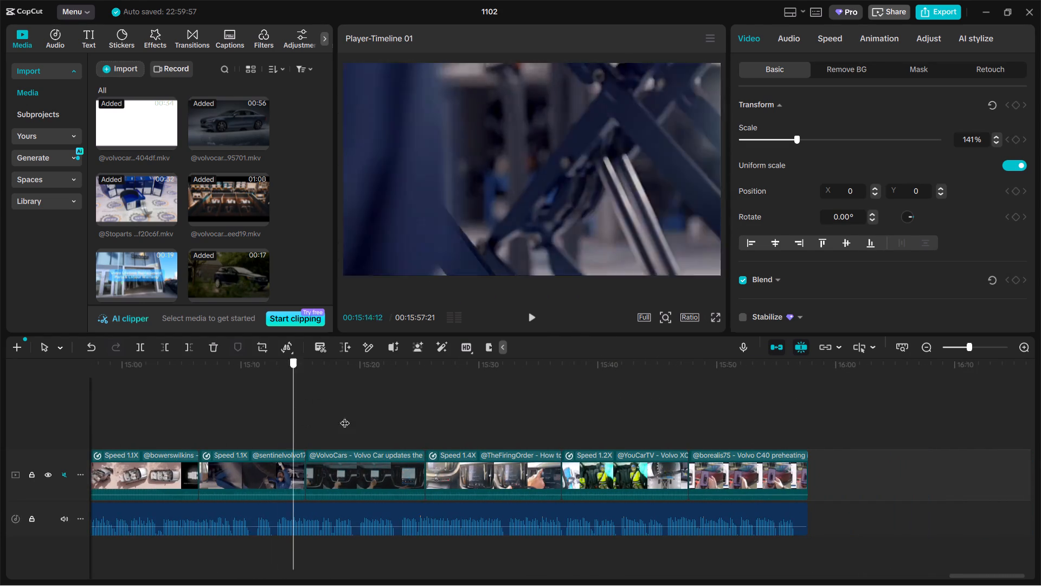
left_click_drag(345, 416, 709, 429)
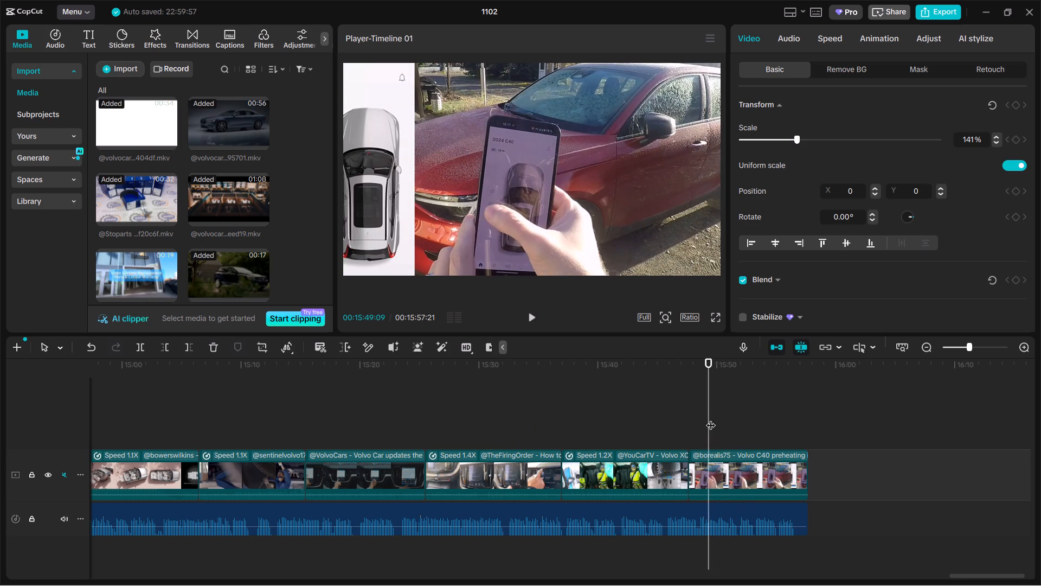
Look over the whole timeline, check the last frame, and spot-check the B-roll around 9:14–9:25.
scroll(711, 419, "down", 20, "ctrl")
scroll(711, 419, "down", 20, "ctrl")
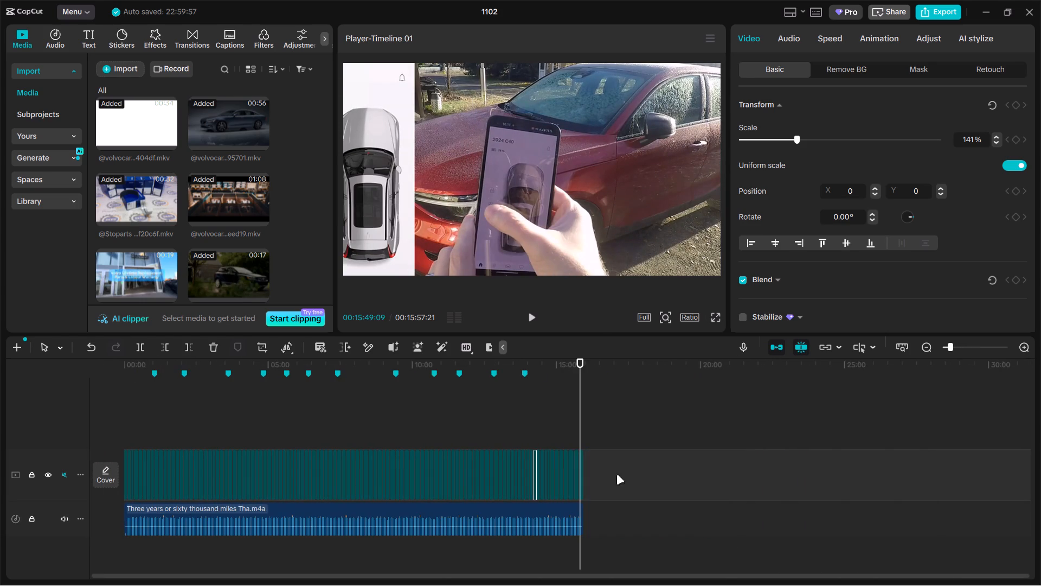
left_click(657, 456)
scroll(650, 444, "up", 4, "ctrl")
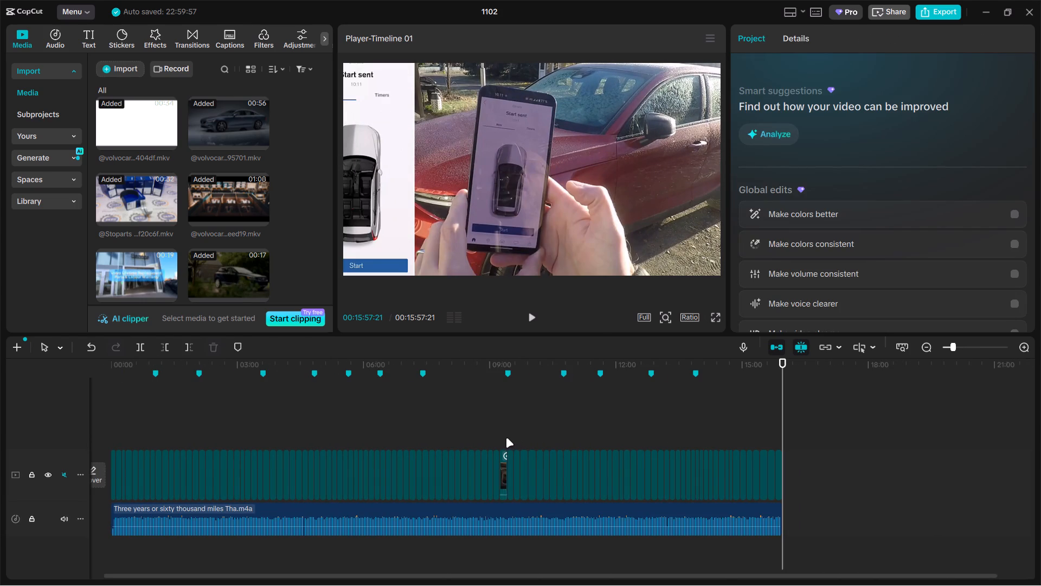
left_click(498, 437)
scroll(502, 437, "up", 14, "ctrl")
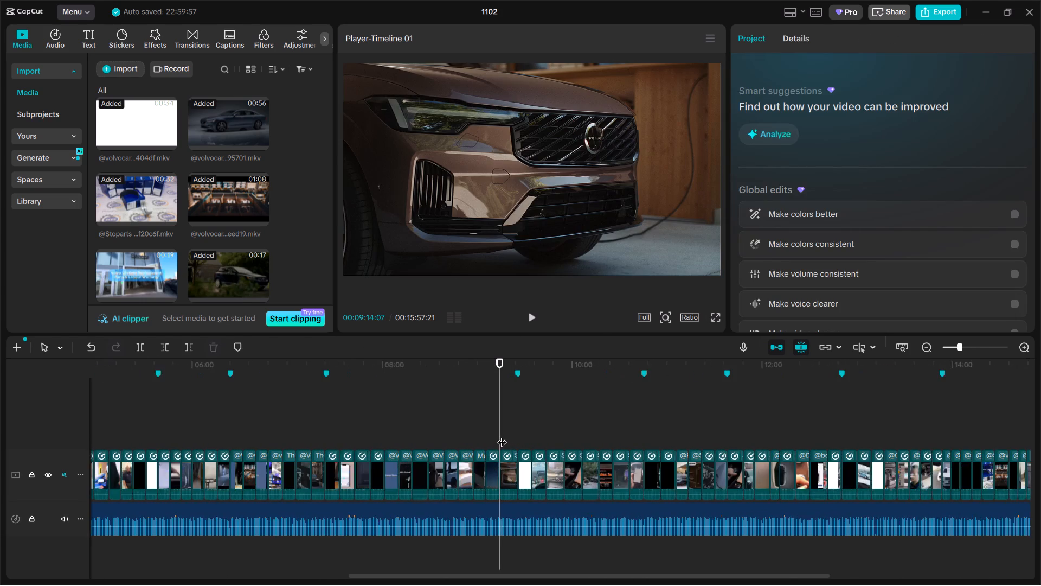
scroll(502, 435, "up", 5, "ctrl")
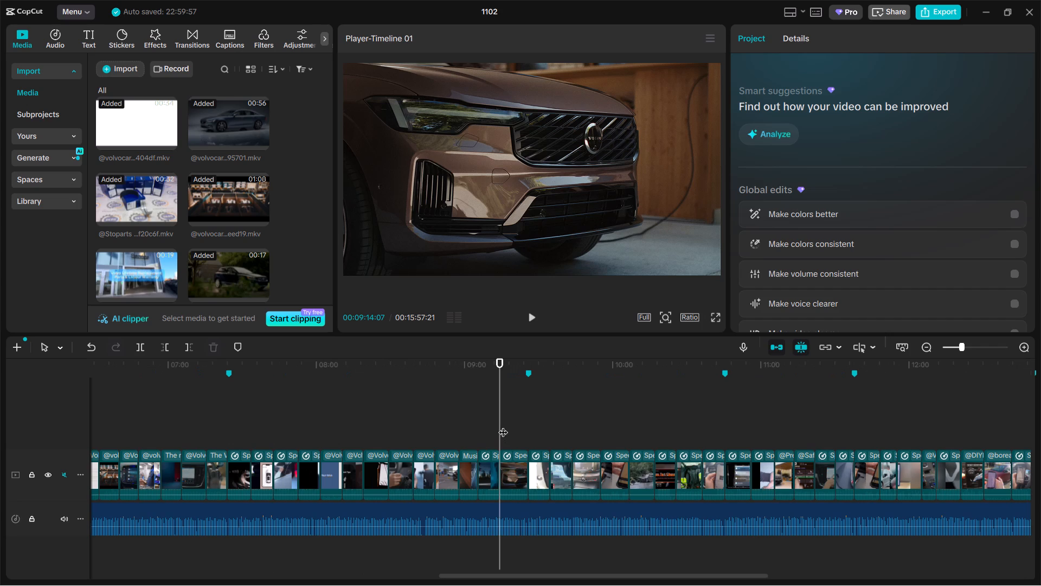
left_click_drag(503, 424, 527, 422)
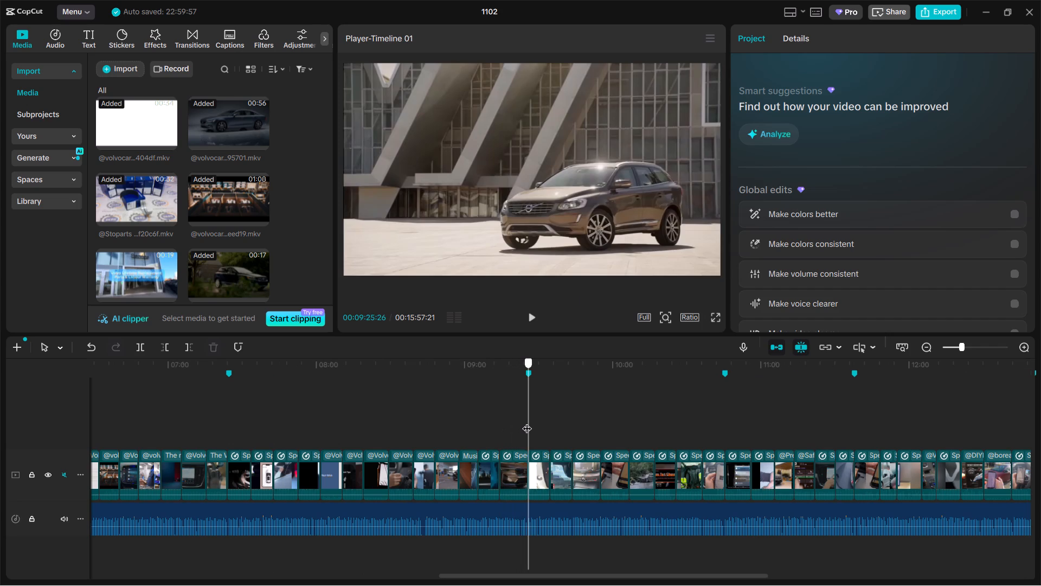
left_click_drag(527, 422, 517, 421)
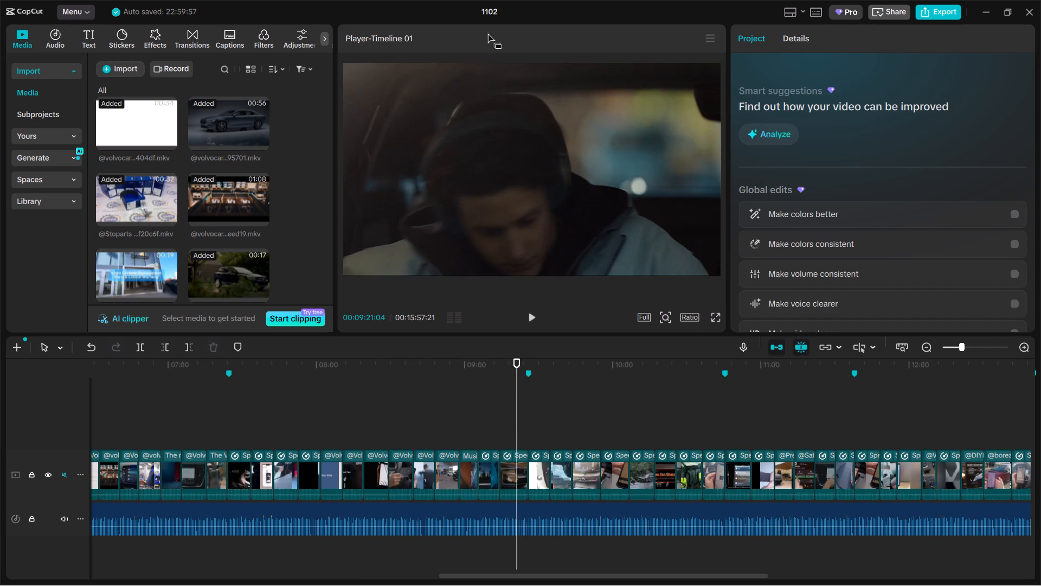
Rename the project from 1102 to Compilation 11.
left_click(492, 10)
type("ompilation 11")
key("Return")
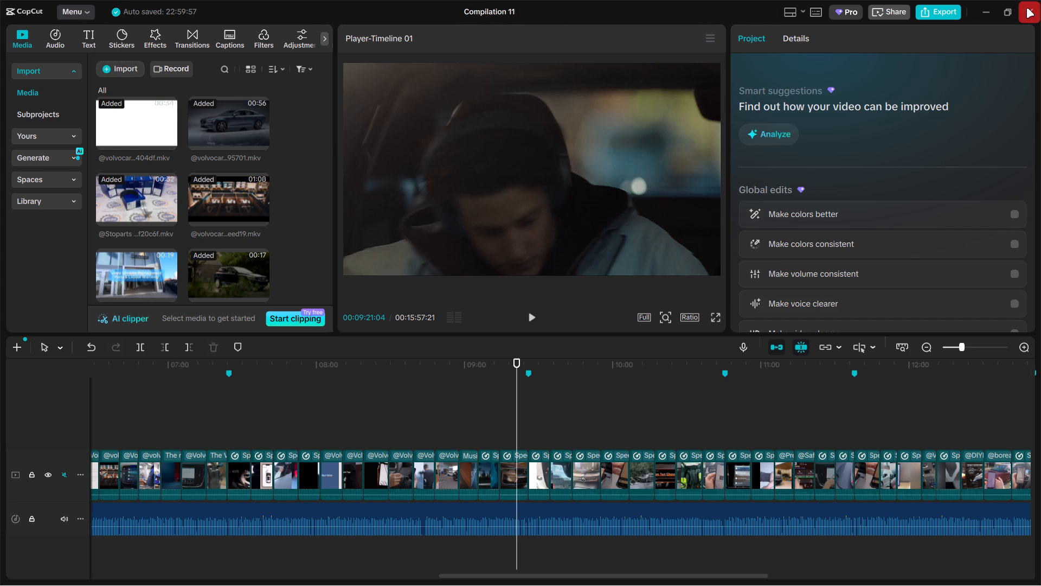